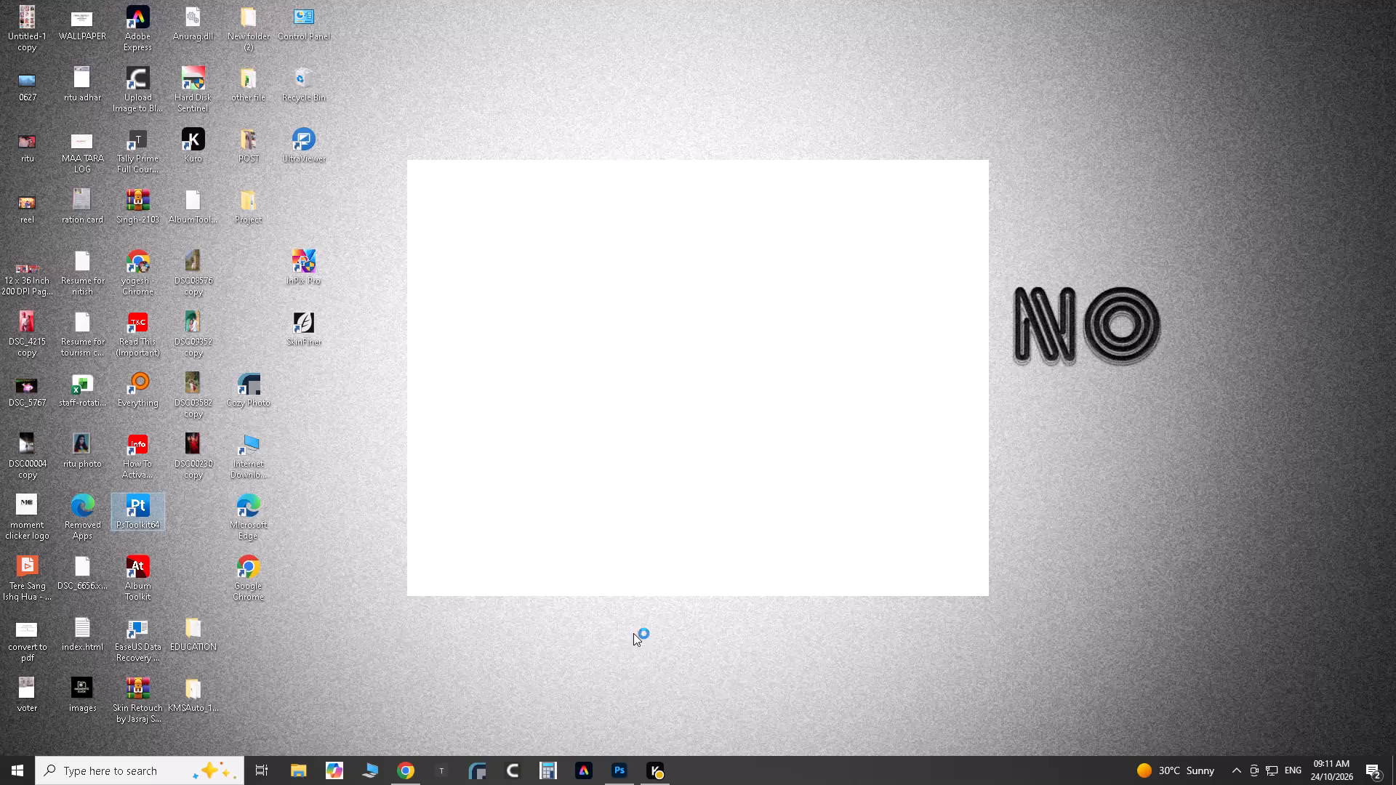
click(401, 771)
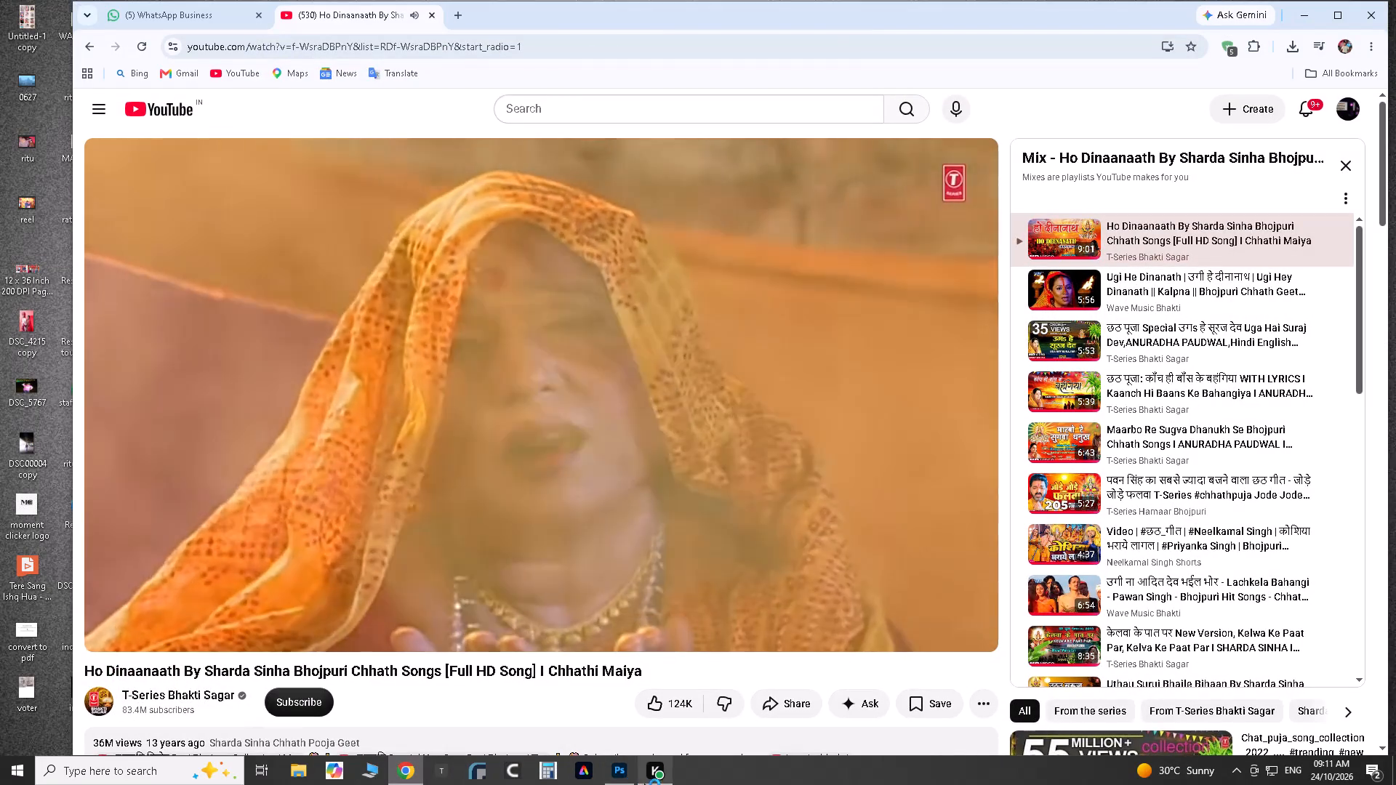
Switch to Photoshop and bring up the PsToolkit window beneath it.
click(610, 777)
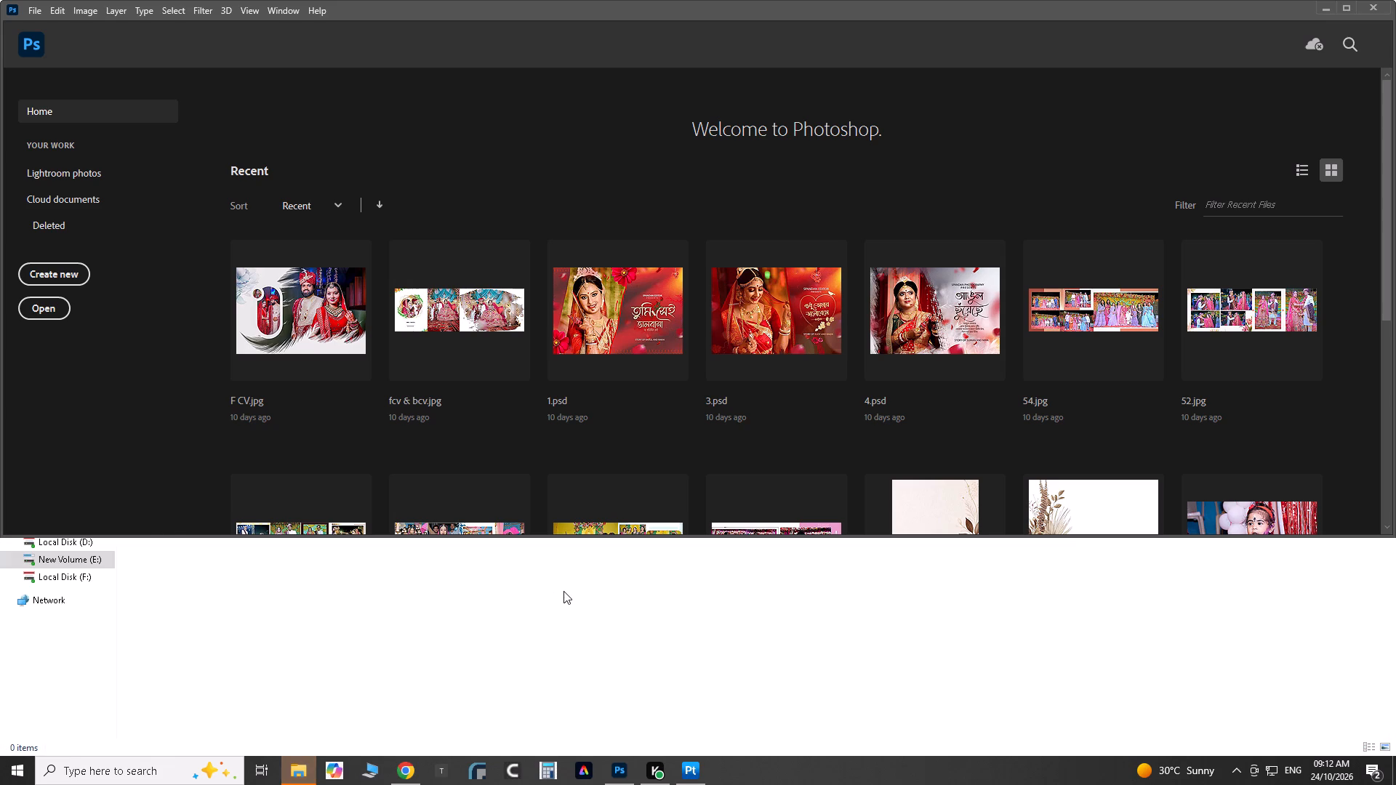
click(686, 770)
click(508, 691)
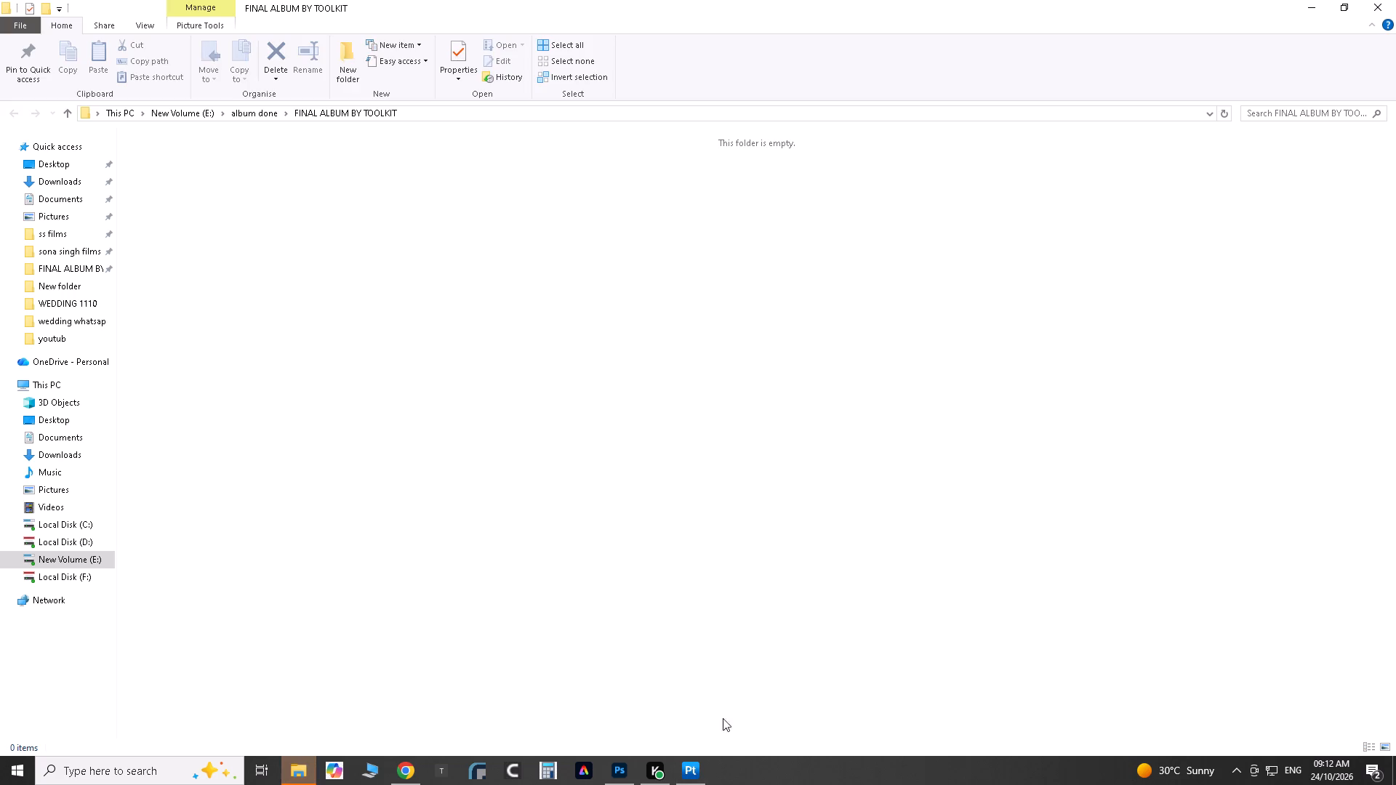
click(687, 763)
click(626, 764)
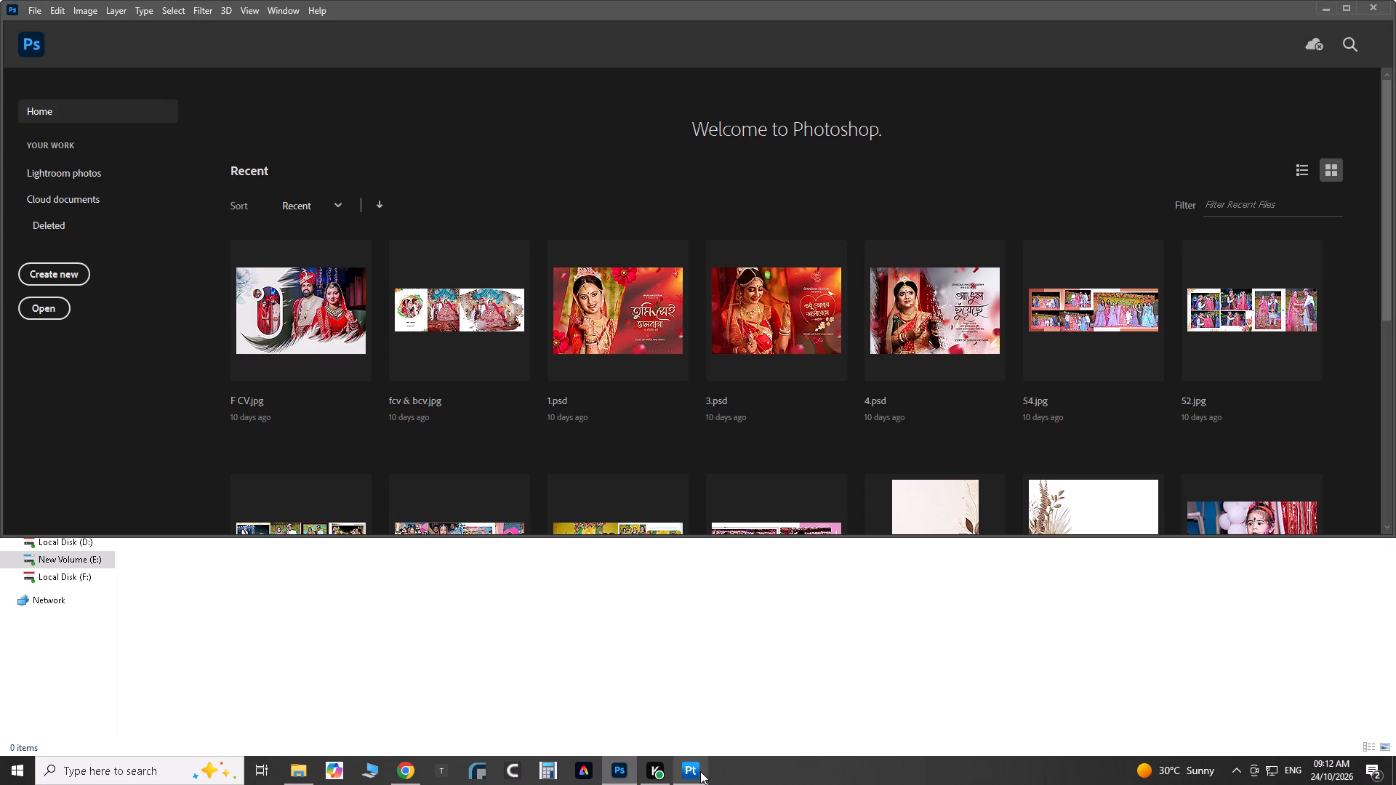
click(700, 771)
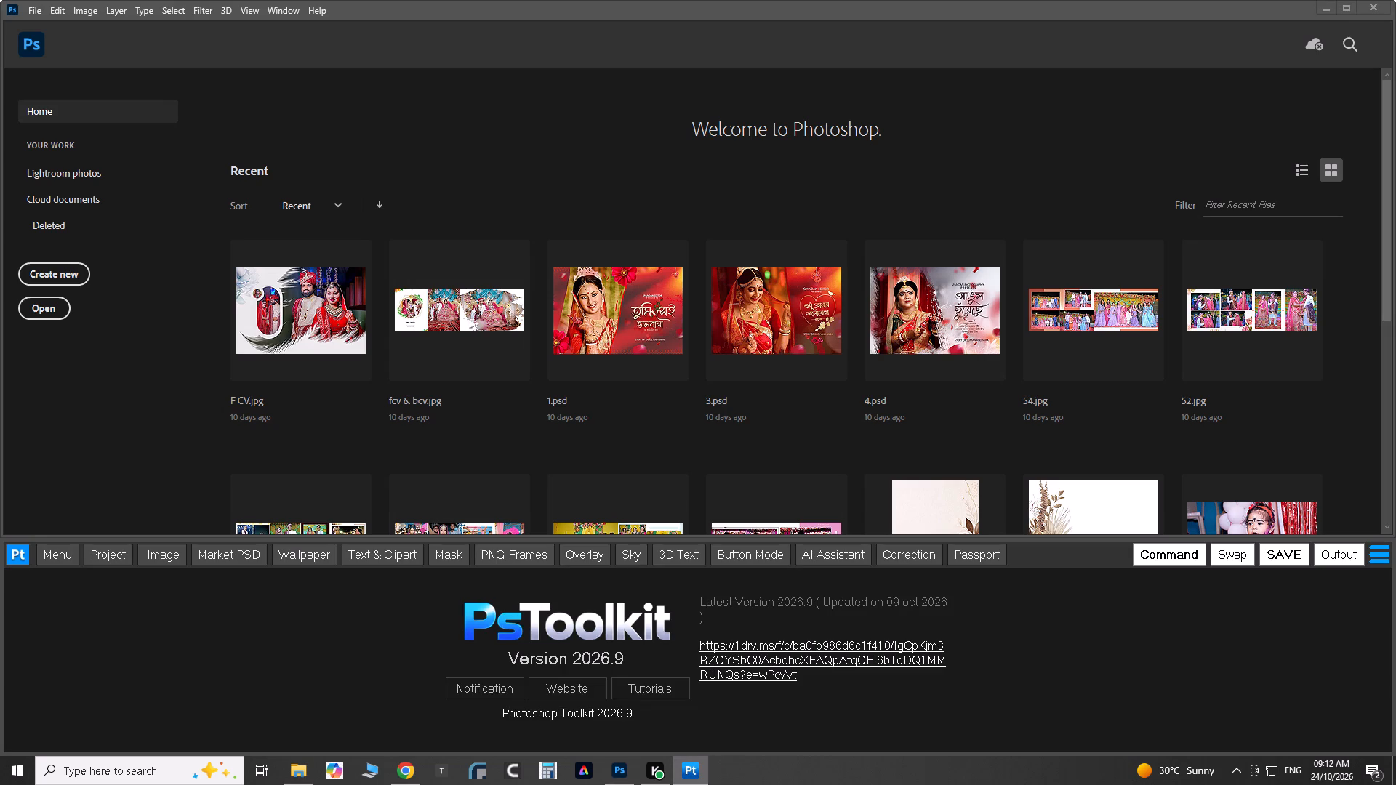
Clear the PsToolkit image list by deleting the image folders 107ANUP_ and 001.
click(174, 552)
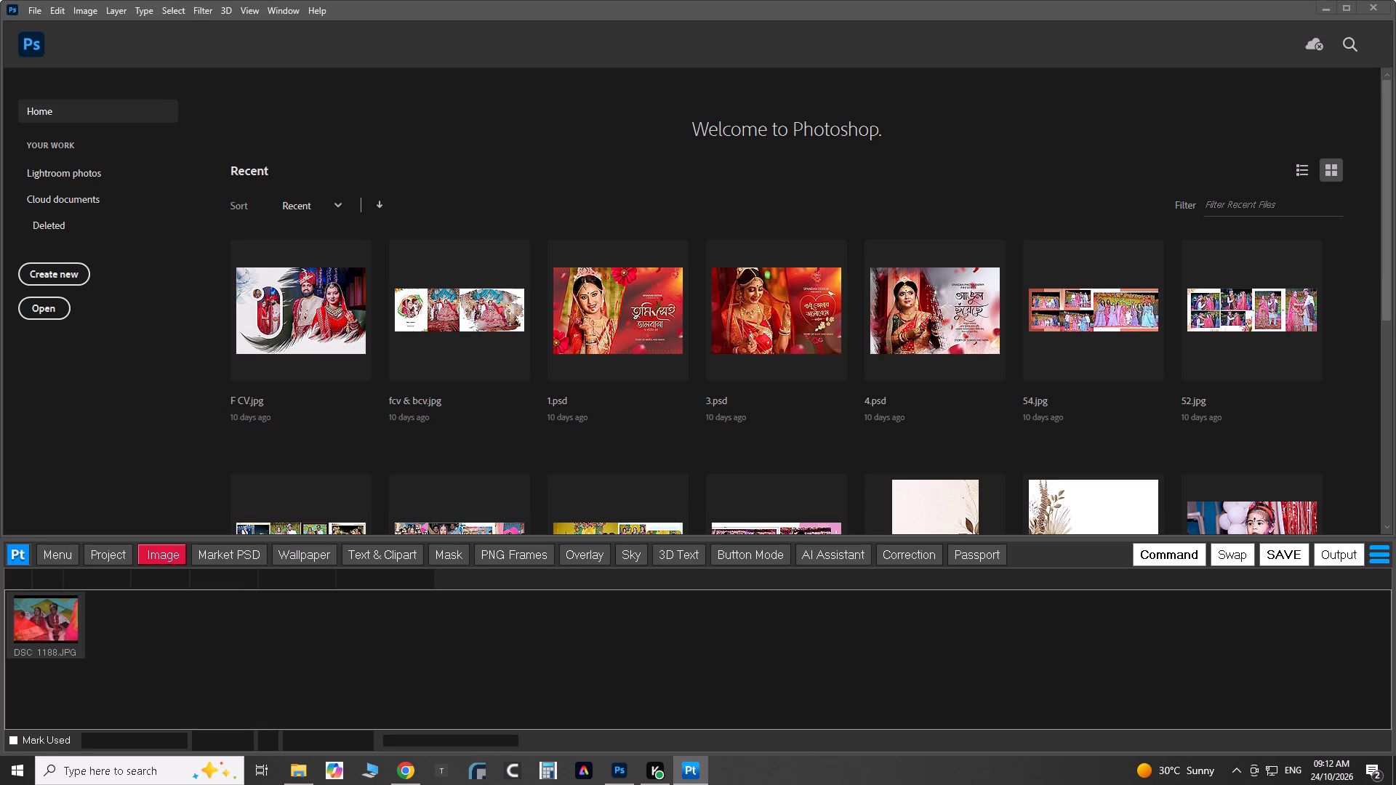
click(20, 575)
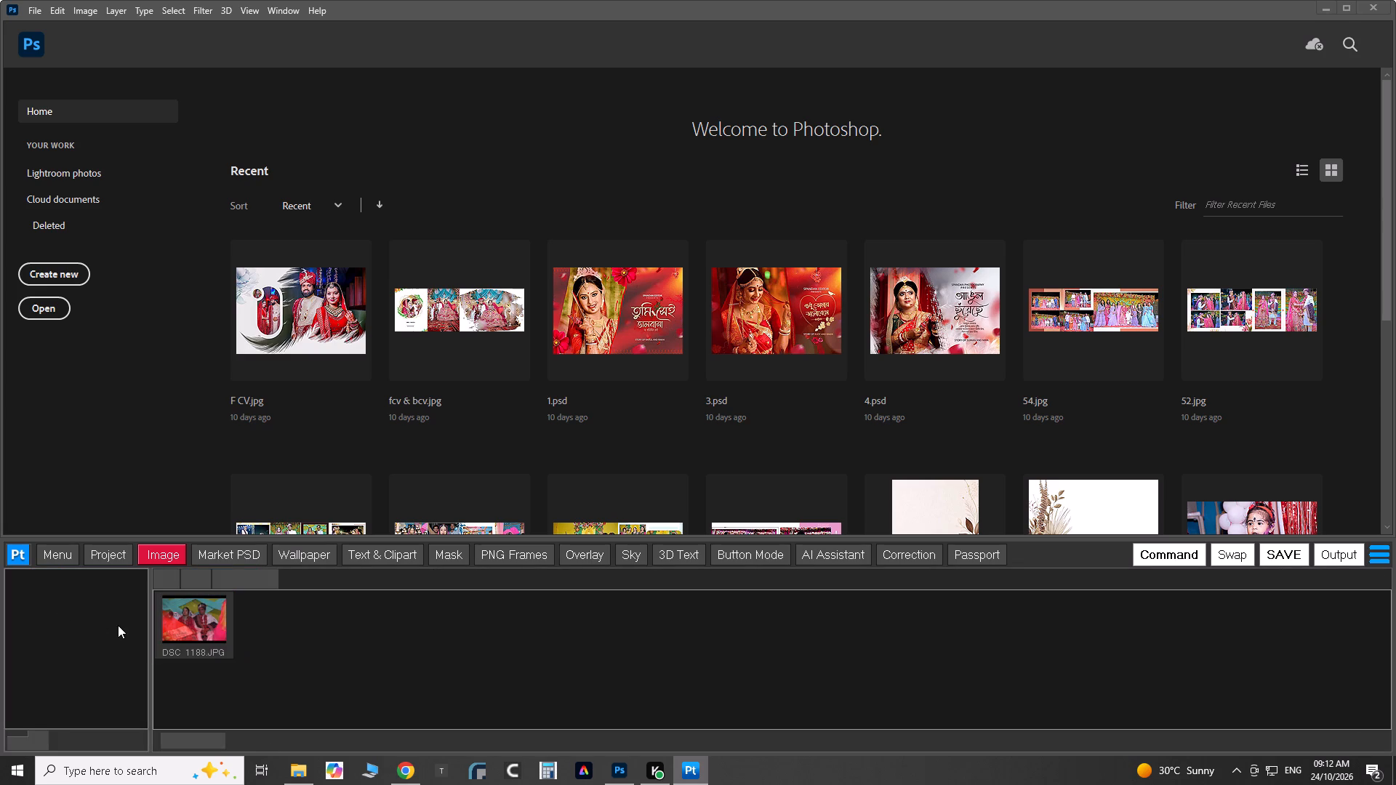
click(105, 704)
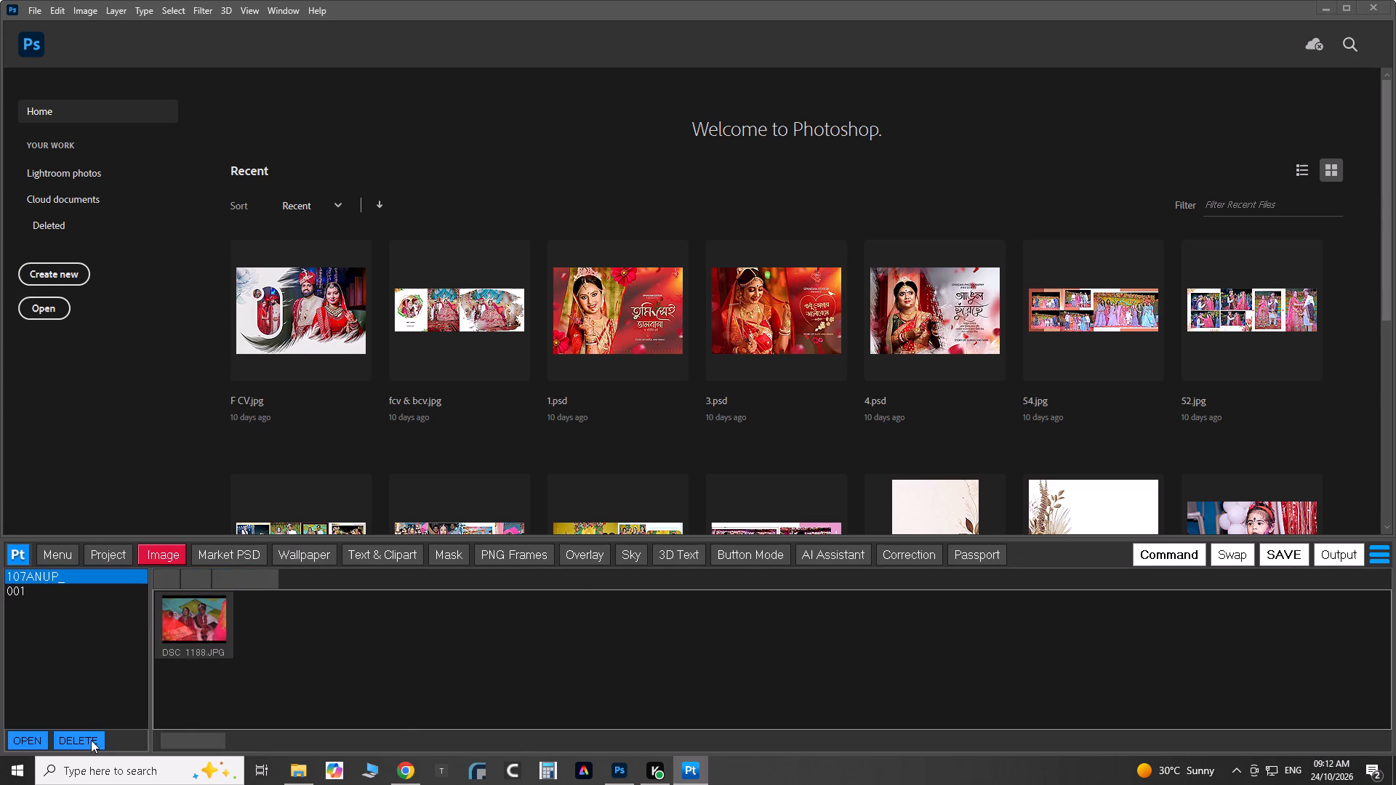
click(91, 739)
click(91, 737)
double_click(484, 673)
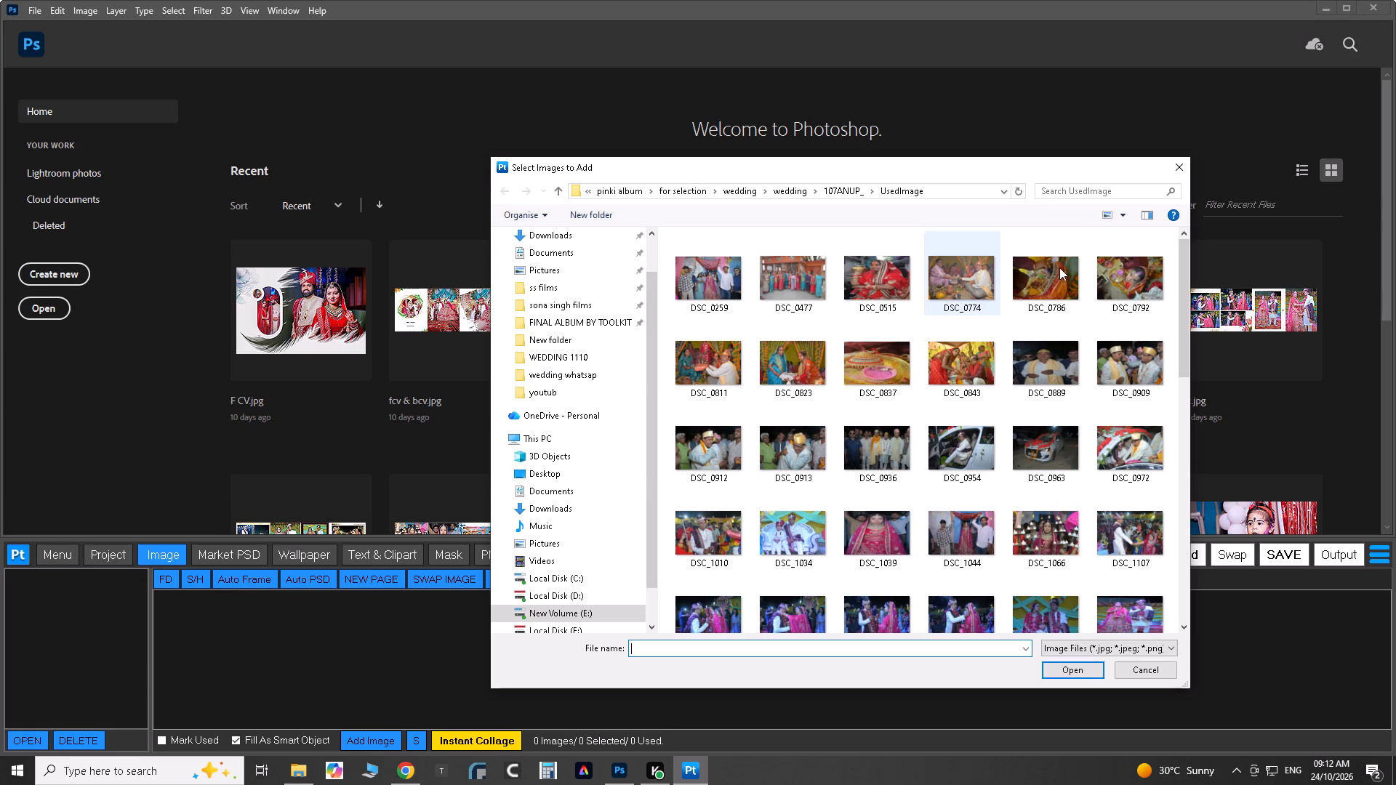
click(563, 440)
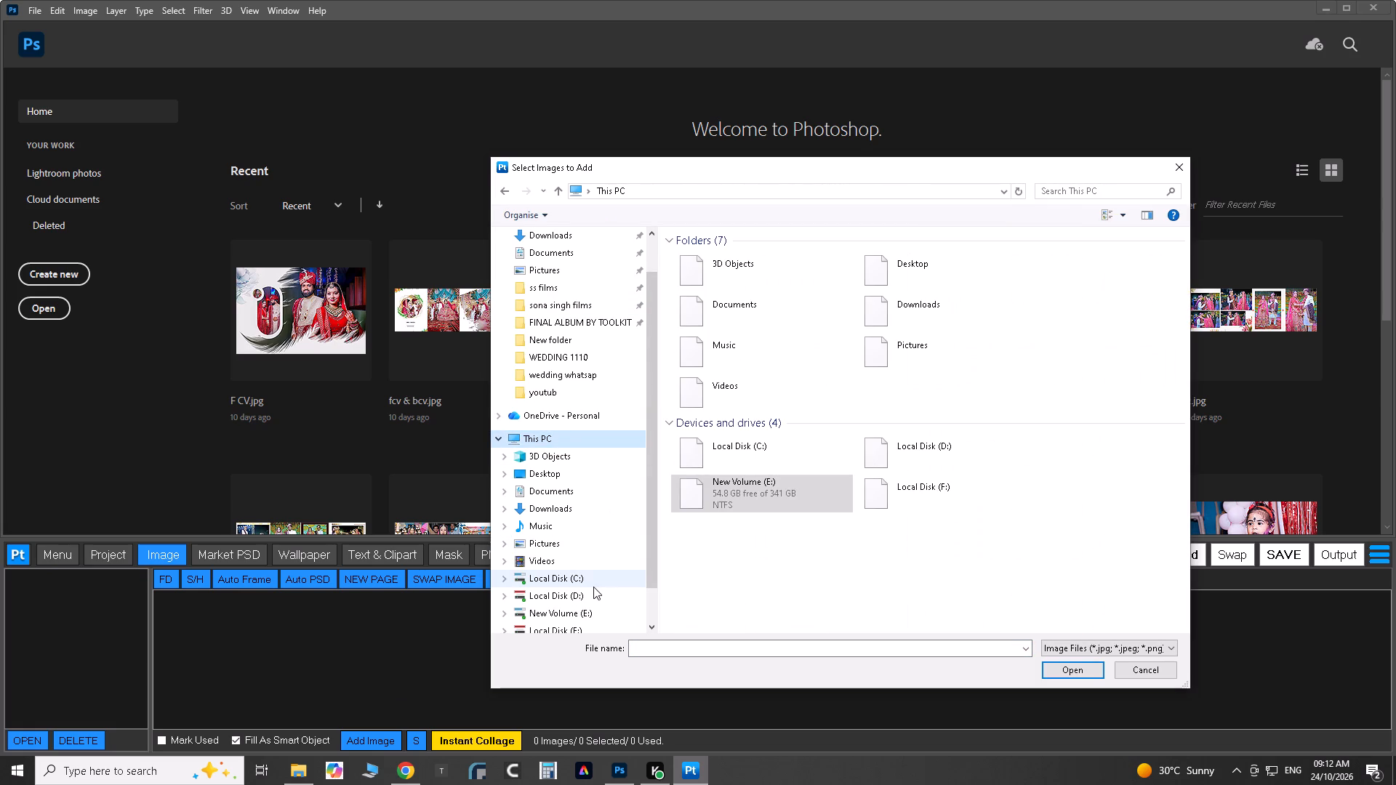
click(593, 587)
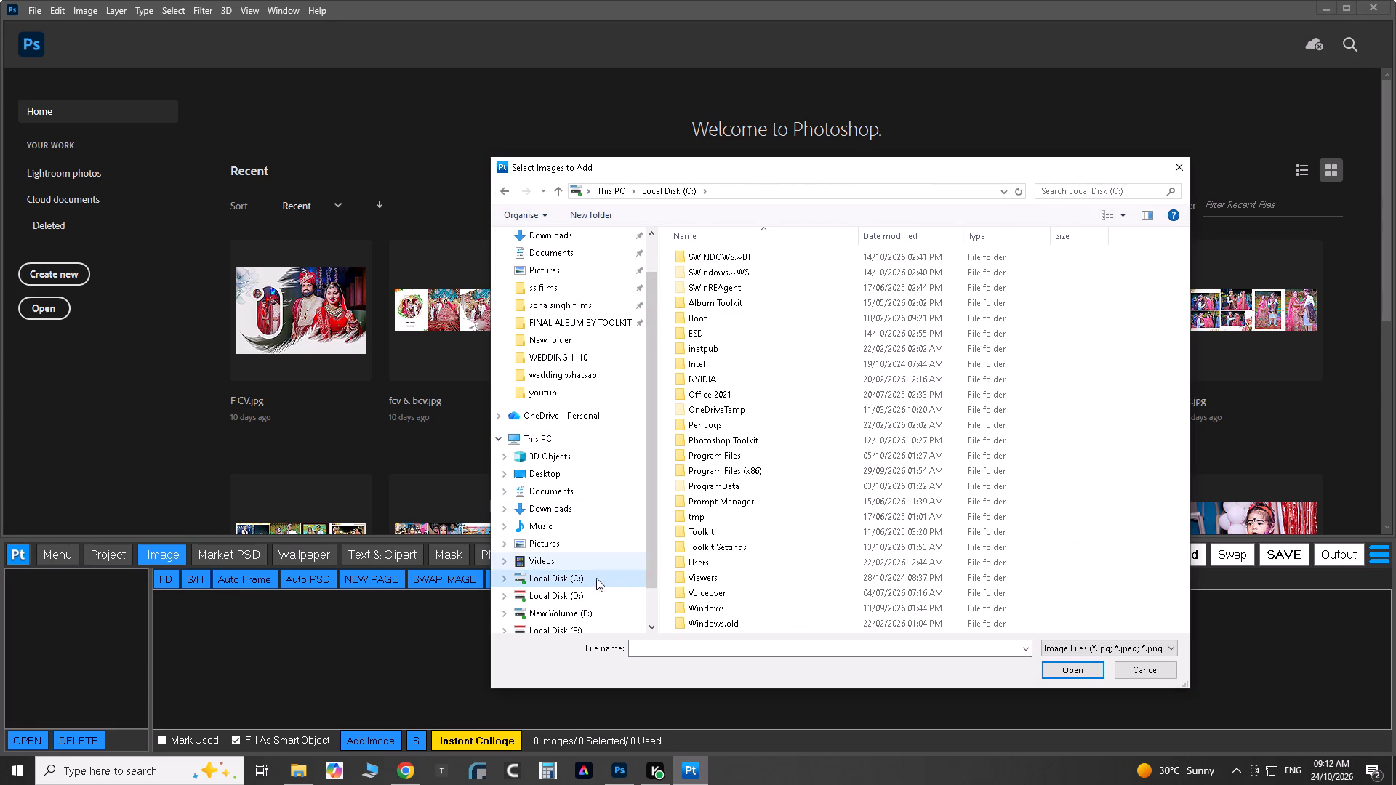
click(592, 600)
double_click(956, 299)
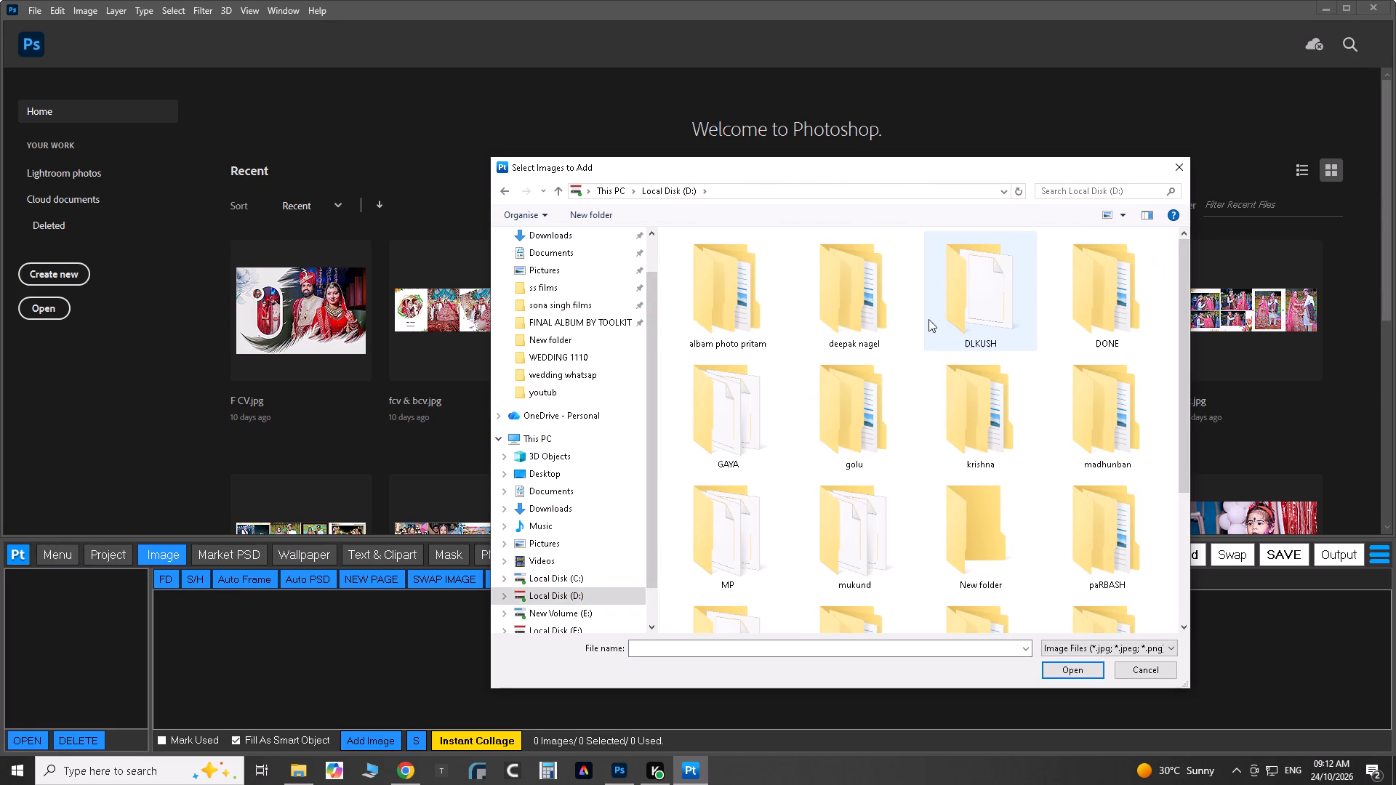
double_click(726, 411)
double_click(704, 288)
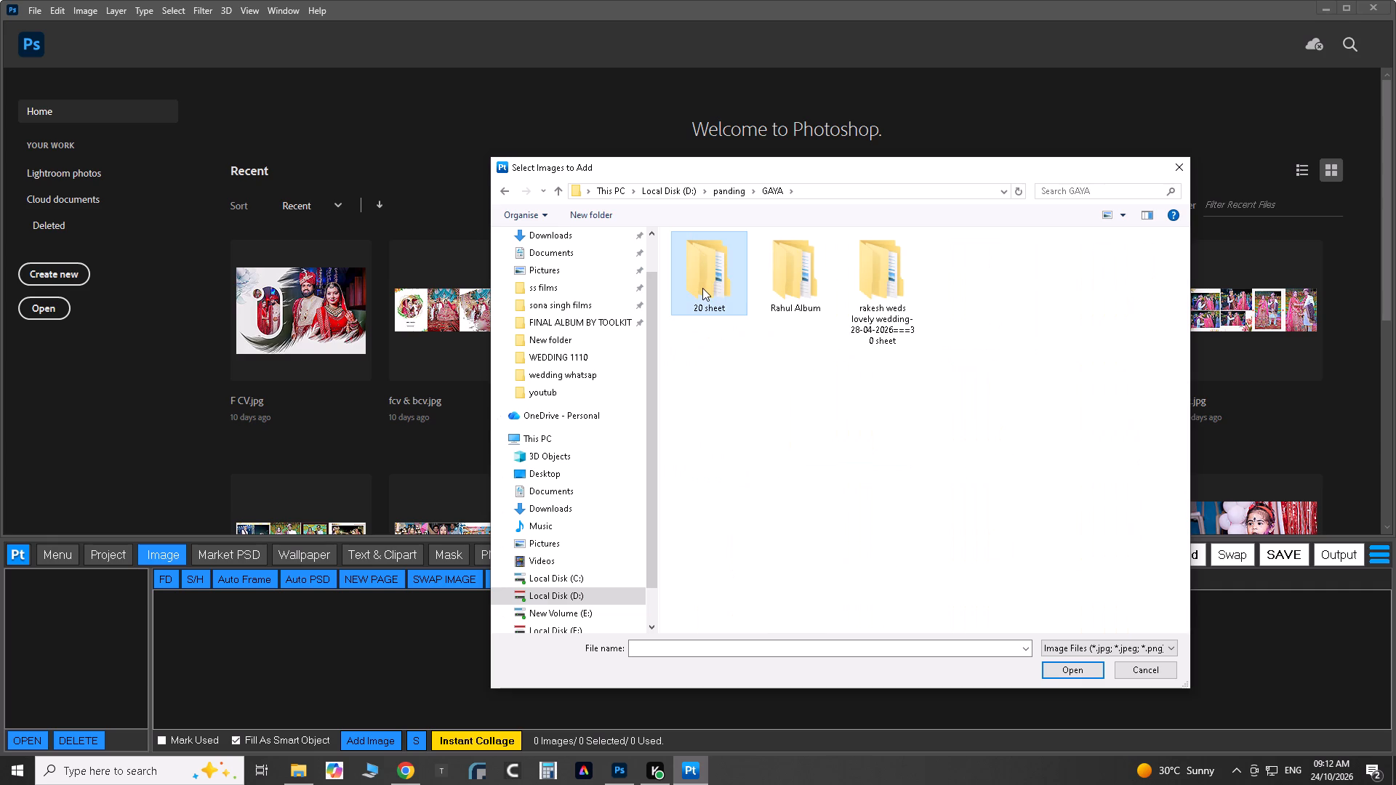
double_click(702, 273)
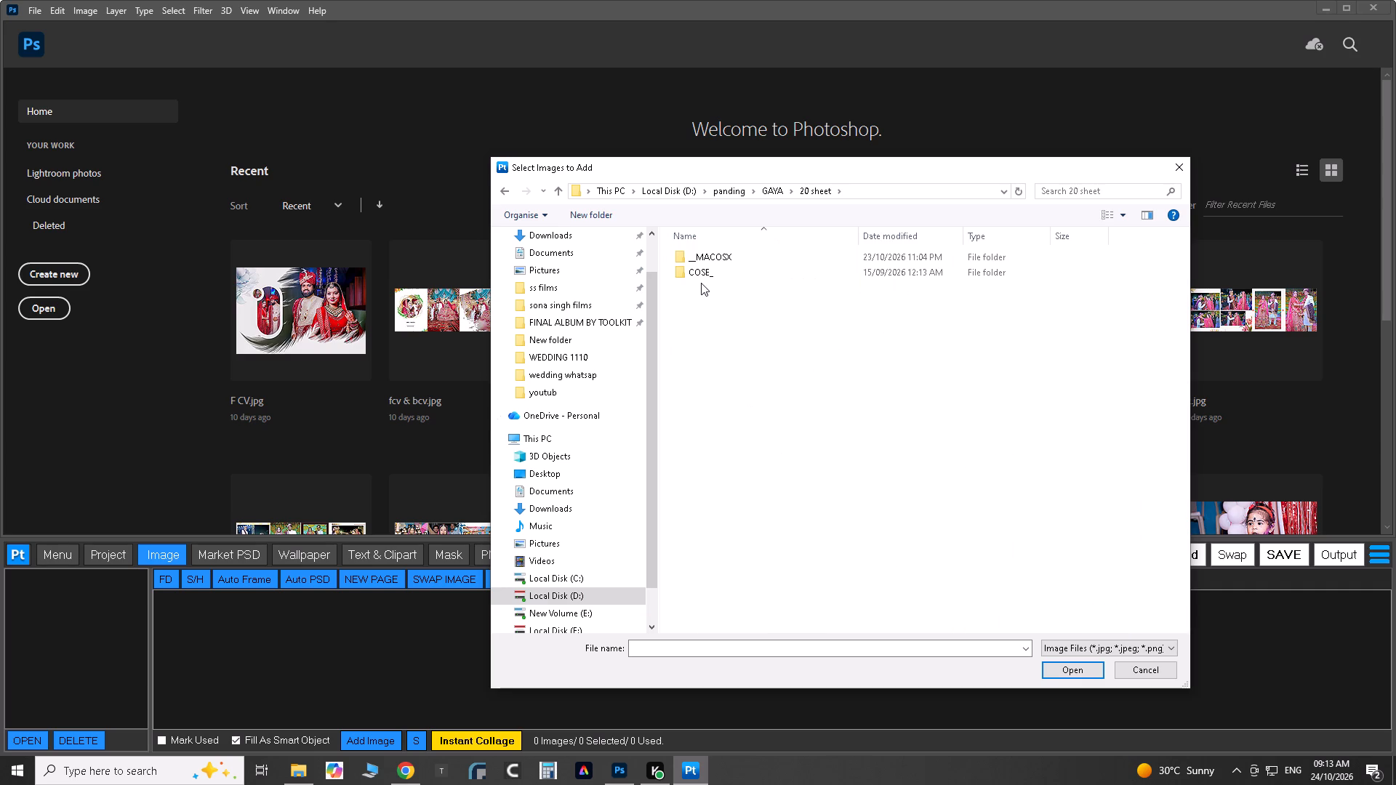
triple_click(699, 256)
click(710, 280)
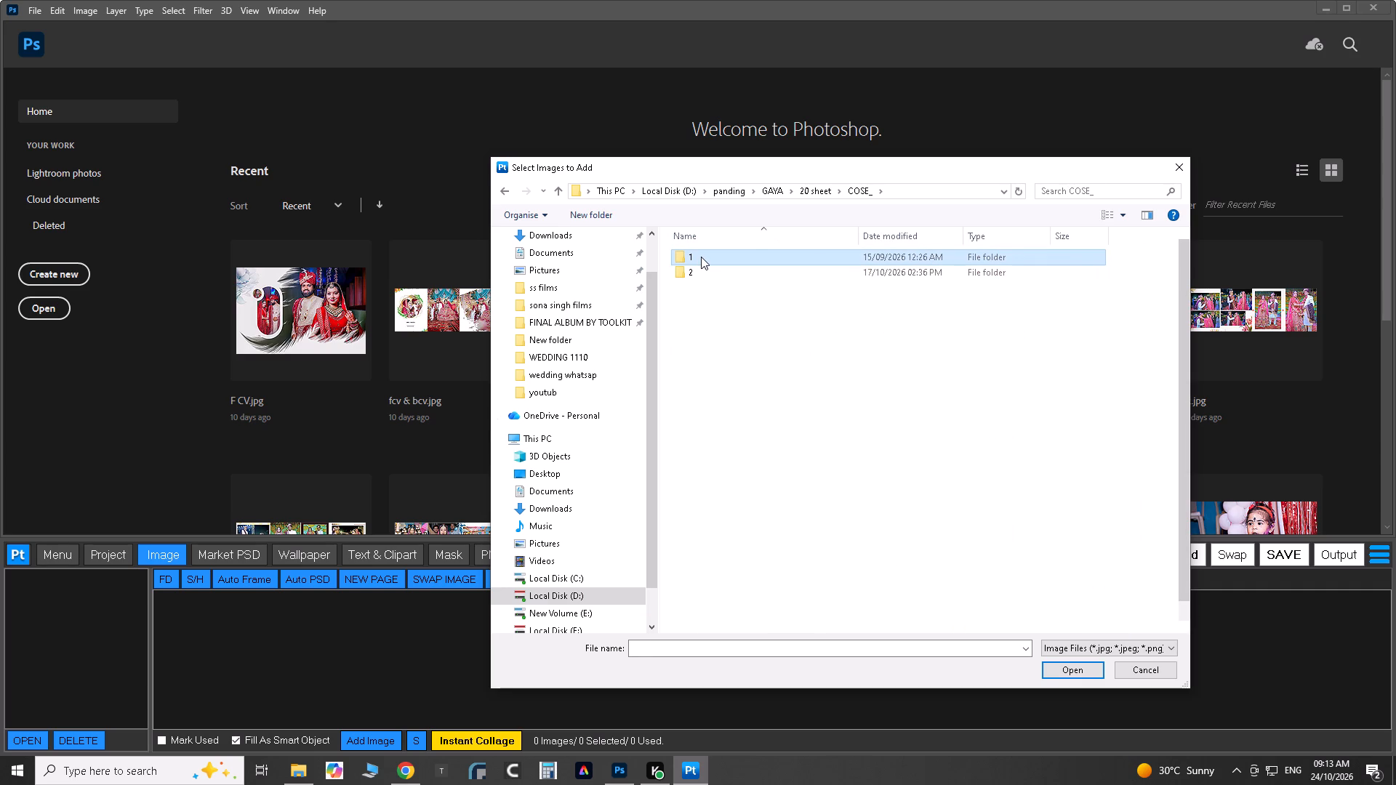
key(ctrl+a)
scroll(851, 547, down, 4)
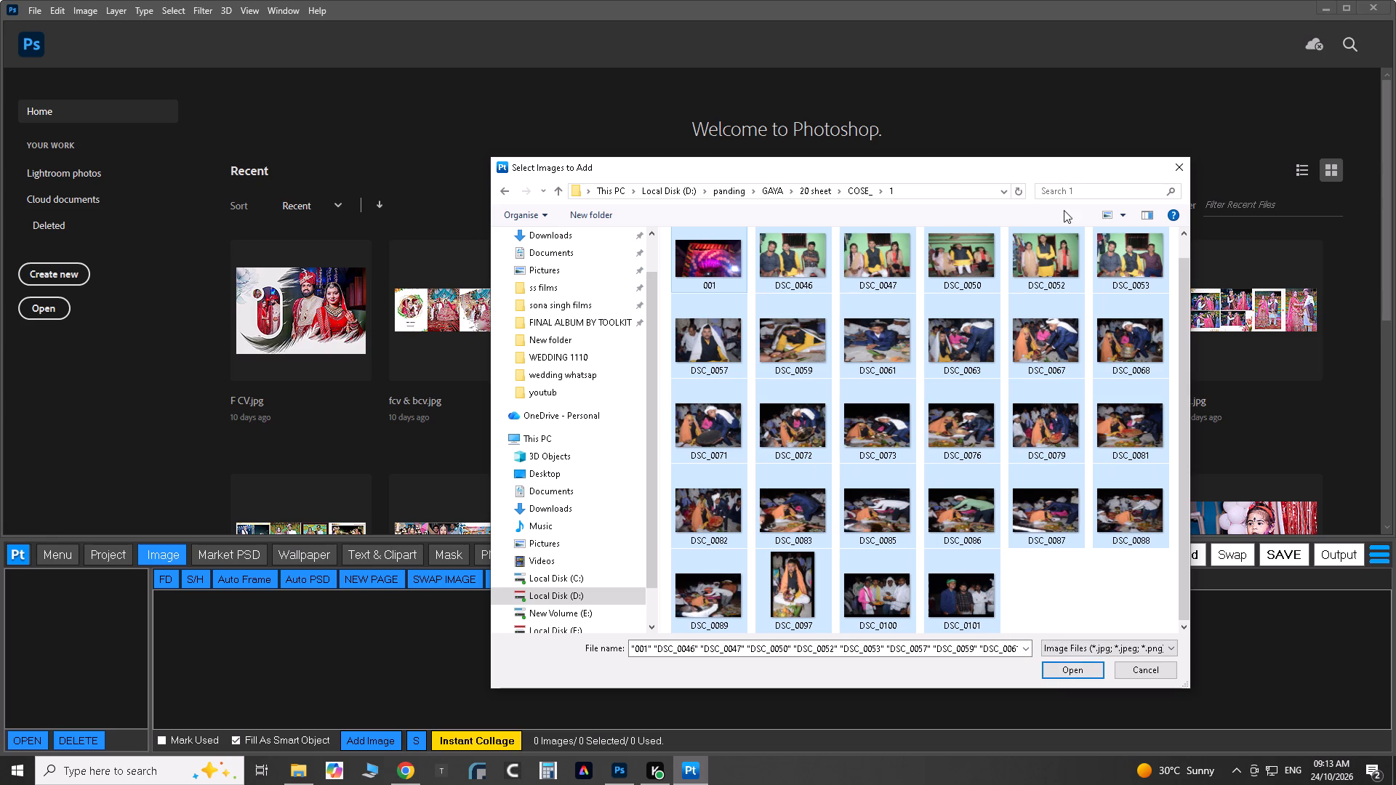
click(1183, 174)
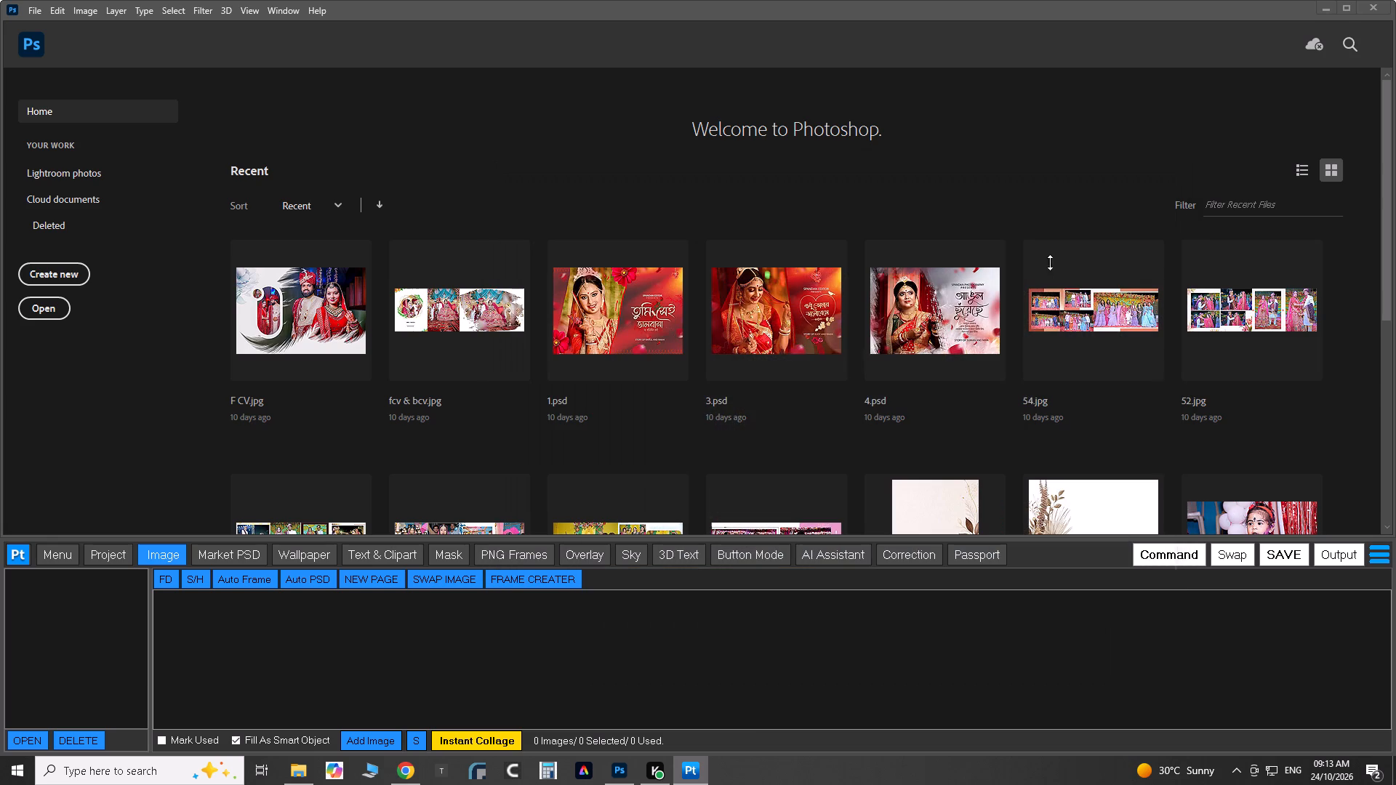
In File Explorer, open folder 1 under D: > panding > GAYA > 20 sheet > COSE_ to view its photos.
click(309, 775)
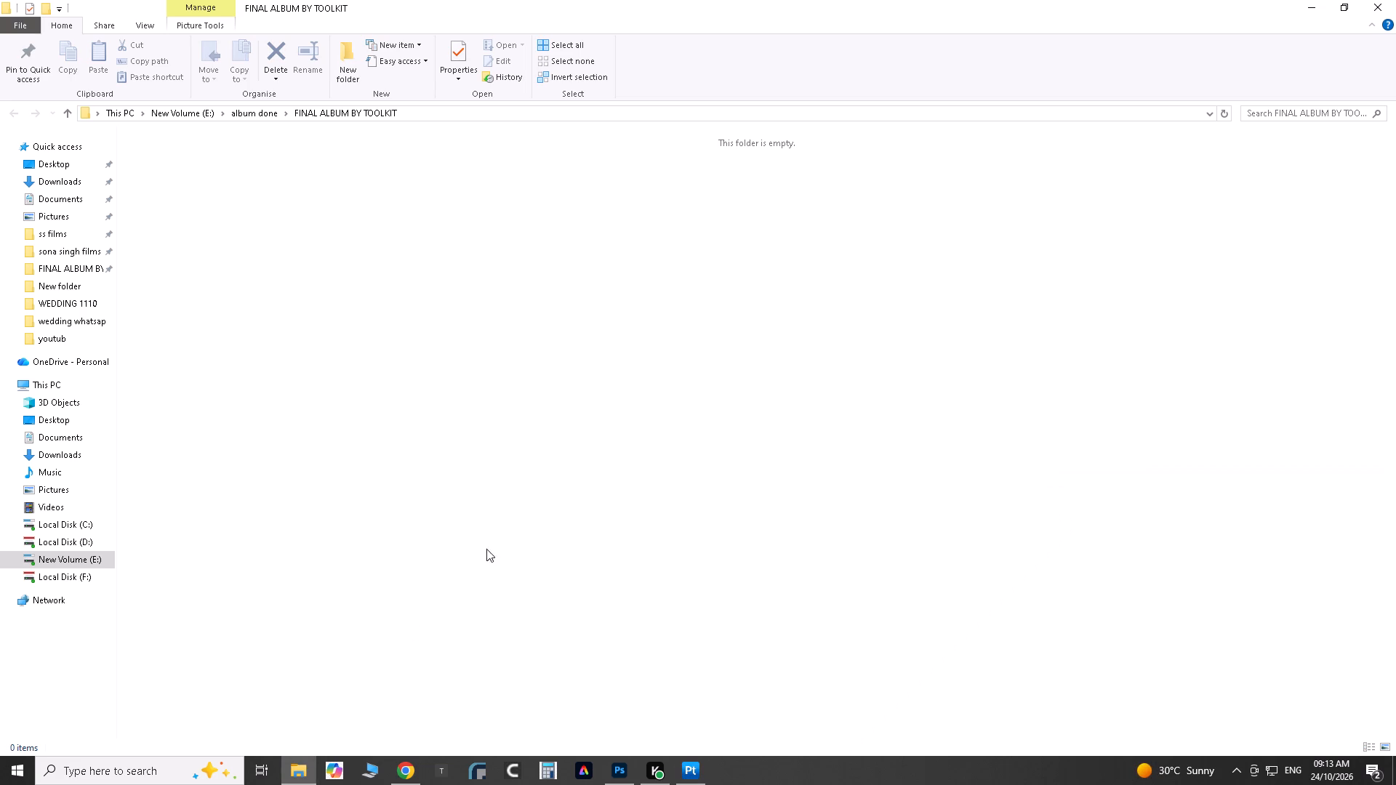
click(74, 540)
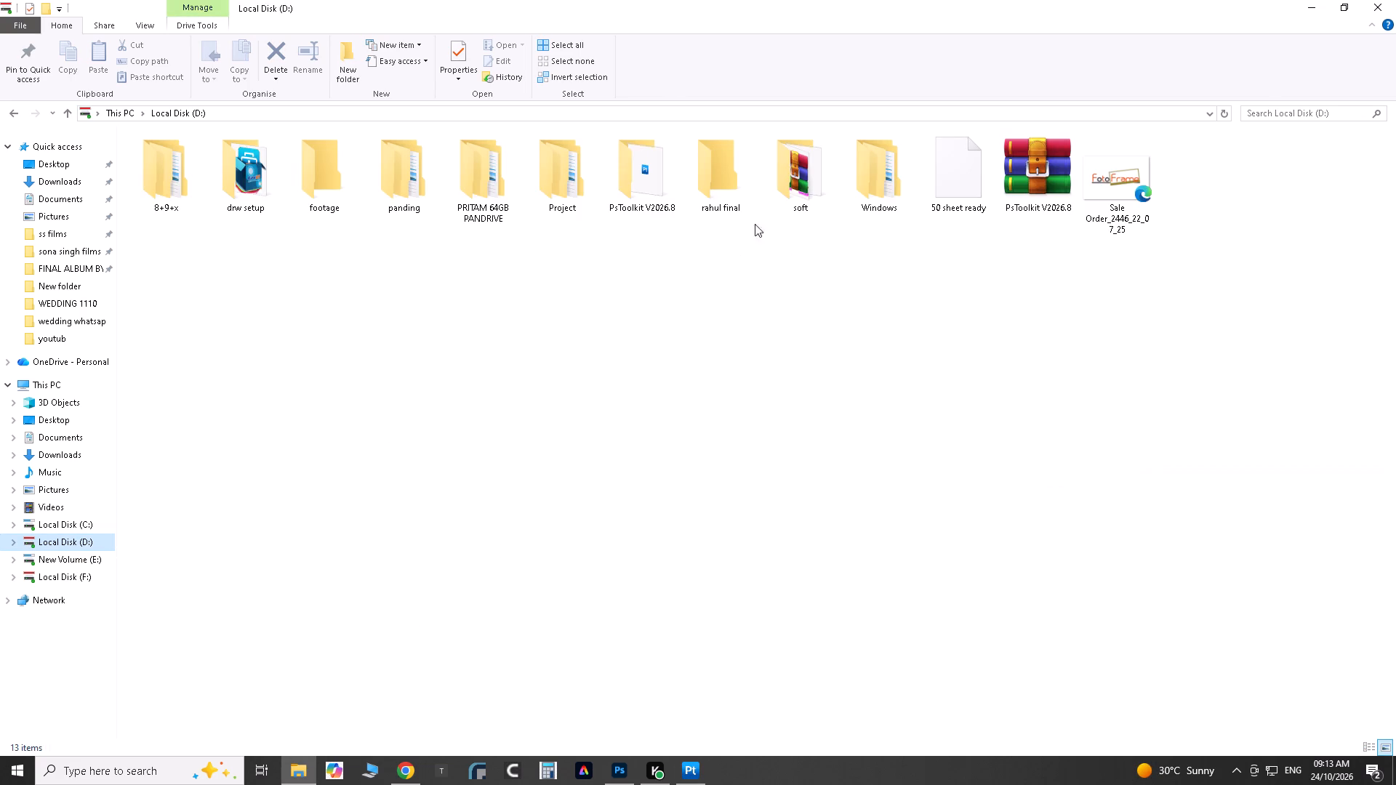
triple_click(402, 196)
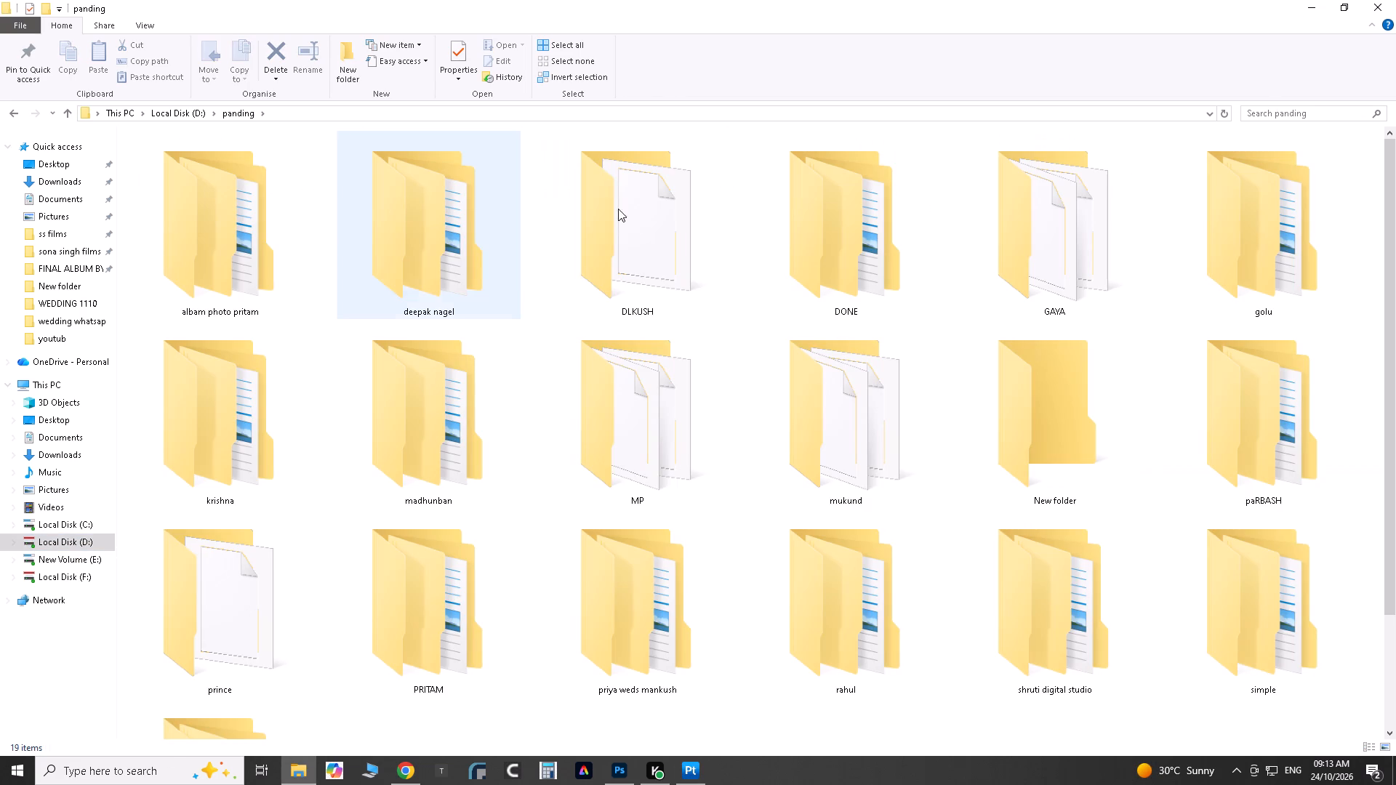
double_click(1060, 279)
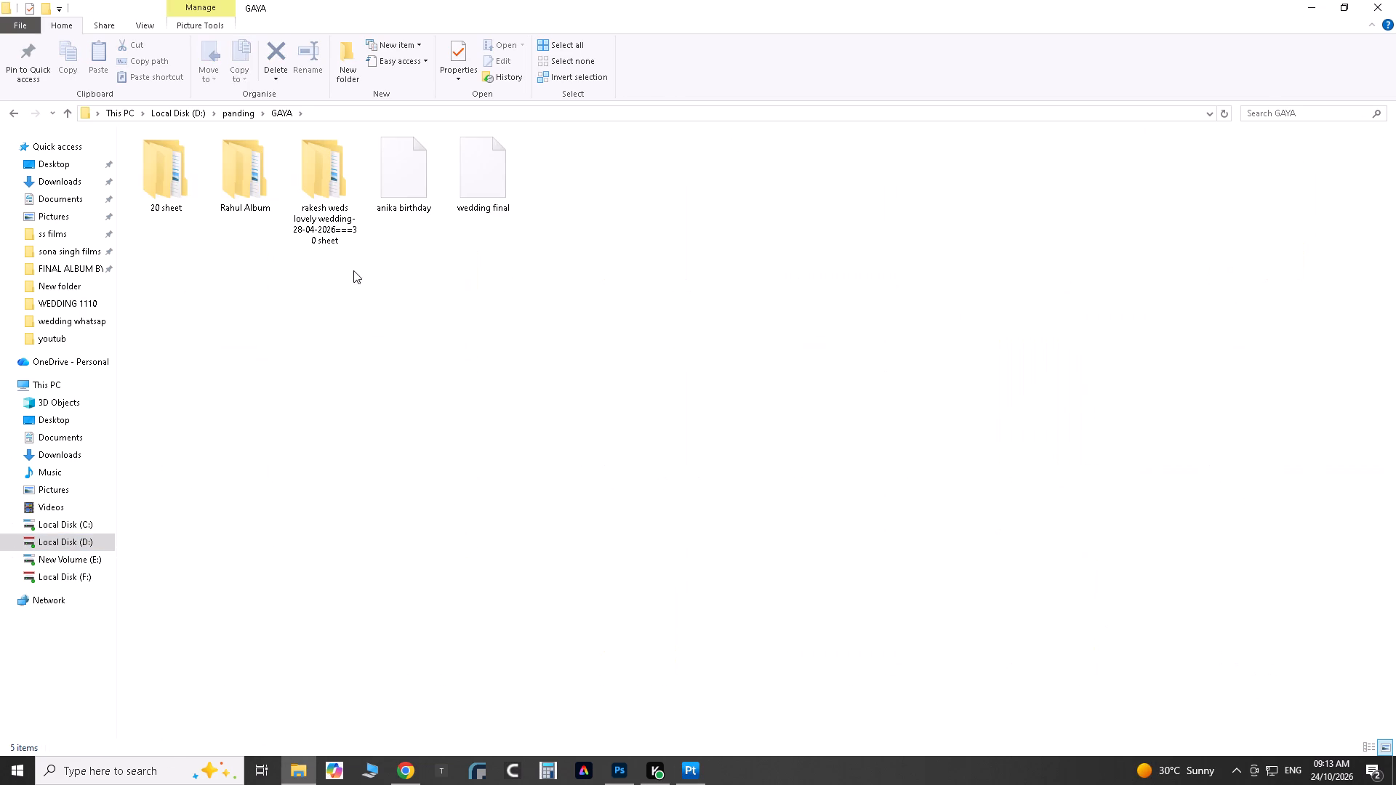
double_click(189, 199)
triple_click(174, 167)
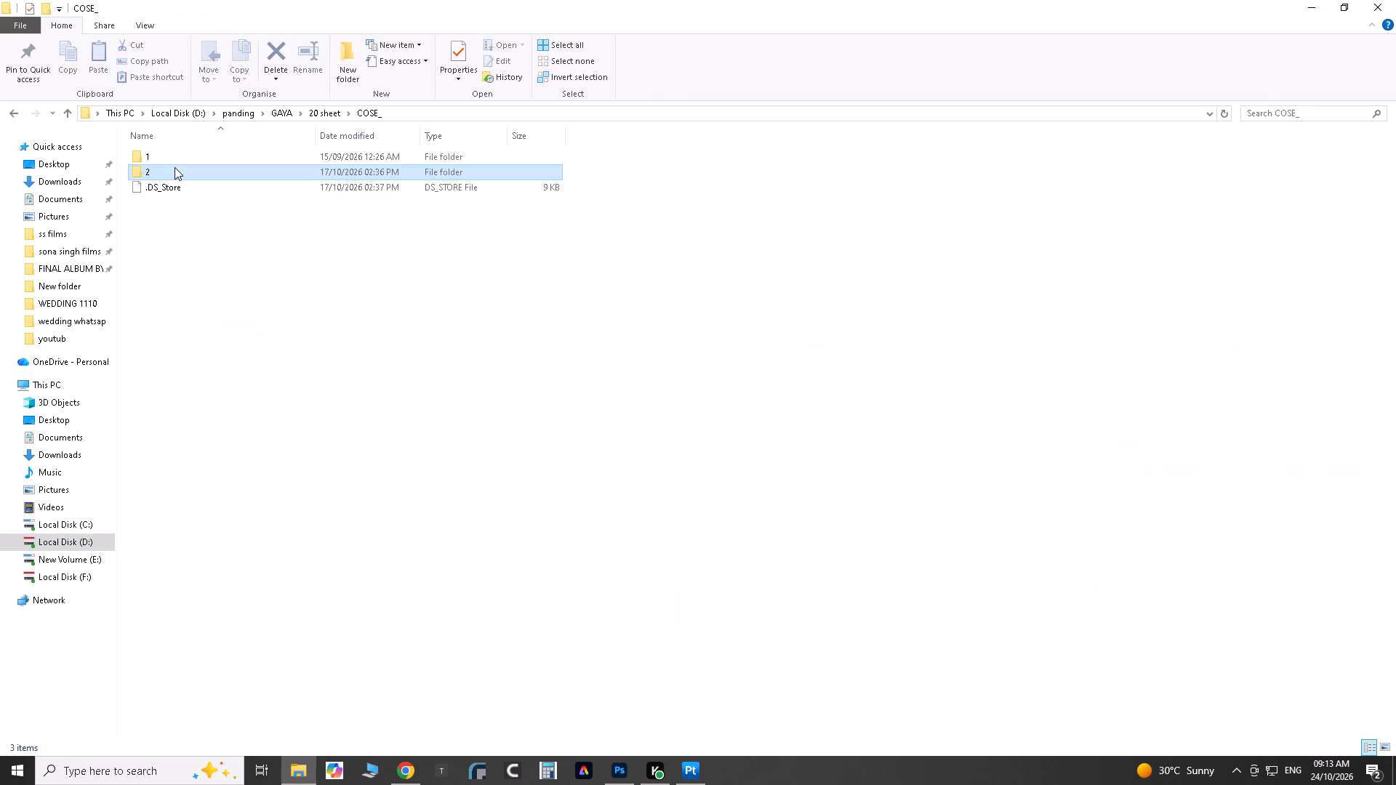
double_click(165, 160)
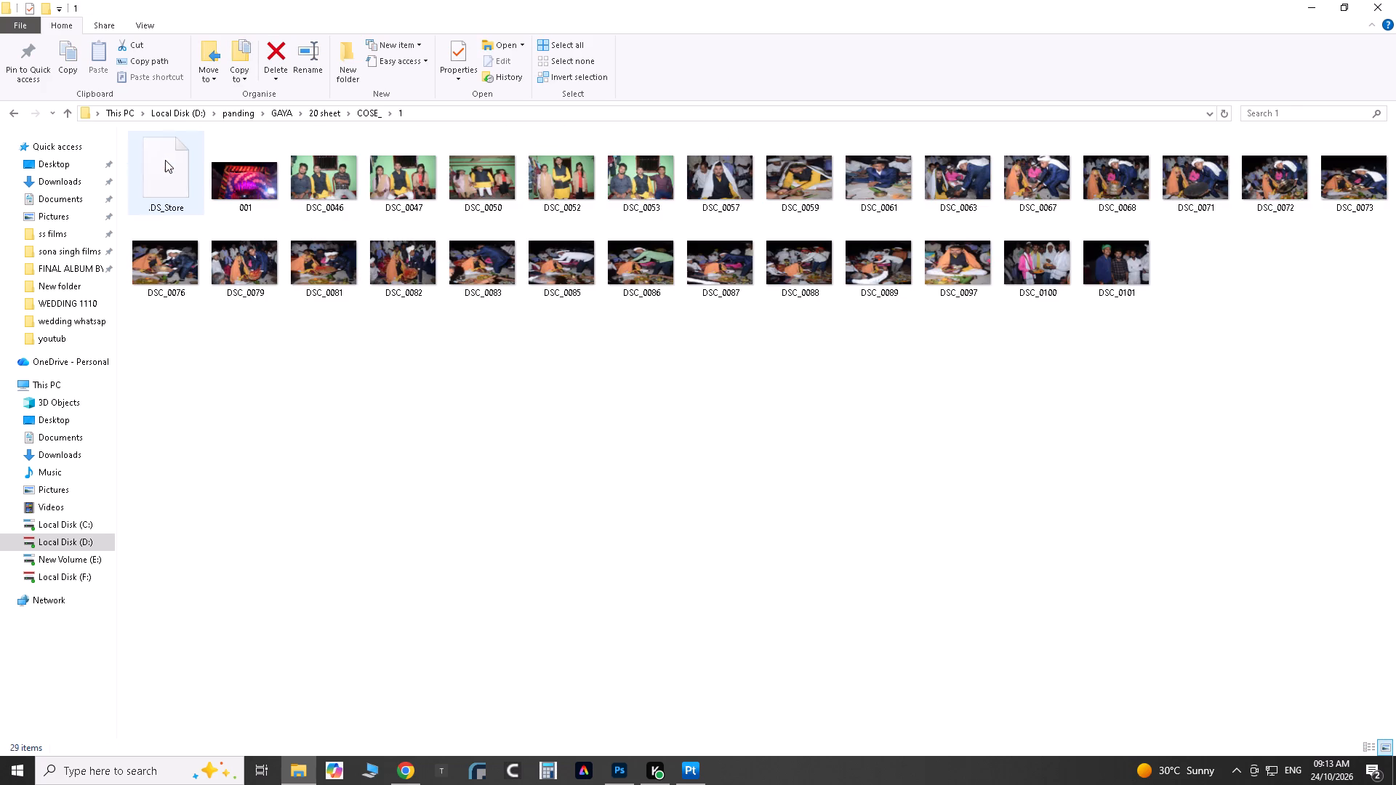
Go back to the COSE_ folder and check the combined properties of folders 1 and 2.
click(73, 118)
click(151, 174)
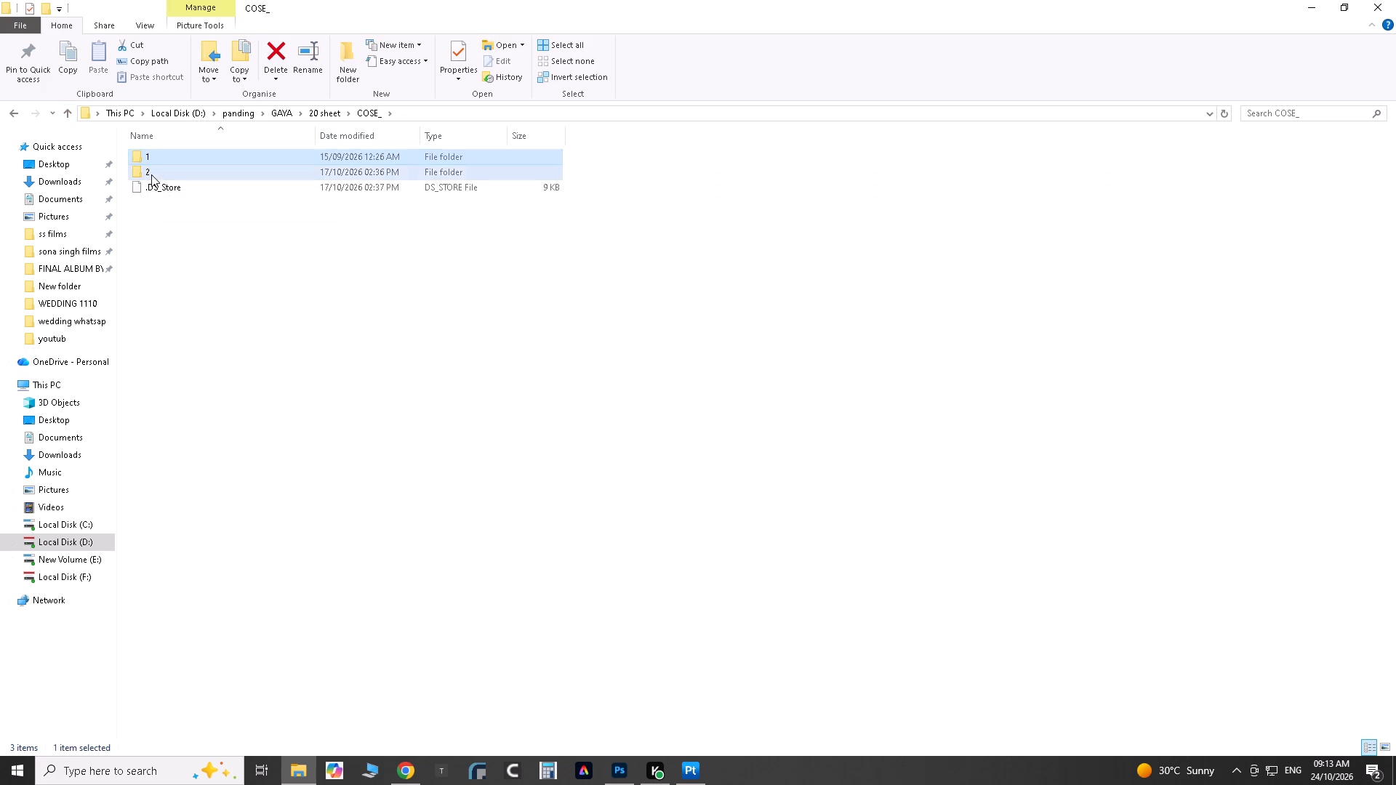
ctrl+click(149, 150)
right_click(149, 150)
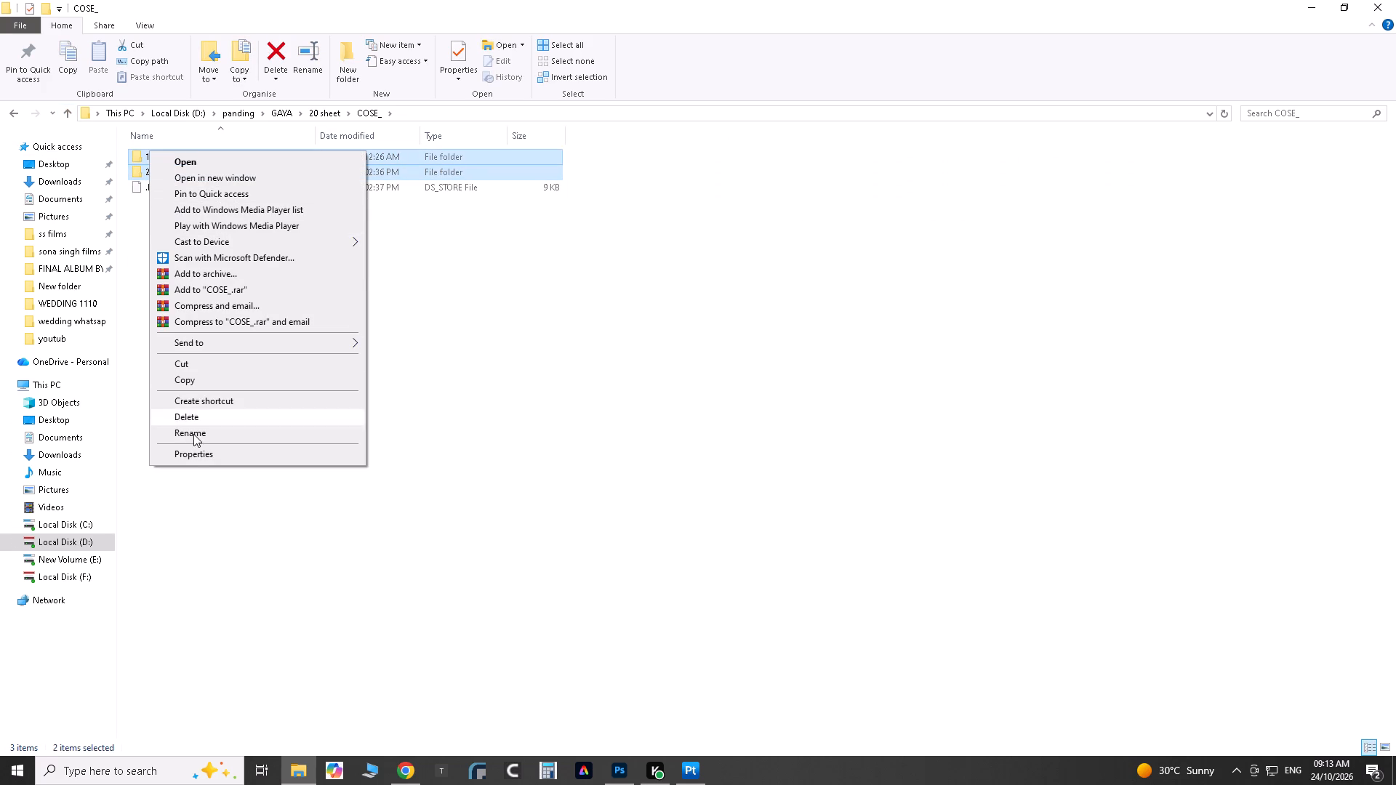
click(197, 454)
click(408, 162)
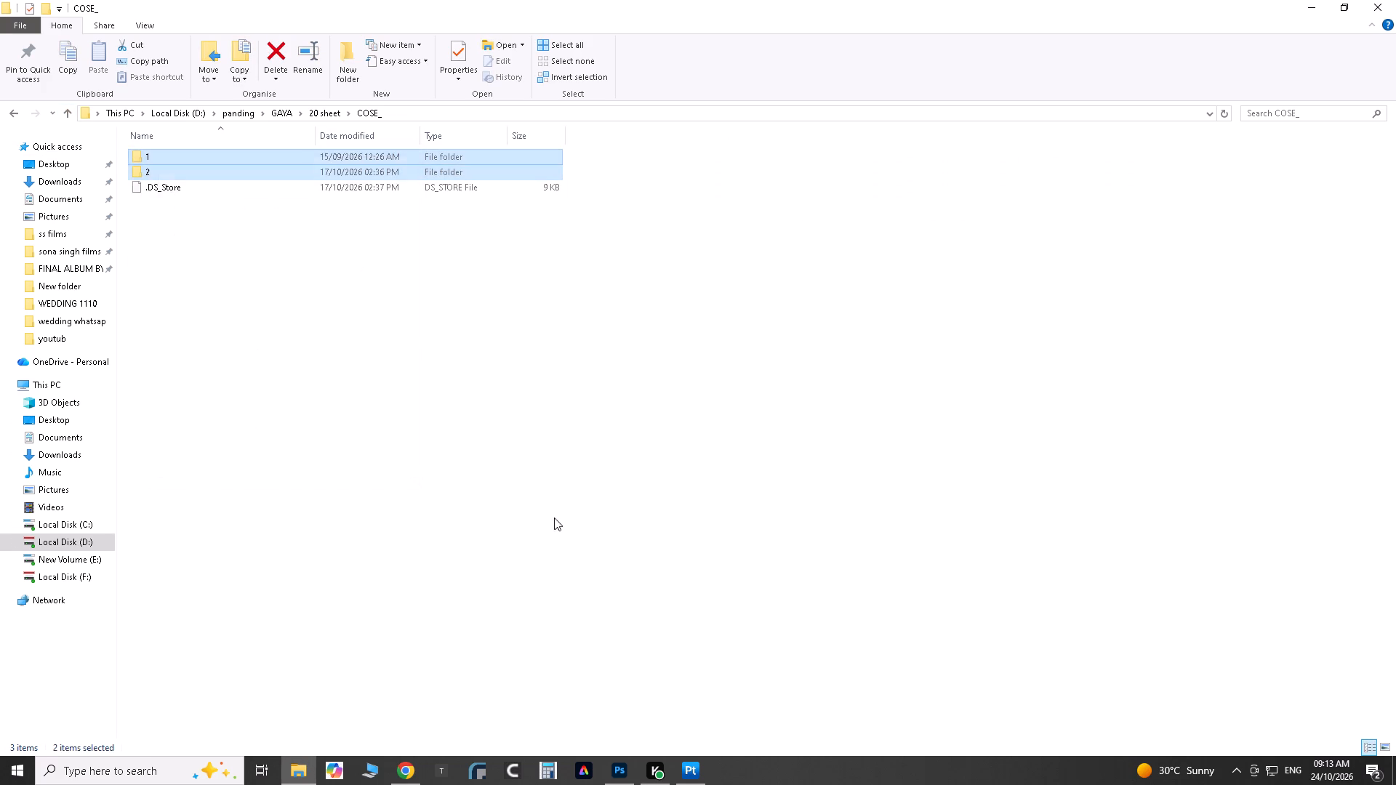
click(554, 518)
Calculate 132 ÷ 20 in Calculator, and close it.
double_click(543, 765)
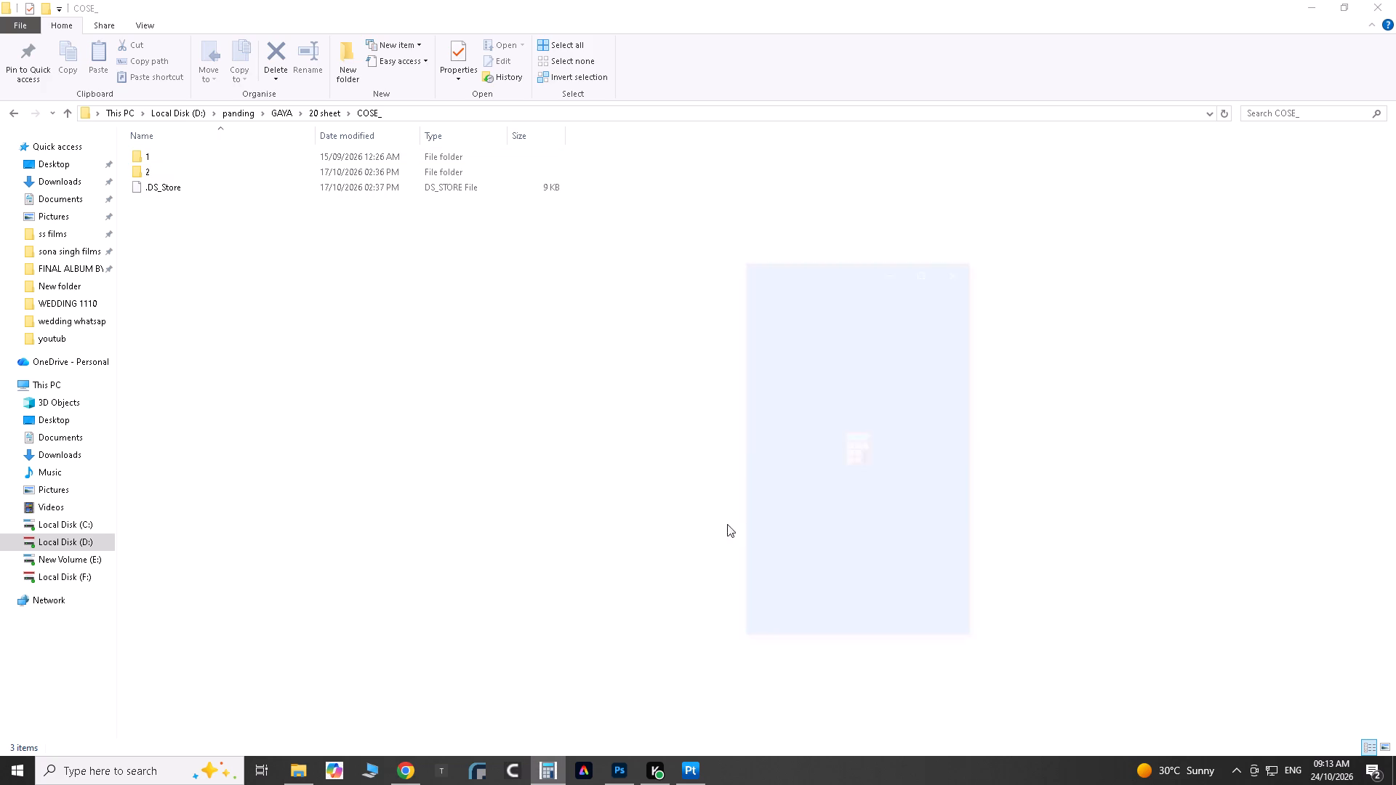
click(785, 577)
click(869, 581)
click(831, 582)
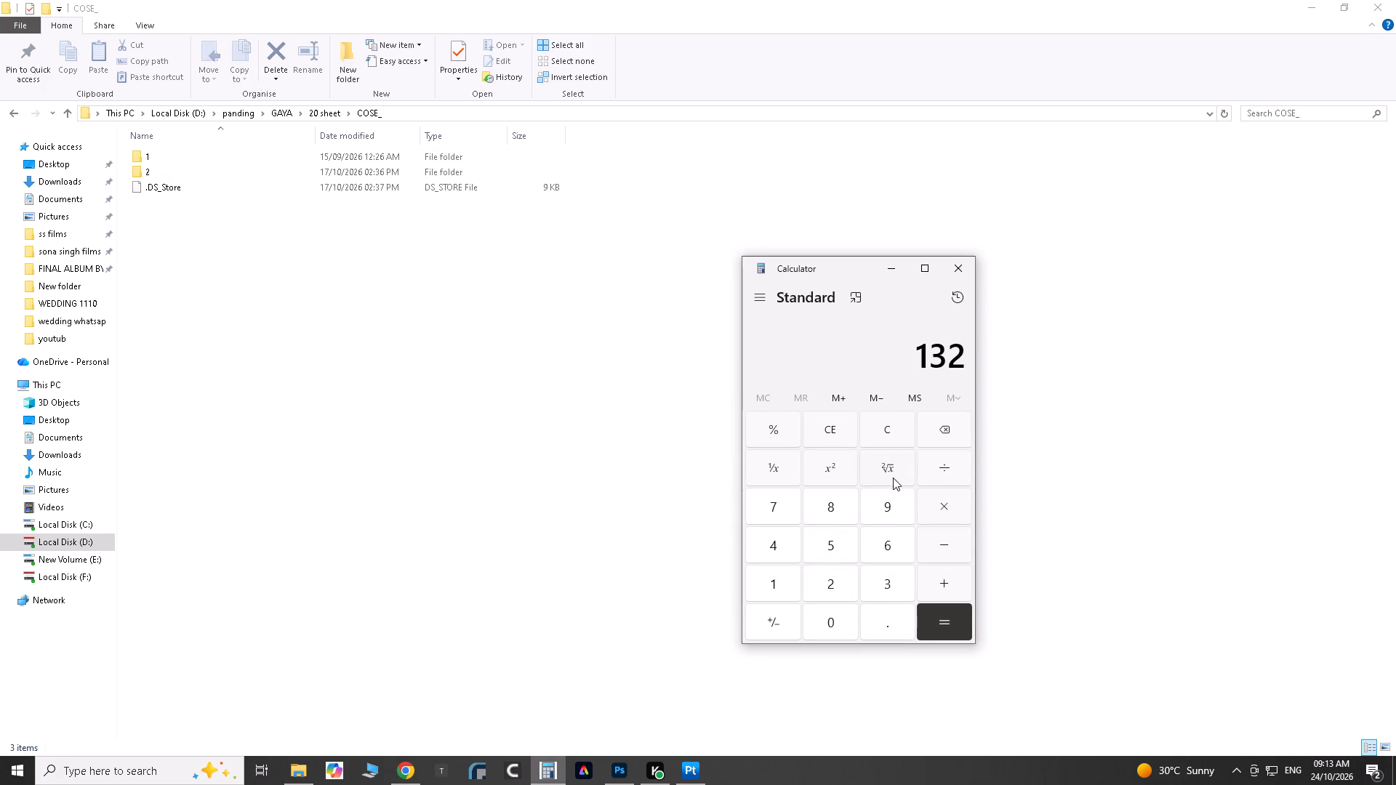
click(928, 471)
click(850, 578)
click(846, 617)
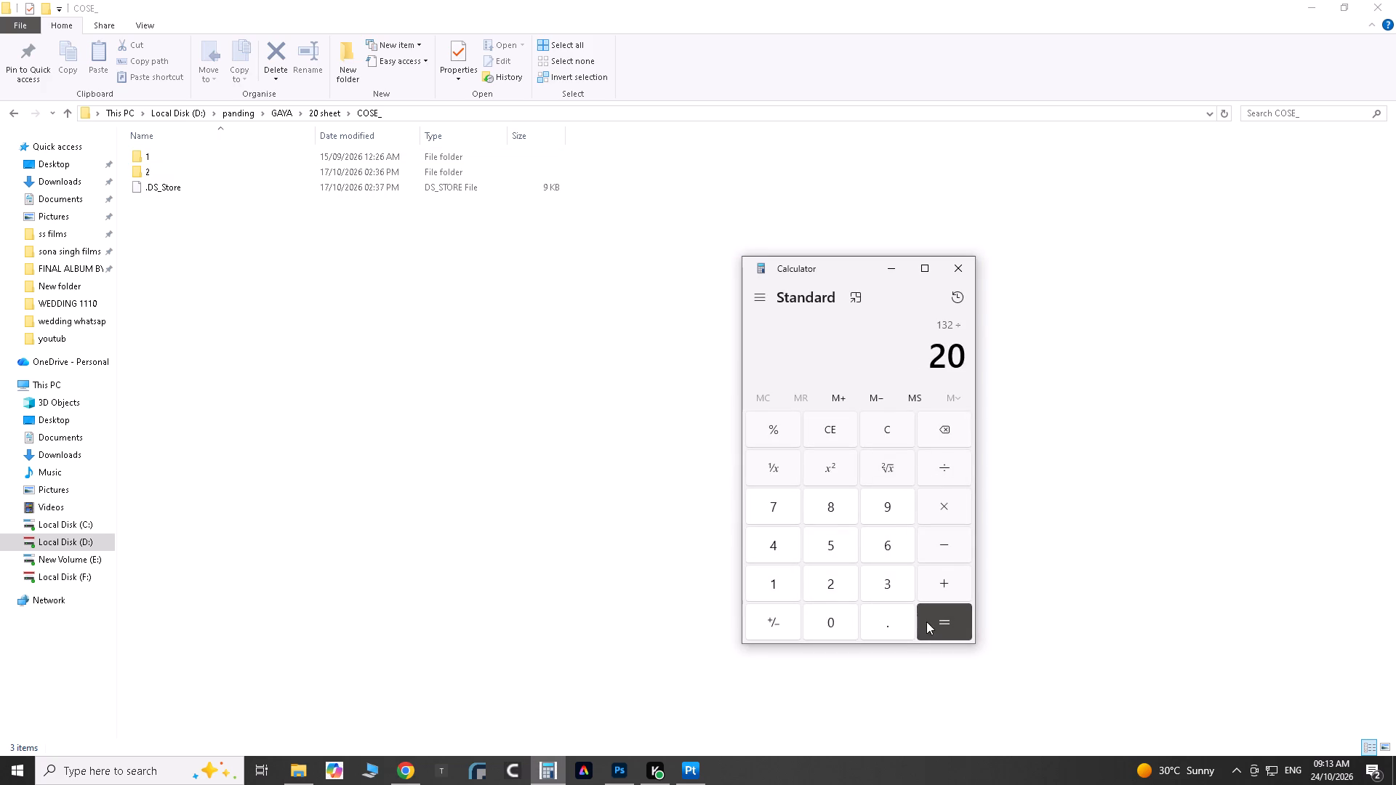
click(927, 621)
drag(961, 271, 968, 270)
Close the File Explorer window and the File Explorer help page in Edge.
drag(1153, 242, 1167, 233)
click(1389, 23)
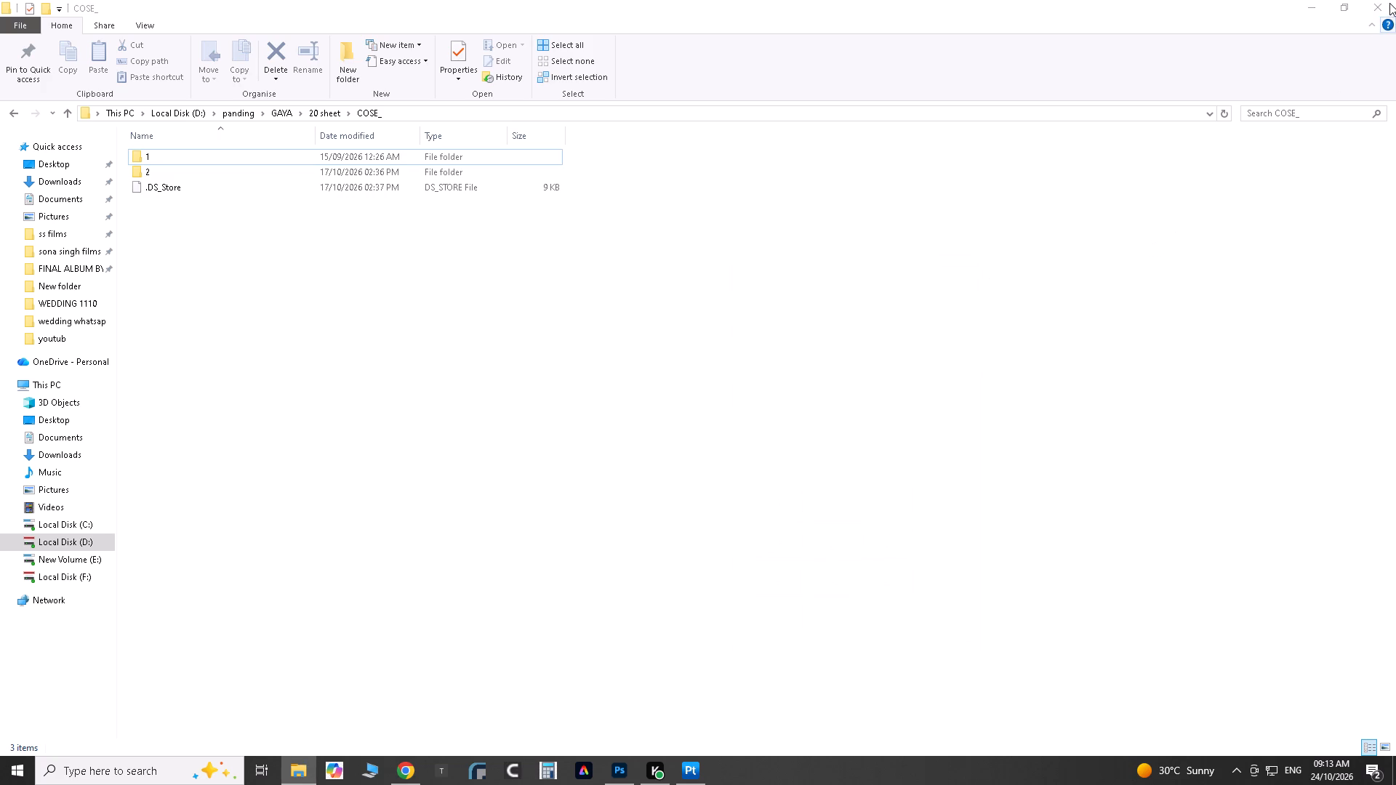
click(1389, 0)
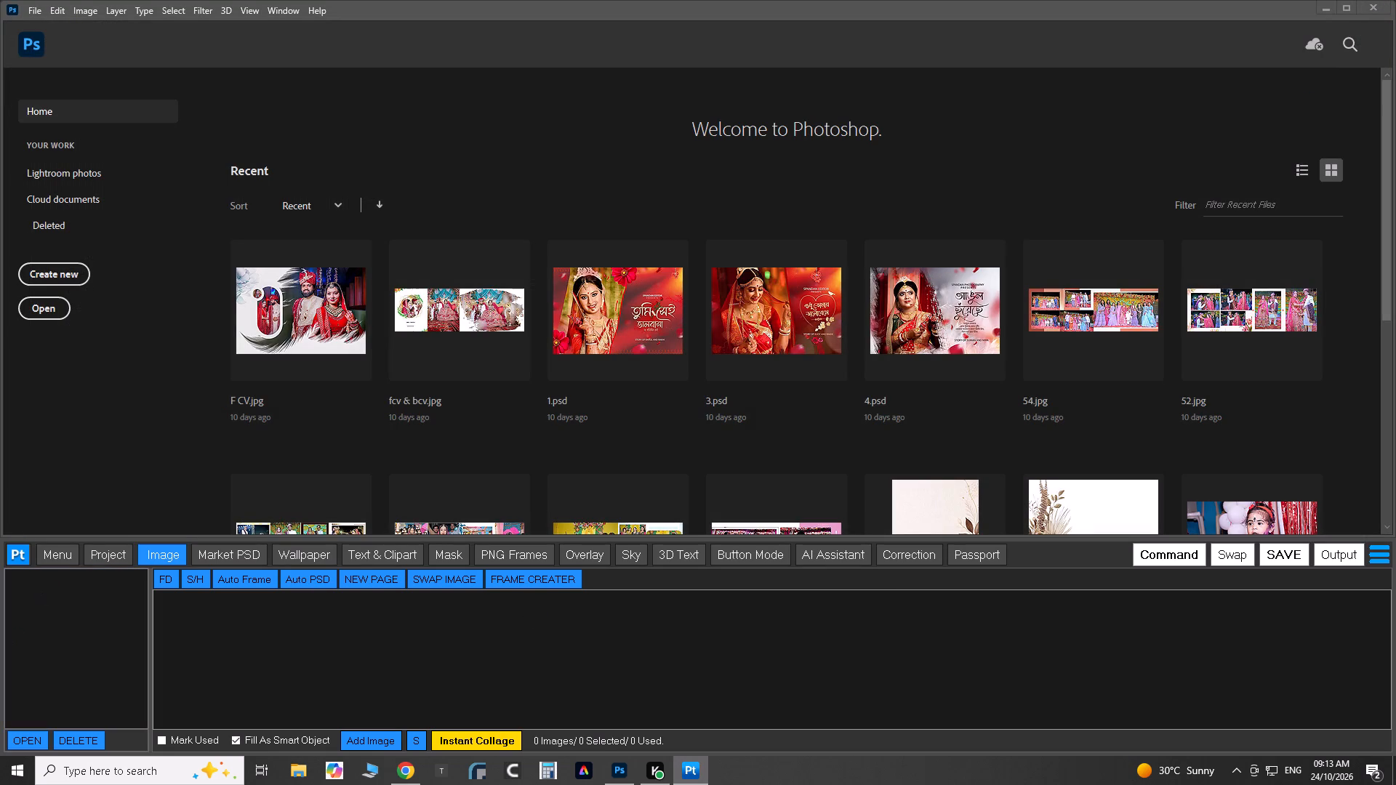
click(727, 772)
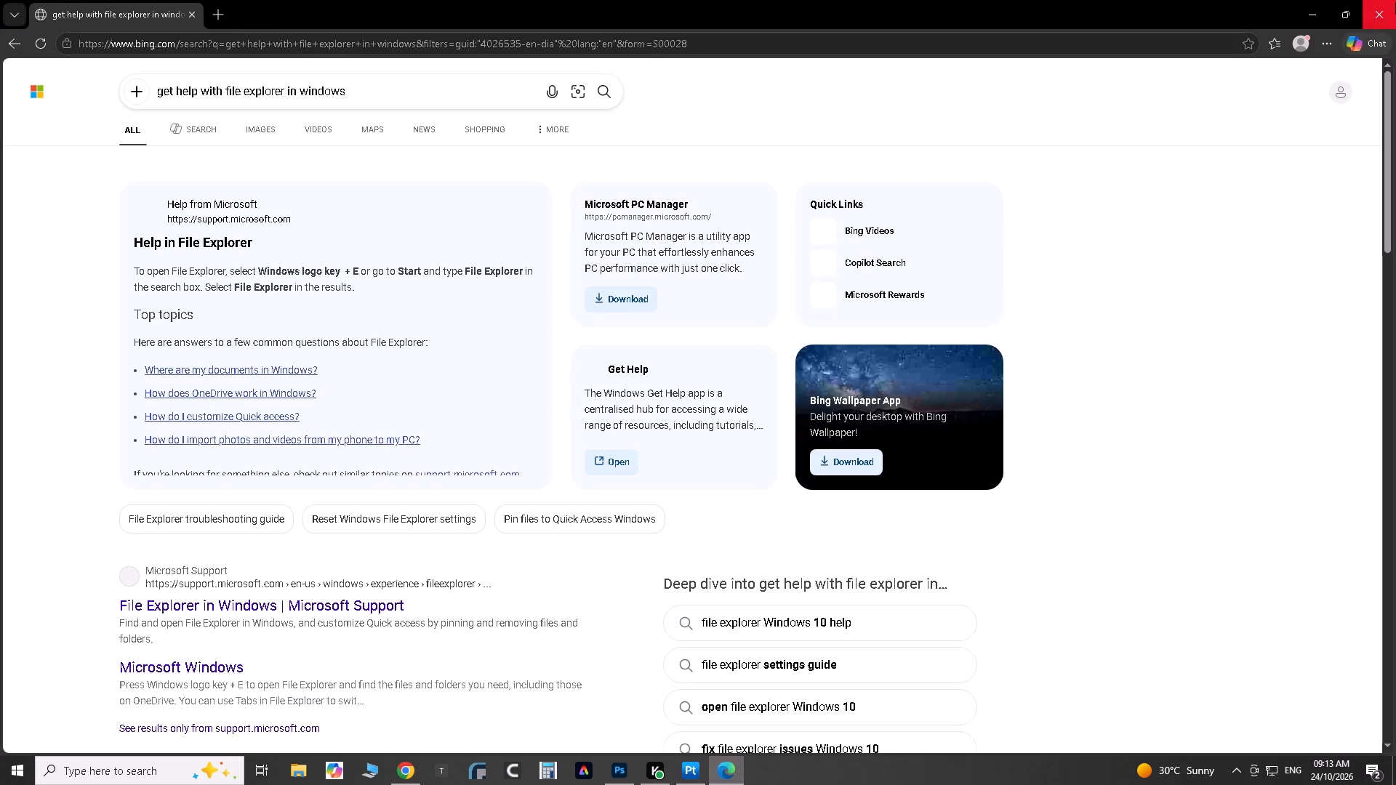
click(1394, 2)
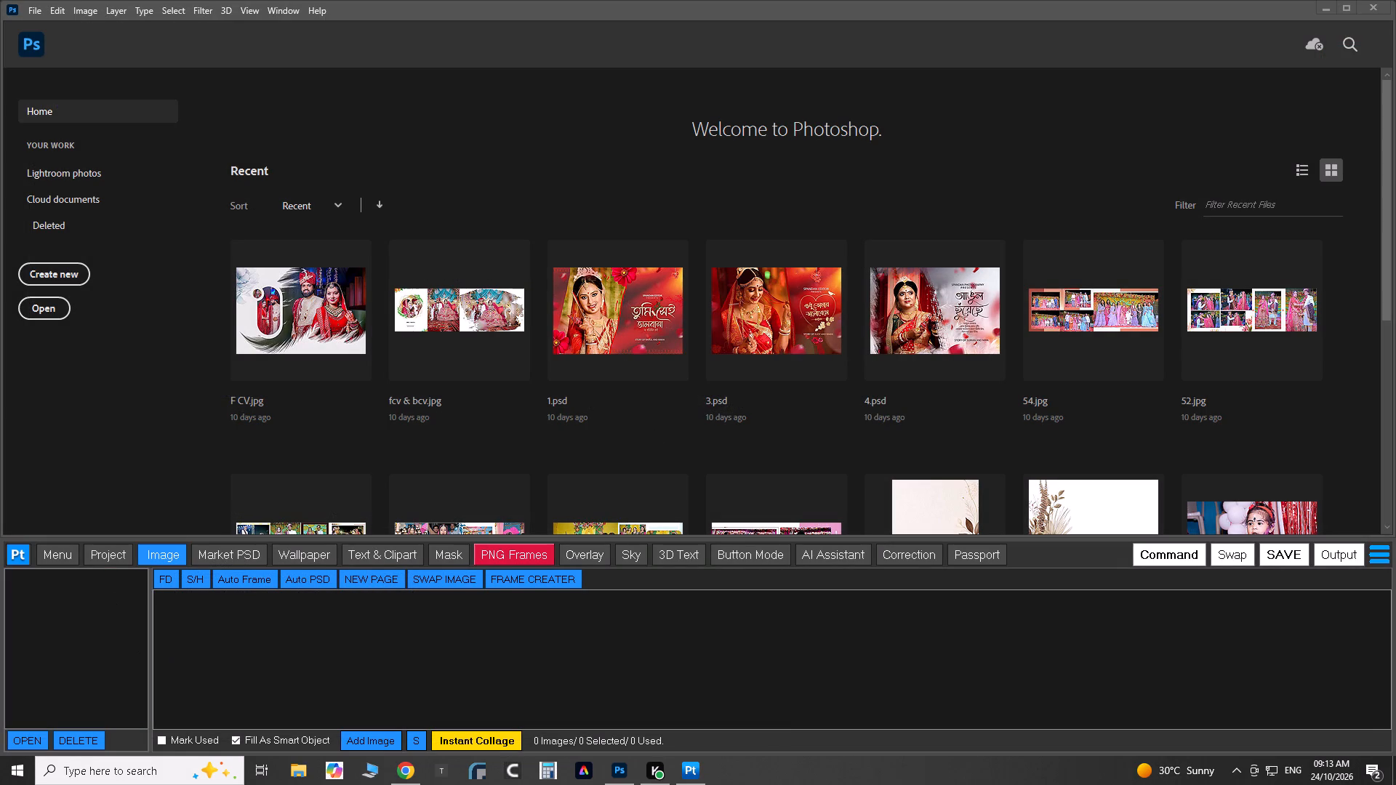
Add all photos from D: > panding > GAYA > 20 sheet > COSE_ > 1 to the PsToolkit image list.
double_click(366, 669)
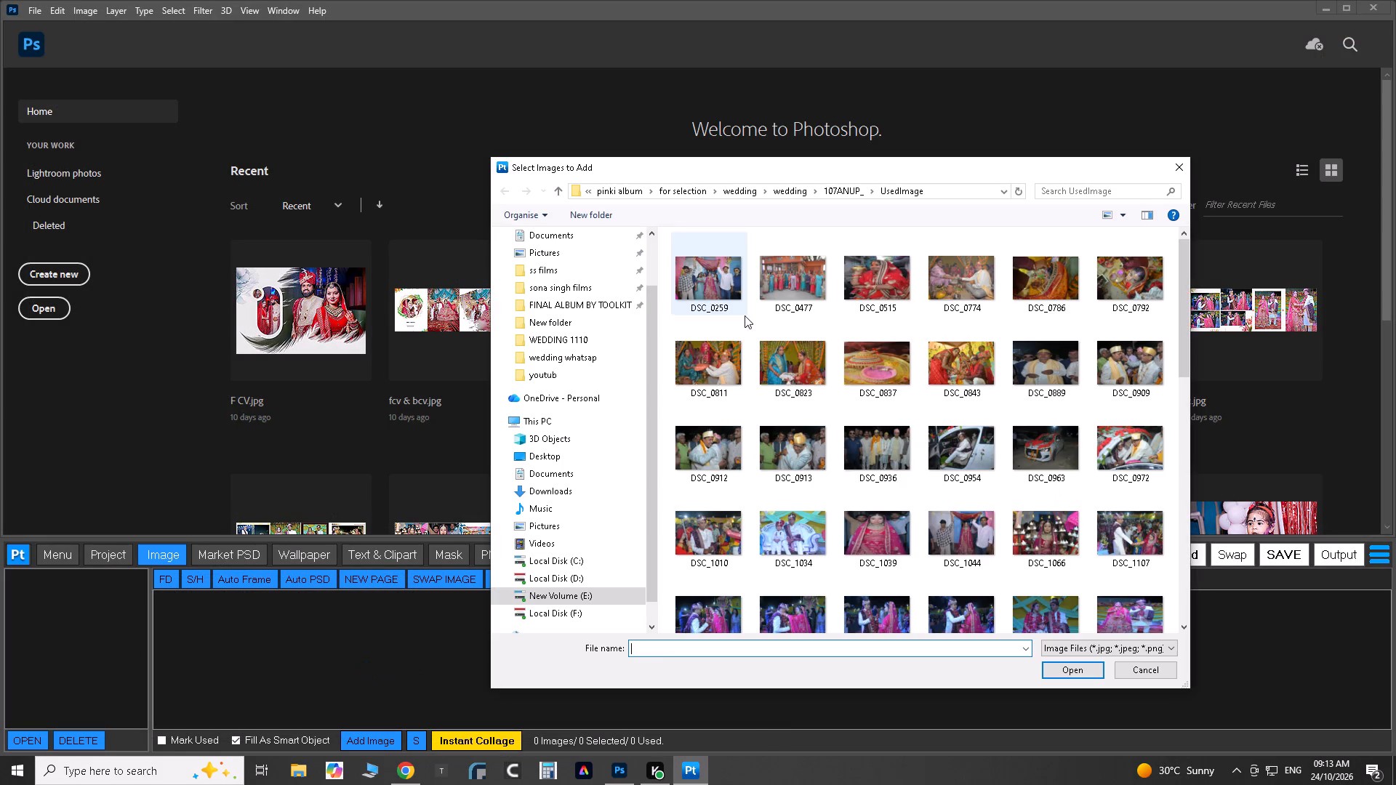
click(691, 270)
click(575, 584)
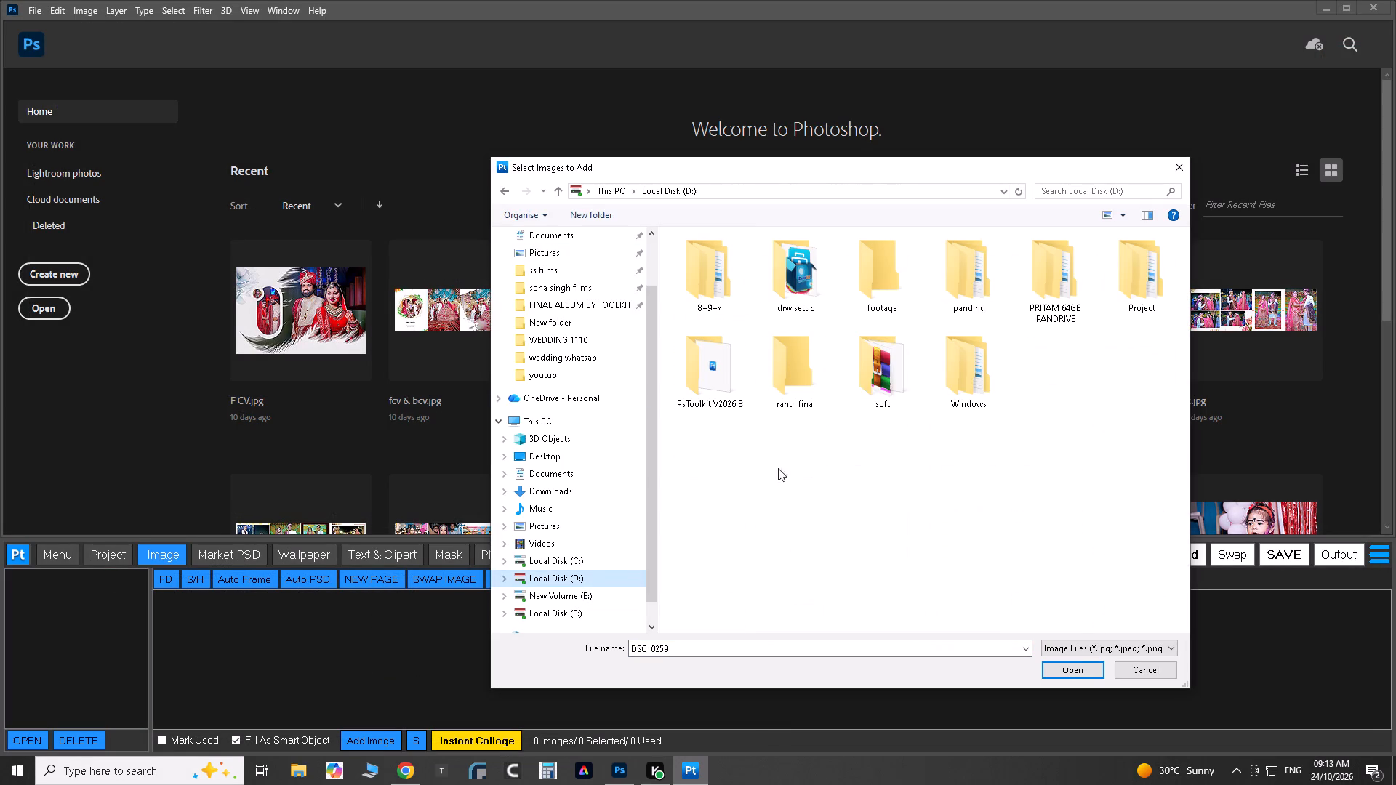
double_click(965, 286)
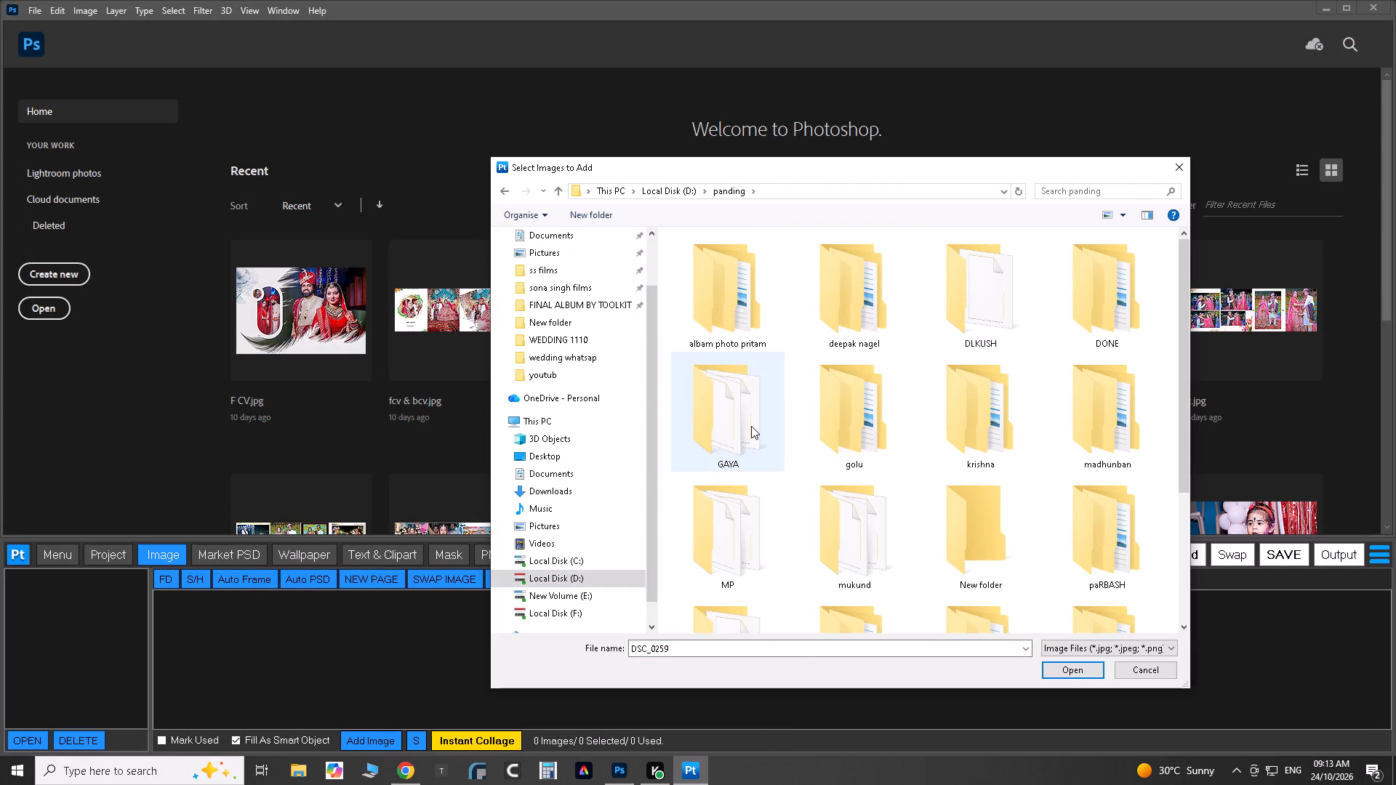
double_click(751, 426)
double_click(720, 293)
click(698, 254)
double_click(698, 270)
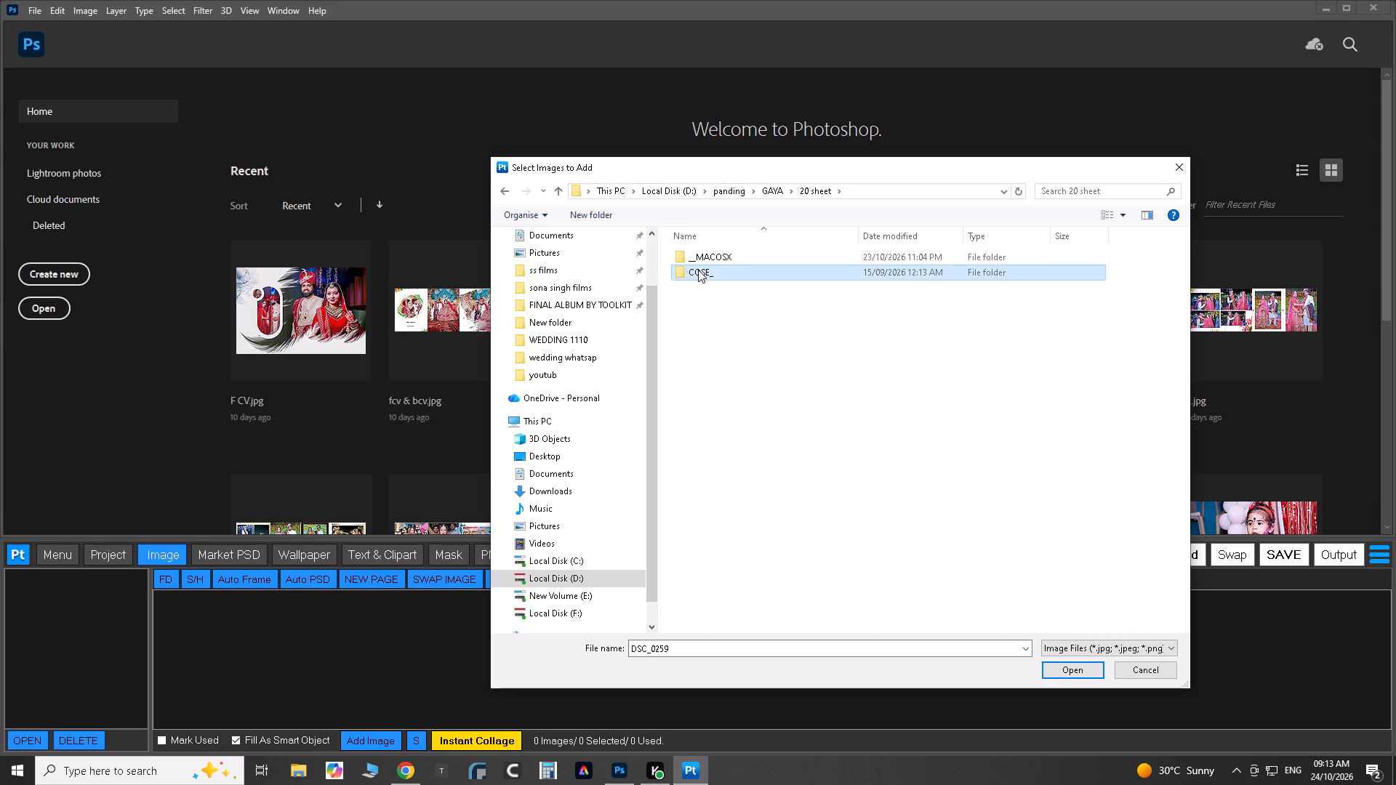
double_click(697, 264)
click(697, 264)
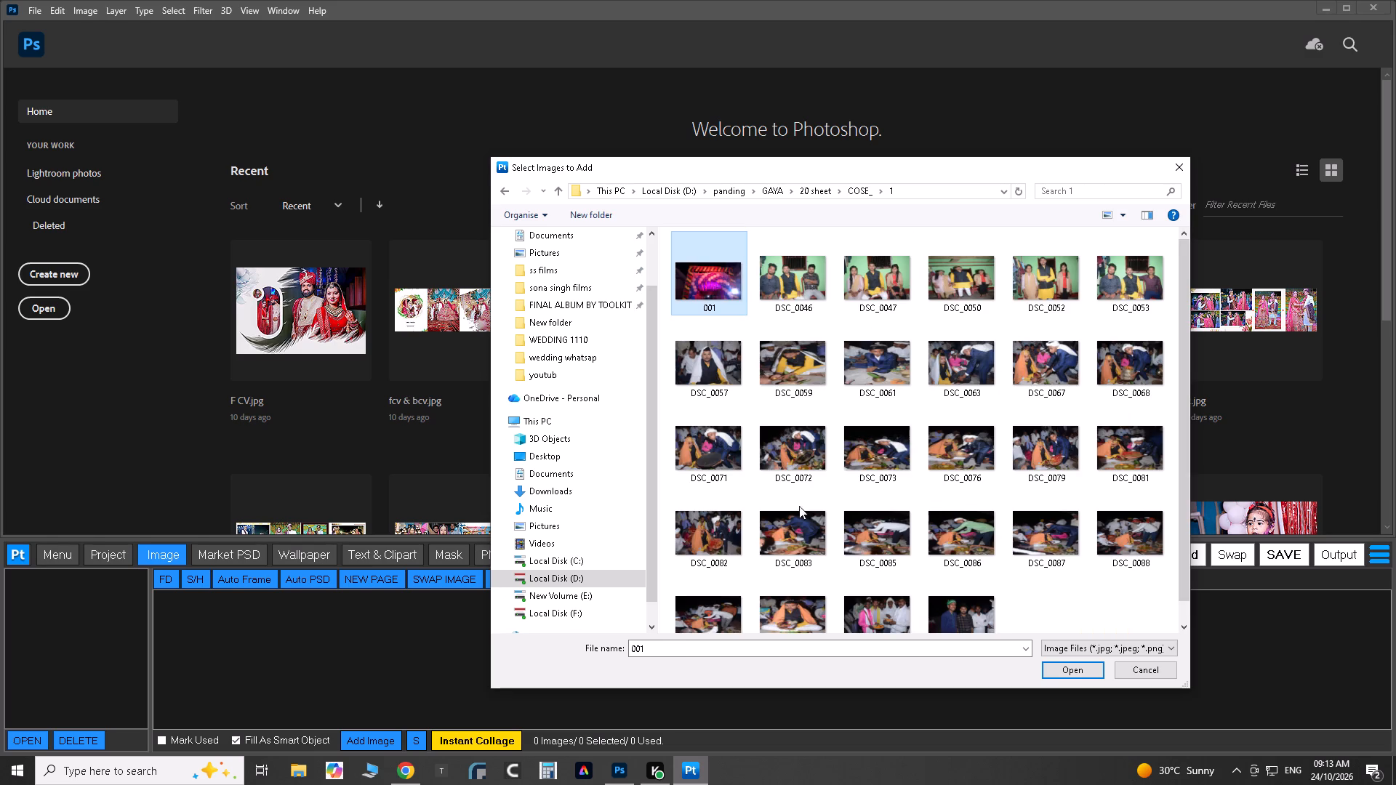
key(ctrl+a)
click(1054, 675)
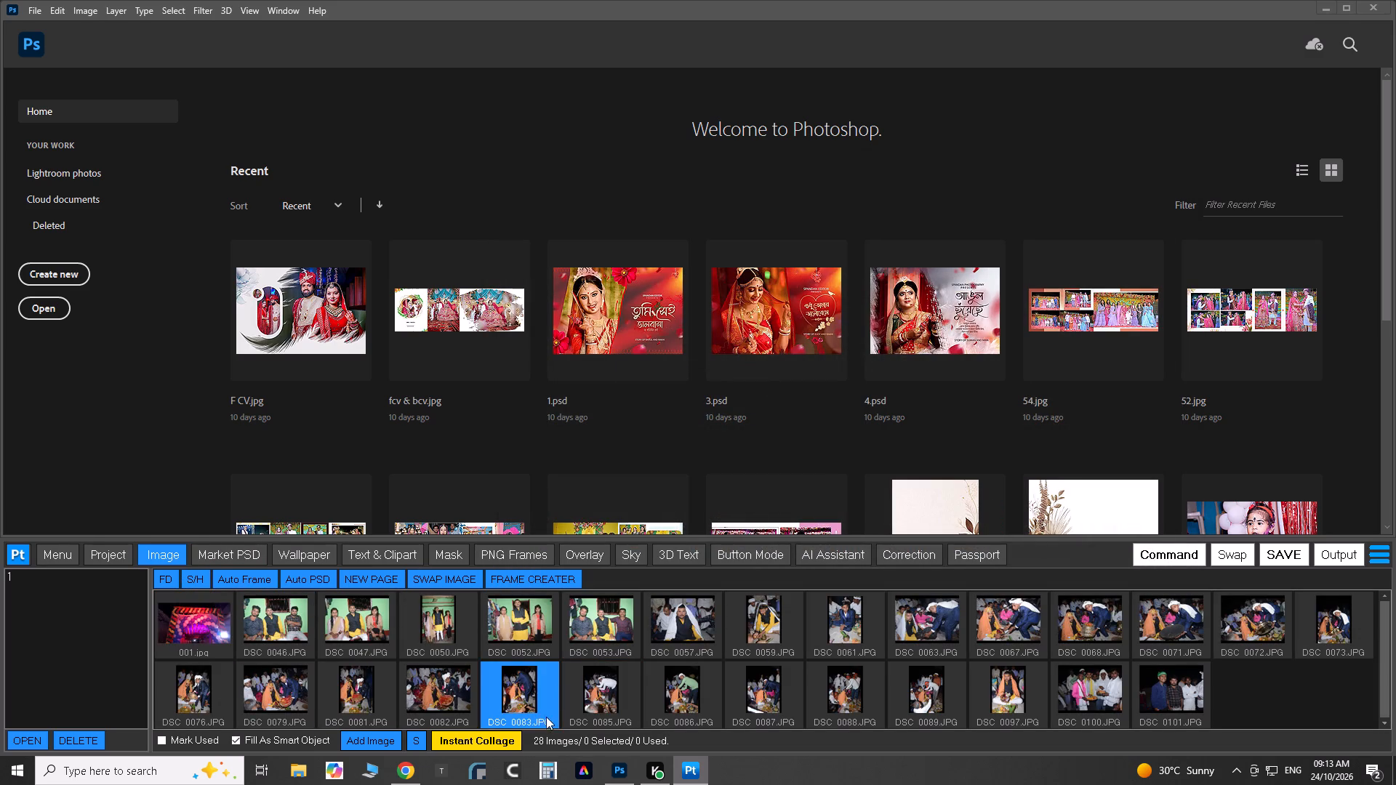
Calculate 28 ÷ 6 in Calculator, and close it.
double_click(547, 774)
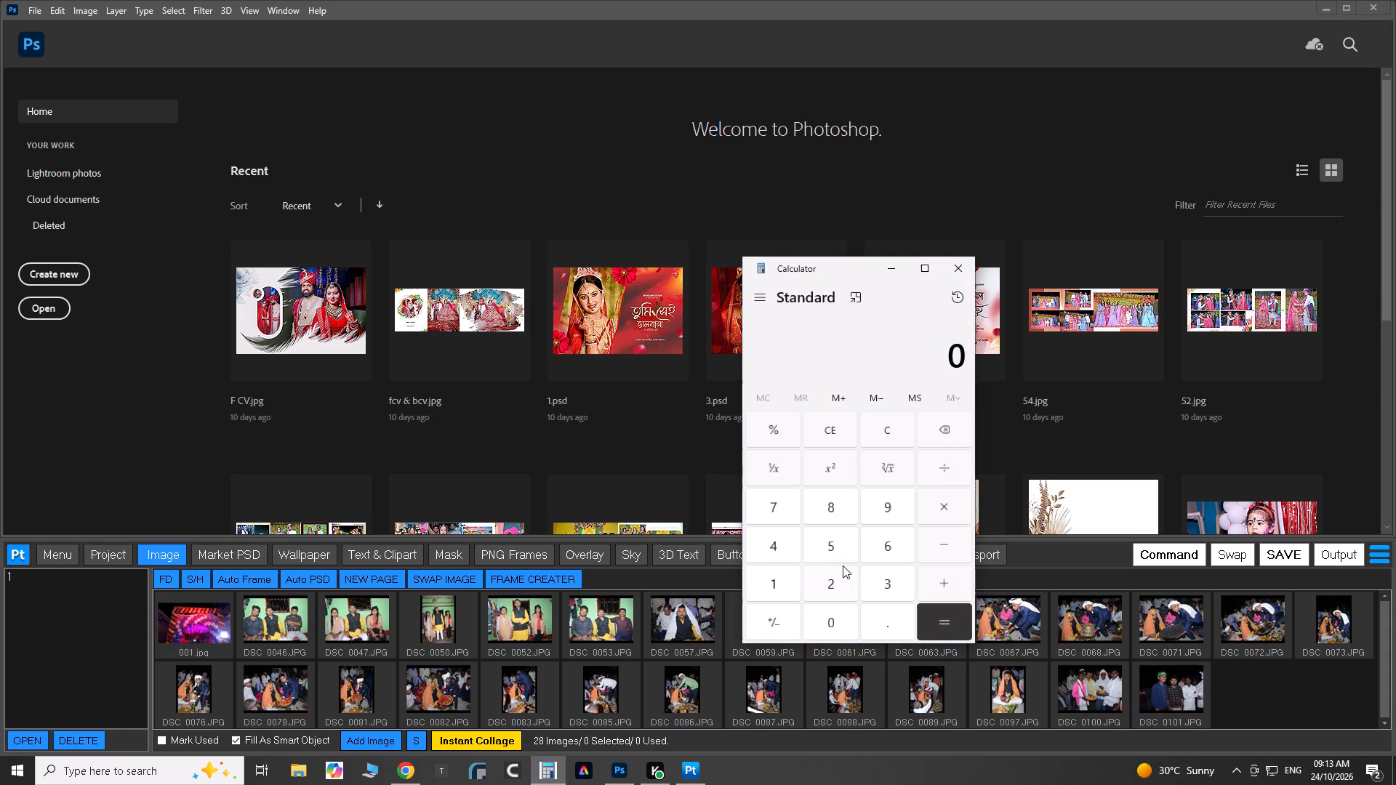
click(835, 579)
click(832, 511)
click(936, 472)
click(891, 542)
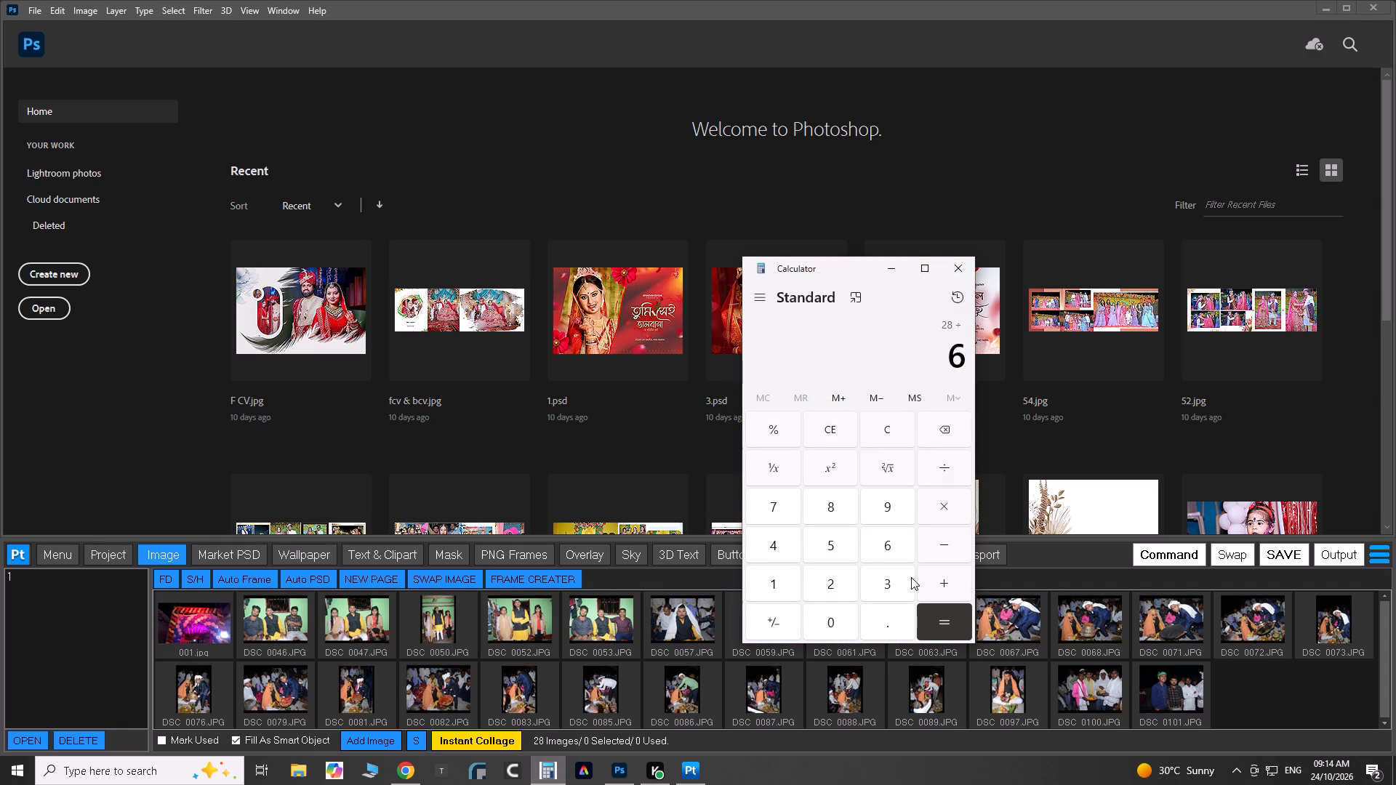
click(951, 613)
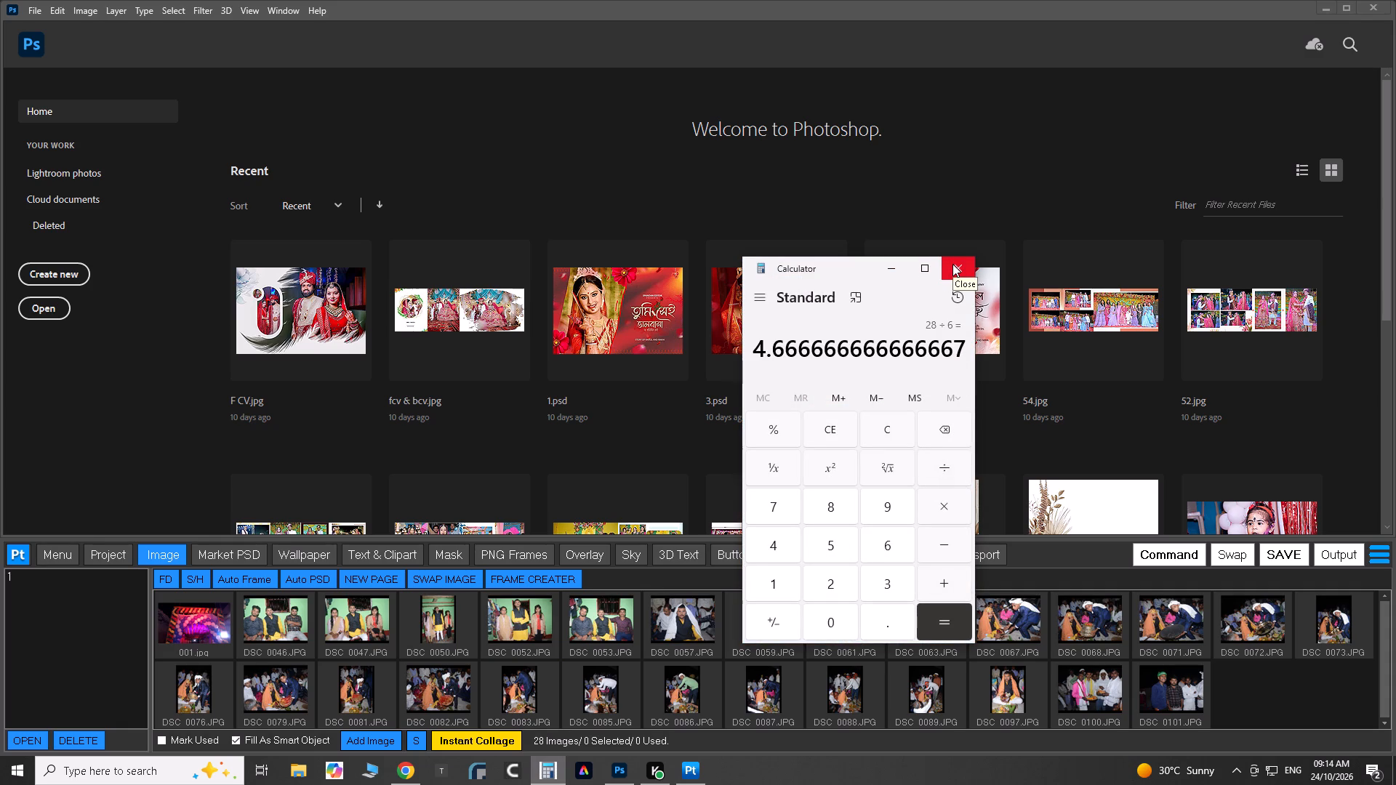
click(952, 264)
In a new Frame Auto Album, set Min to 6, Max to 7 and total pages to 4, and add the loaded images for all pages.
click(68, 556)
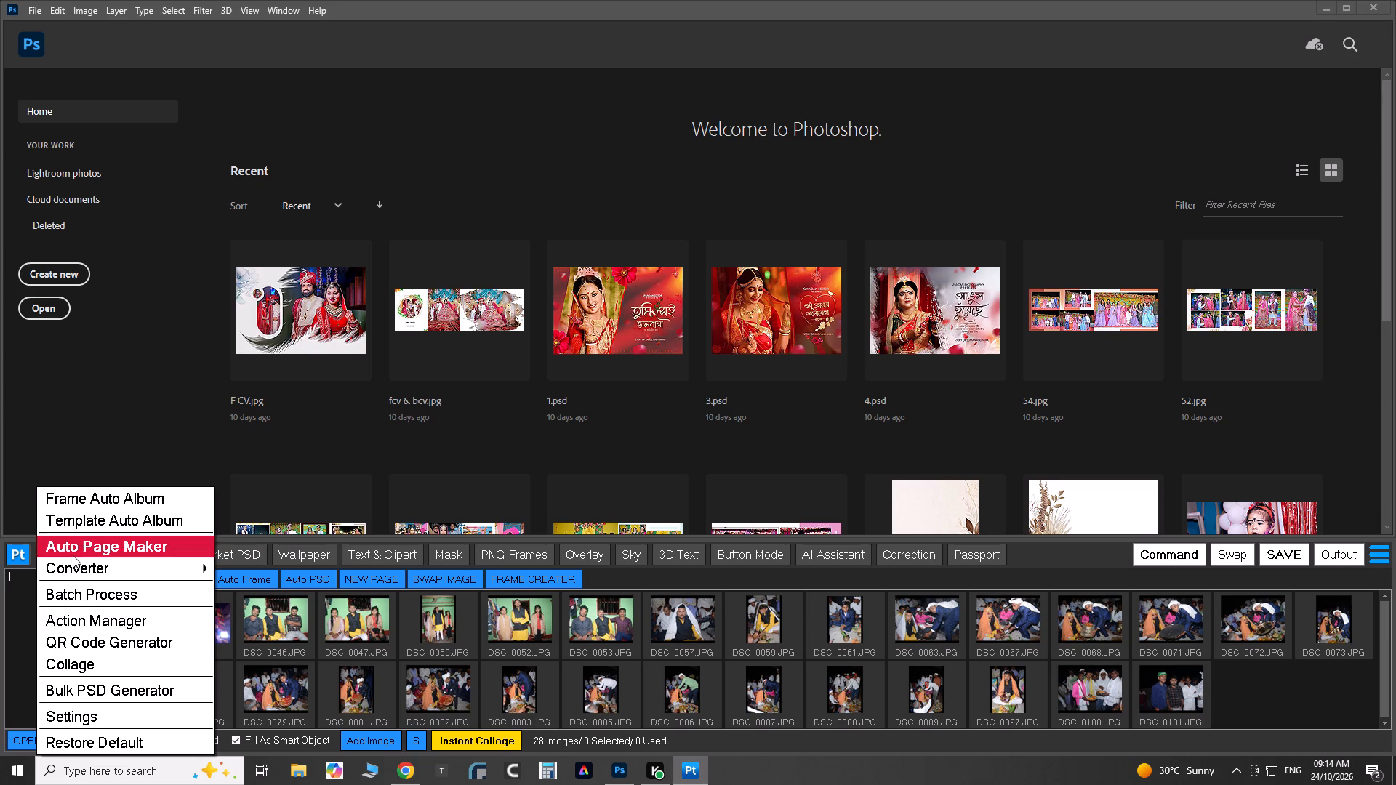
click(110, 505)
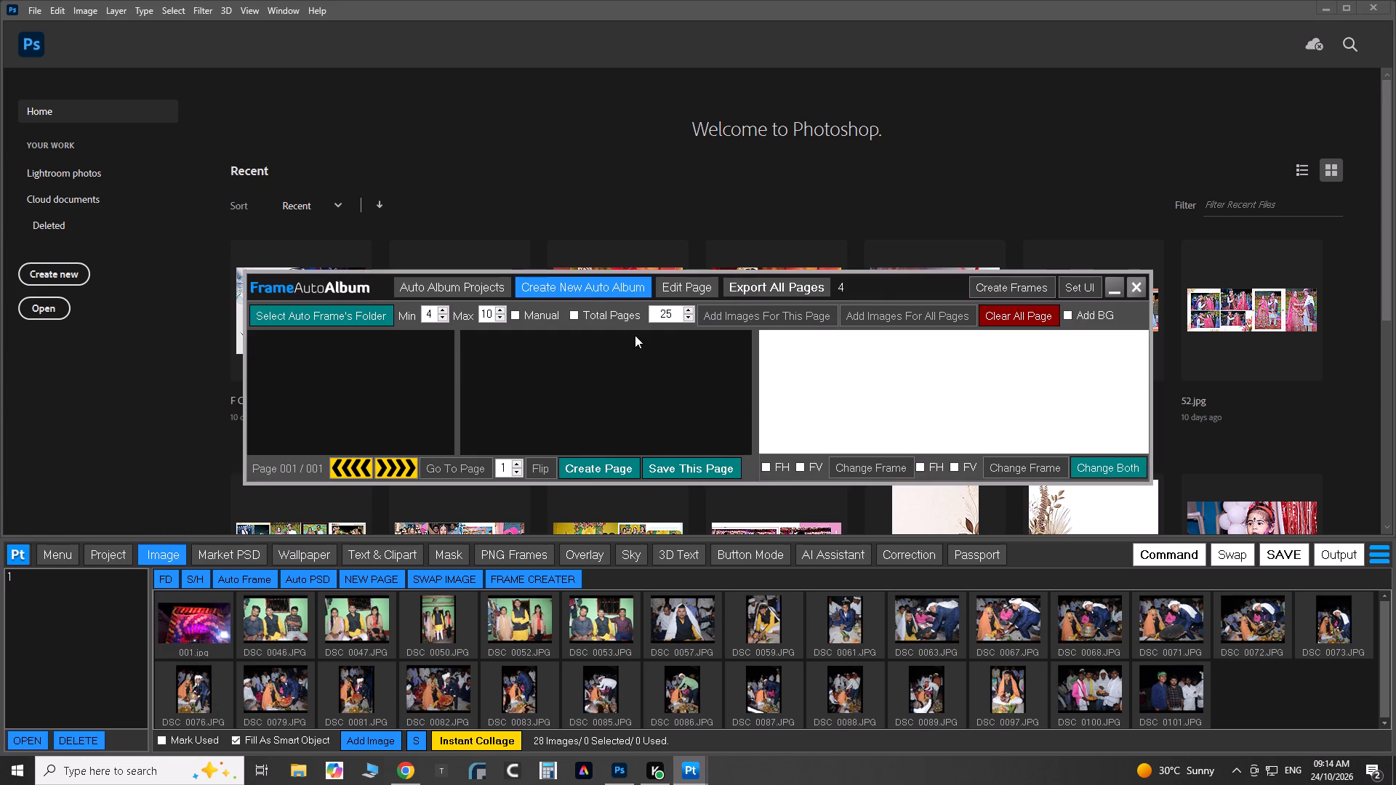
double_click(445, 307)
triple_click(501, 318)
triple_click(686, 318)
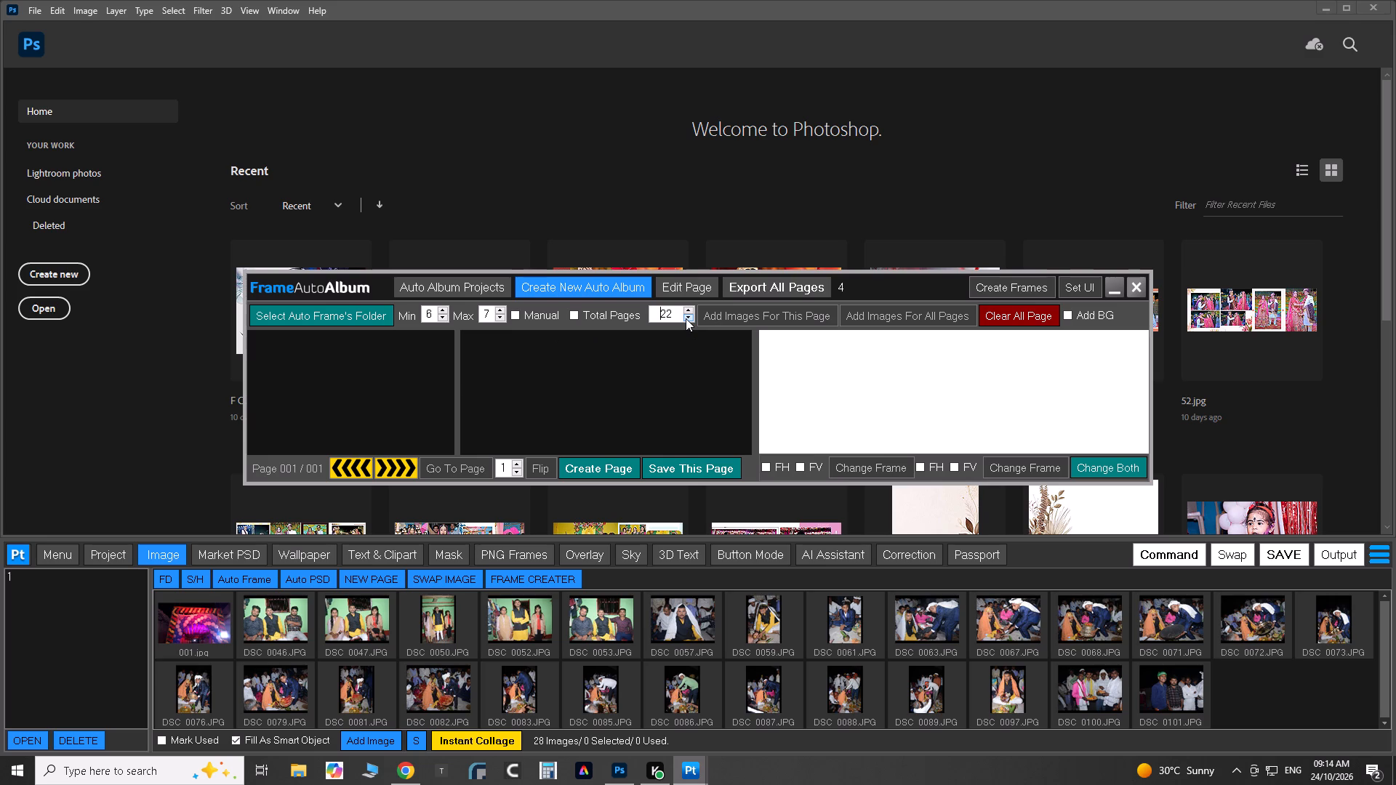
triple_click(686, 318)
triple_click(686, 318)
triple_click(686, 318)
triple_click(686, 318)
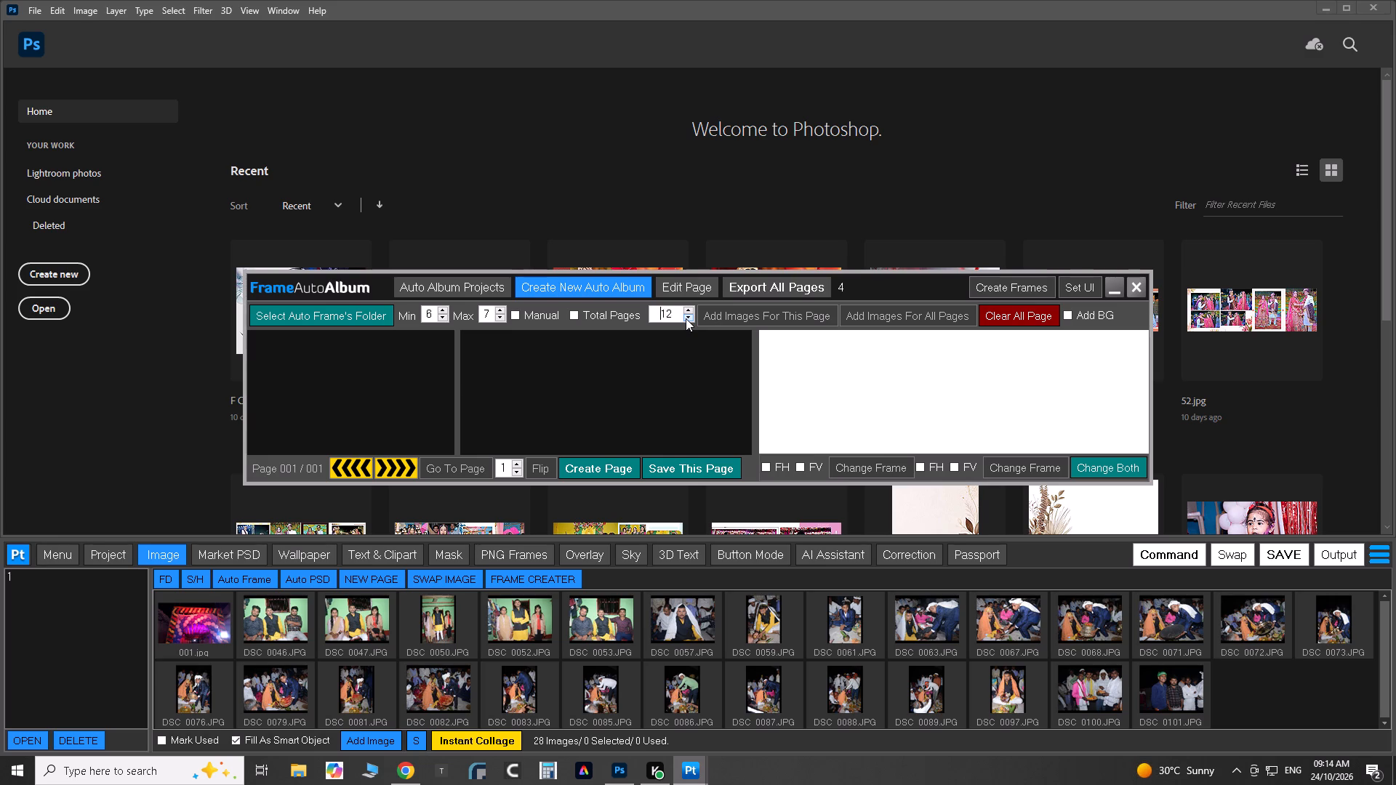
triple_click(686, 318)
triple_click(686, 318)
click(910, 311)
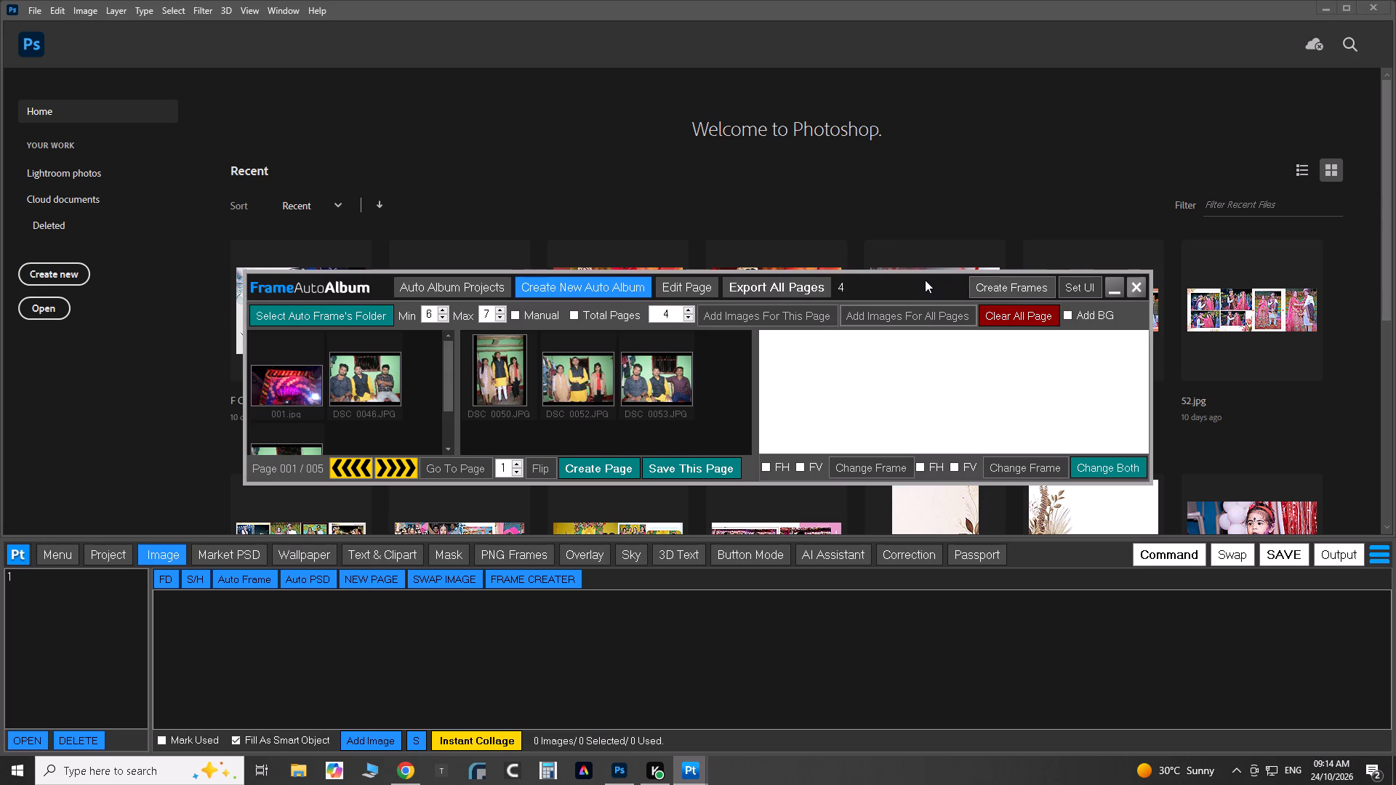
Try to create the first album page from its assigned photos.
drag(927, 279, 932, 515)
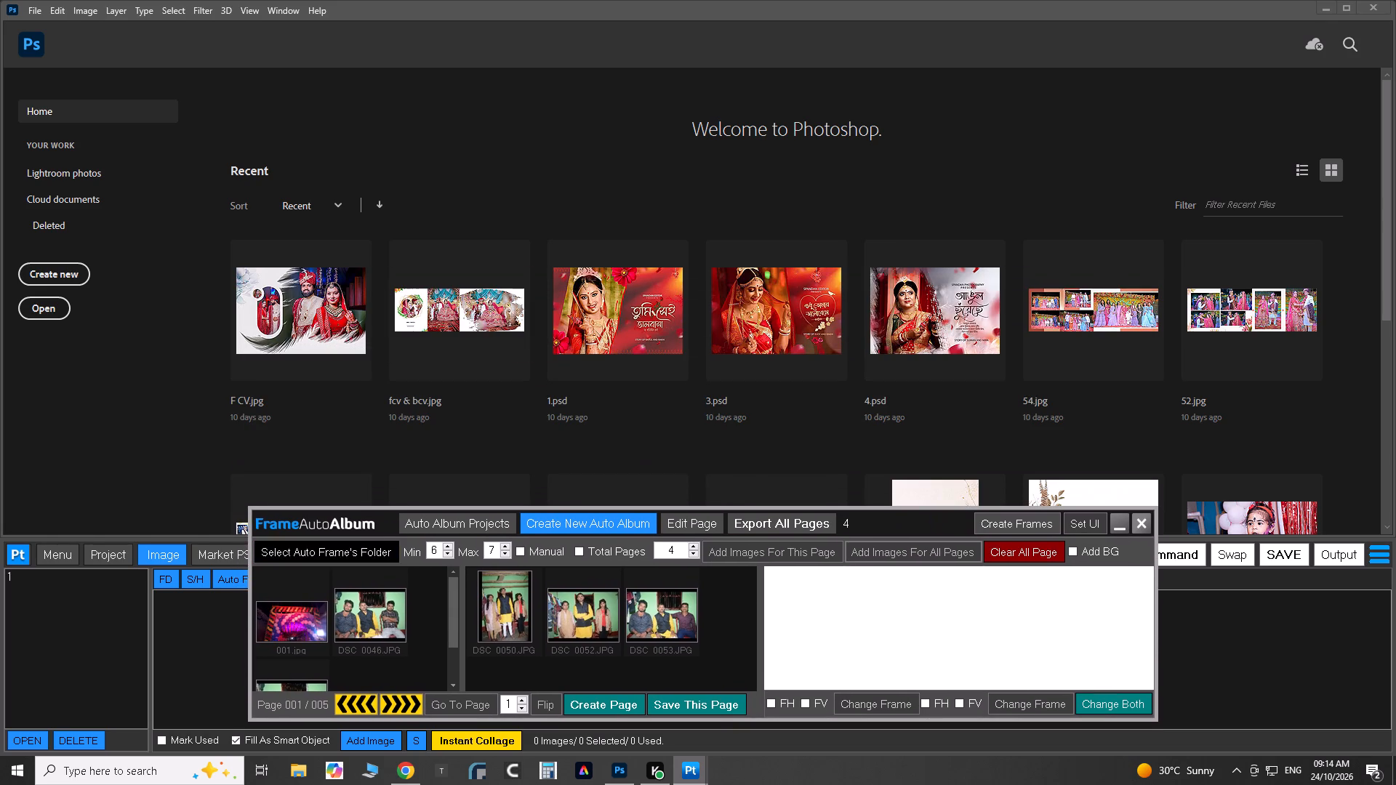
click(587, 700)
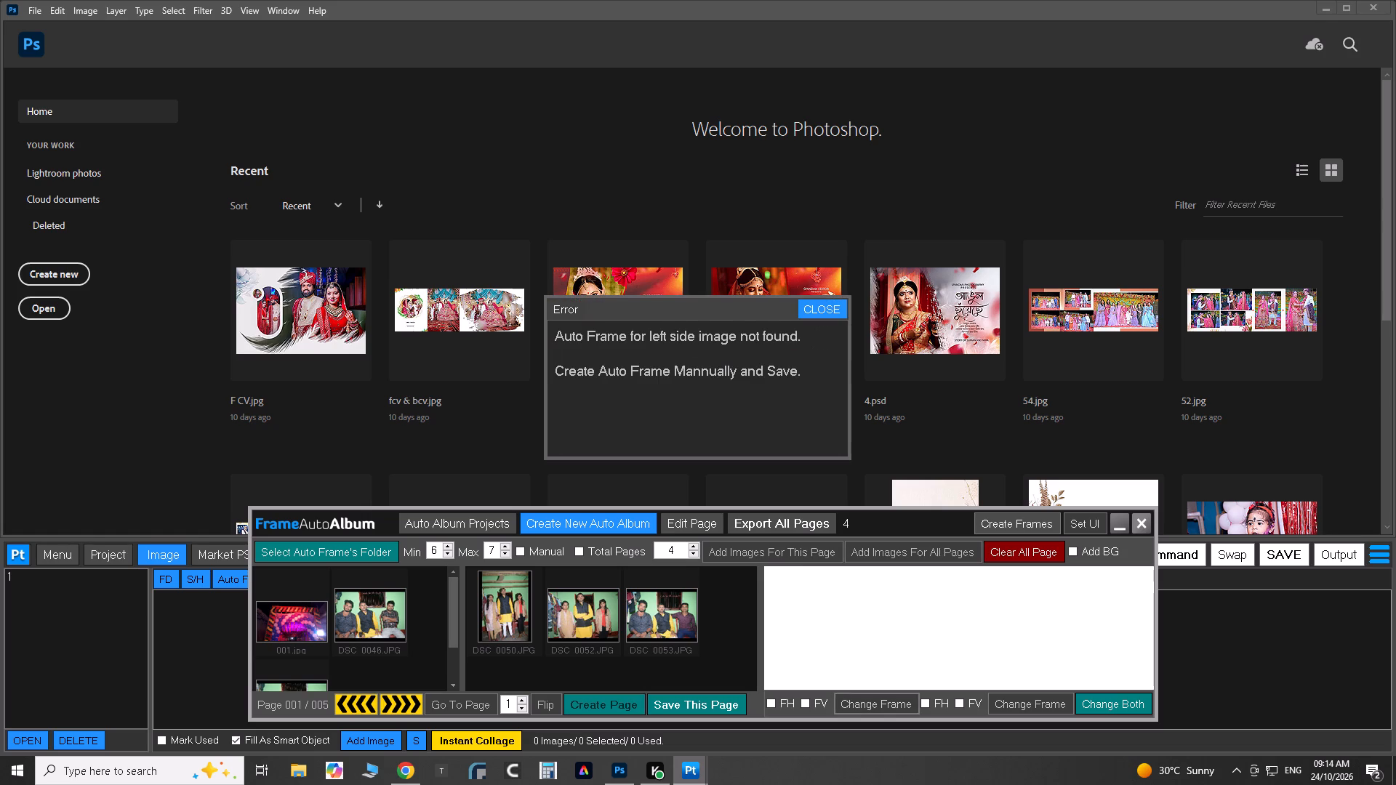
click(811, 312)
Load New Auto Frame from E: > PS TOOLKIT > Auto Frames as the auto frames folder.
click(348, 555)
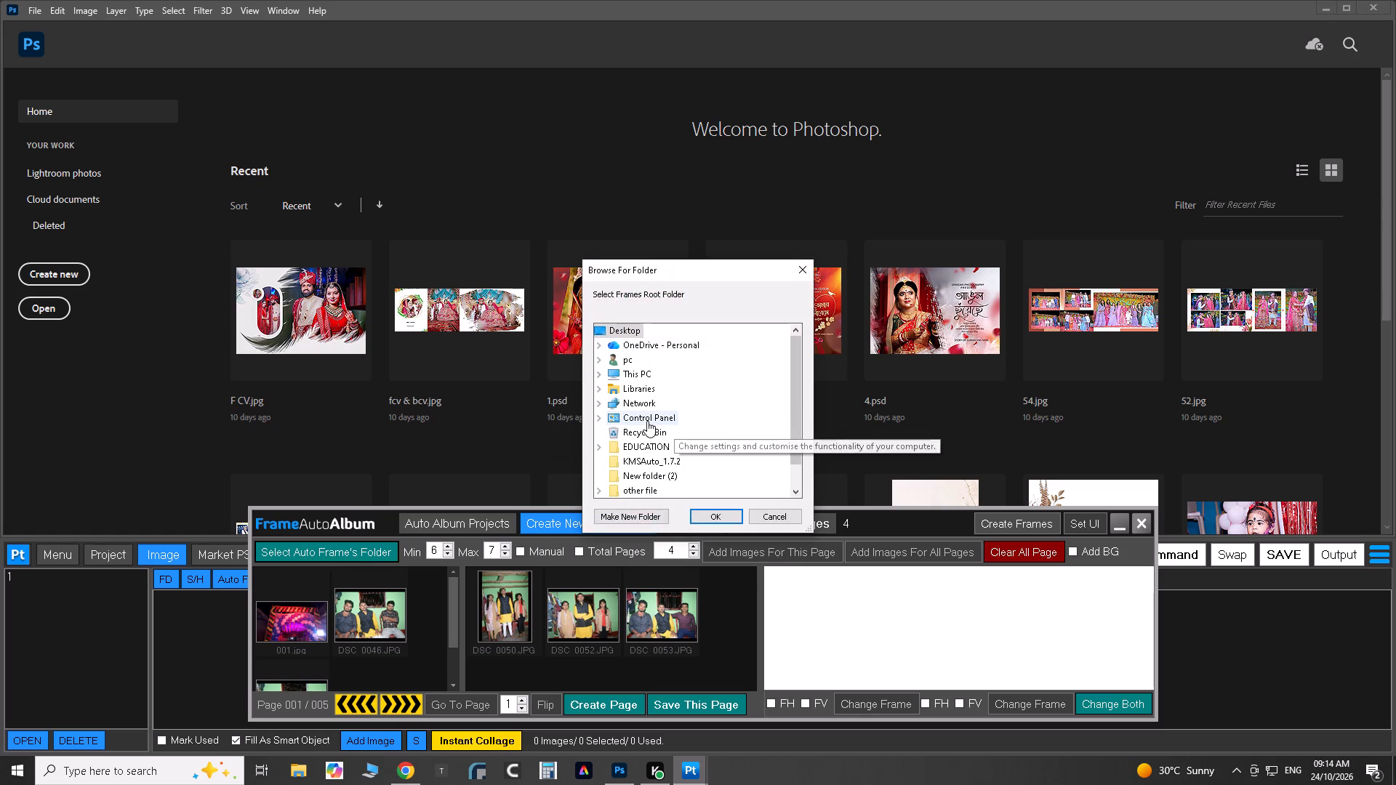
scroll(647, 421, down, 10)
scroll(684, 441, up, 8)
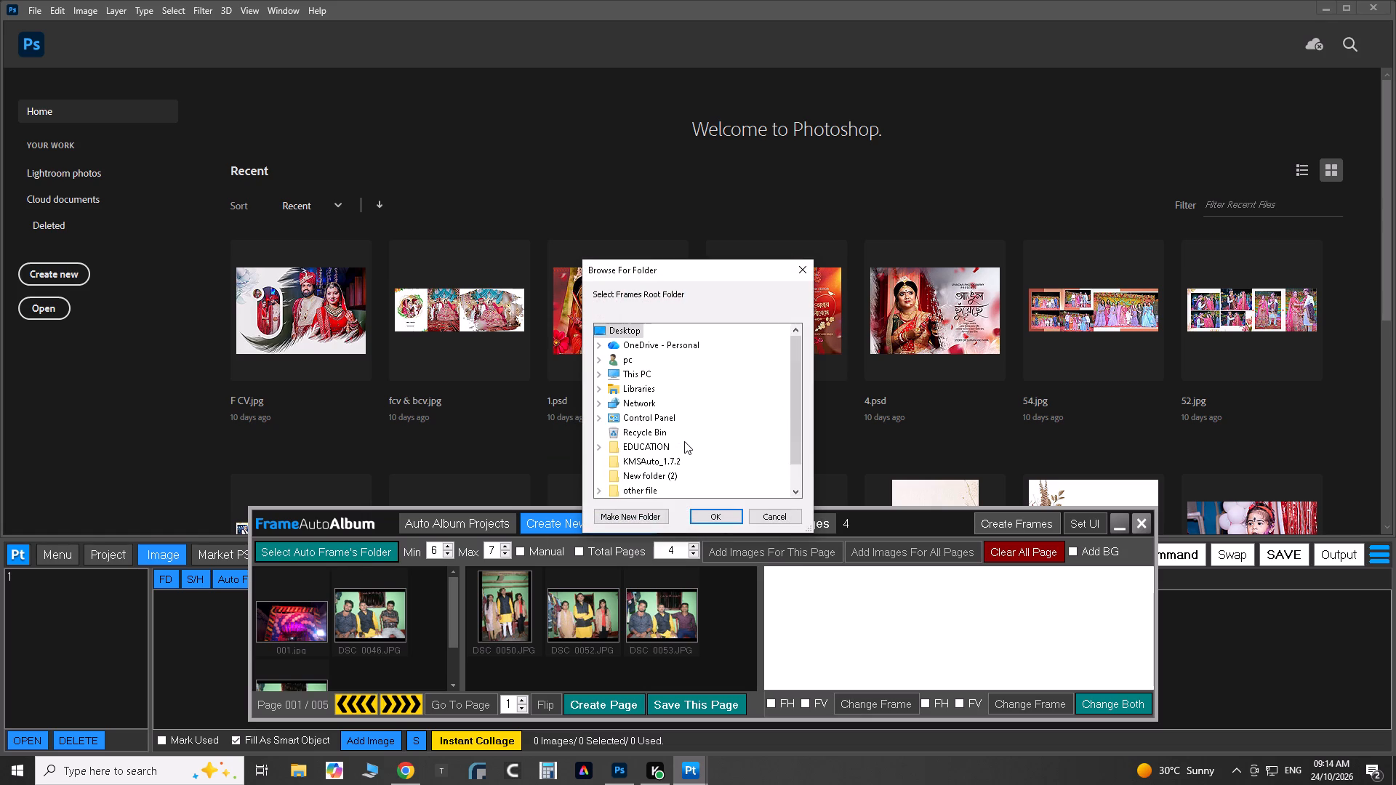
scroll(684, 441, up, 2)
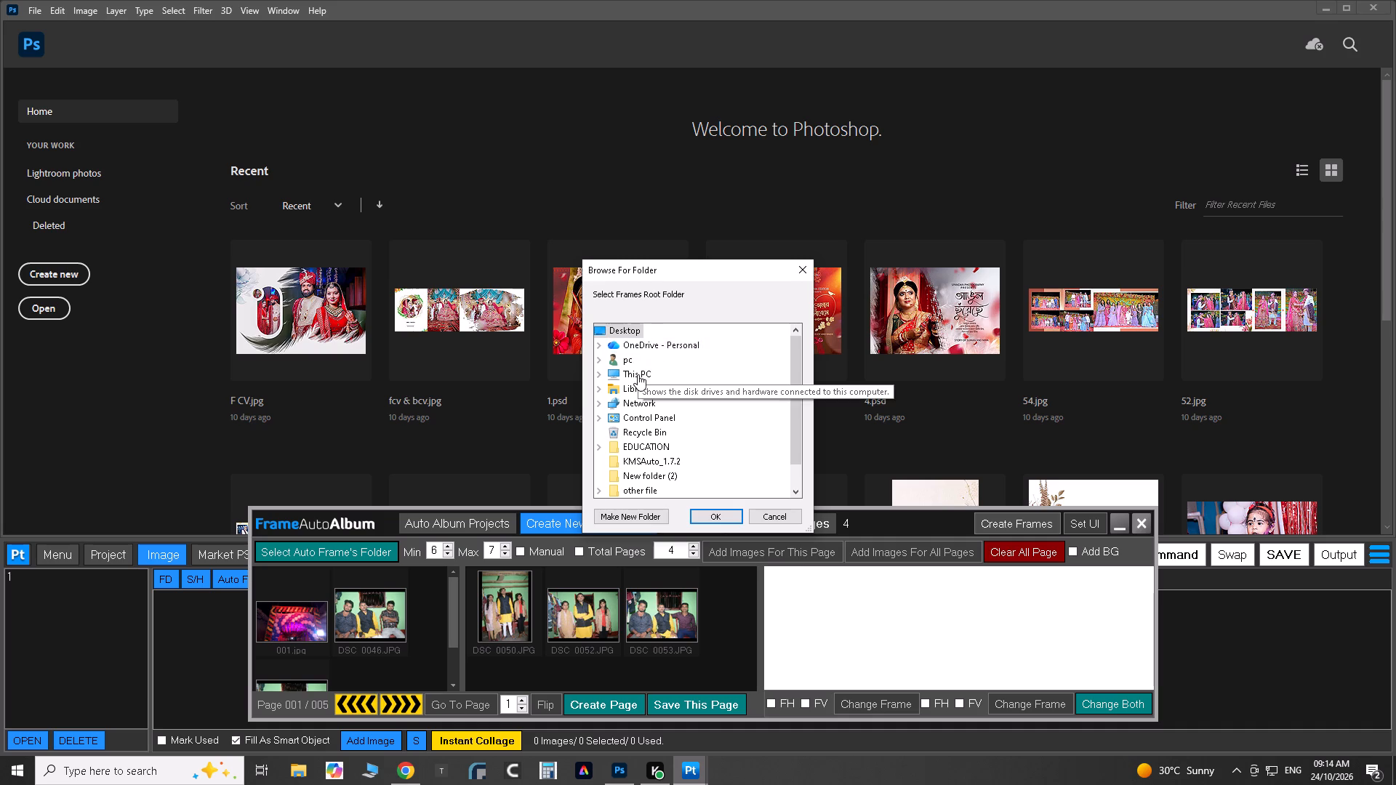
click(638, 374)
scroll(678, 427, down, 2)
click(686, 390)
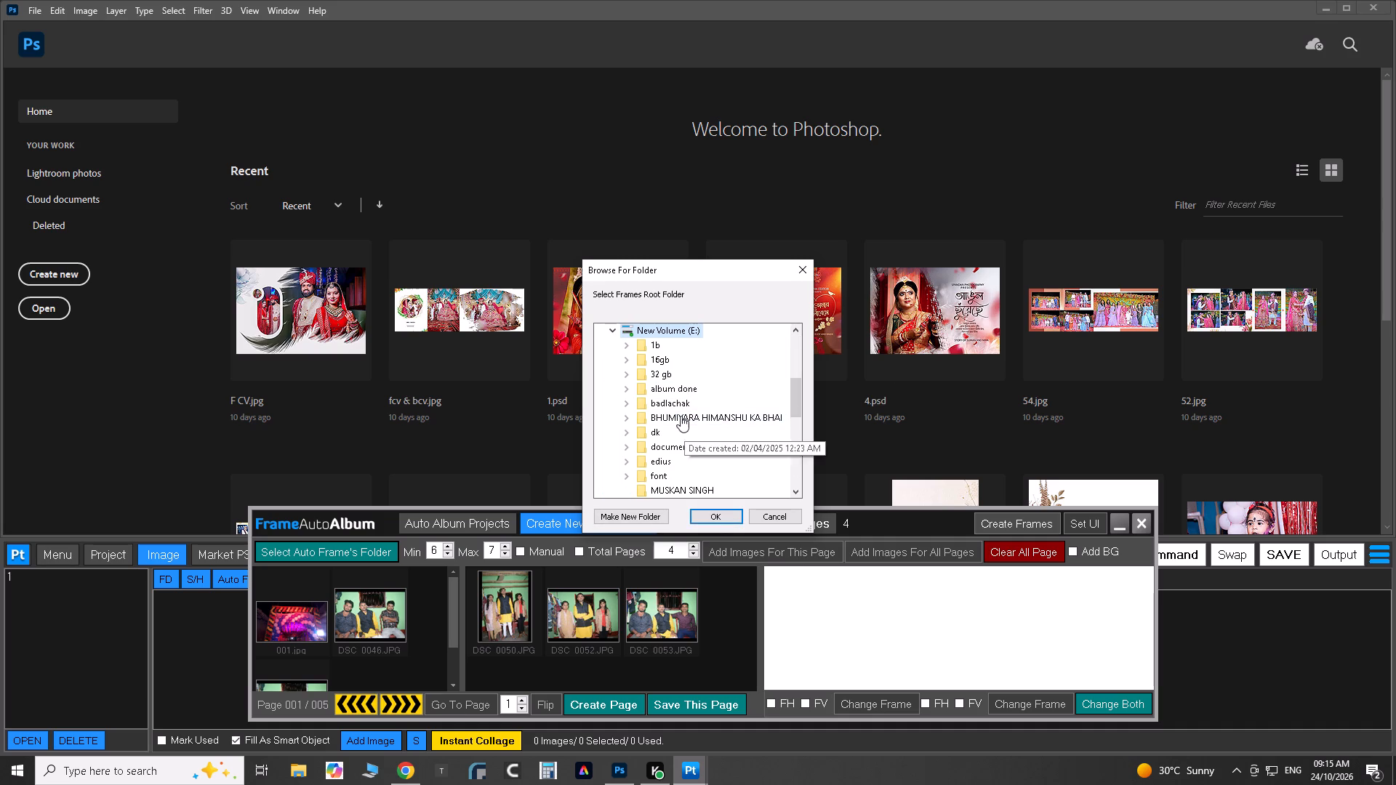
scroll(683, 433, down, 3)
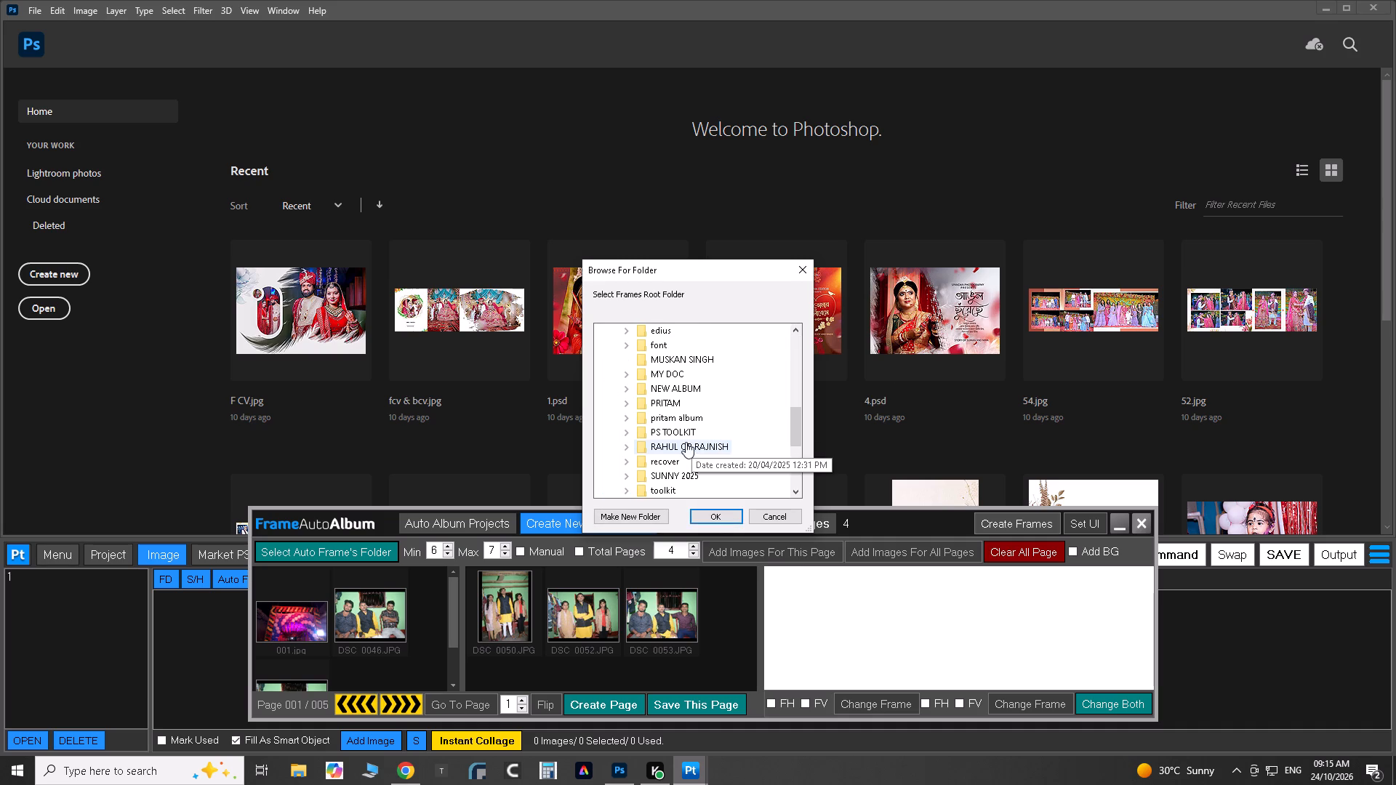
click(675, 427)
click(690, 363)
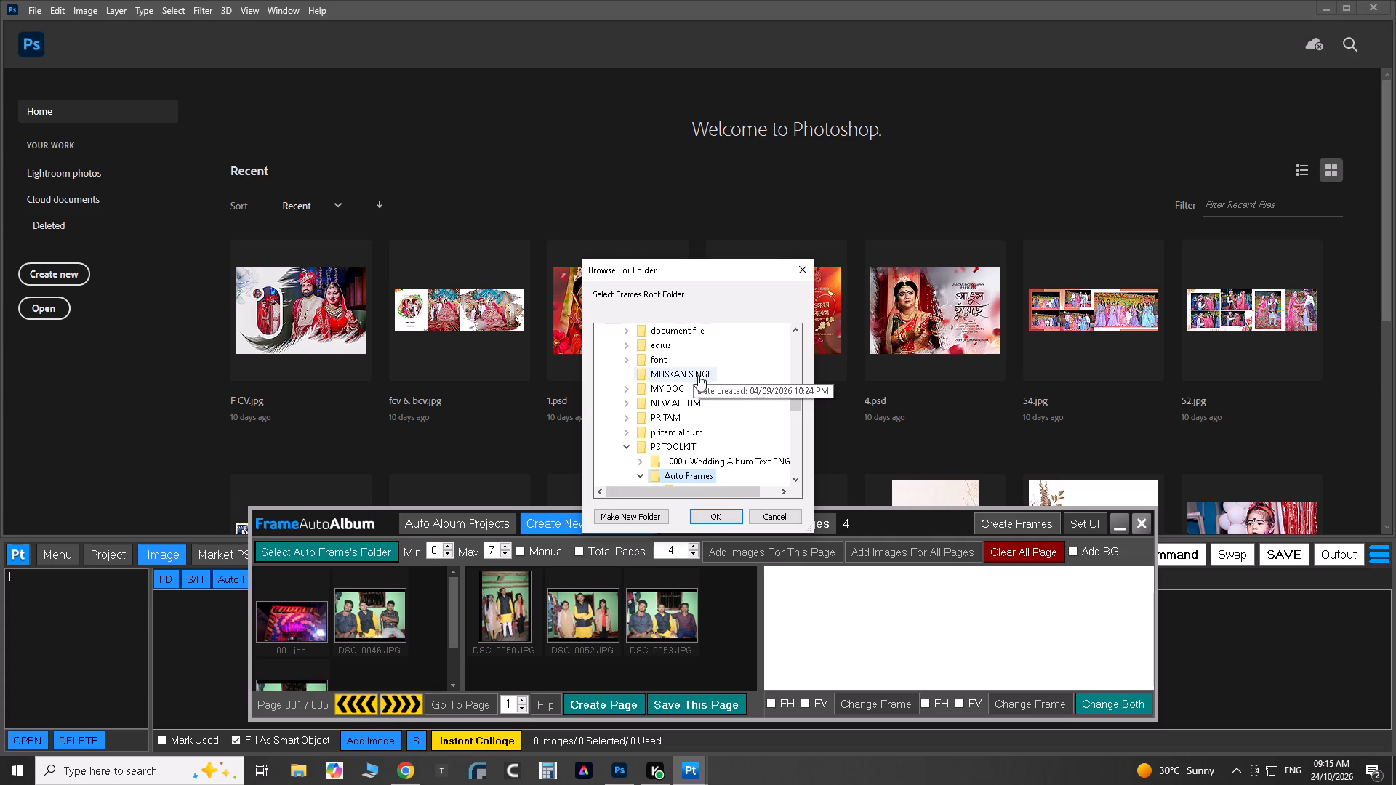
scroll(682, 448, down, 1)
click(714, 446)
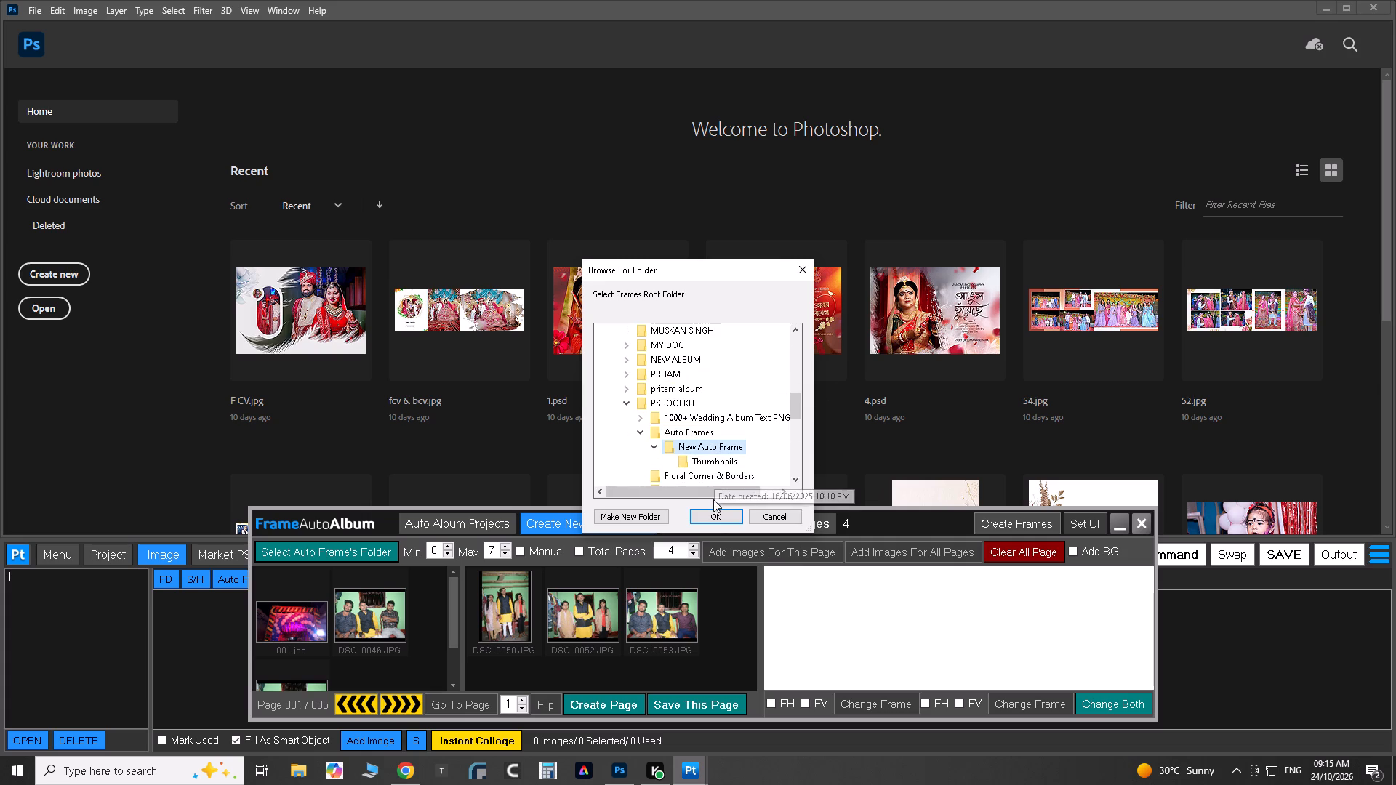
click(712, 510)
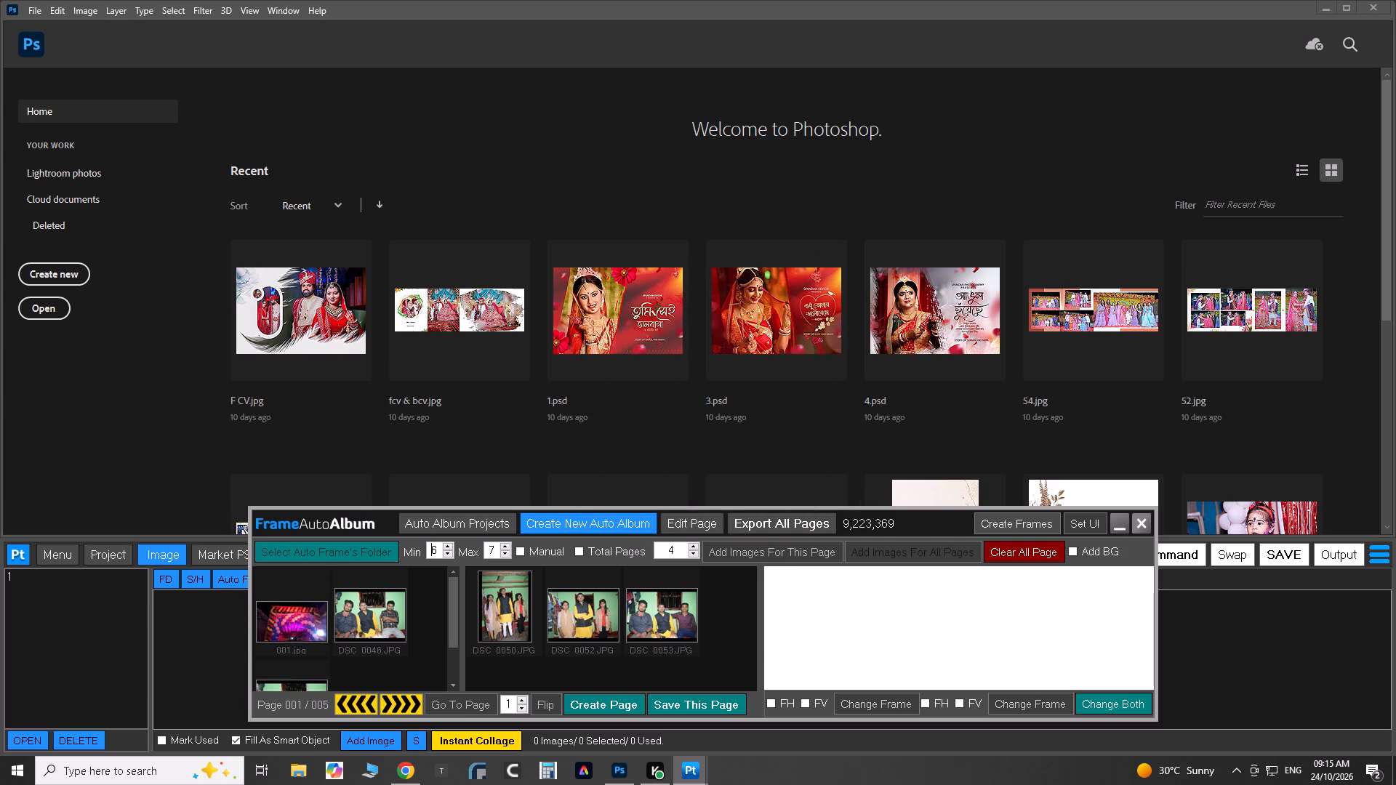
click(918, 528)
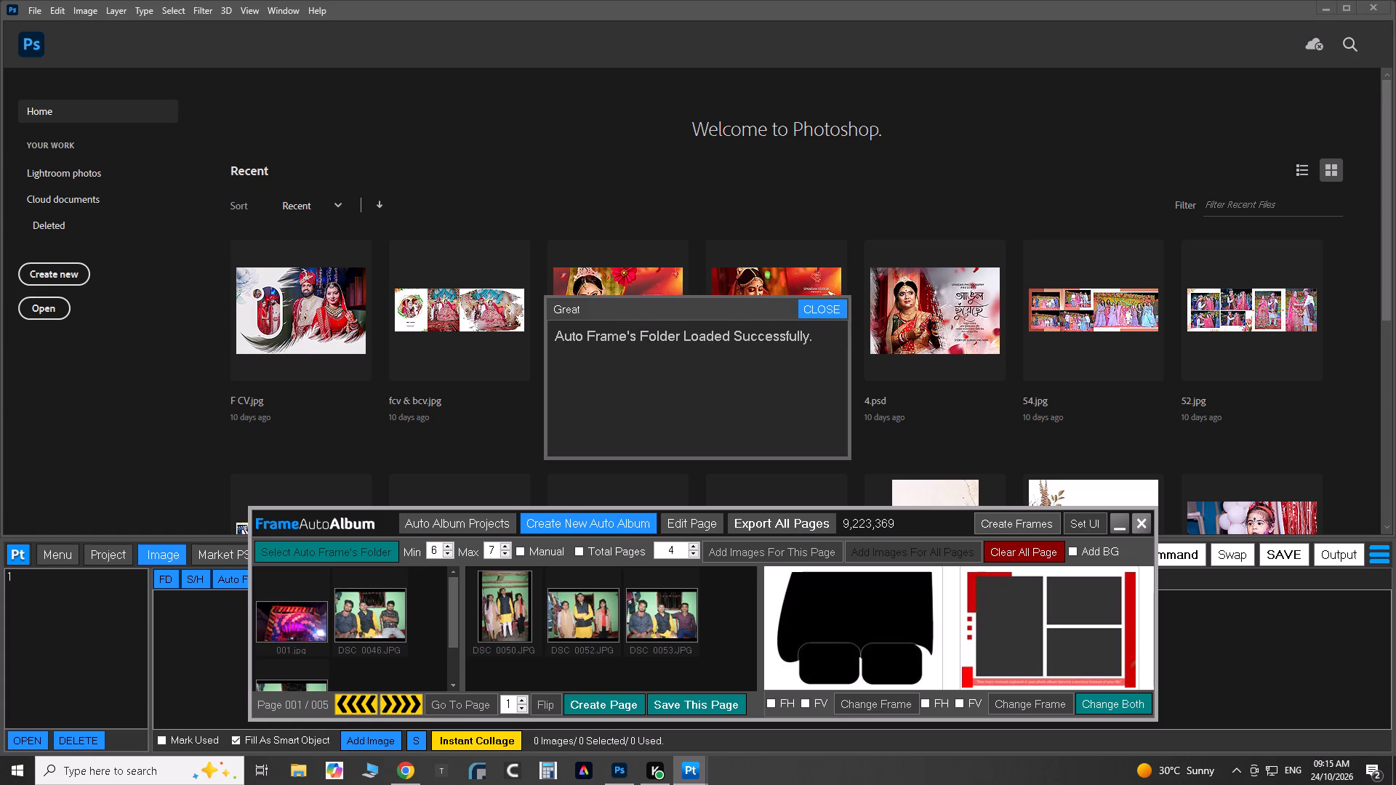
click(812, 311)
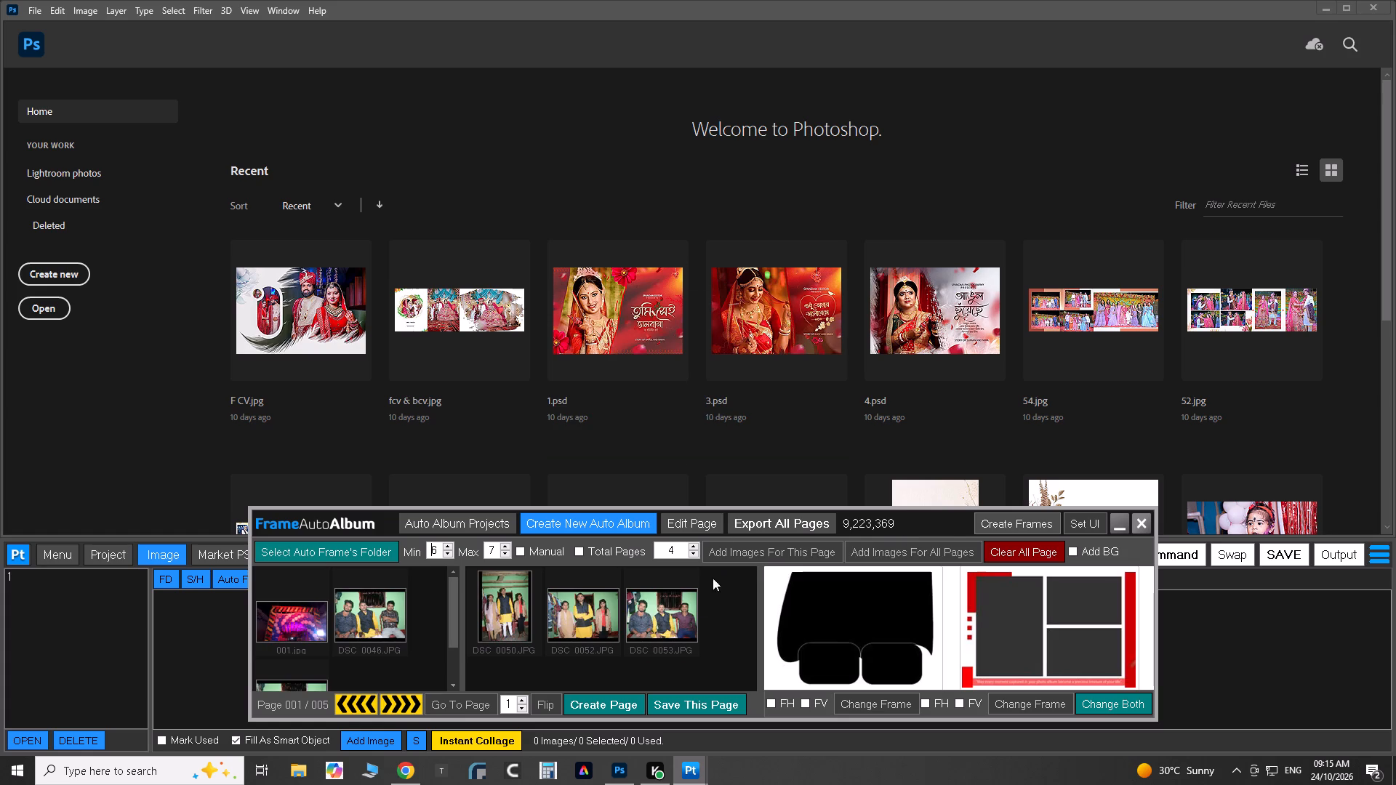
Change the left-hand frame of page 1 to 0V3H_104.psd.
click(867, 700)
scroll(777, 643, down, 4)
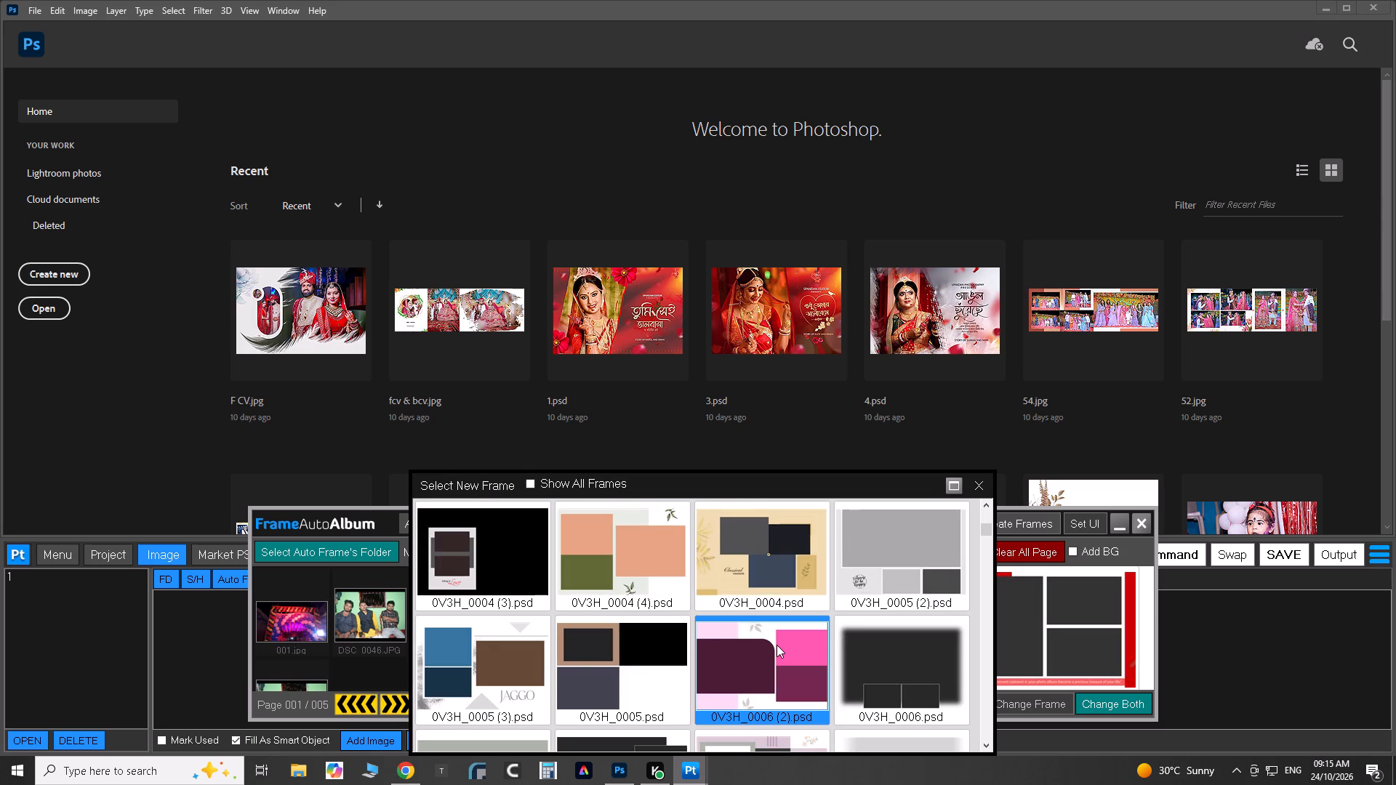
scroll(777, 645, down, 9)
scroll(777, 647, up, 1)
scroll(777, 647, down, 2)
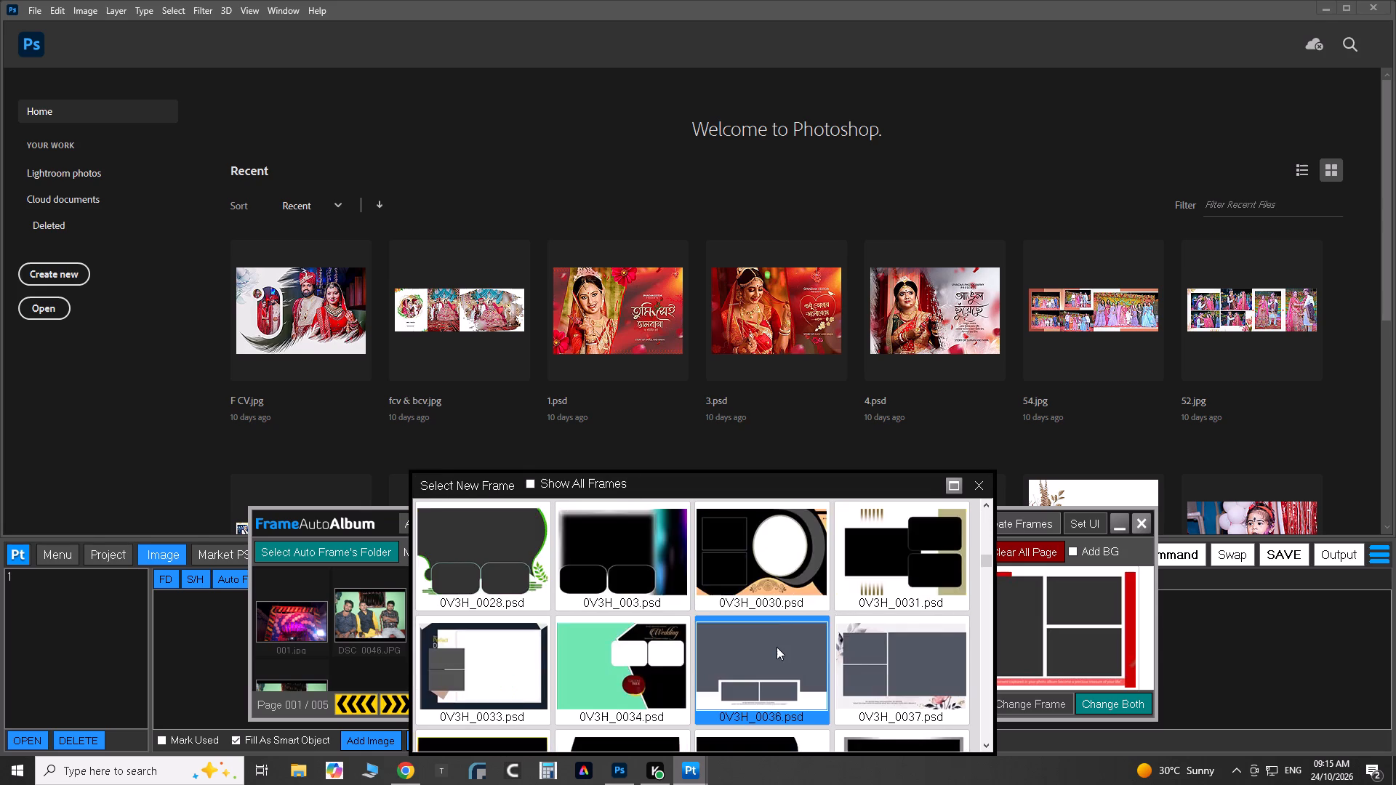
scroll(777, 647, down, 4)
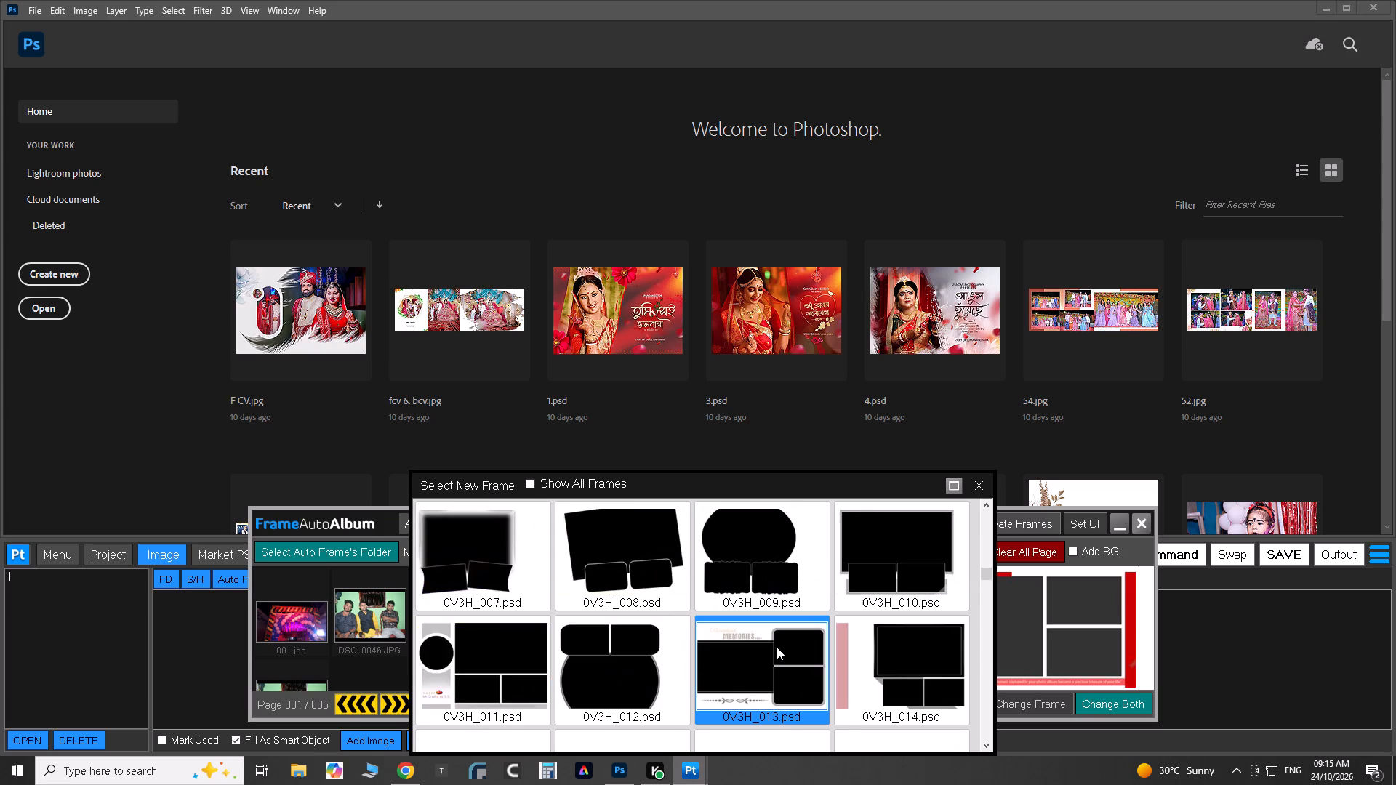
scroll(777, 647, down, 11)
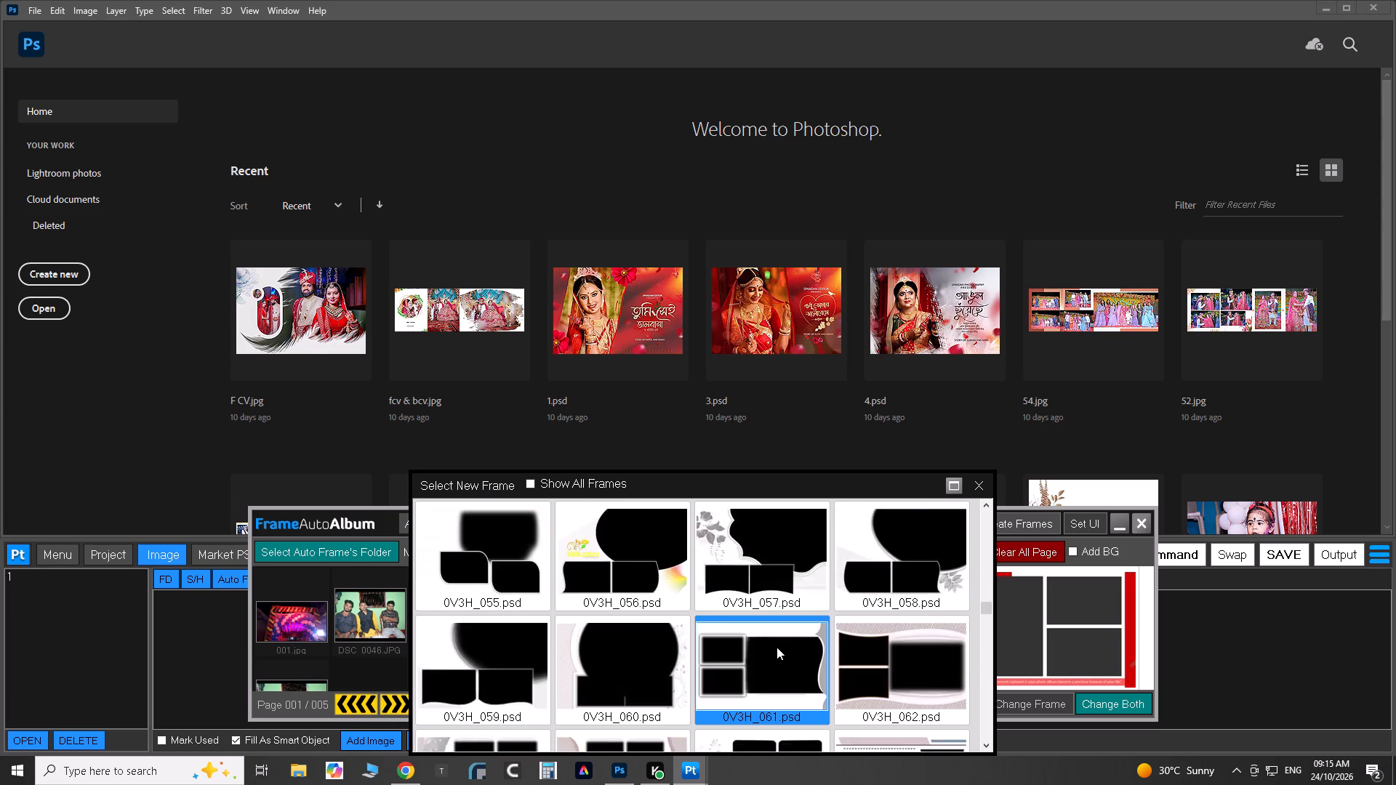
scroll(777, 647, down, 14)
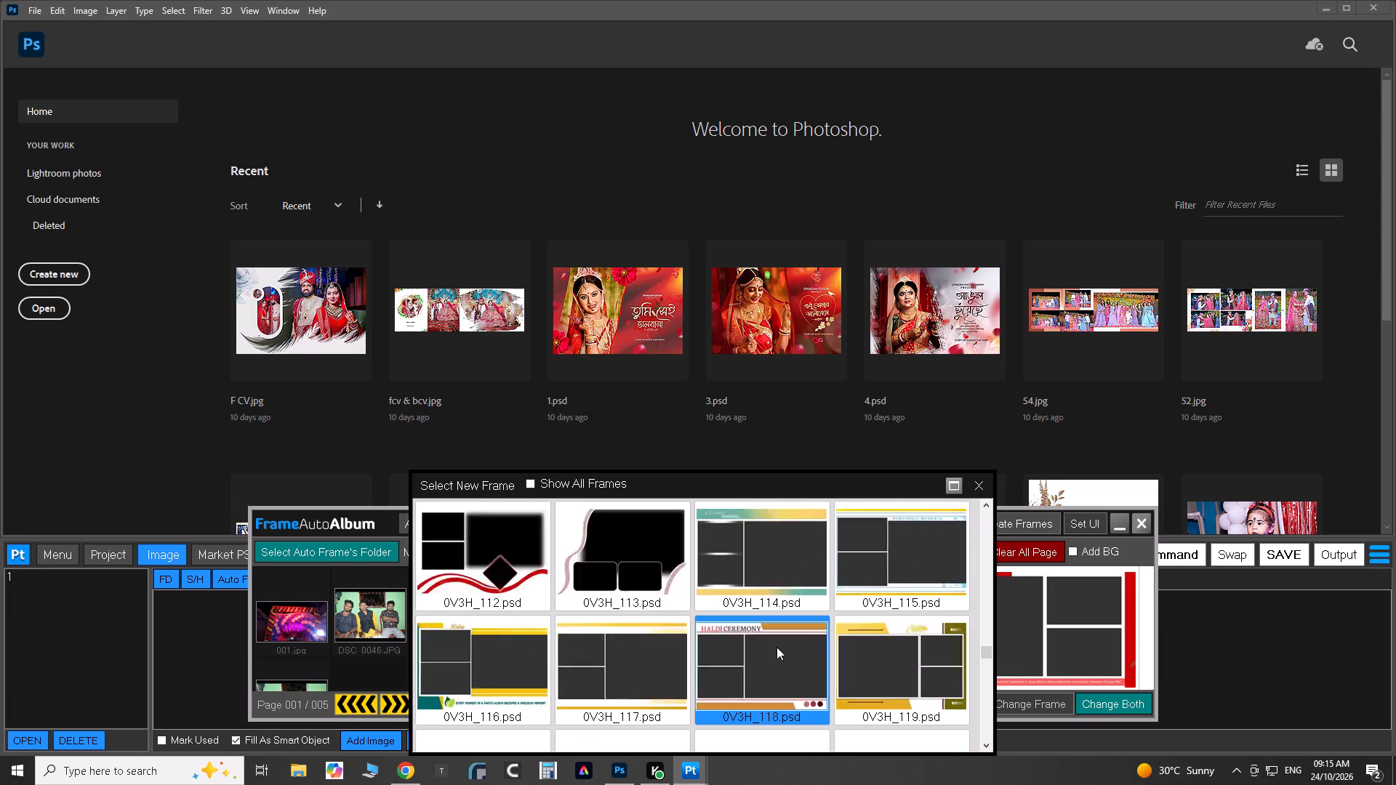
scroll(777, 647, down, 1)
scroll(777, 647, up, 3)
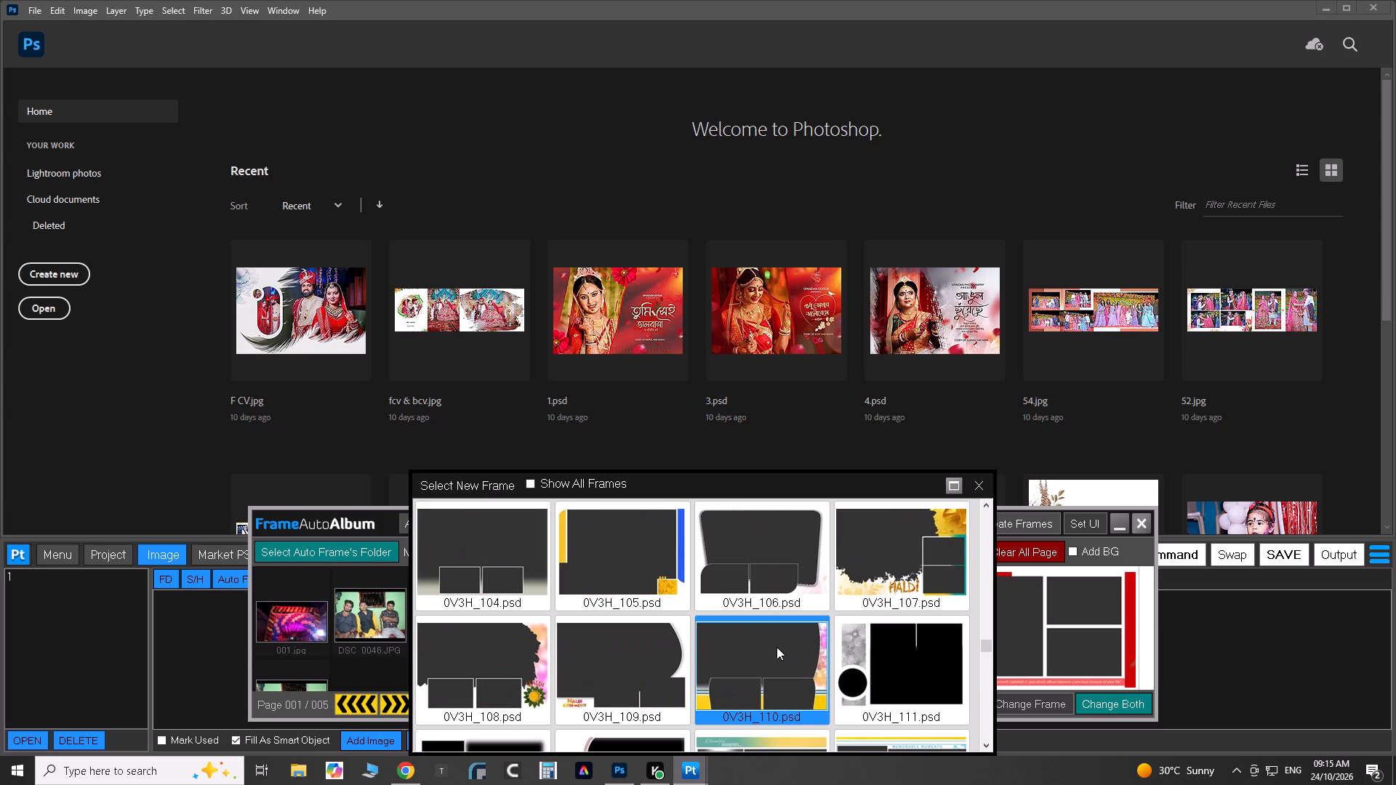
double_click(473, 557)
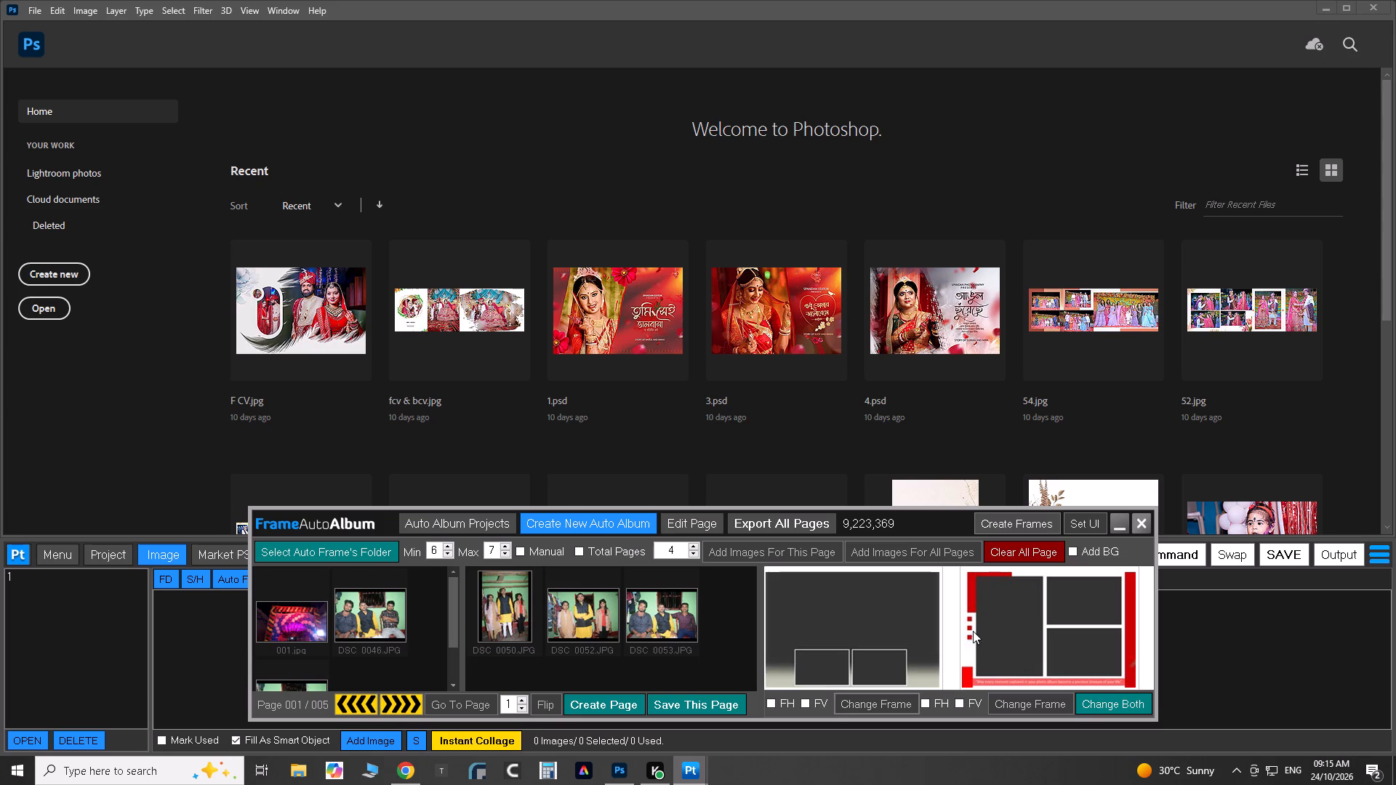
On page 2, change the left-hand frame to 2V1H_052.psd.
click(404, 704)
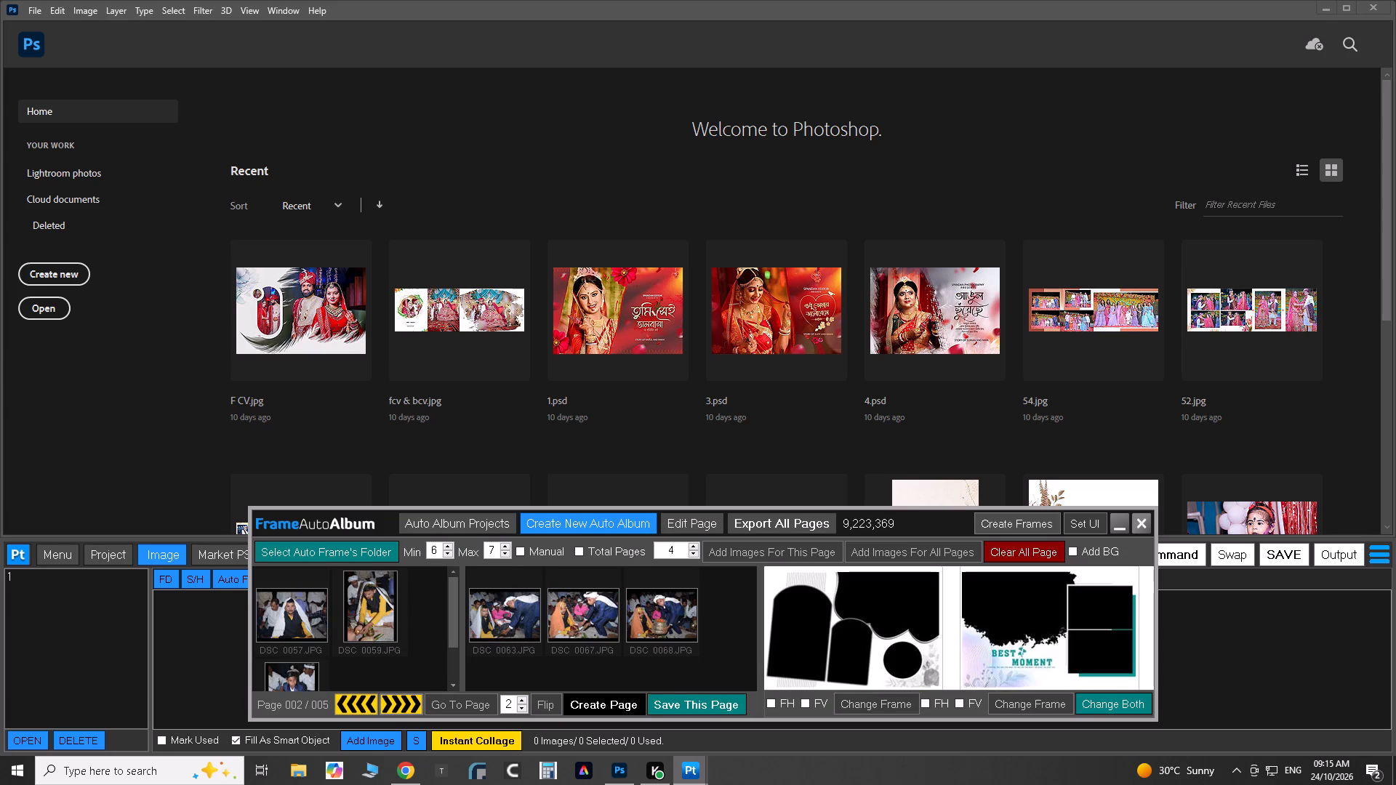
click(881, 710)
scroll(713, 631, down, 5)
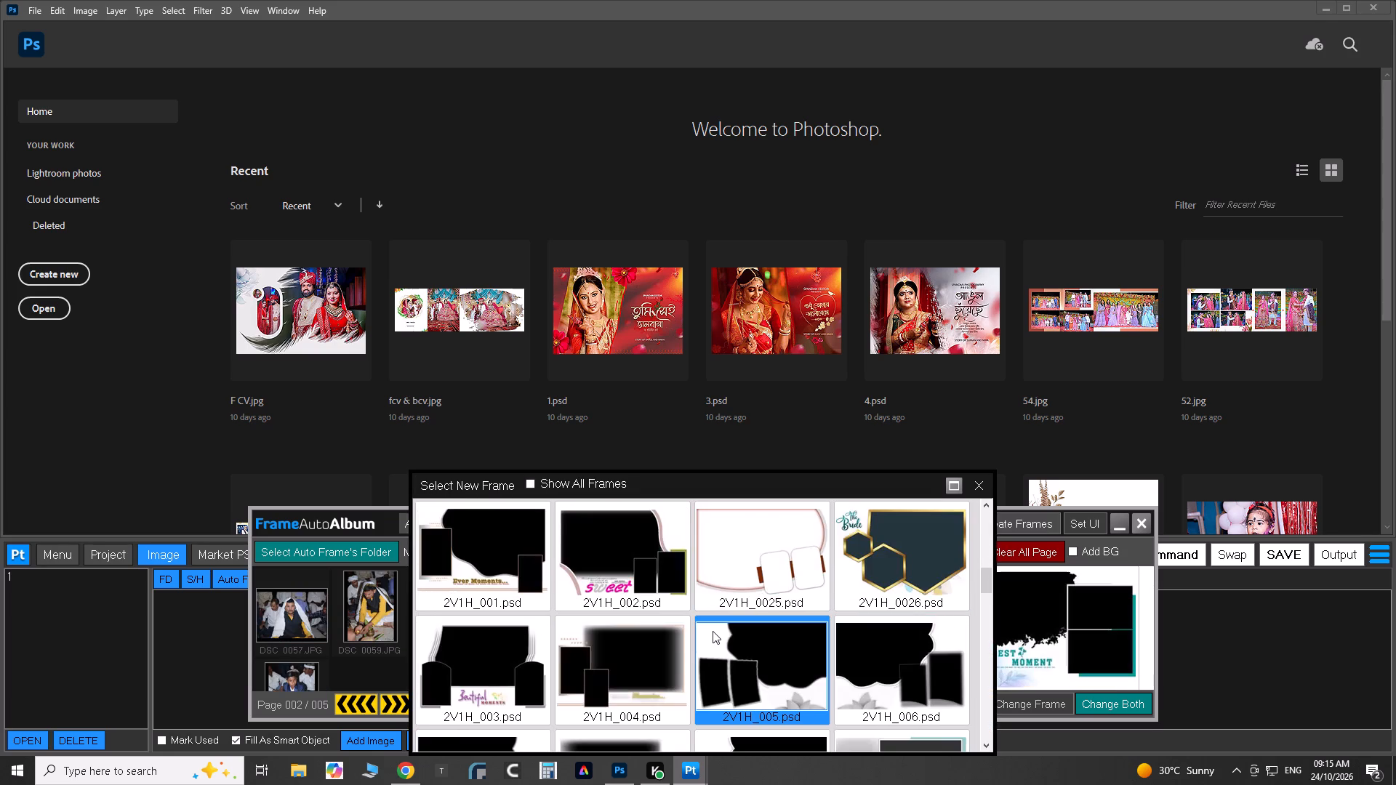
scroll(713, 631, up, 5)
scroll(713, 631, down, 4)
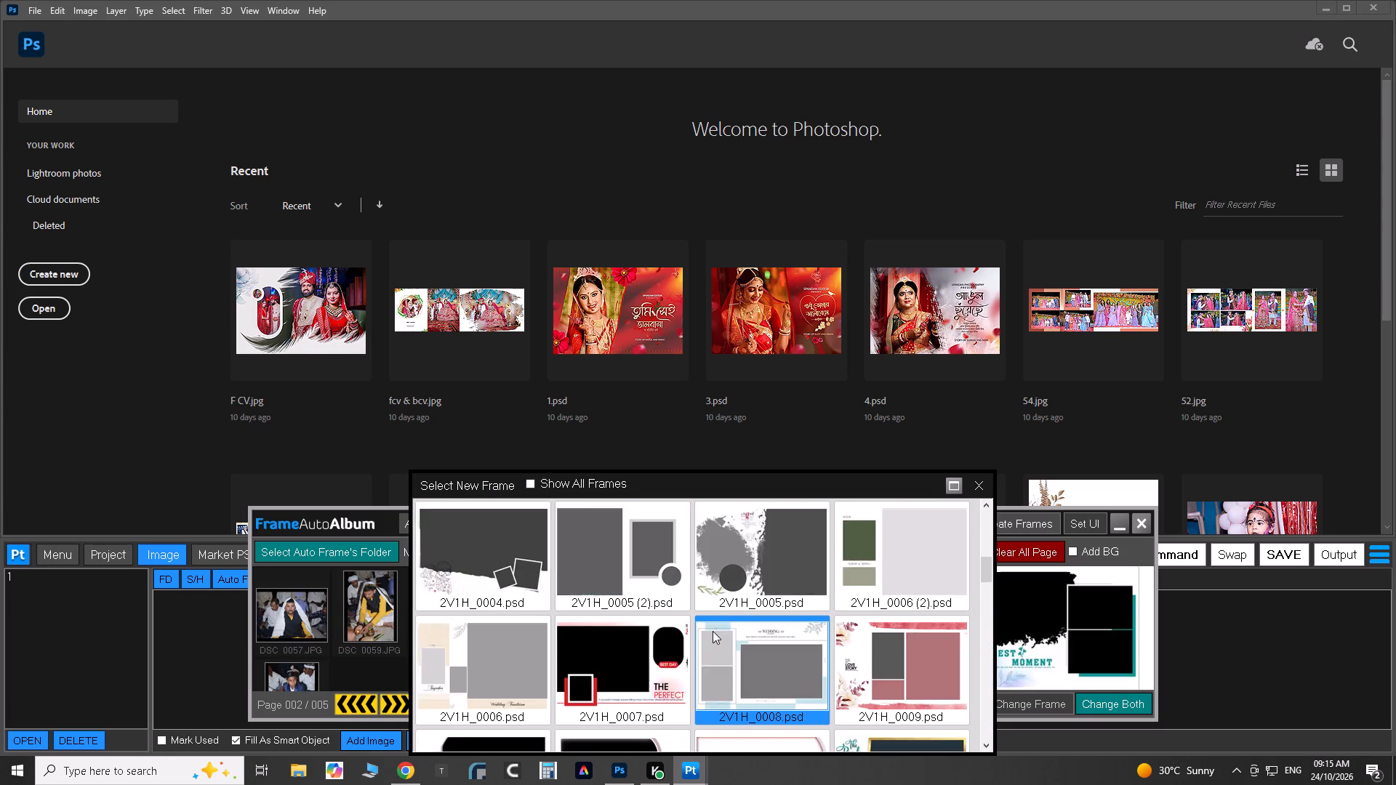
scroll(713, 631, down, 3)
scroll(713, 631, up, 1)
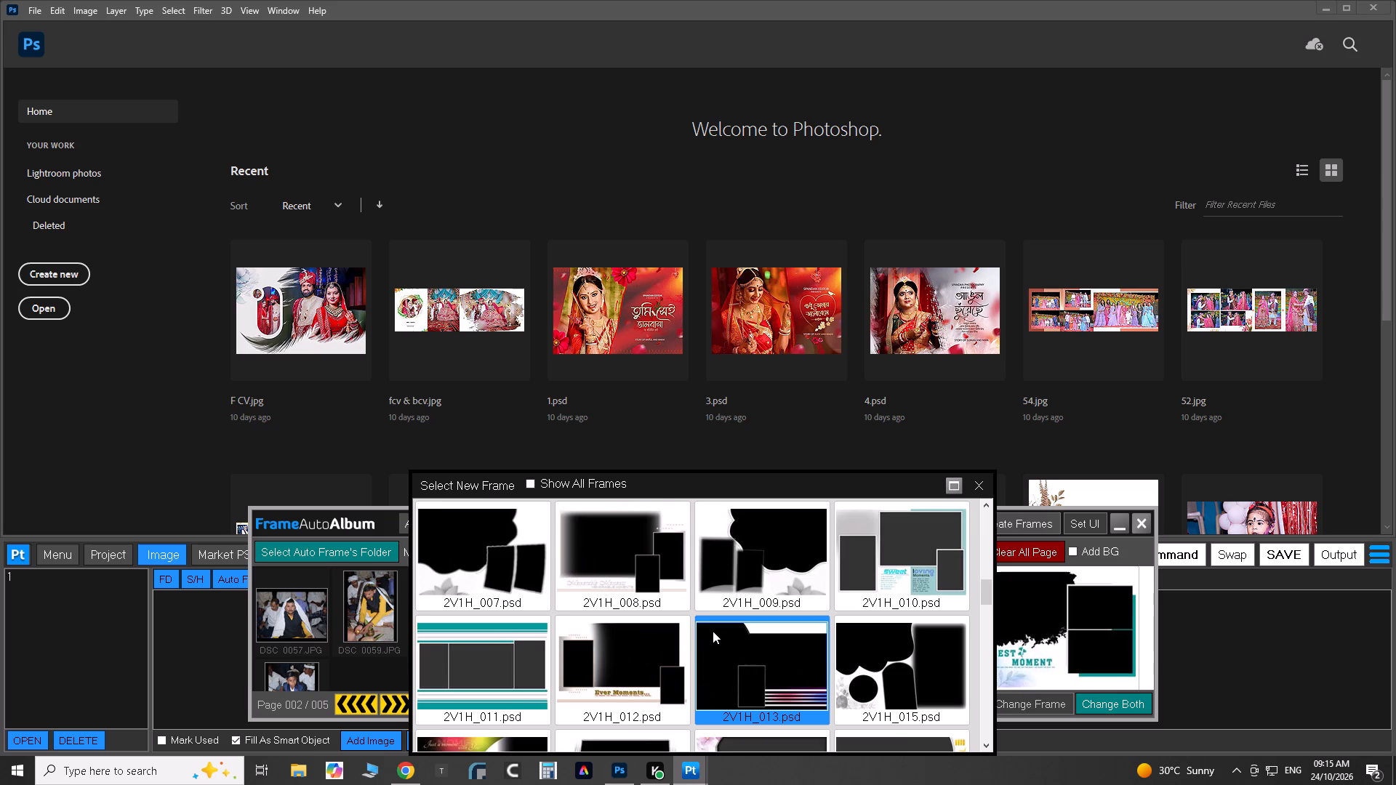
scroll(713, 631, down, 4)
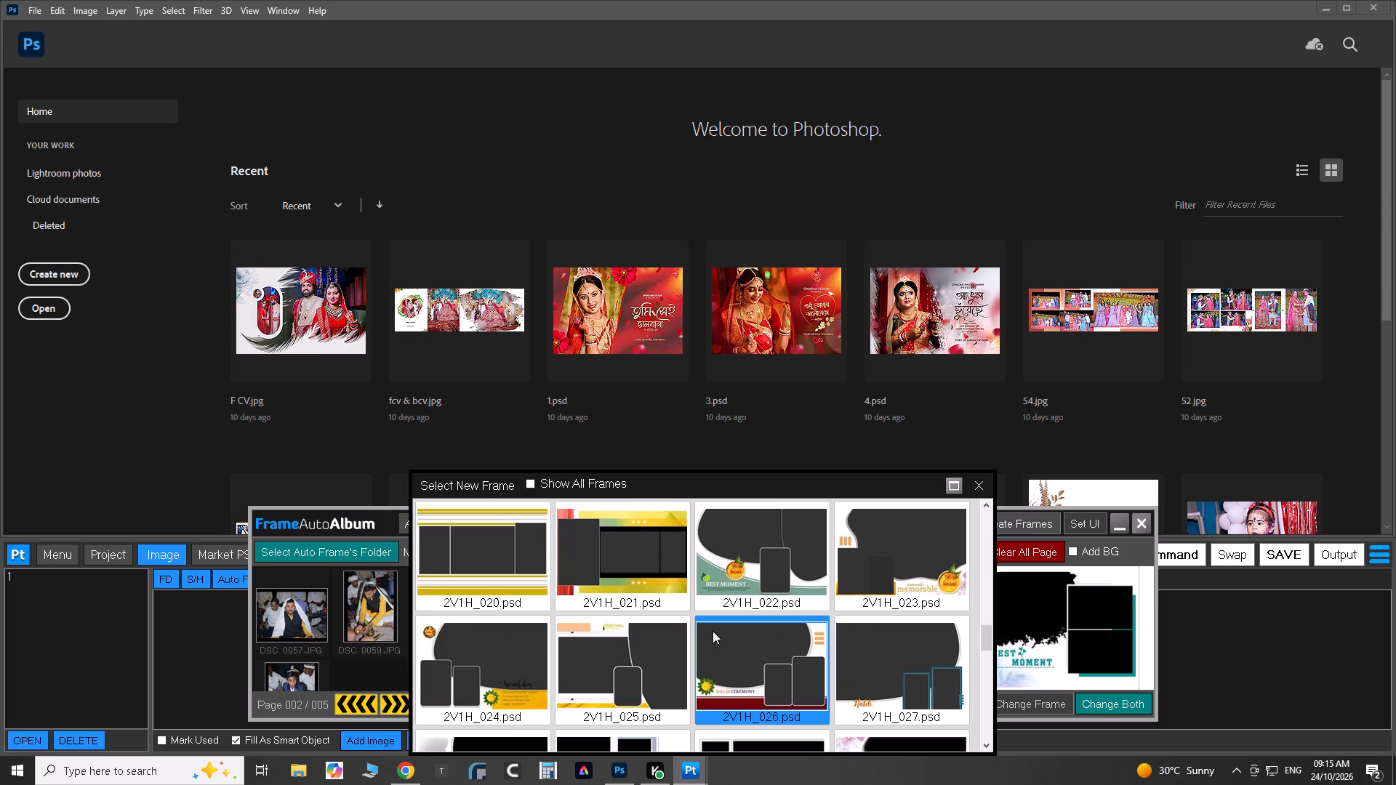
scroll(719, 643, down, 3)
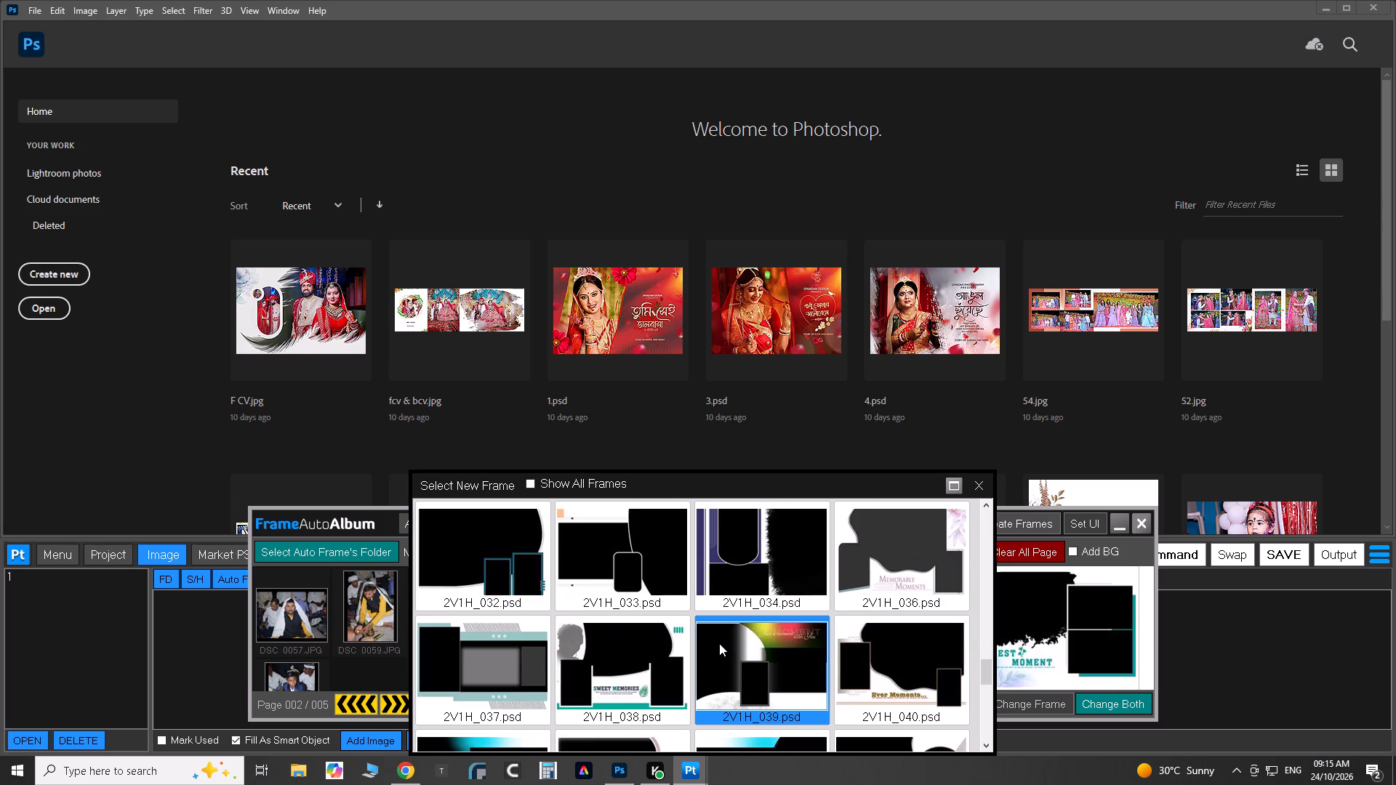
scroll(719, 643, down, 5)
scroll(719, 643, up, 1)
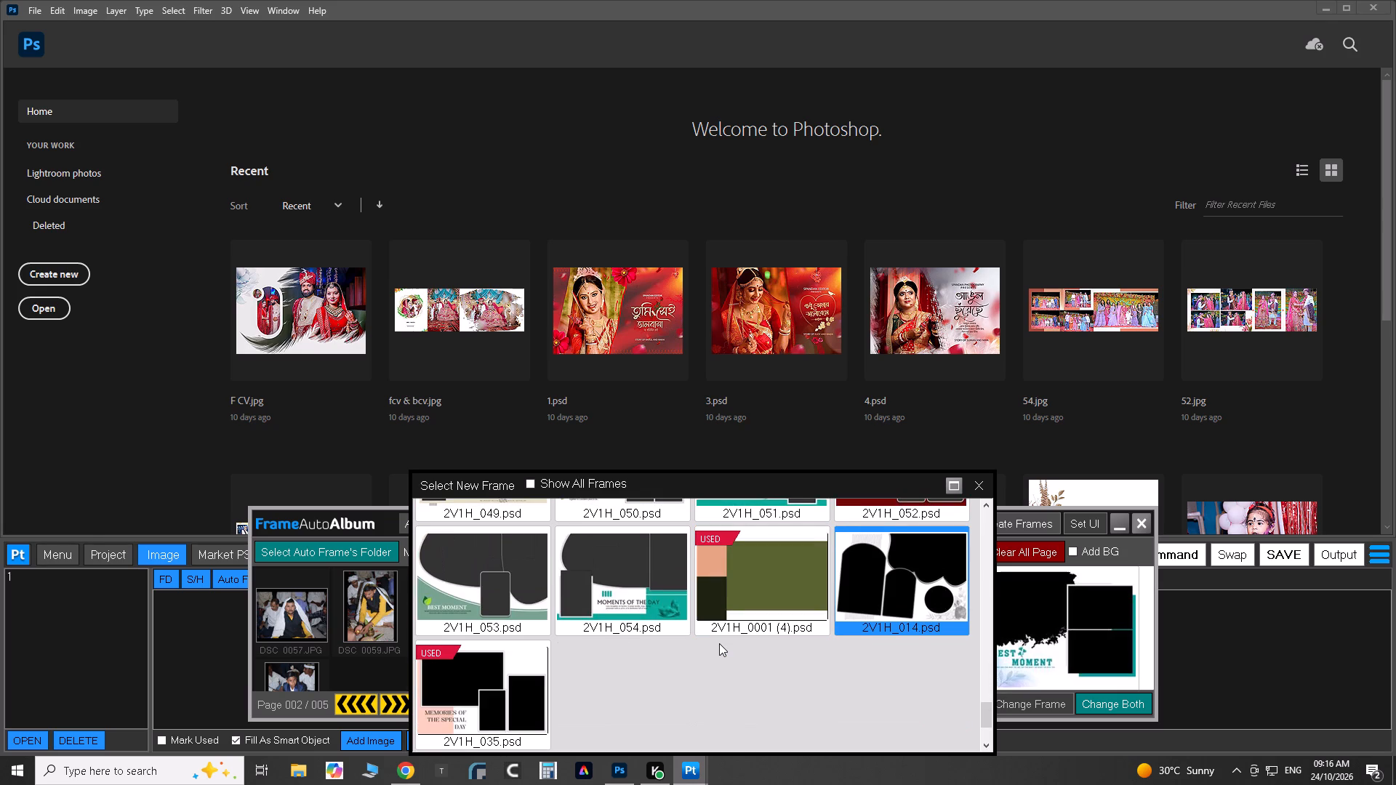
scroll(719, 643, up, 1)
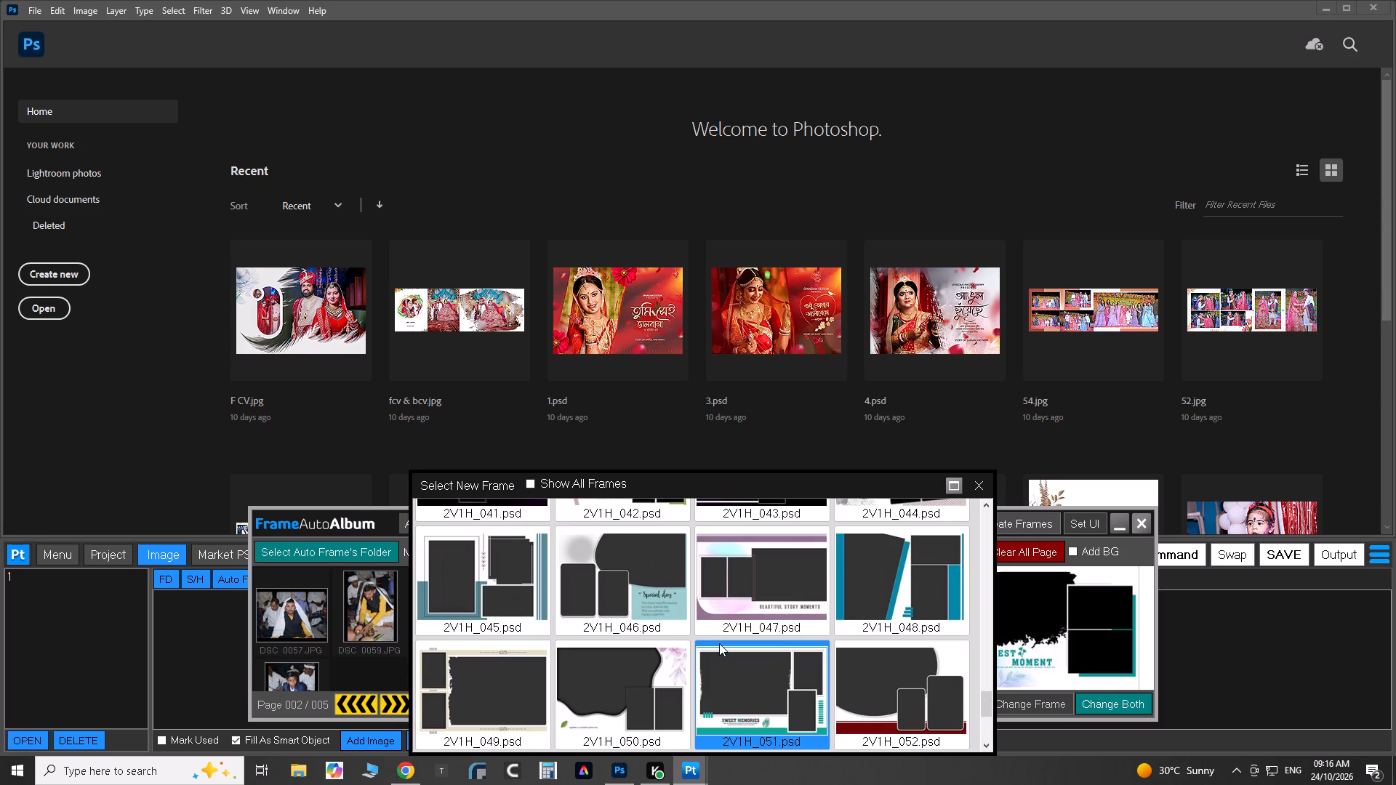
double_click(915, 690)
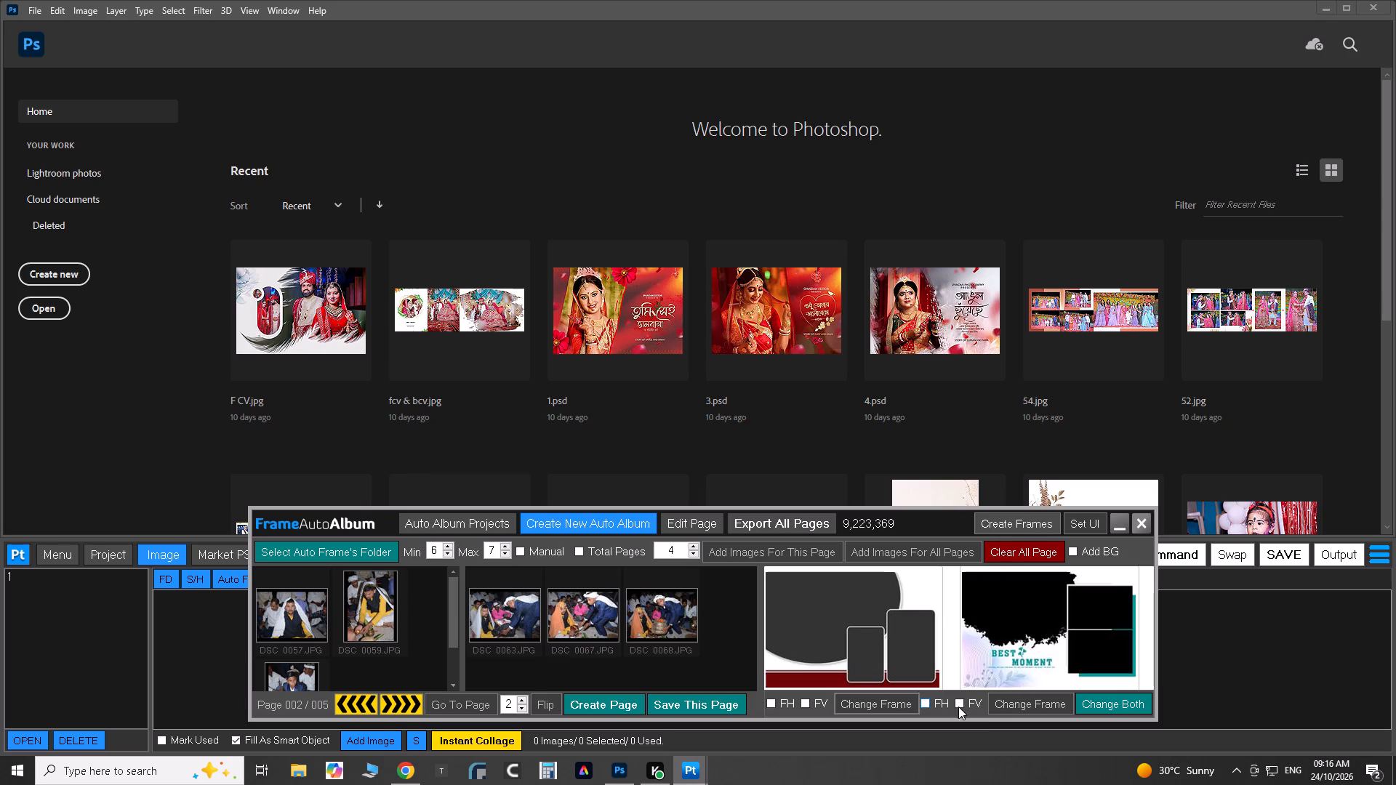
Change the right-hand frame of page 2 to 0V3H_157.psd.
click(1045, 706)
scroll(875, 640, down, 7)
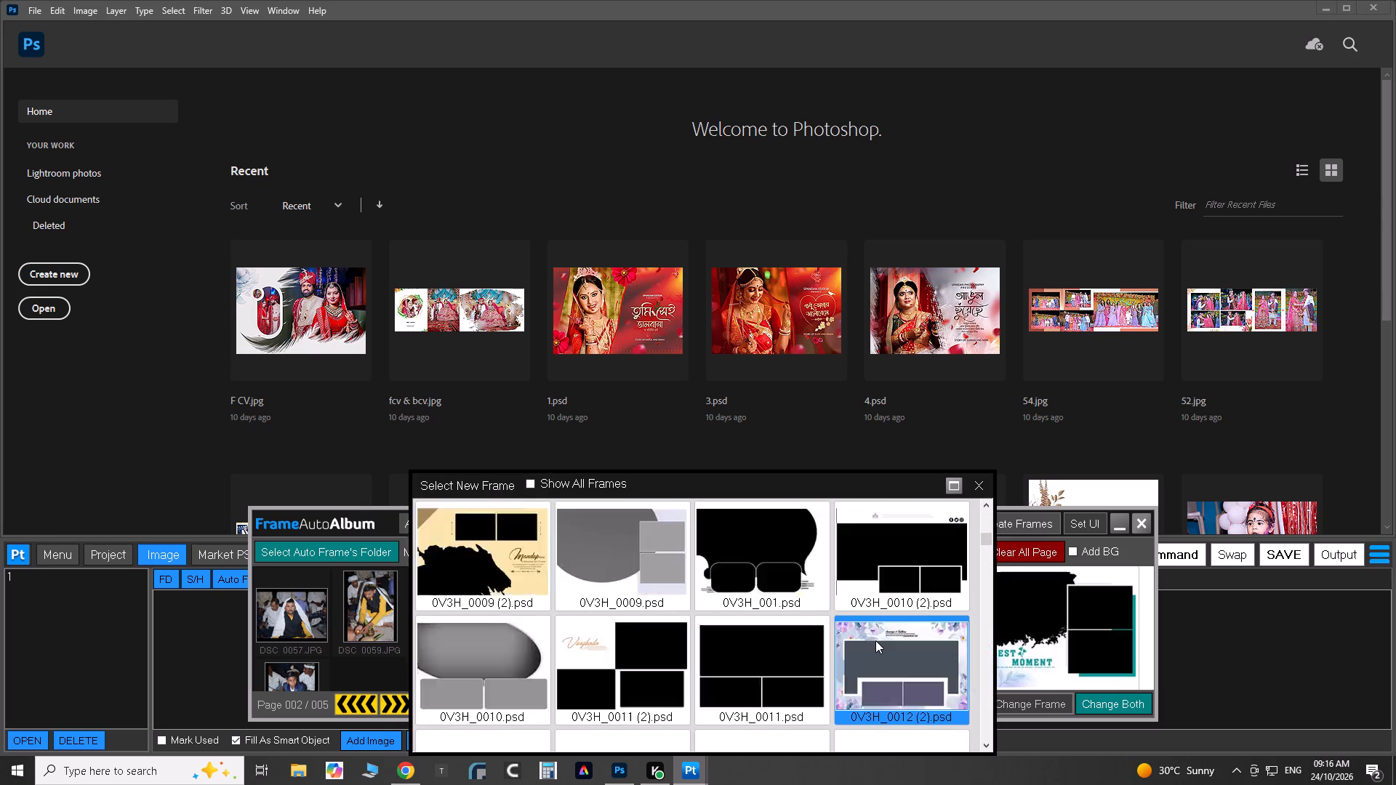
scroll(875, 640, down, 15)
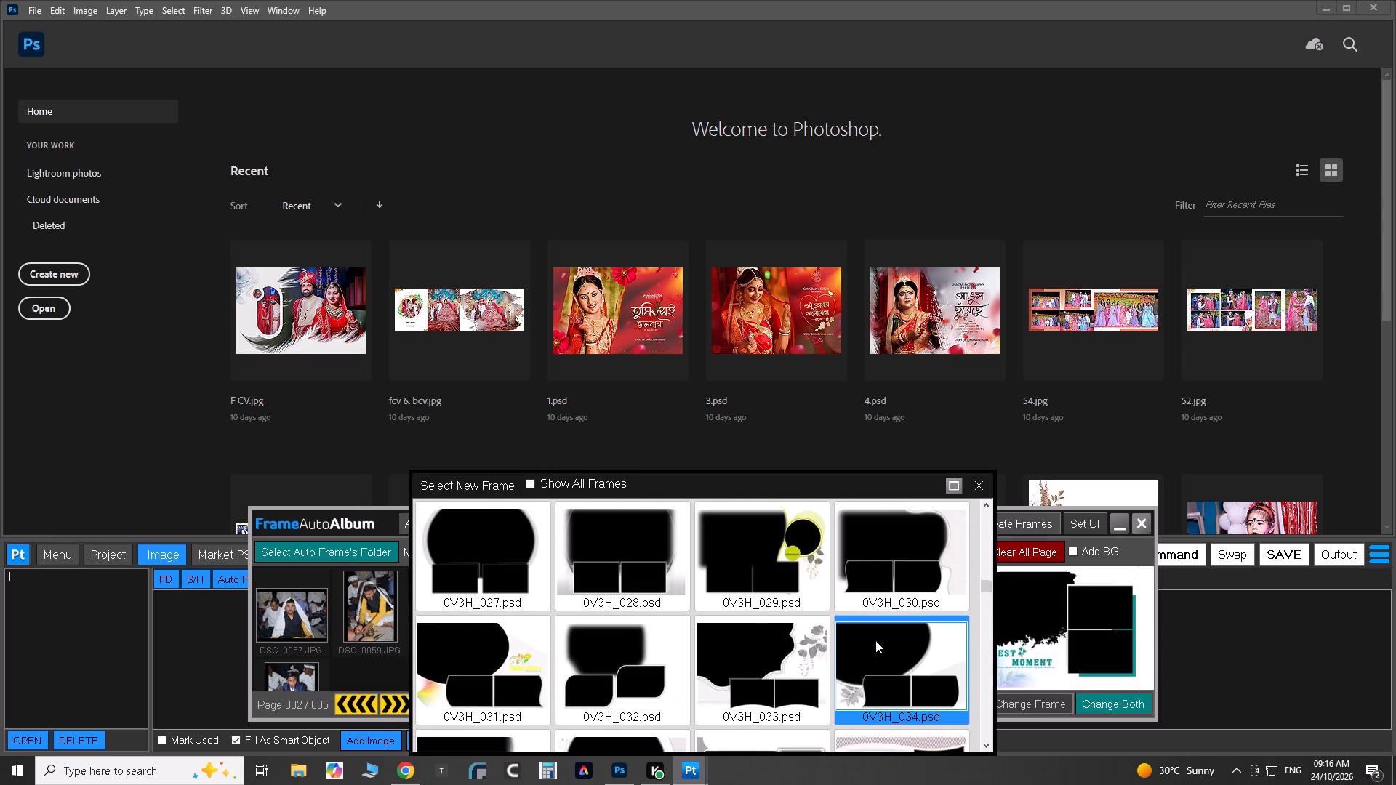
scroll(875, 640, down, 11)
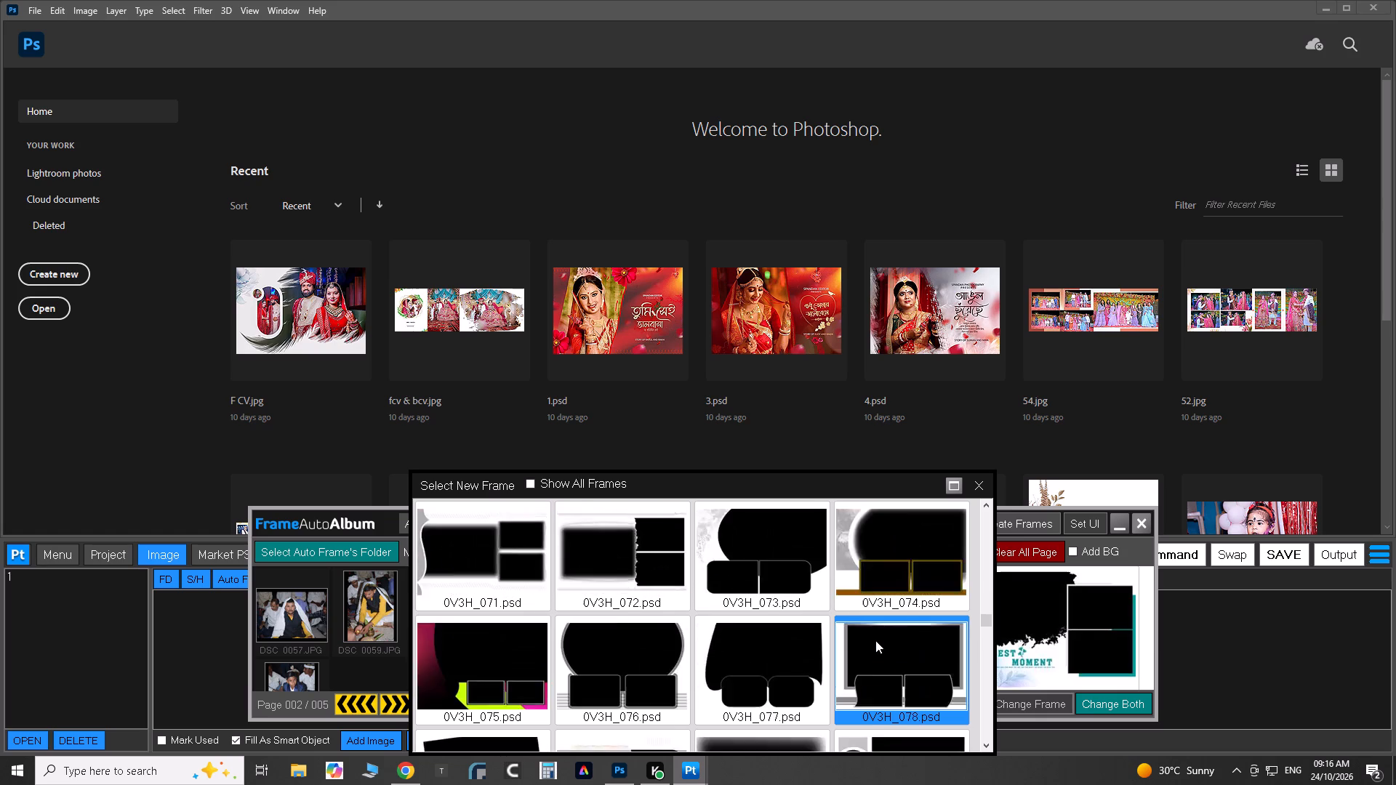
scroll(875, 640, down, 13)
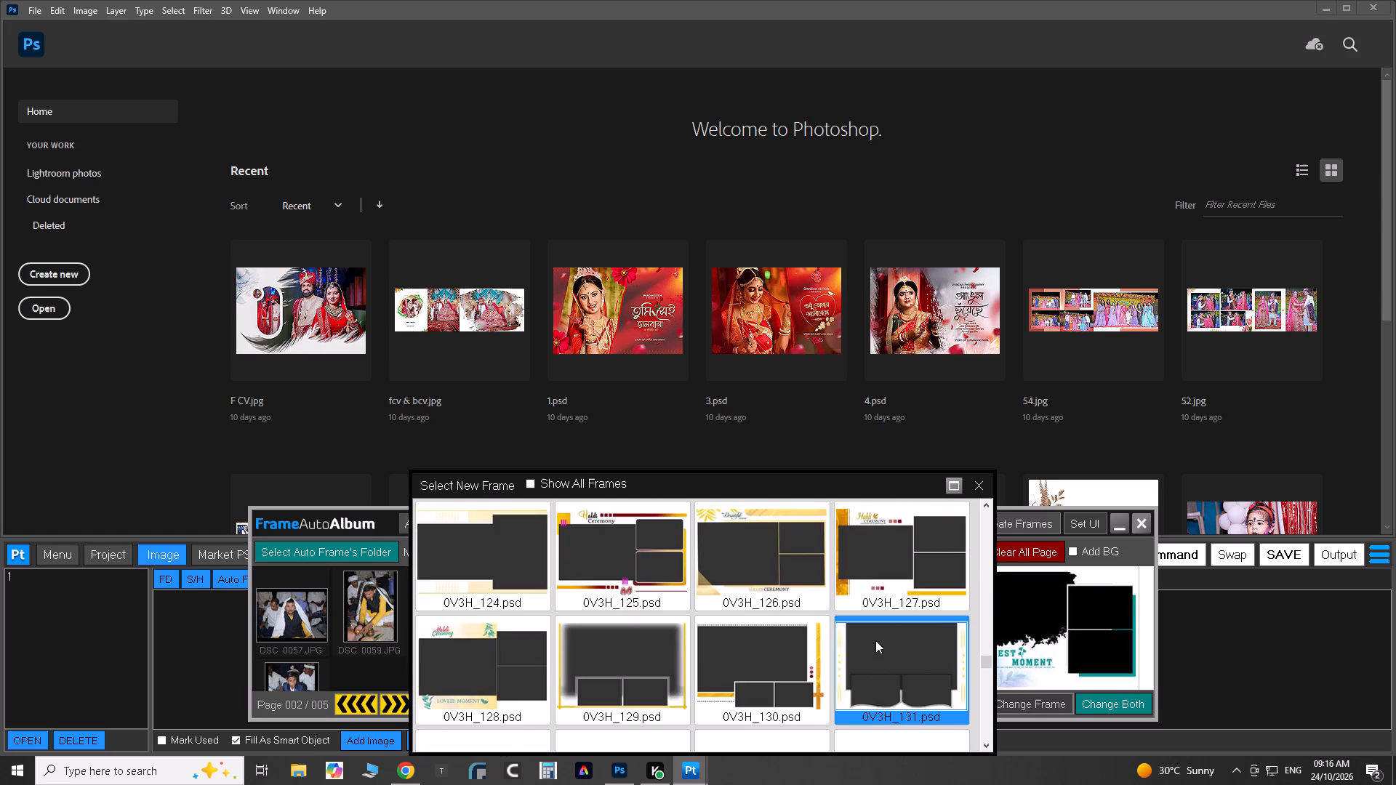
scroll(875, 640, down, 7)
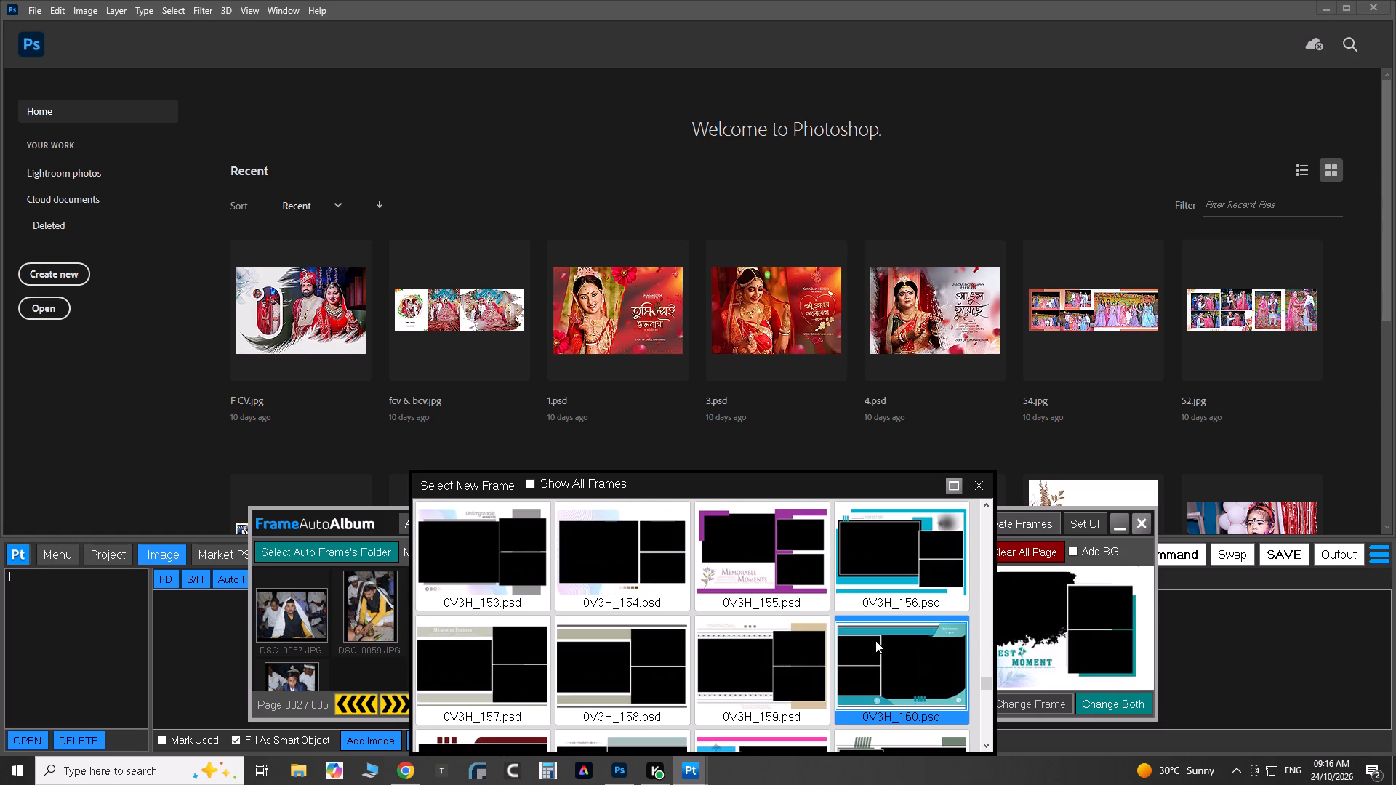
double_click(484, 662)
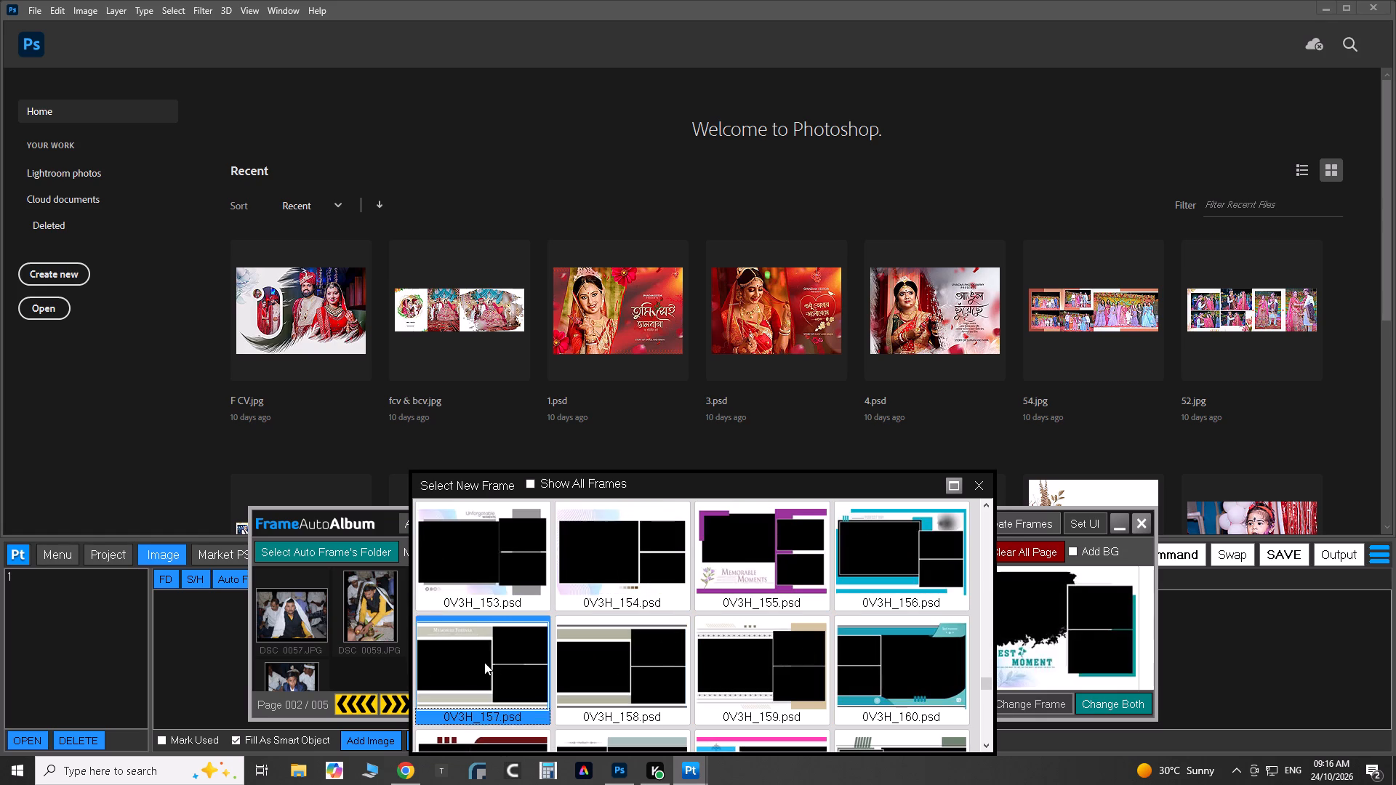
On page 3, change the right-hand frame to 2V1H_0025.psd.
click(412, 703)
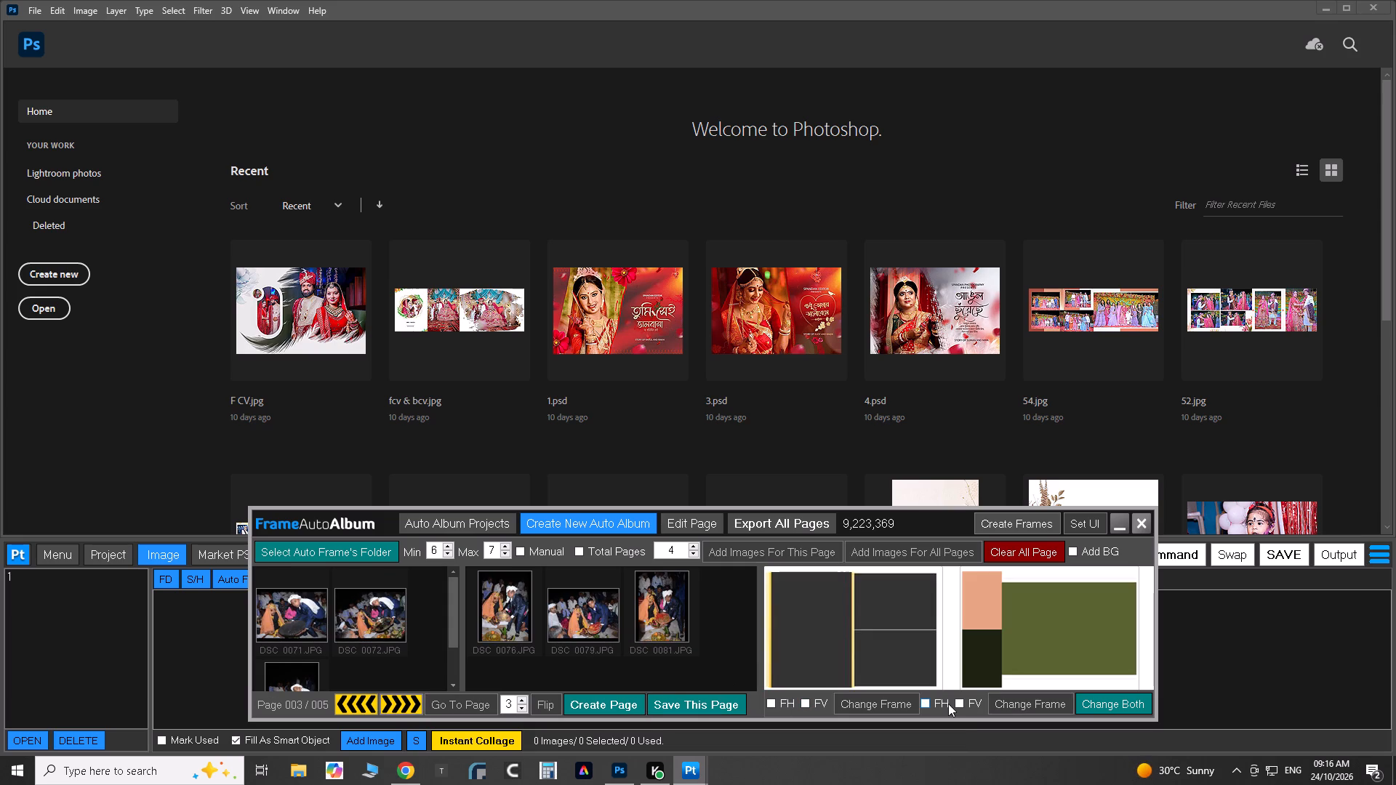
click(1044, 704)
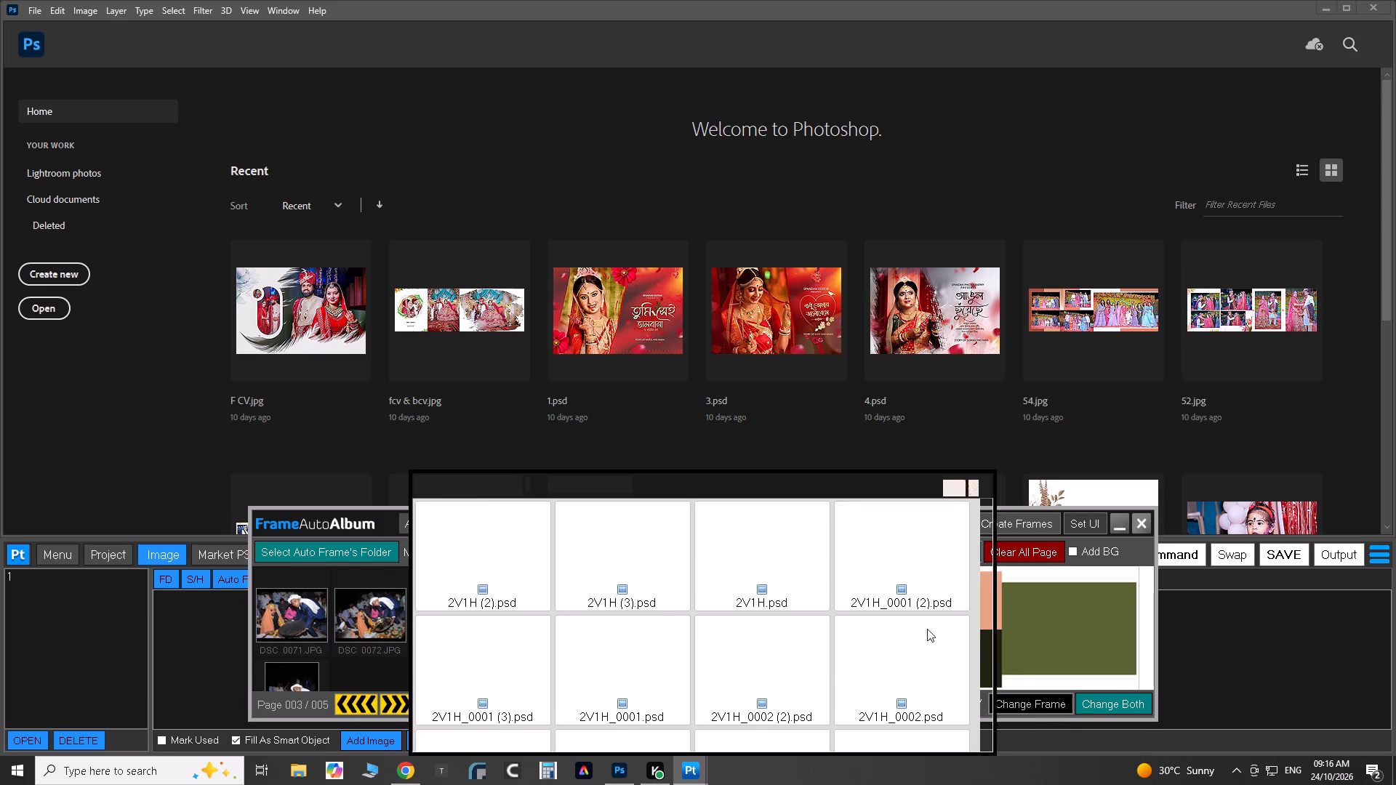
scroll(859, 635, down, 8)
scroll(859, 635, up, 3)
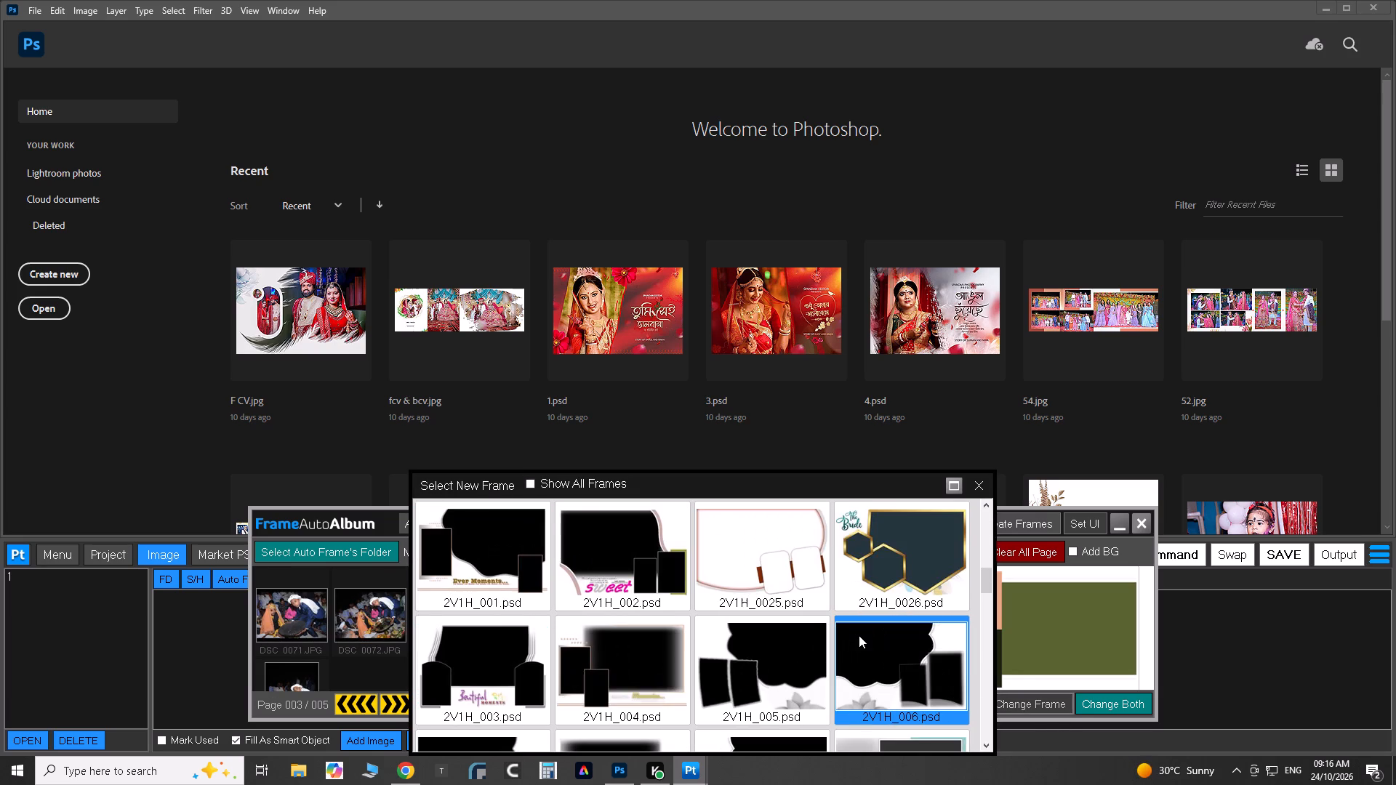
double_click(796, 586)
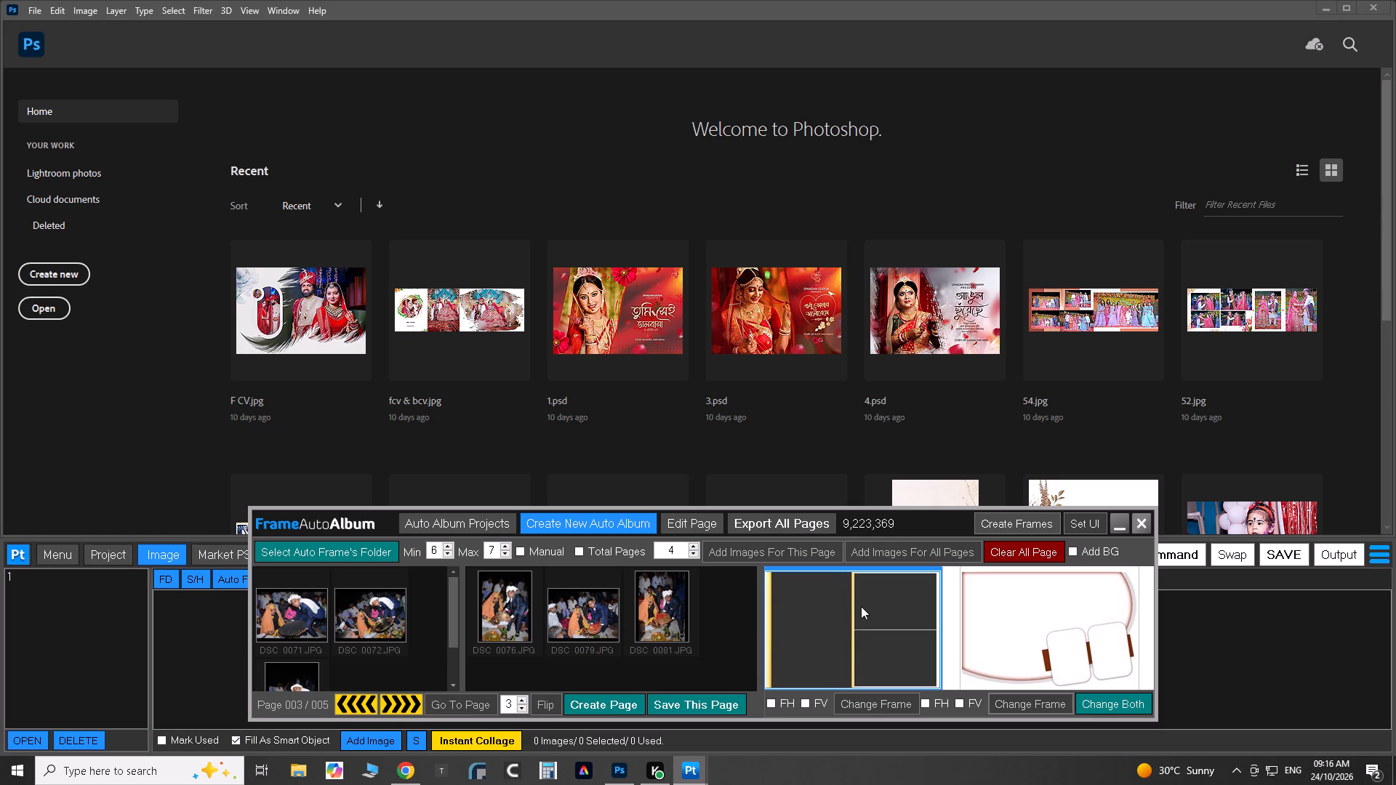
On page 4, change the left-hand frame to the yellow-striped 2V1H_020.psd.
click(415, 709)
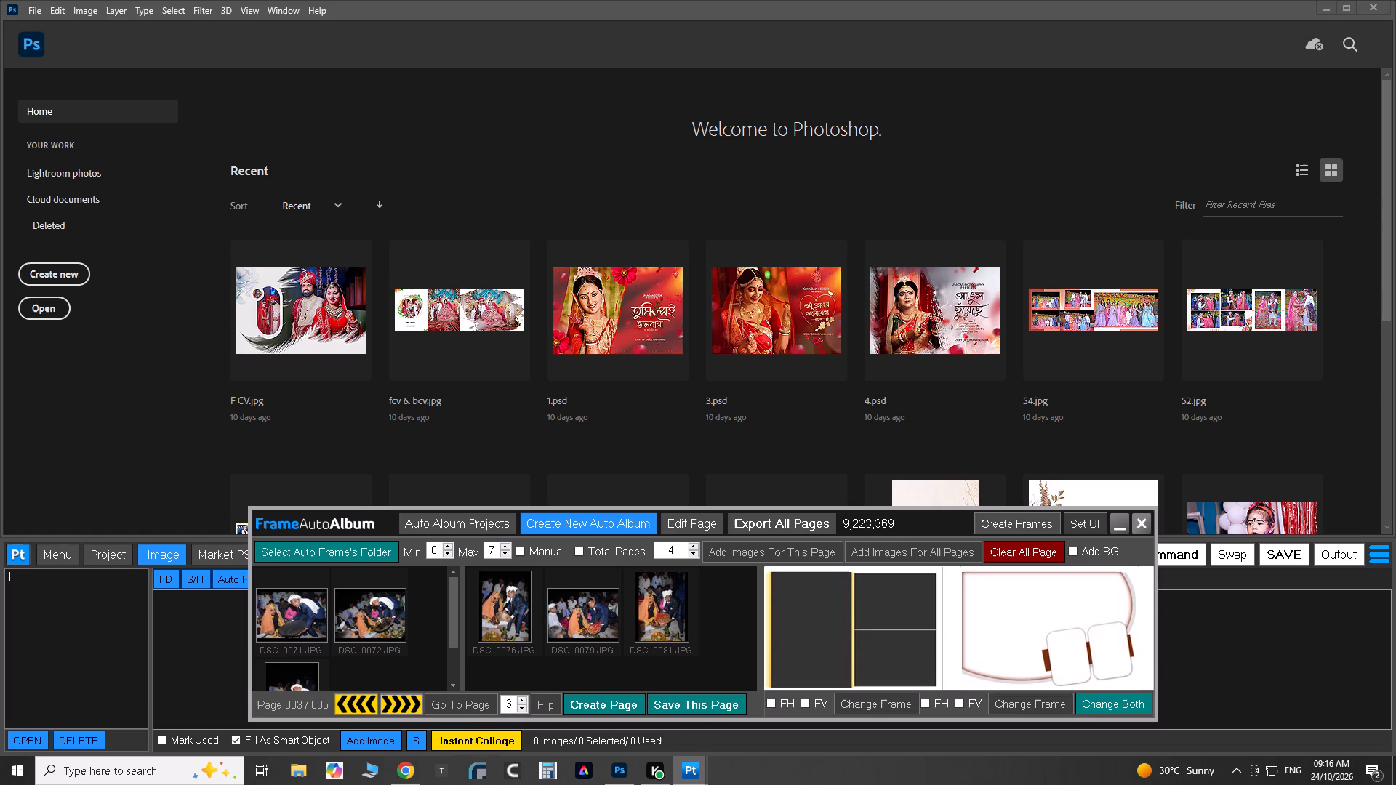
click(873, 702)
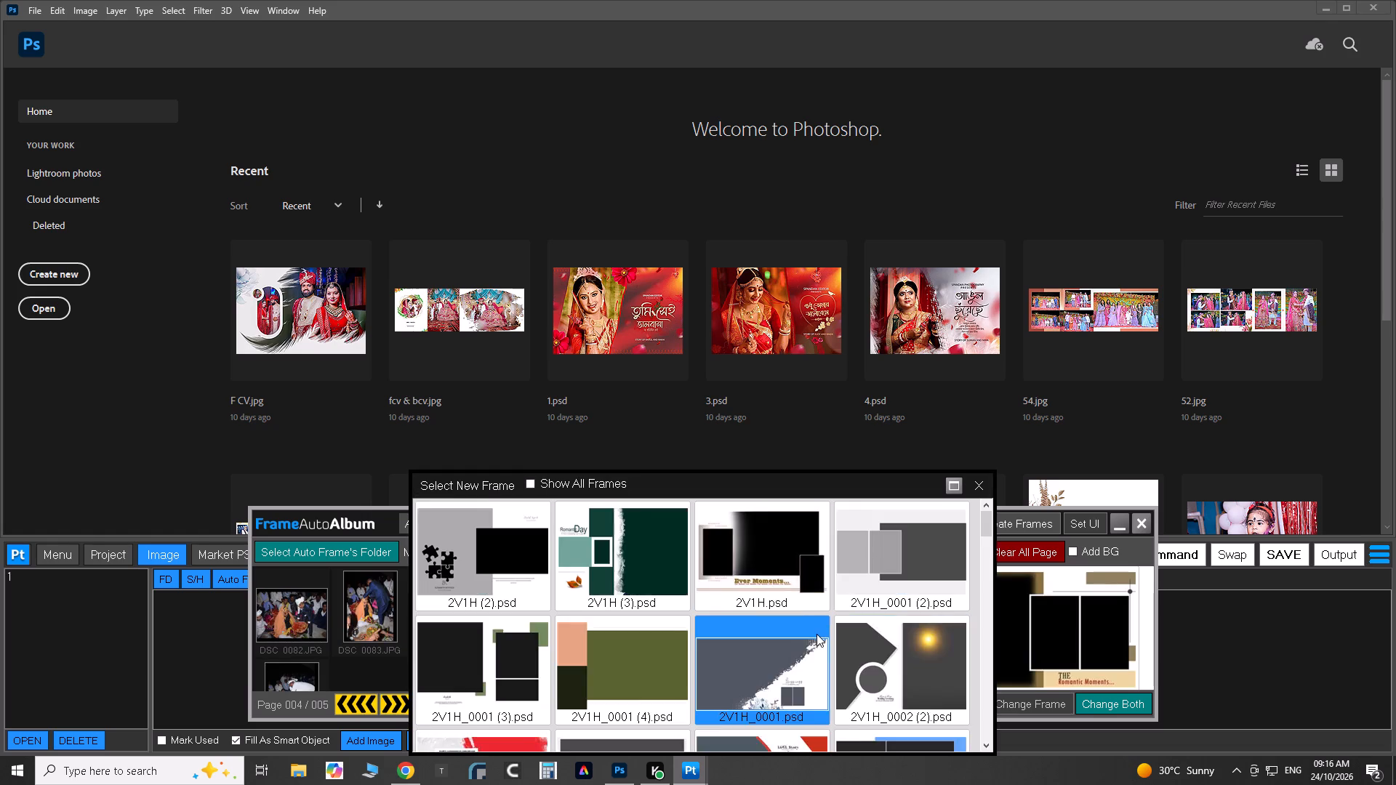
scroll(817, 634, down, 14)
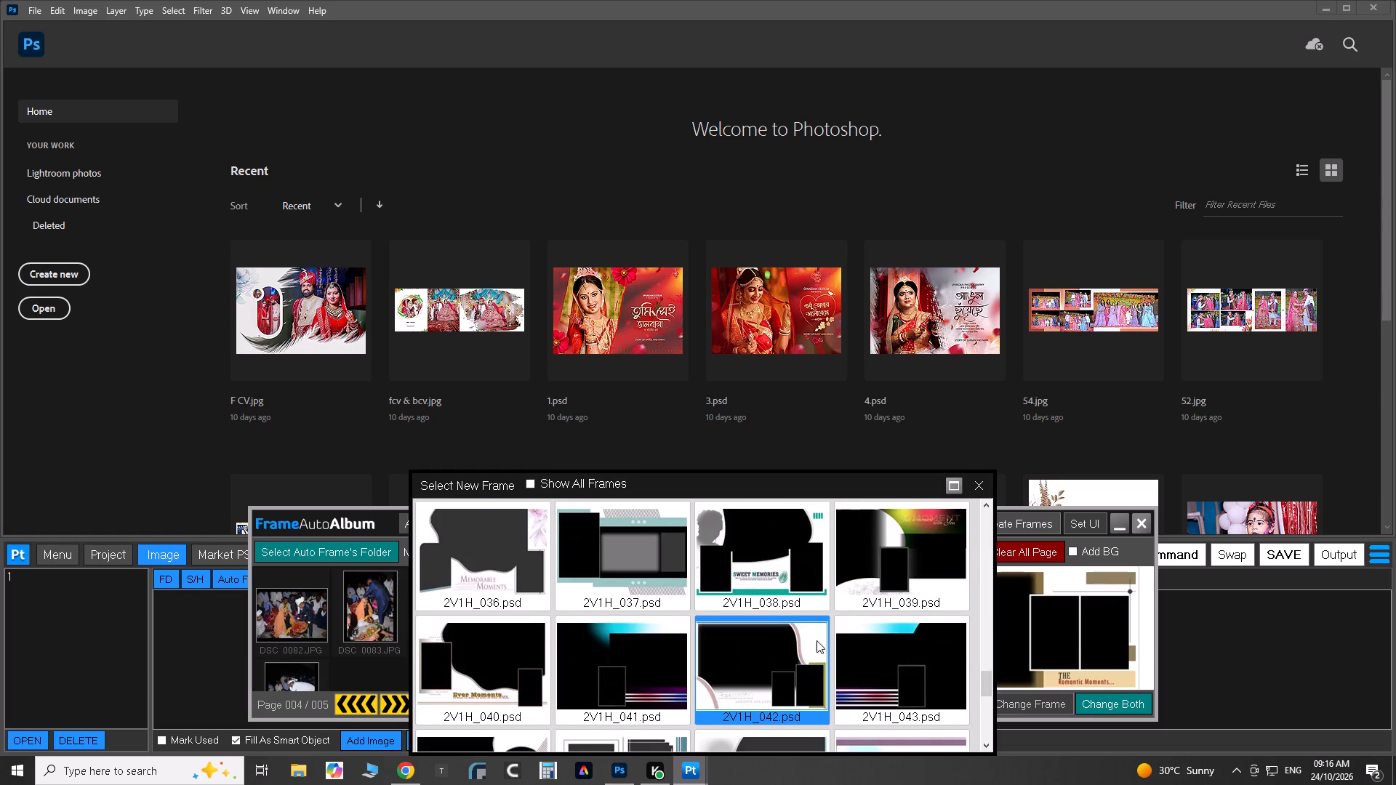
scroll(817, 642, down, 5)
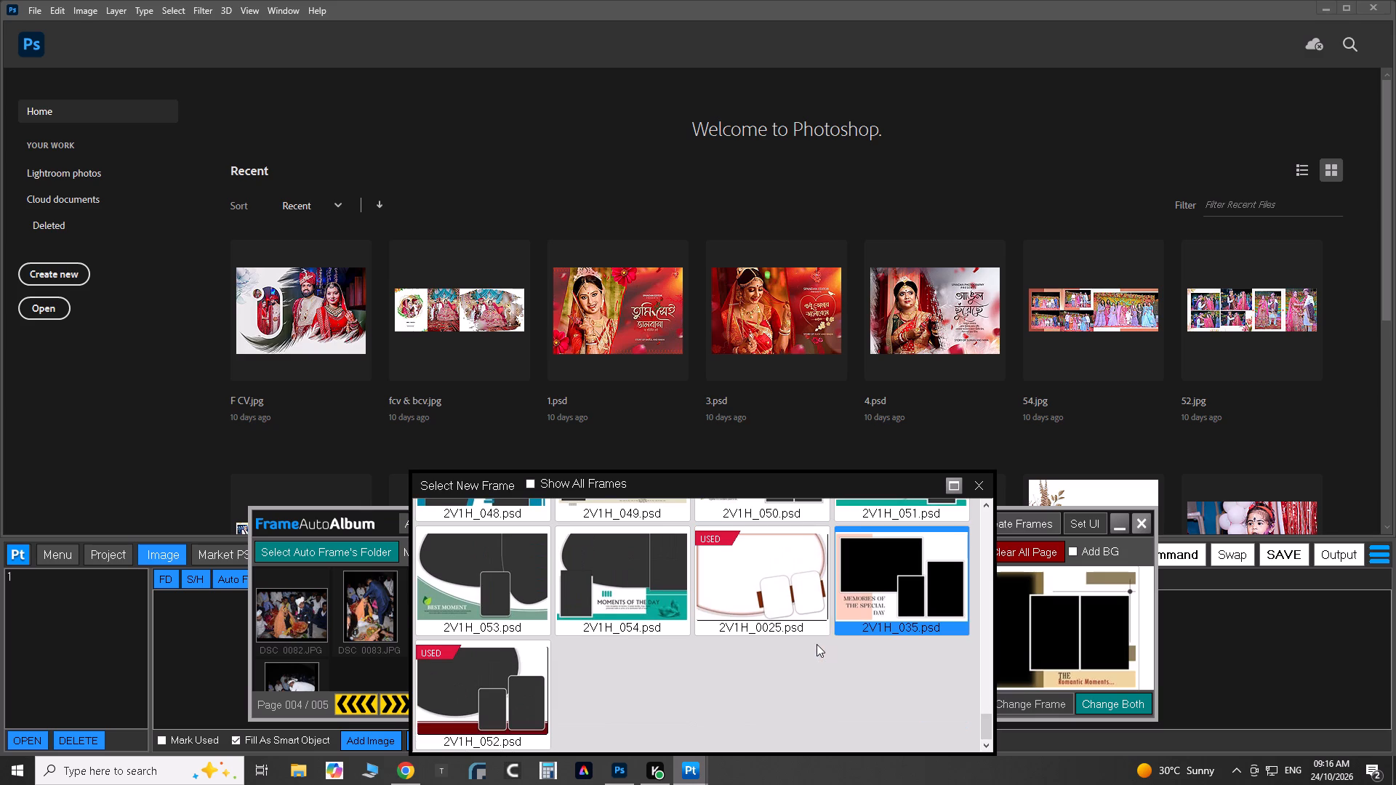
scroll(819, 669, up, 4)
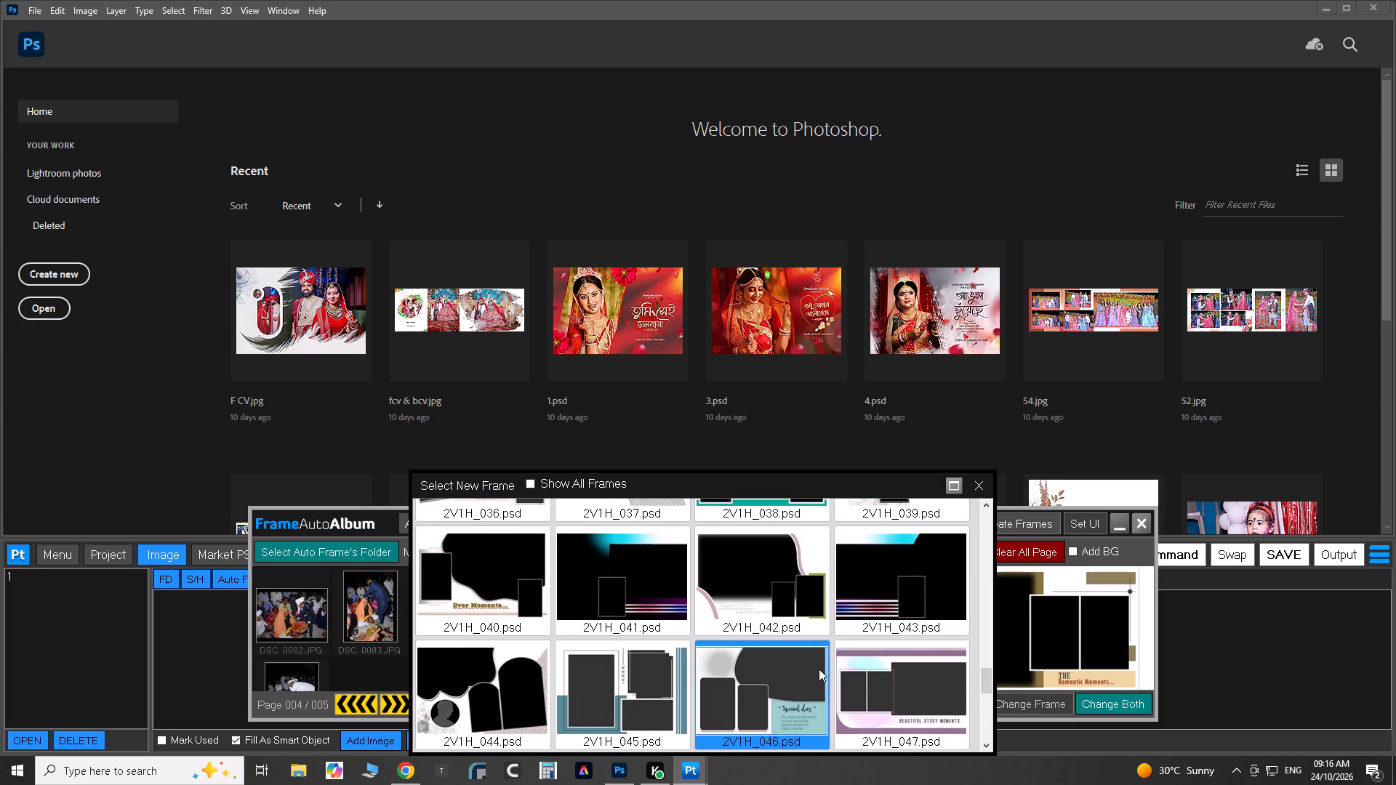
scroll(819, 669, up, 4)
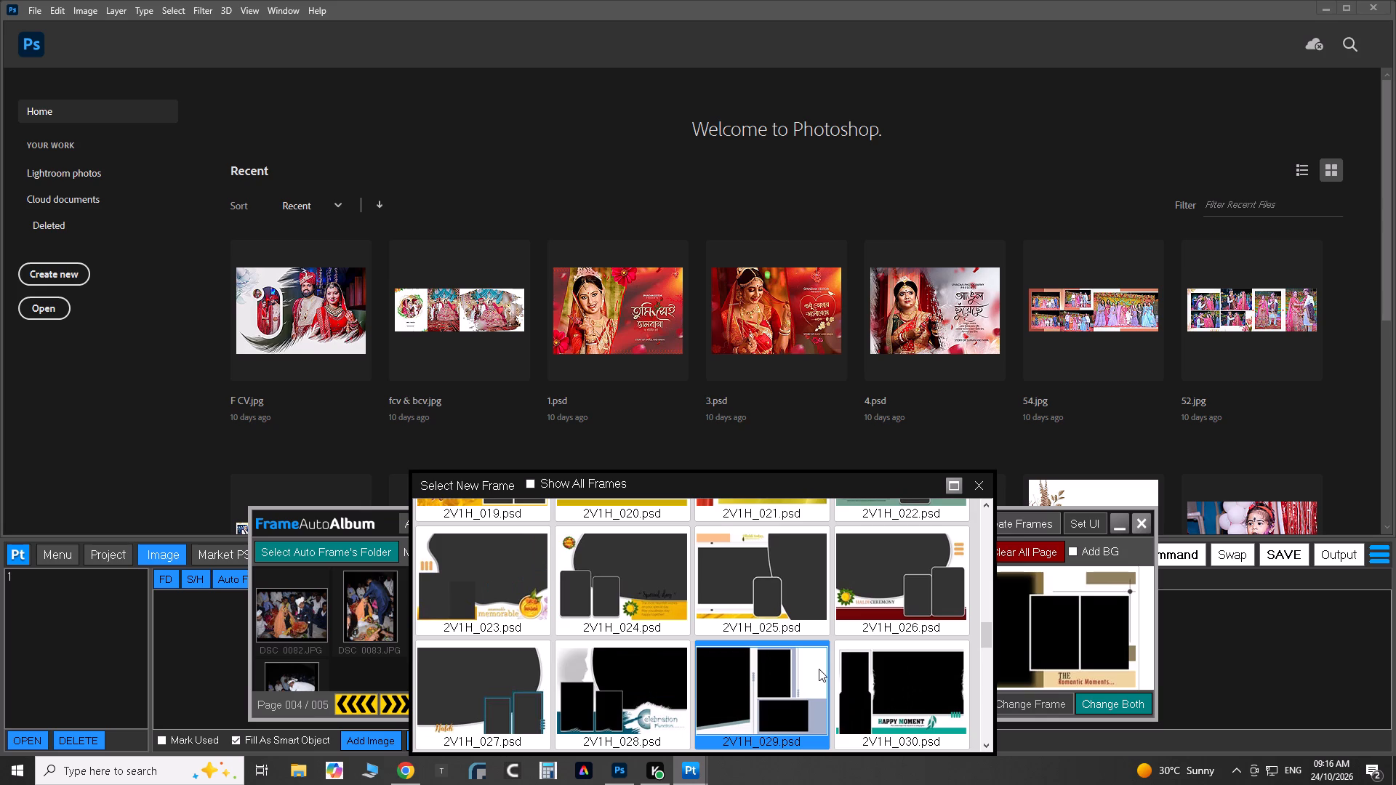
triple_click(625, 587)
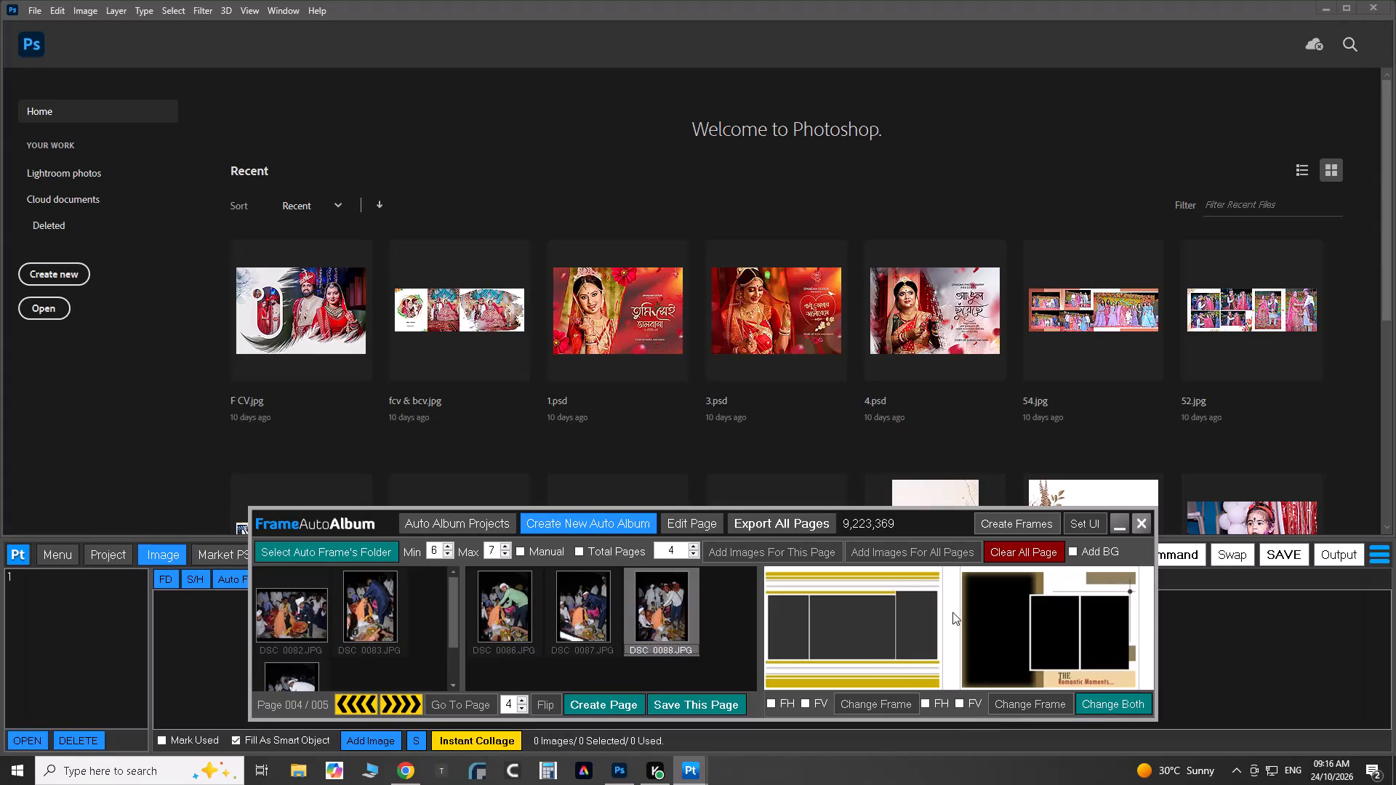
Review the photos and frame layouts of the album pages through to page 5.
double_click(339, 702)
triple_click(388, 705)
click(388, 705)
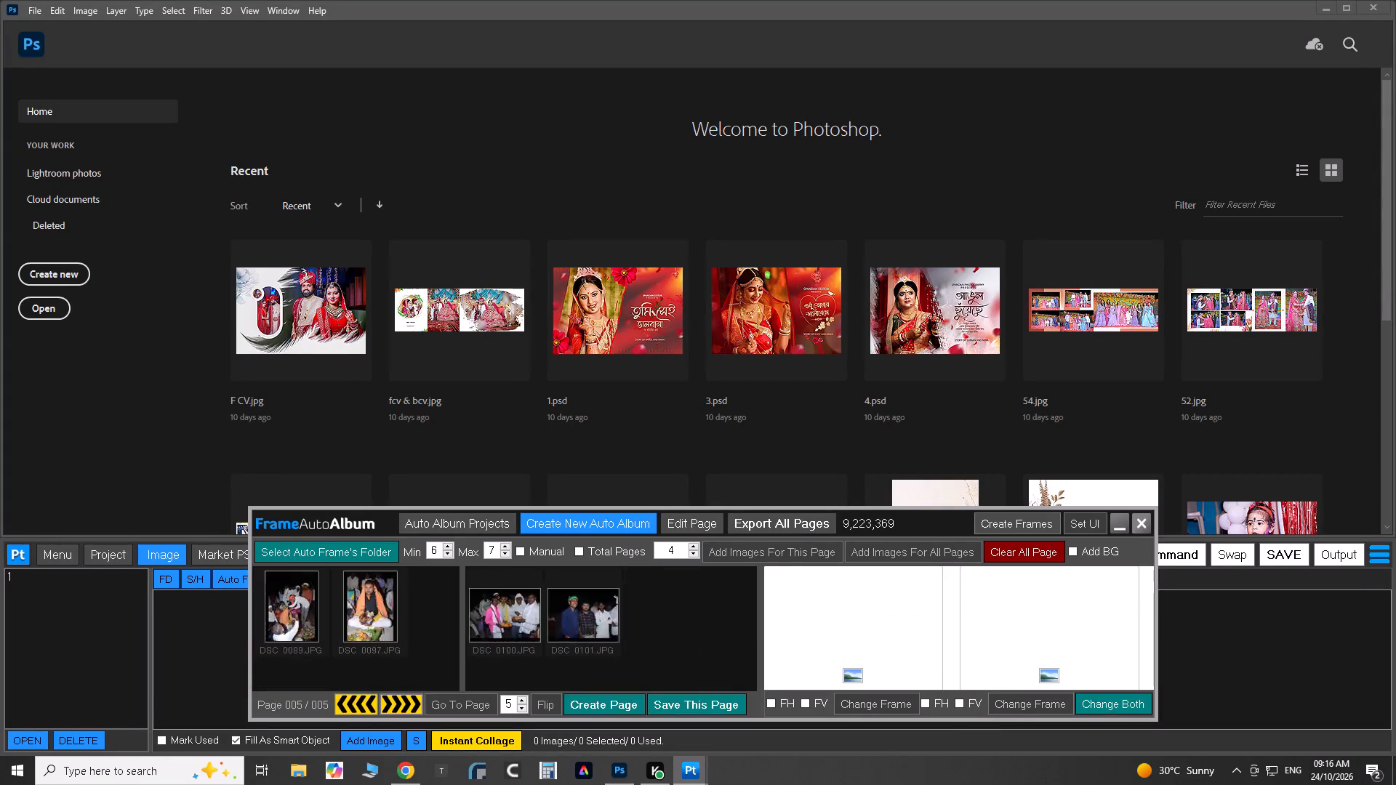
Return to page 1 and create its album page in Photoshop from the assigned photos and chosen frames.
click(357, 702)
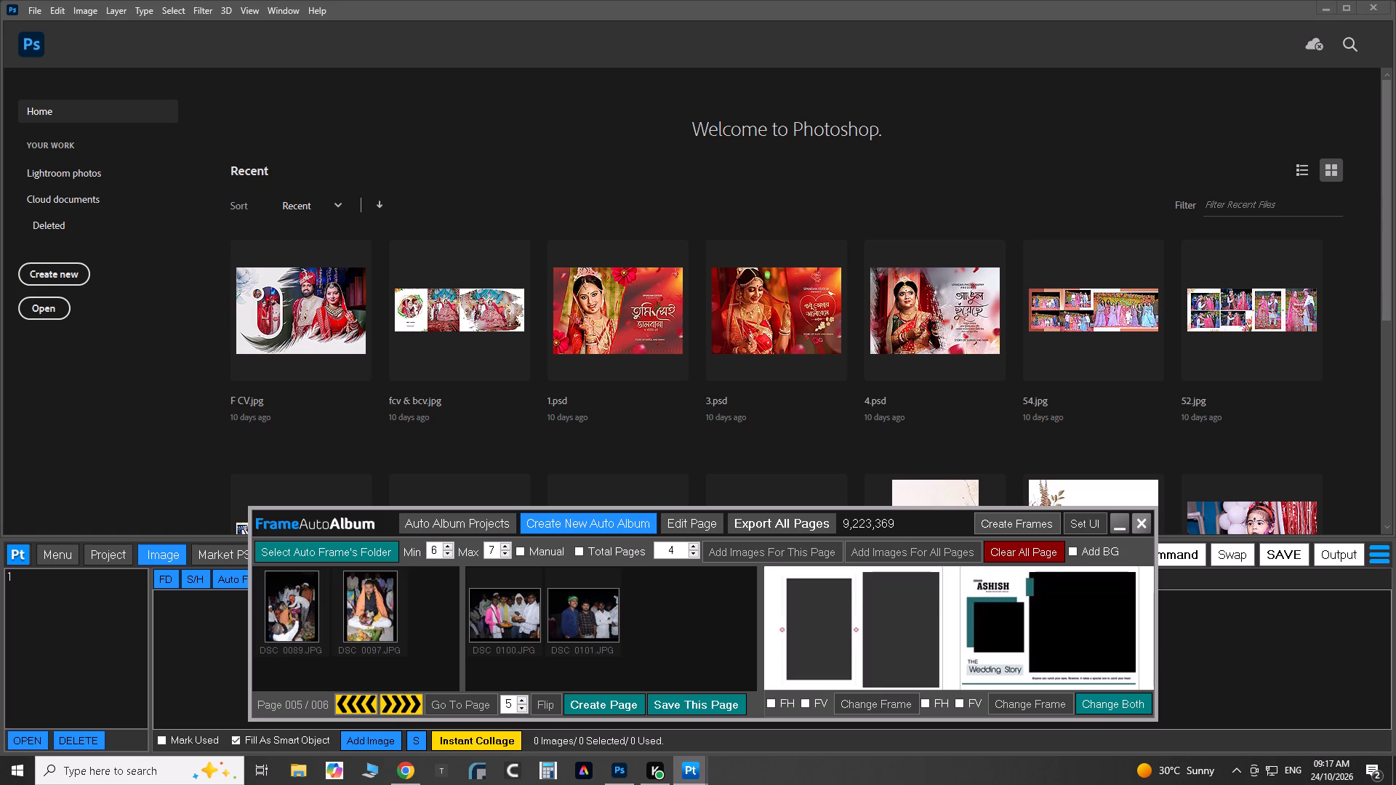
triple_click(357, 704)
triple_click(357, 704)
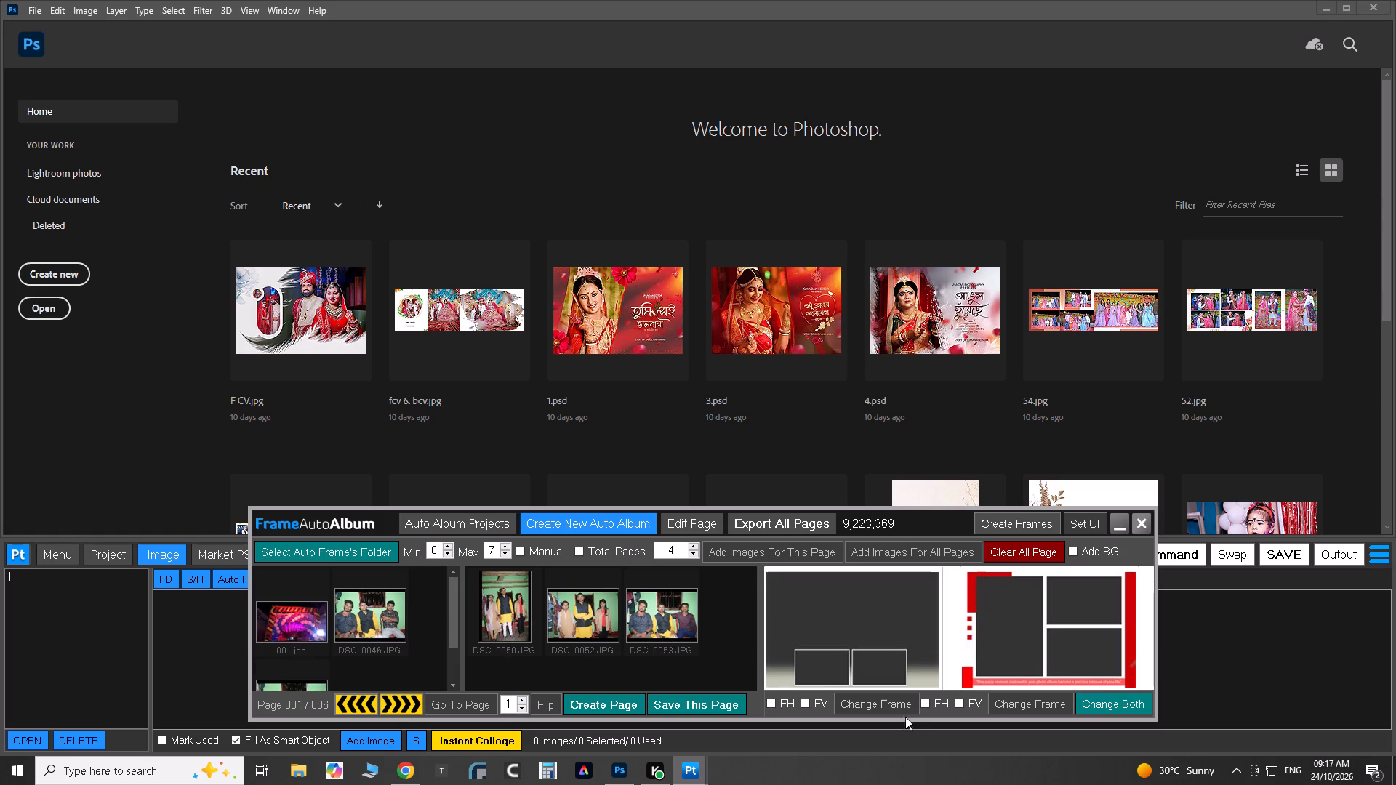
click(603, 701)
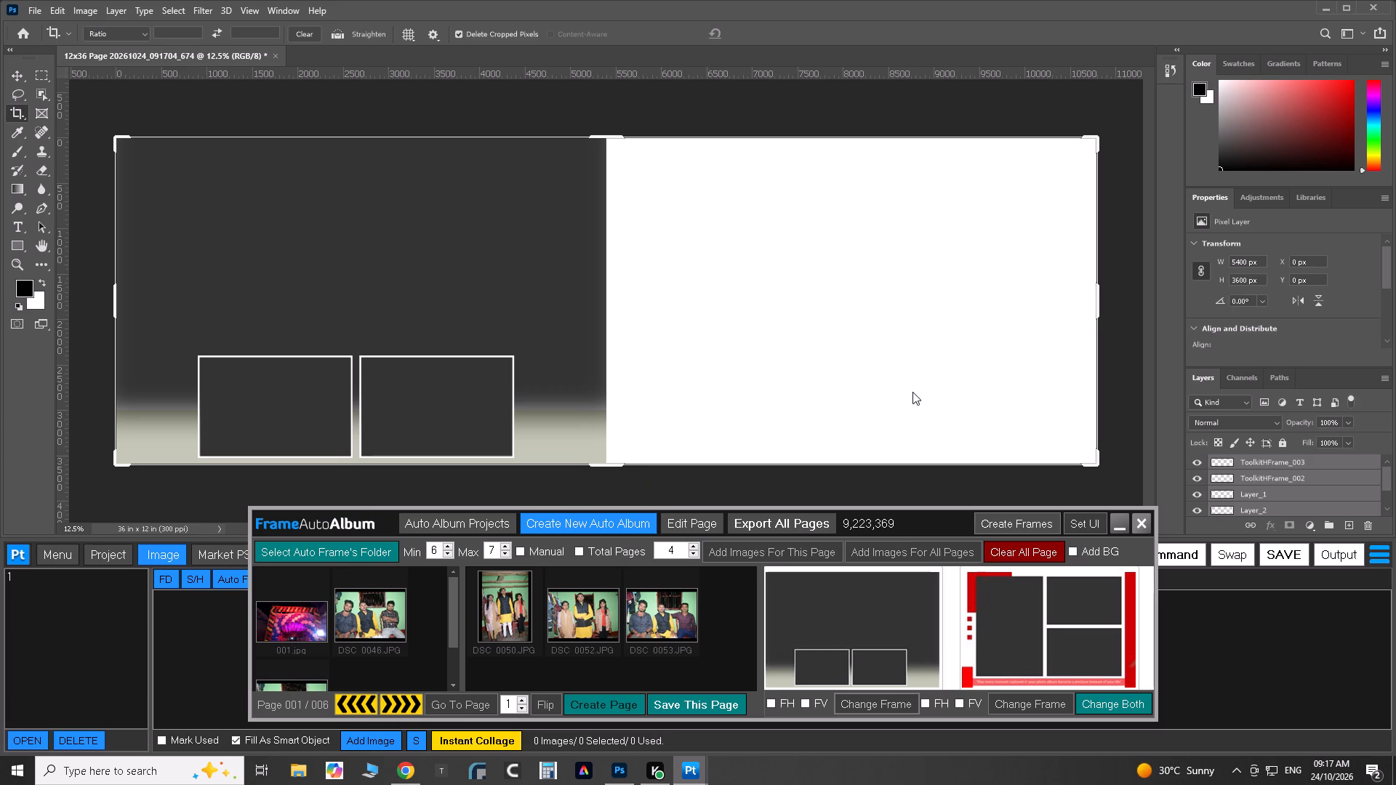
click(913, 358)
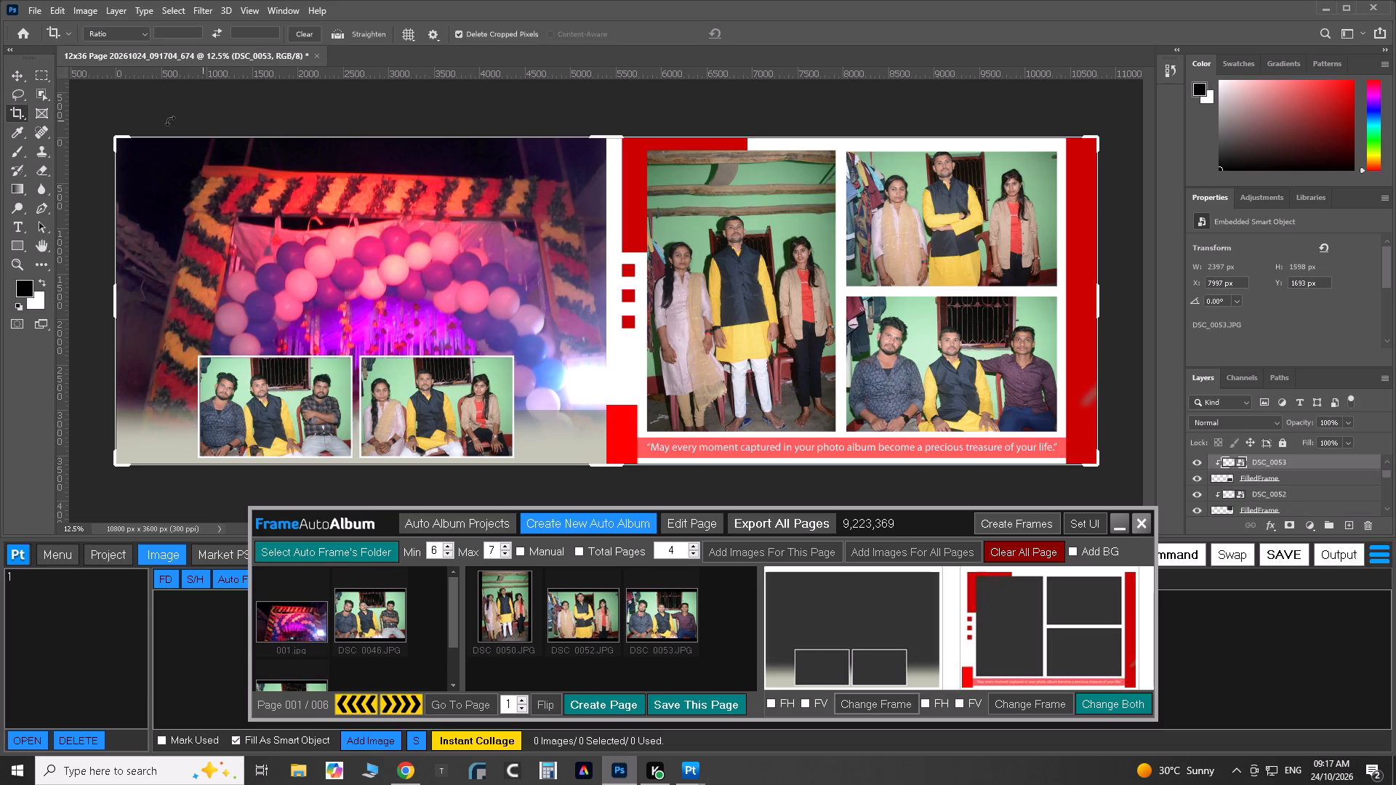
With the Move tool, nudge photo DSC_0052 in the upper-right frame of page 1 slightly down and deselect it.
click(24, 73)
click(124, 77)
scroll(1019, 354, up, 2)
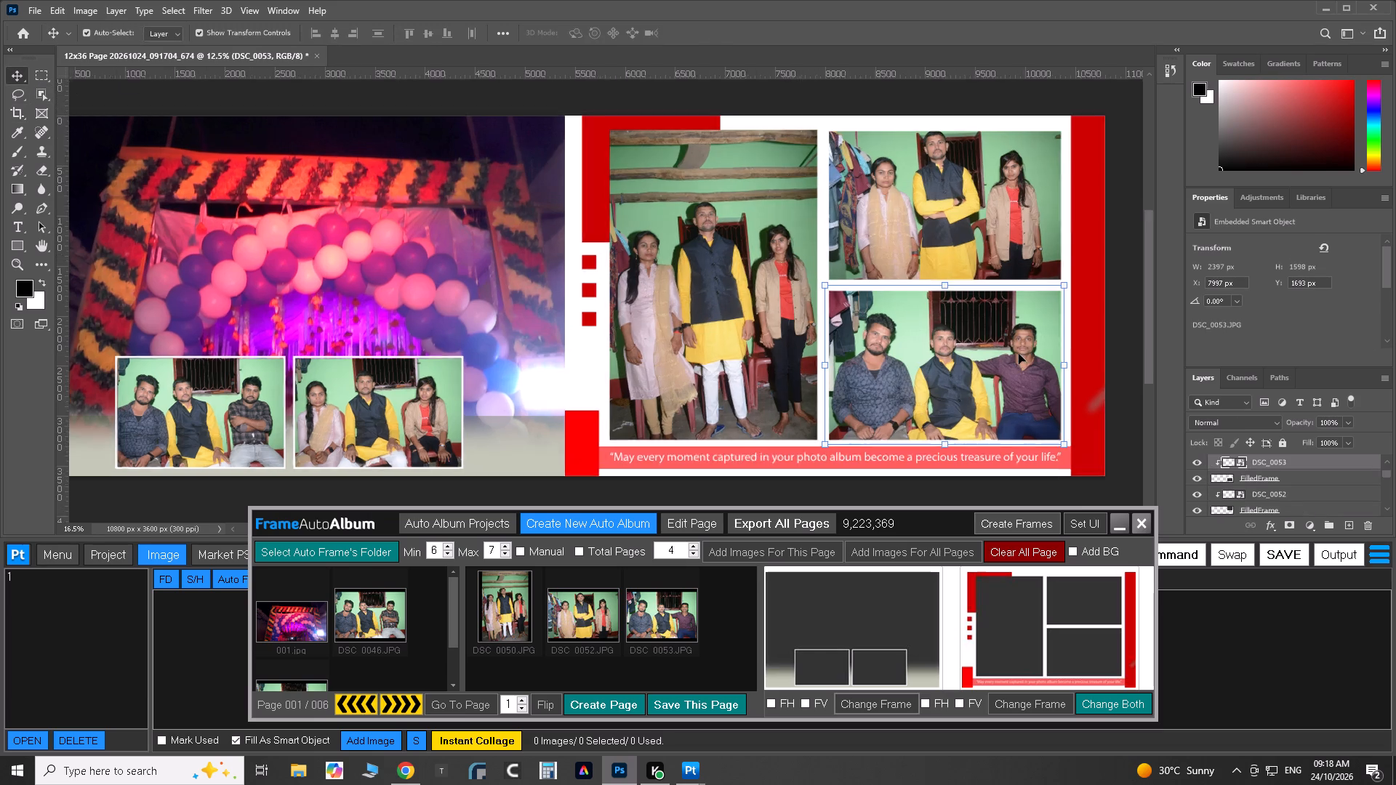
scroll(1019, 354, up, 2)
scroll(1019, 354, down, 6)
click(1093, 345)
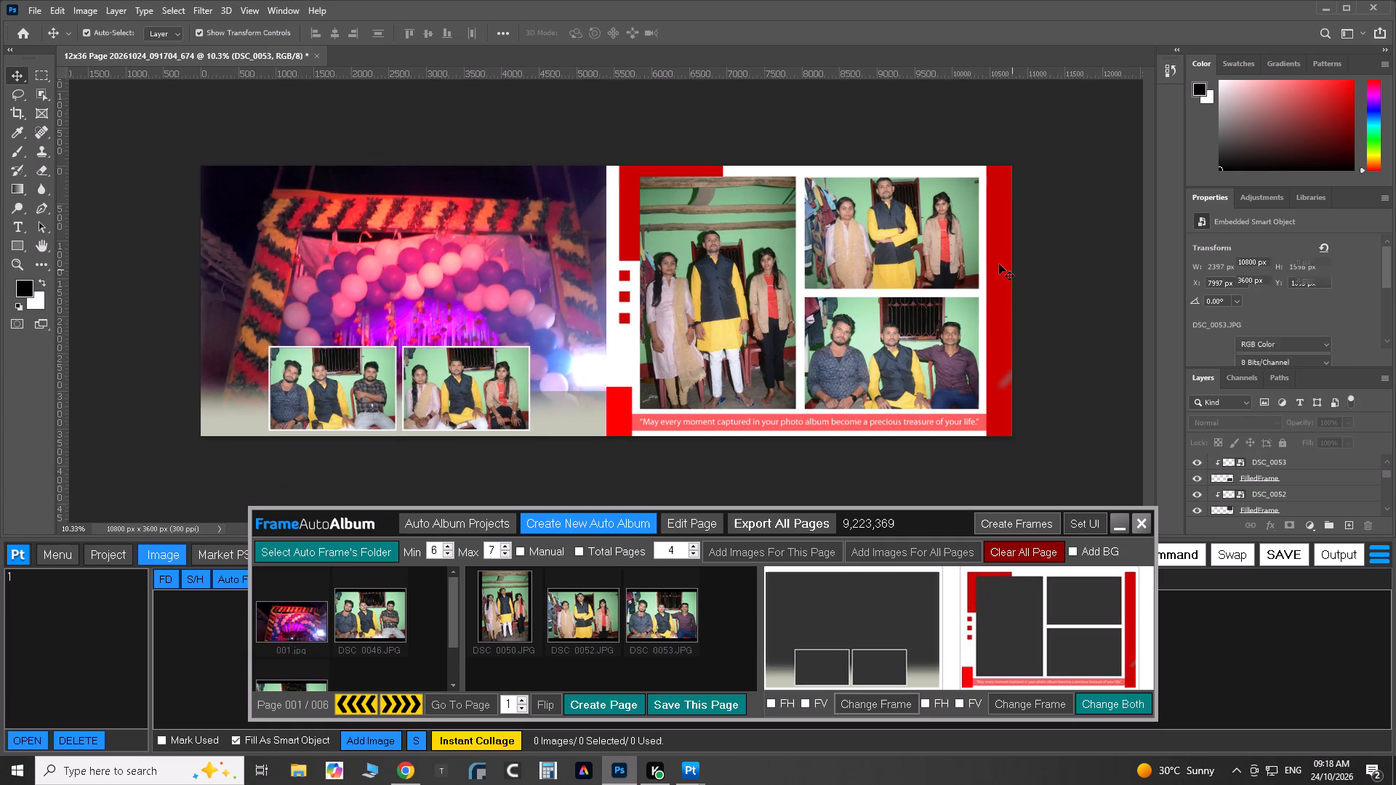
click(924, 240)
key(Down)
key(Down)
key(Down)
key(Down)
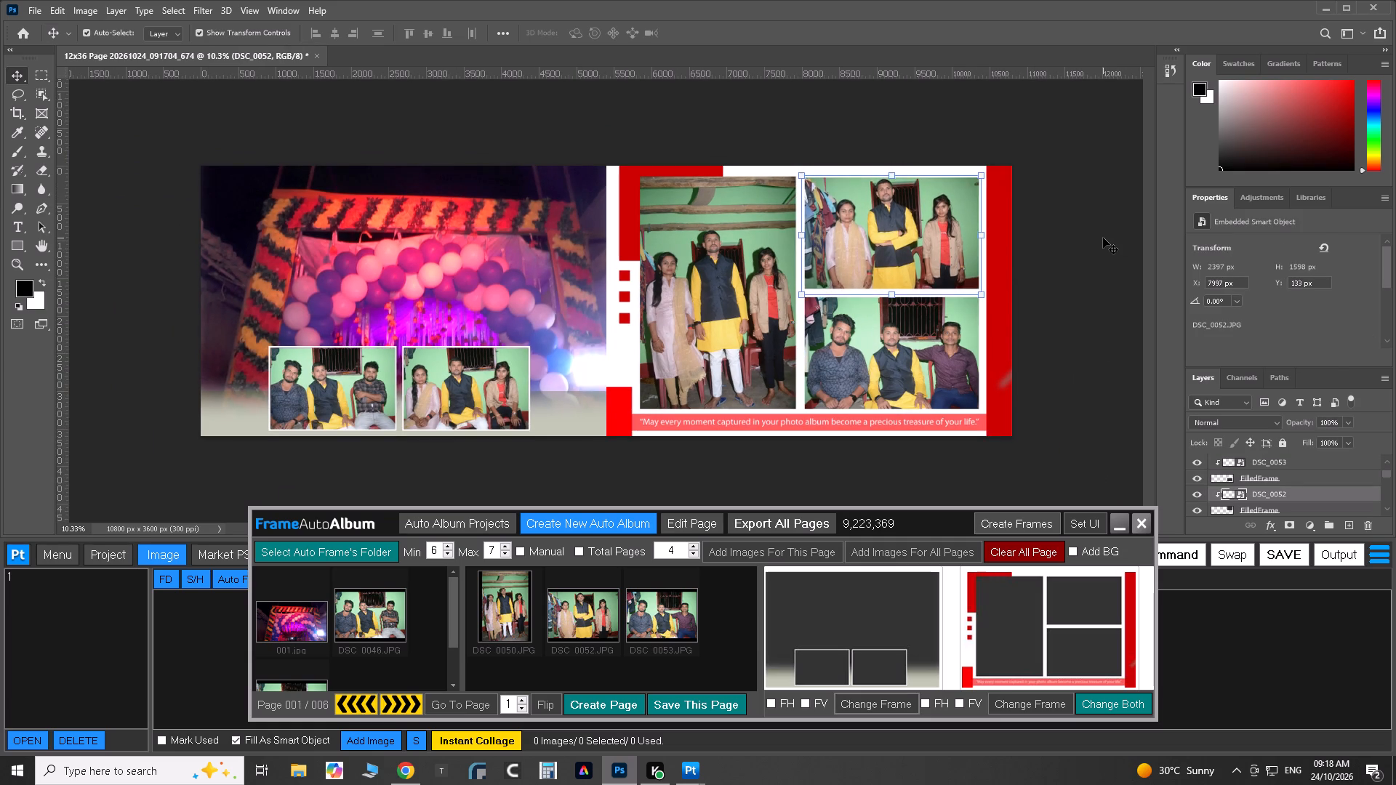
key(Down)
click(1103, 238)
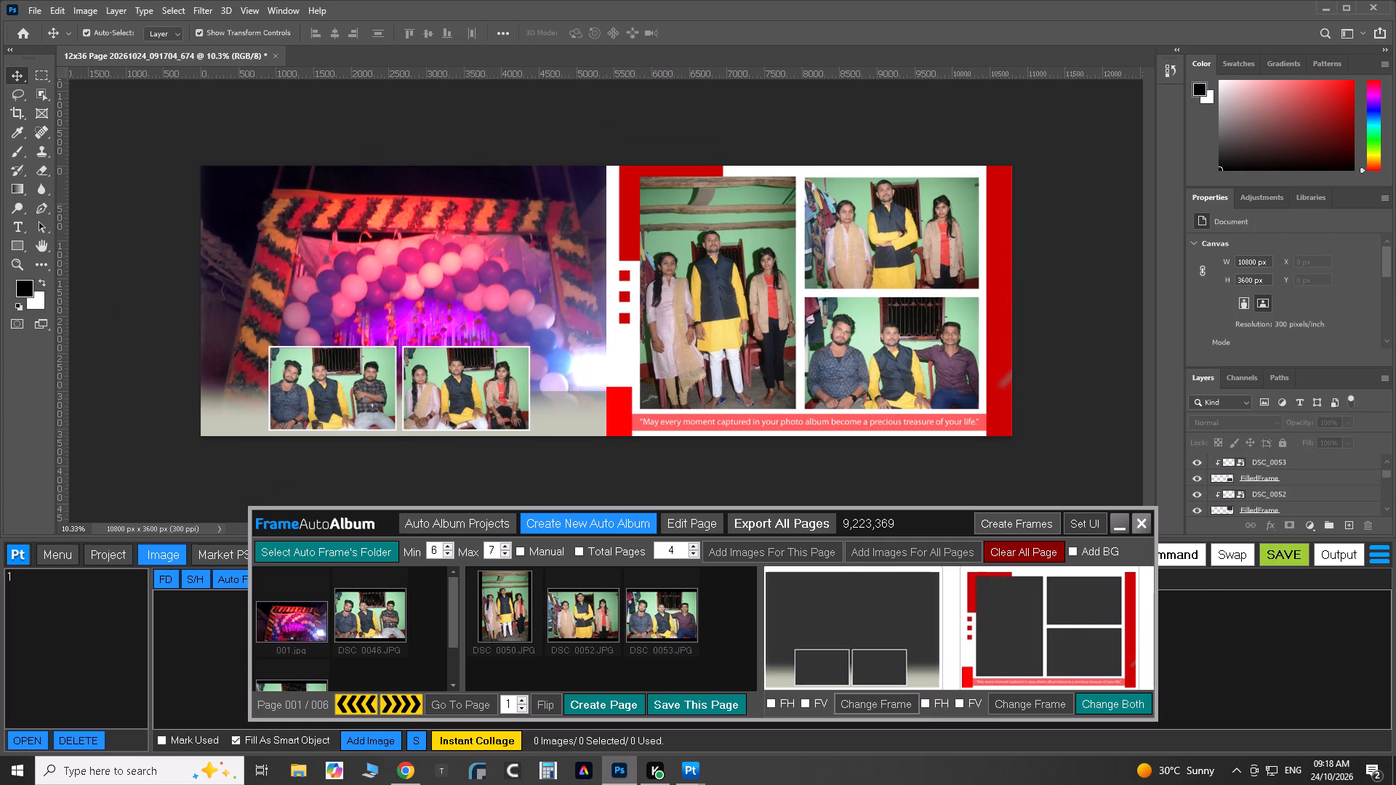
Save the finished page 1 document with PsToolkit.
click(1295, 560)
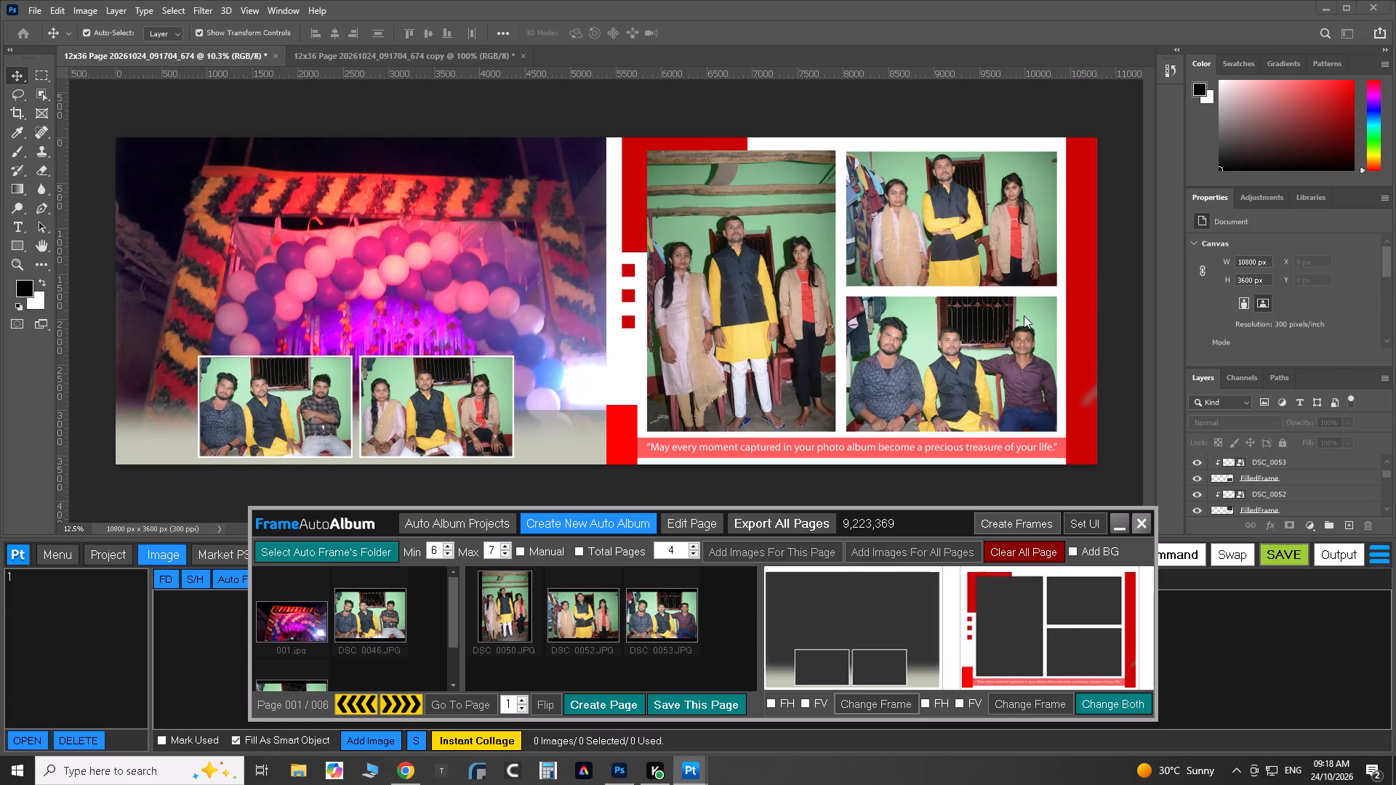
Go to page 2 of the auto album and create it from its assigned photos and frames.
click(404, 702)
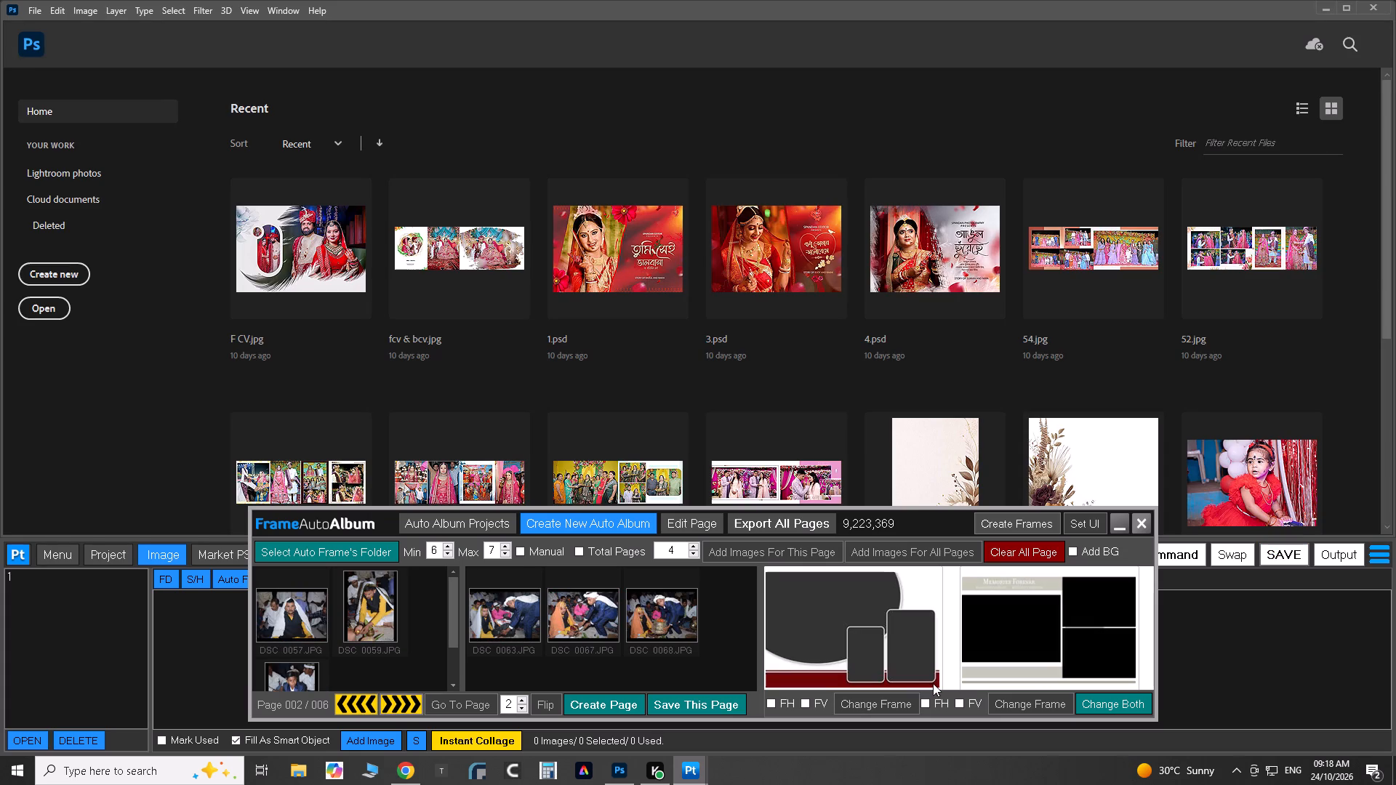
click(606, 706)
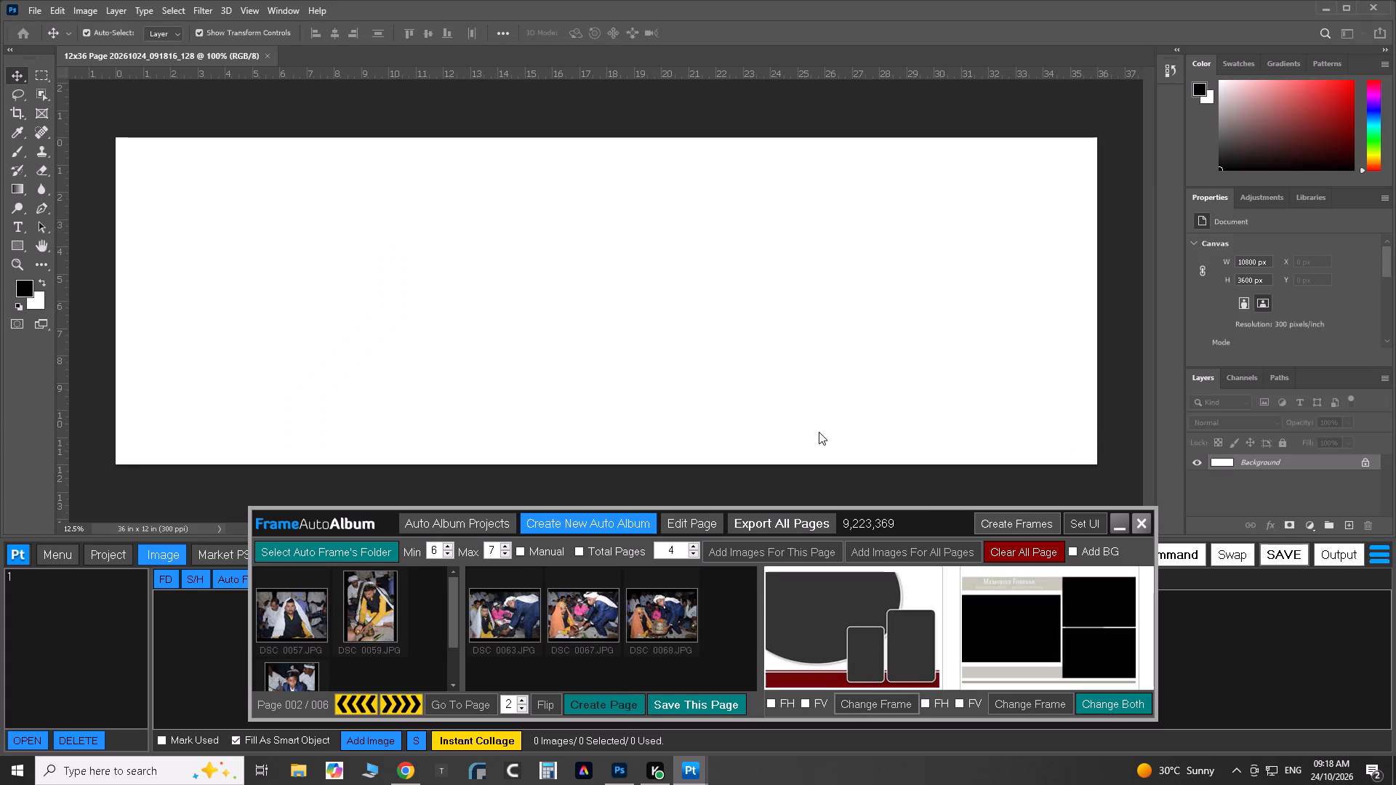
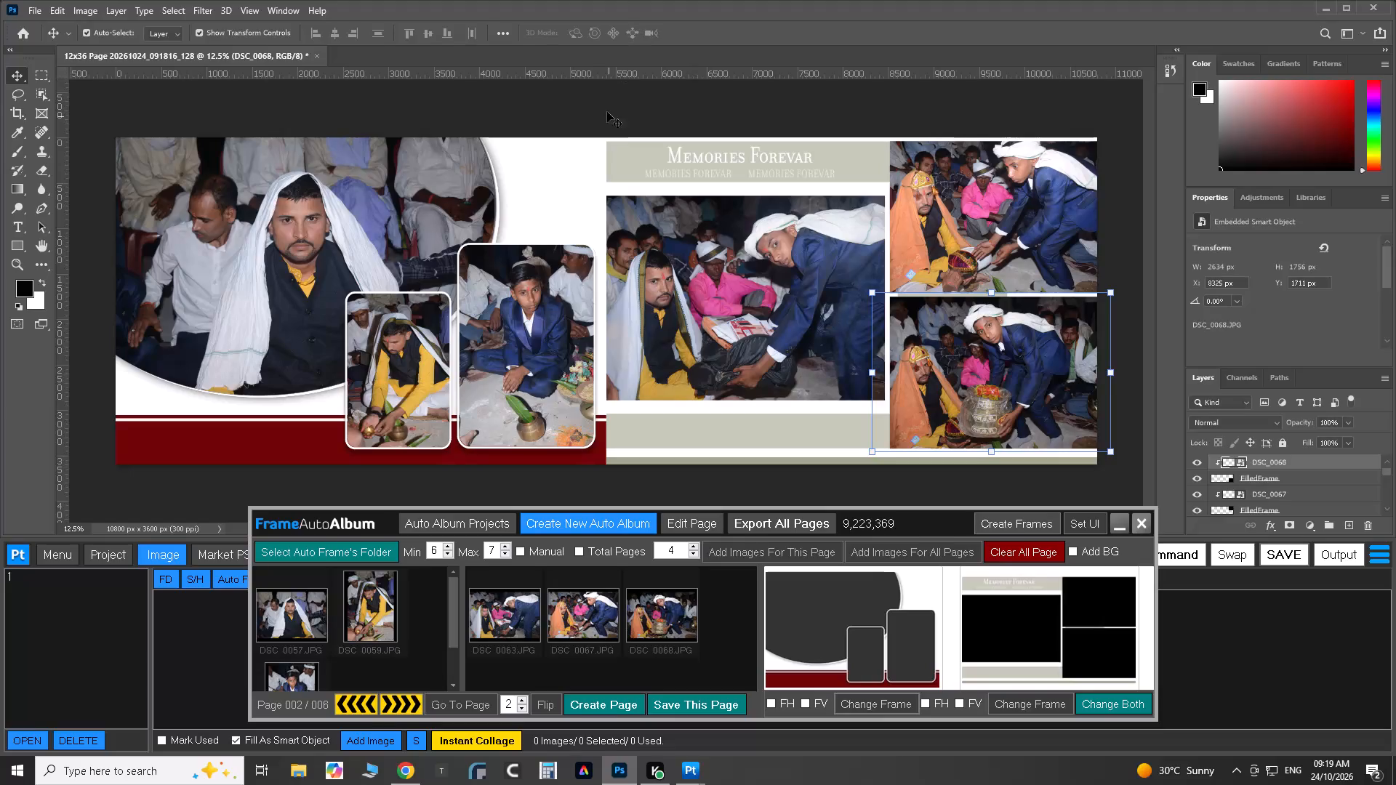
Deselect the photo on page 2 and save the finished page document with PsToolkit.
click(604, 105)
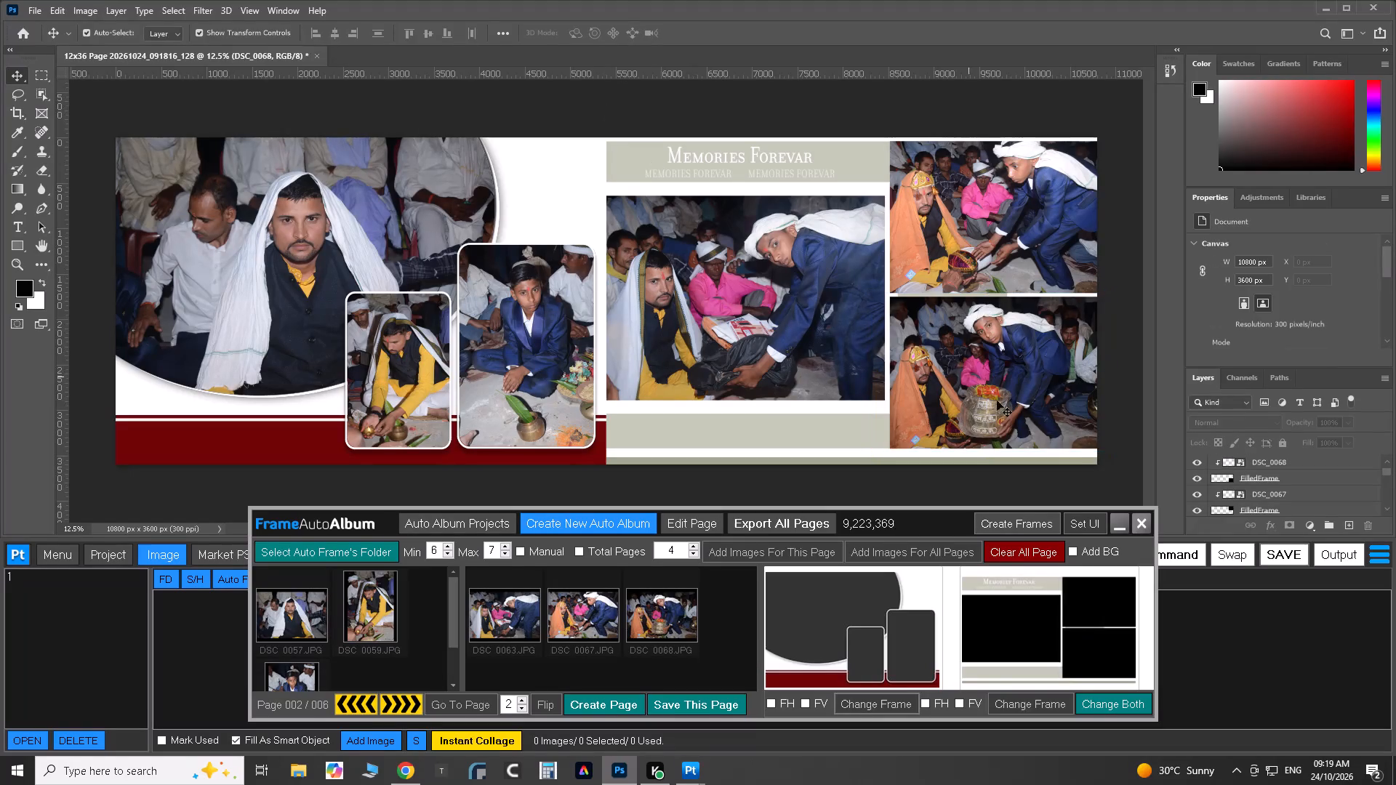
click(1293, 554)
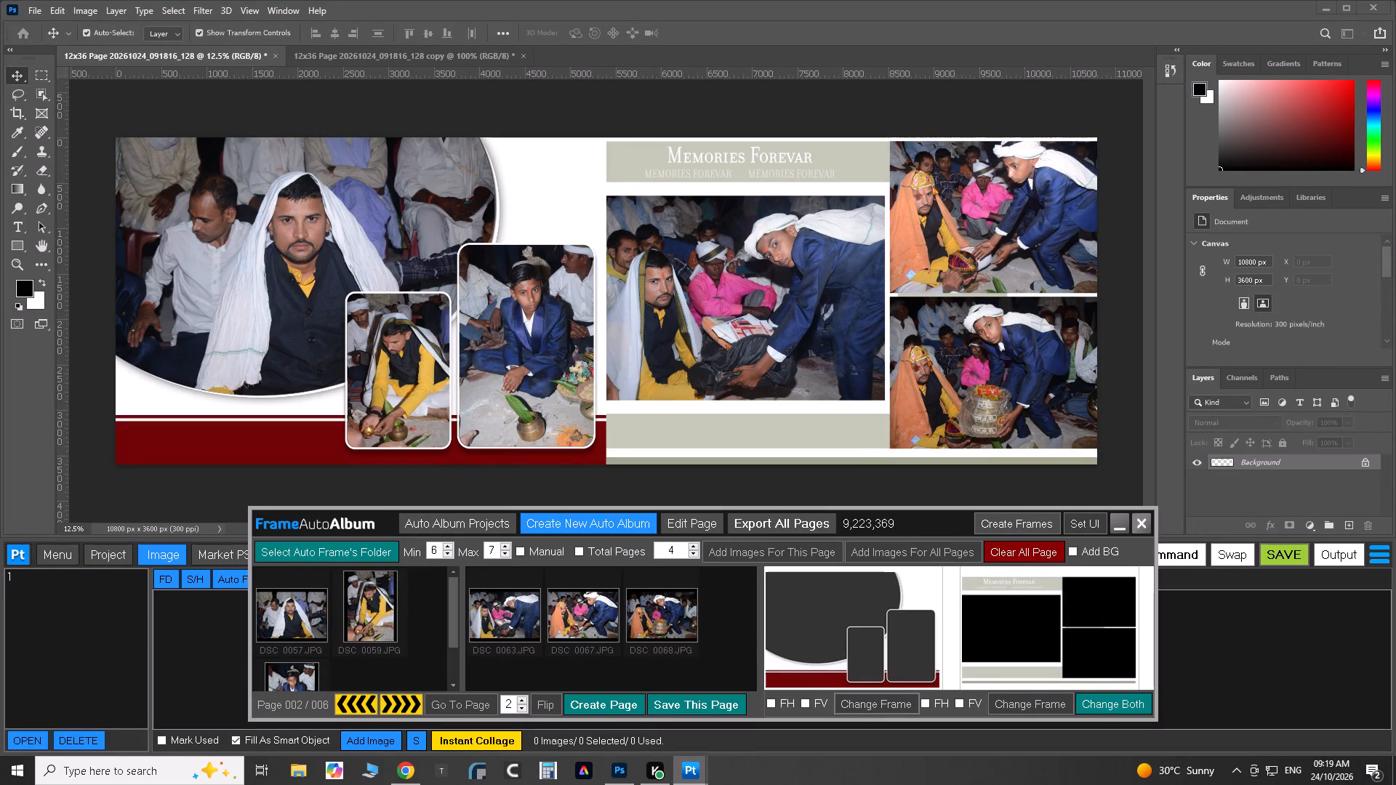
Go to page 3 of the auto album and create it from its assigned photos and frames.
click(411, 703)
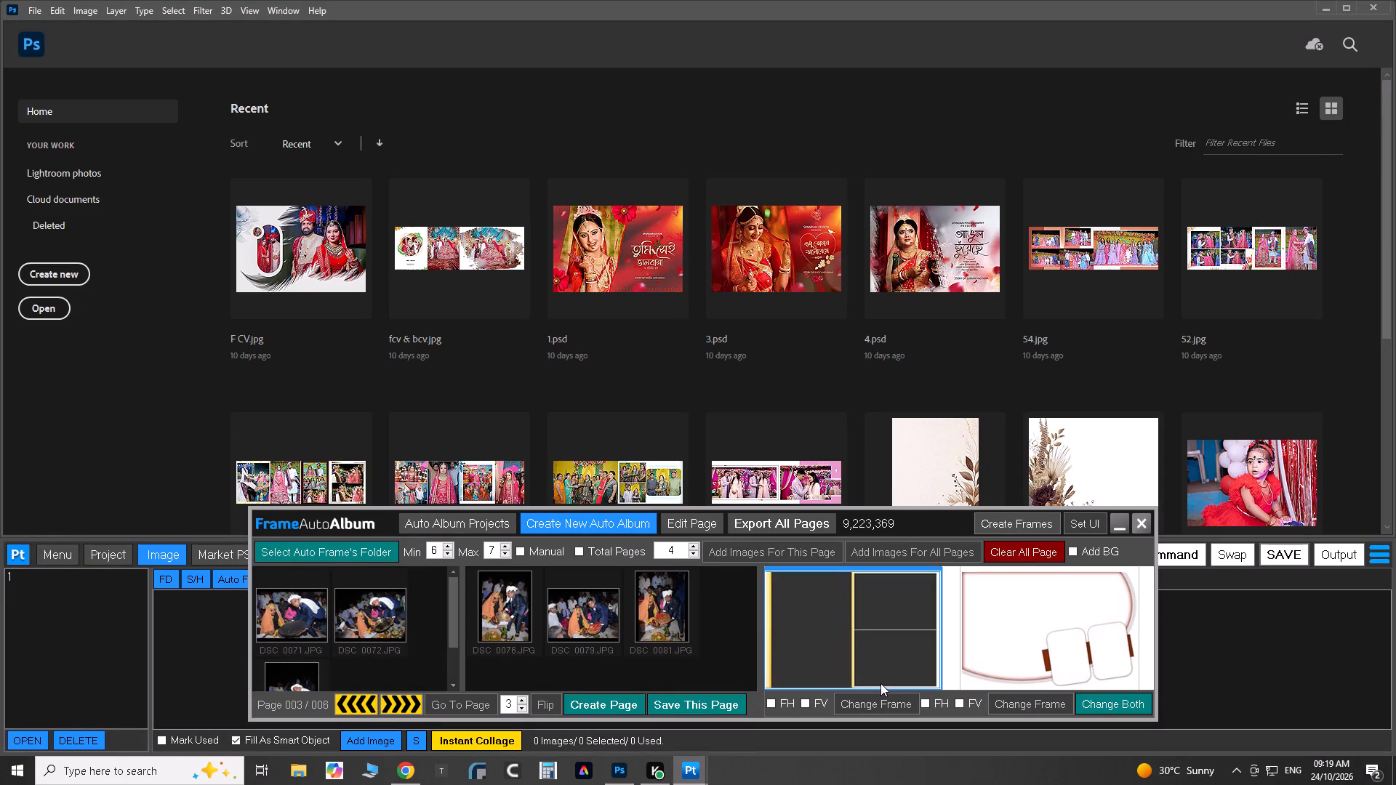
click(633, 706)
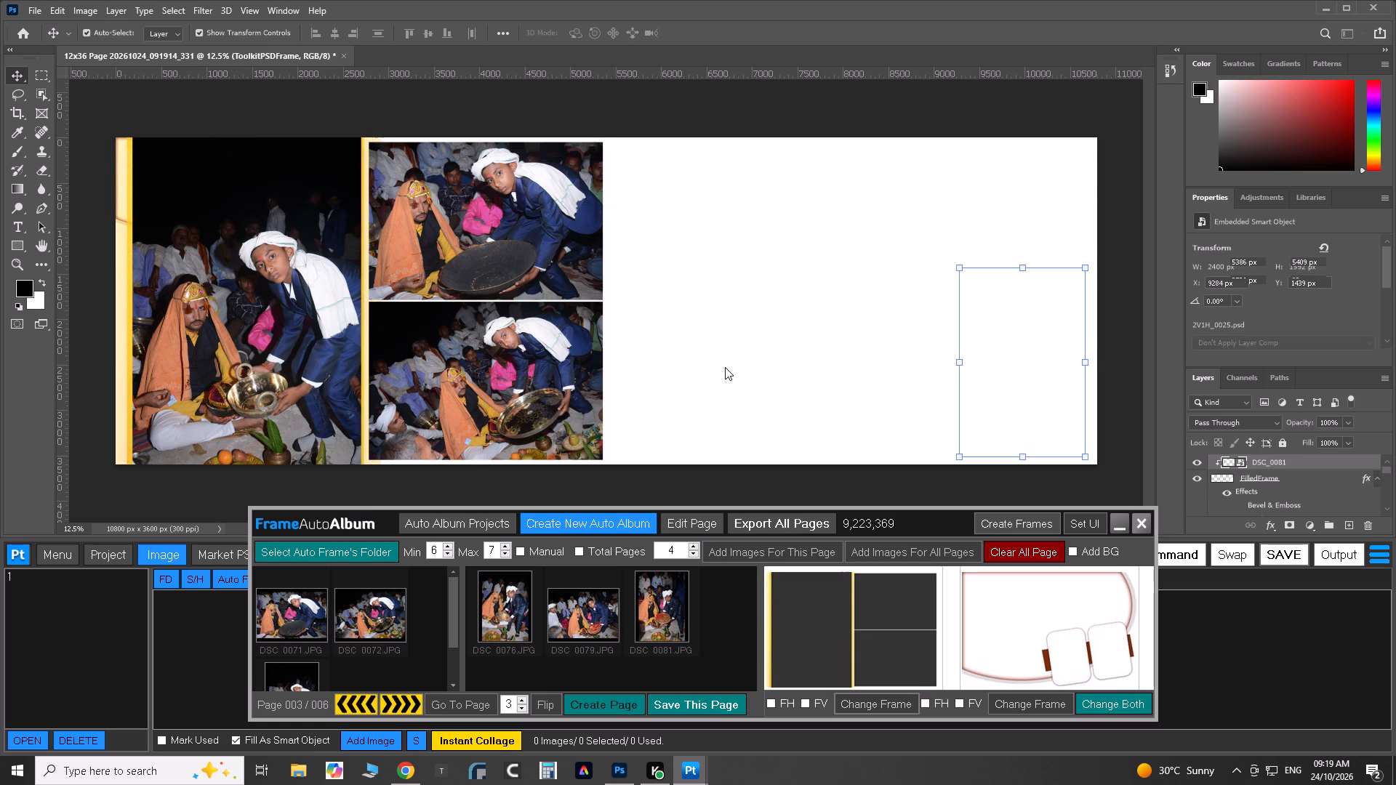
Enlarge photo DSC_0079 in page 3's large curved frame to about 6321 × 4213 px, extending it leftward, apply the transform and deselect.
click(785, 278)
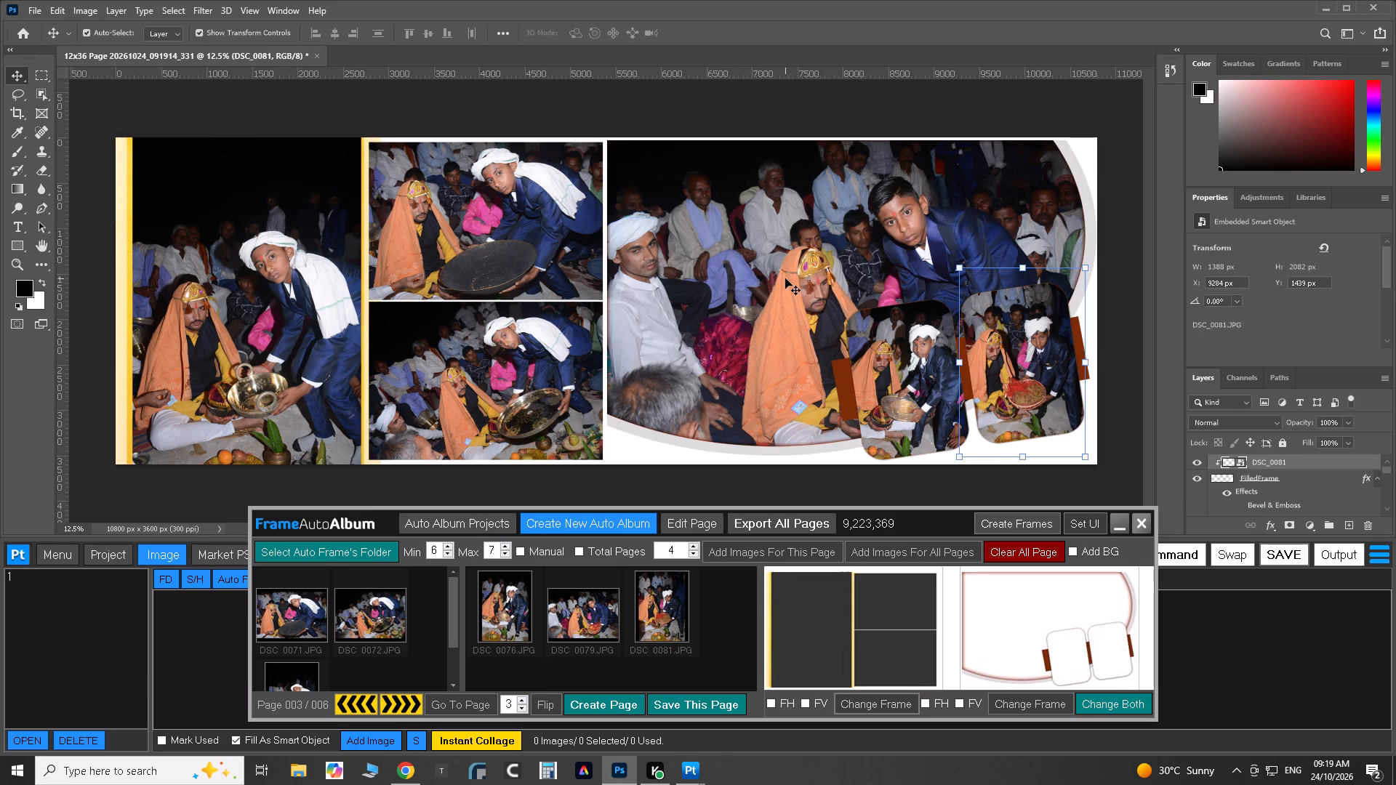
drag(605, 291, 581, 287)
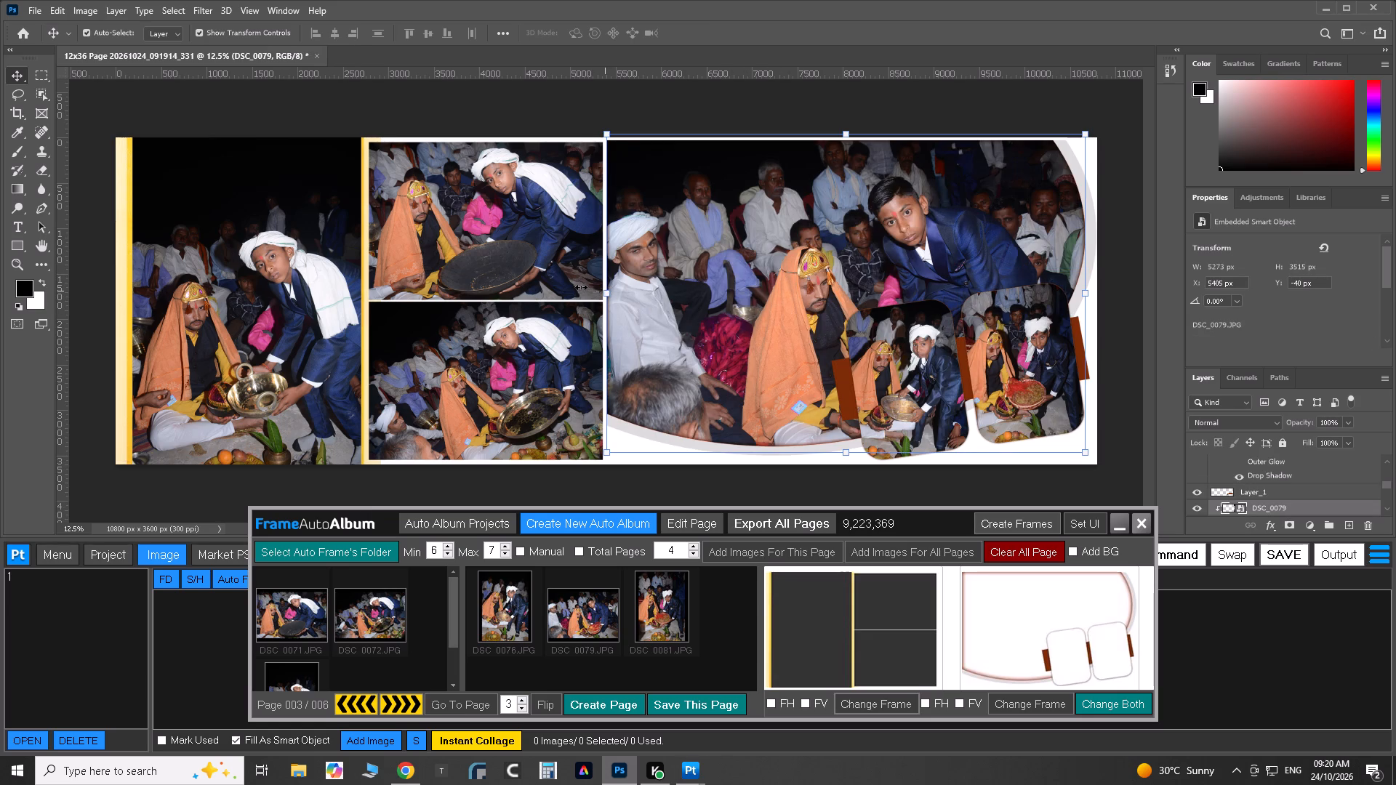
drag(581, 287, 510, 270)
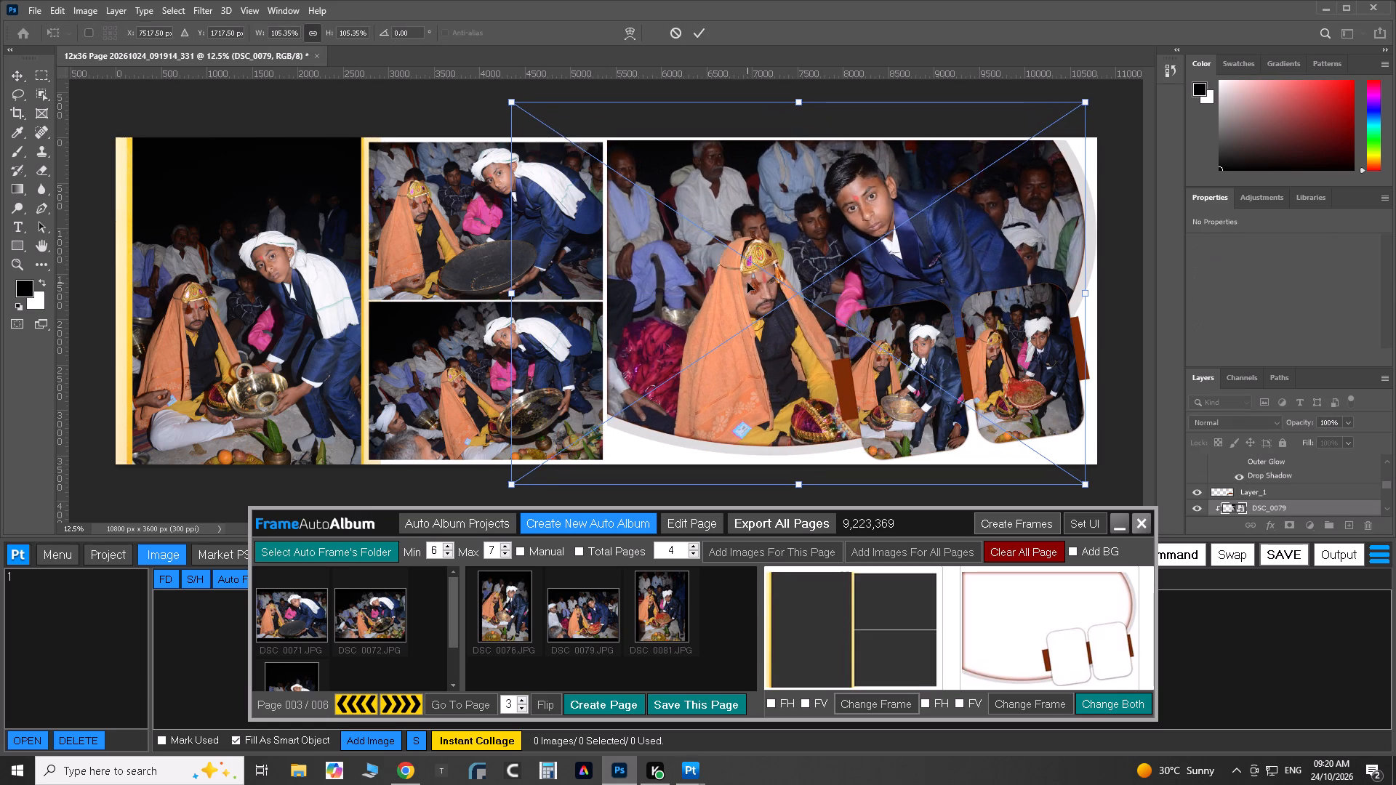
click(748, 283)
double_click(748, 283)
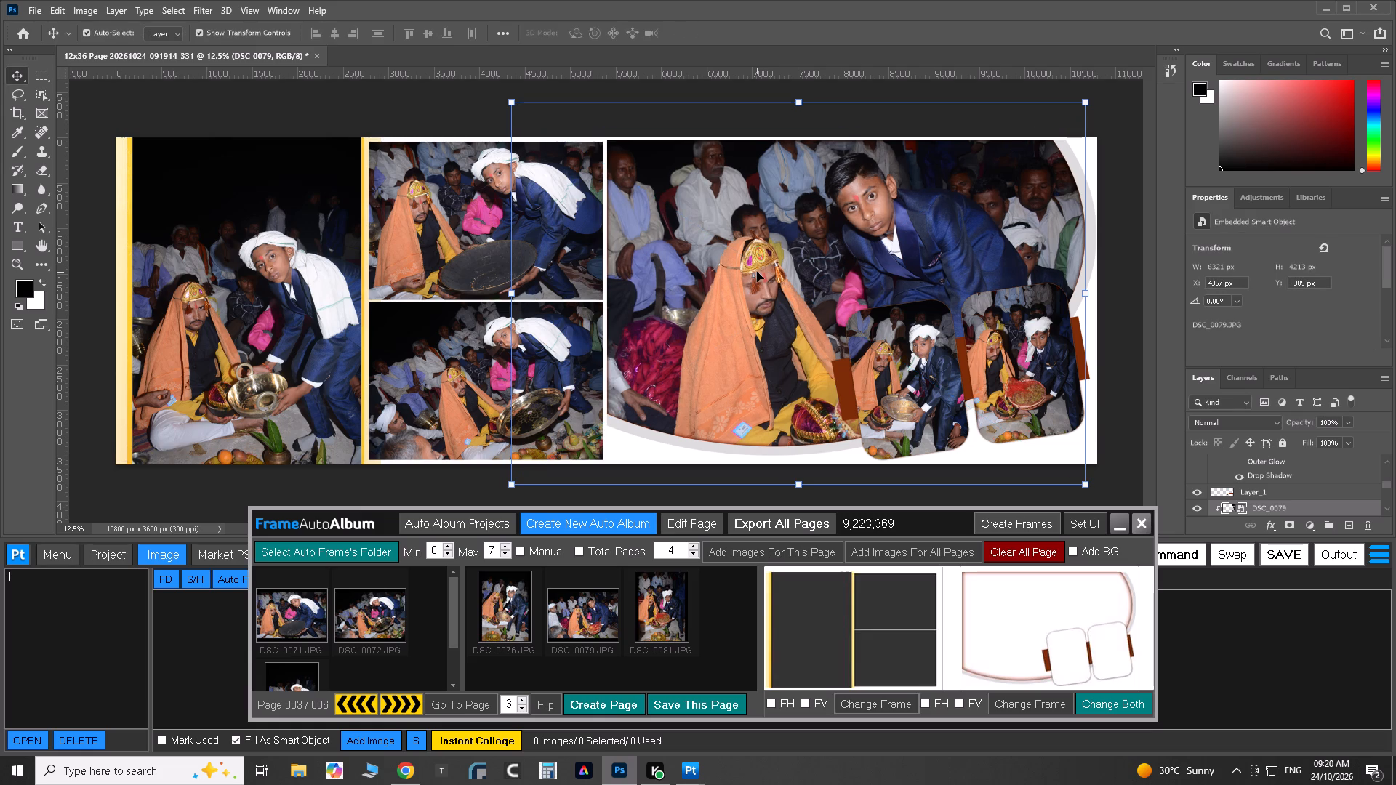
click(382, 101)
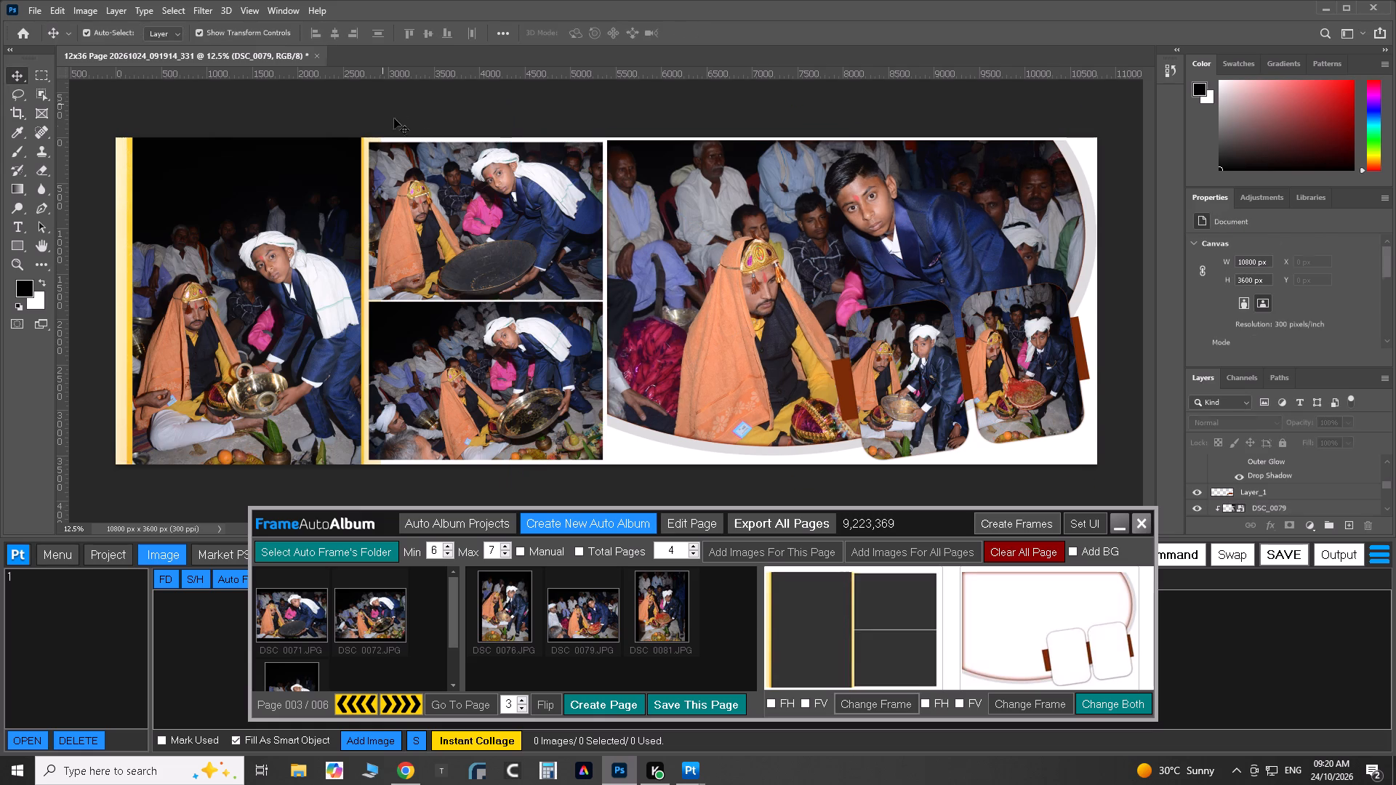
Save the adjusted page 3 document with PsToolkit.
click(1276, 559)
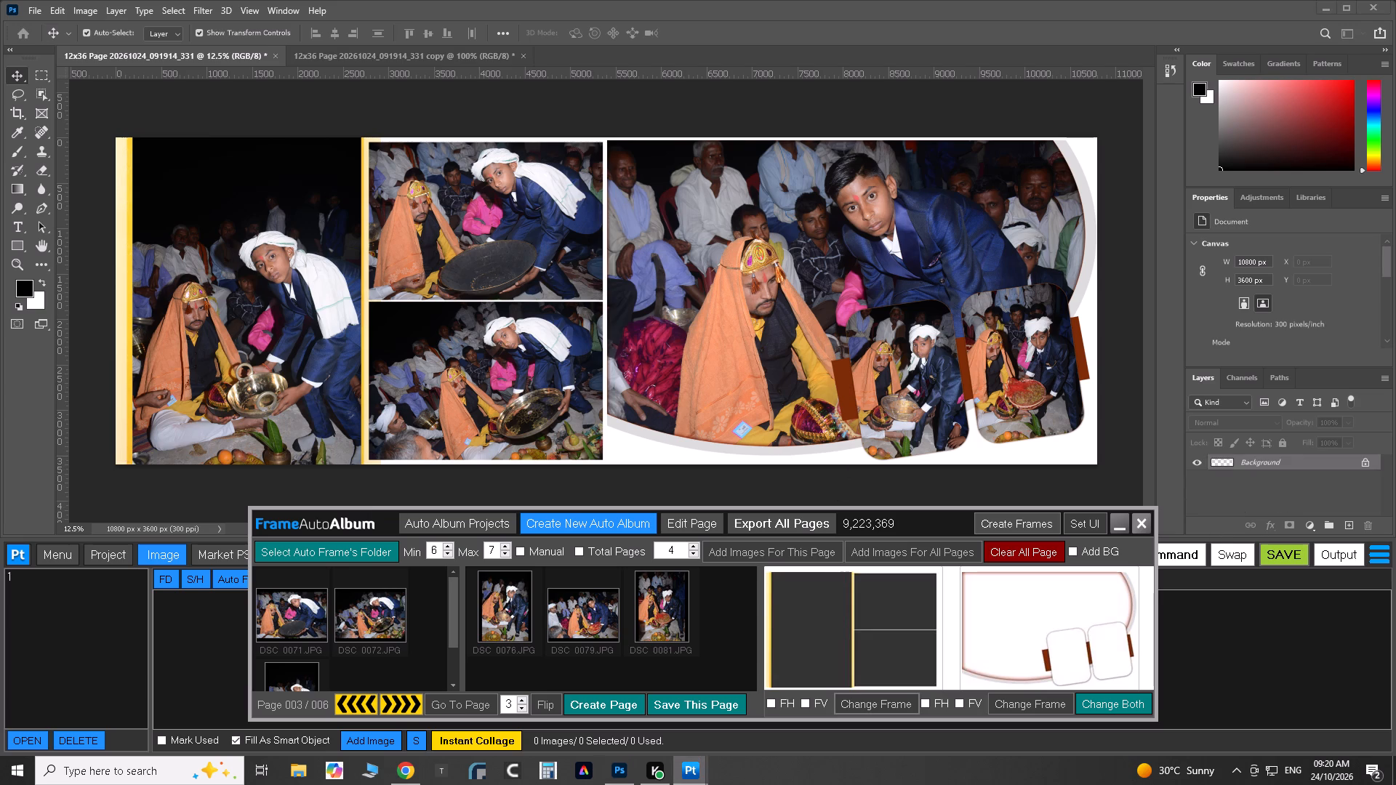
Go to page 4 of the auto album and create it from its assigned photos and frames.
click(388, 702)
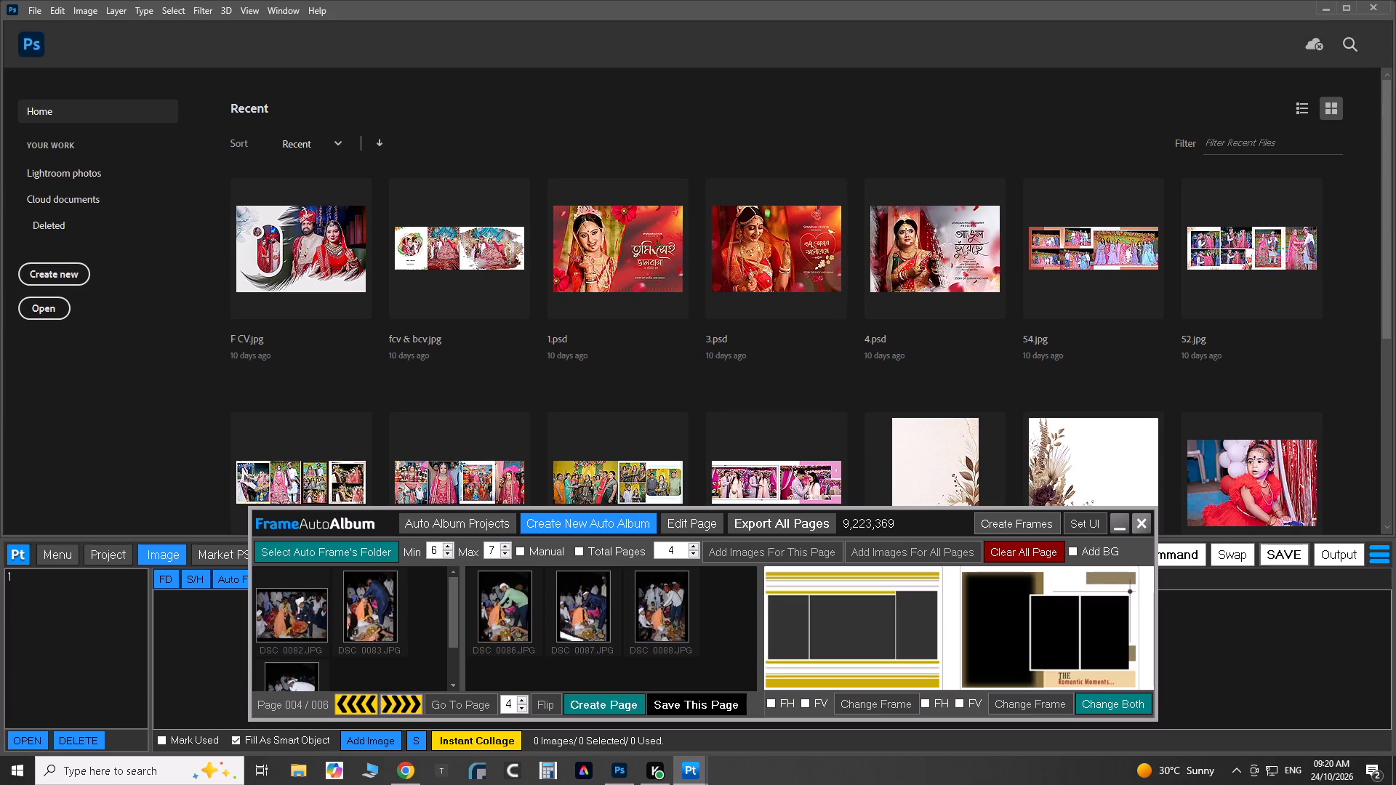
click(603, 710)
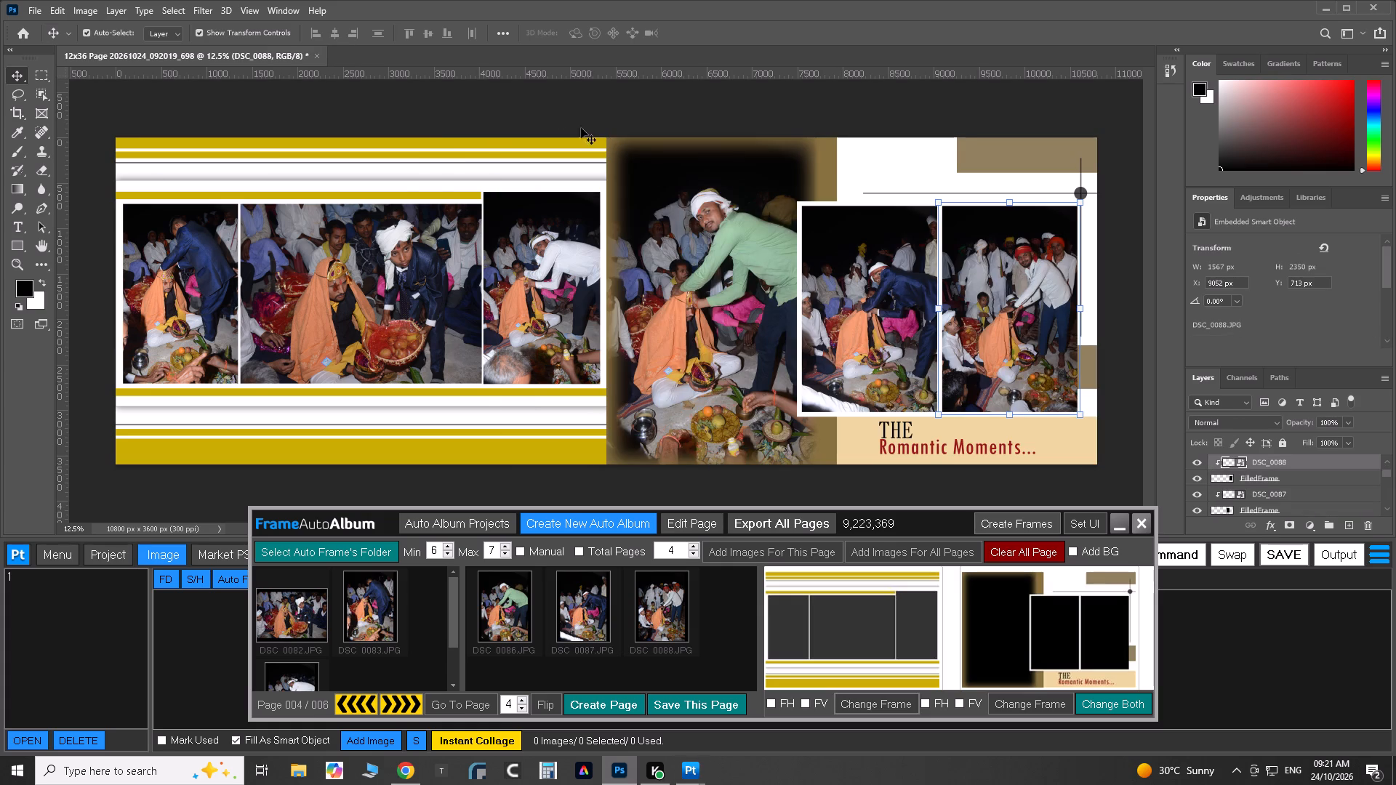
Deselect the photo on page 4 and save the finished page document with PsToolkit.
click(512, 89)
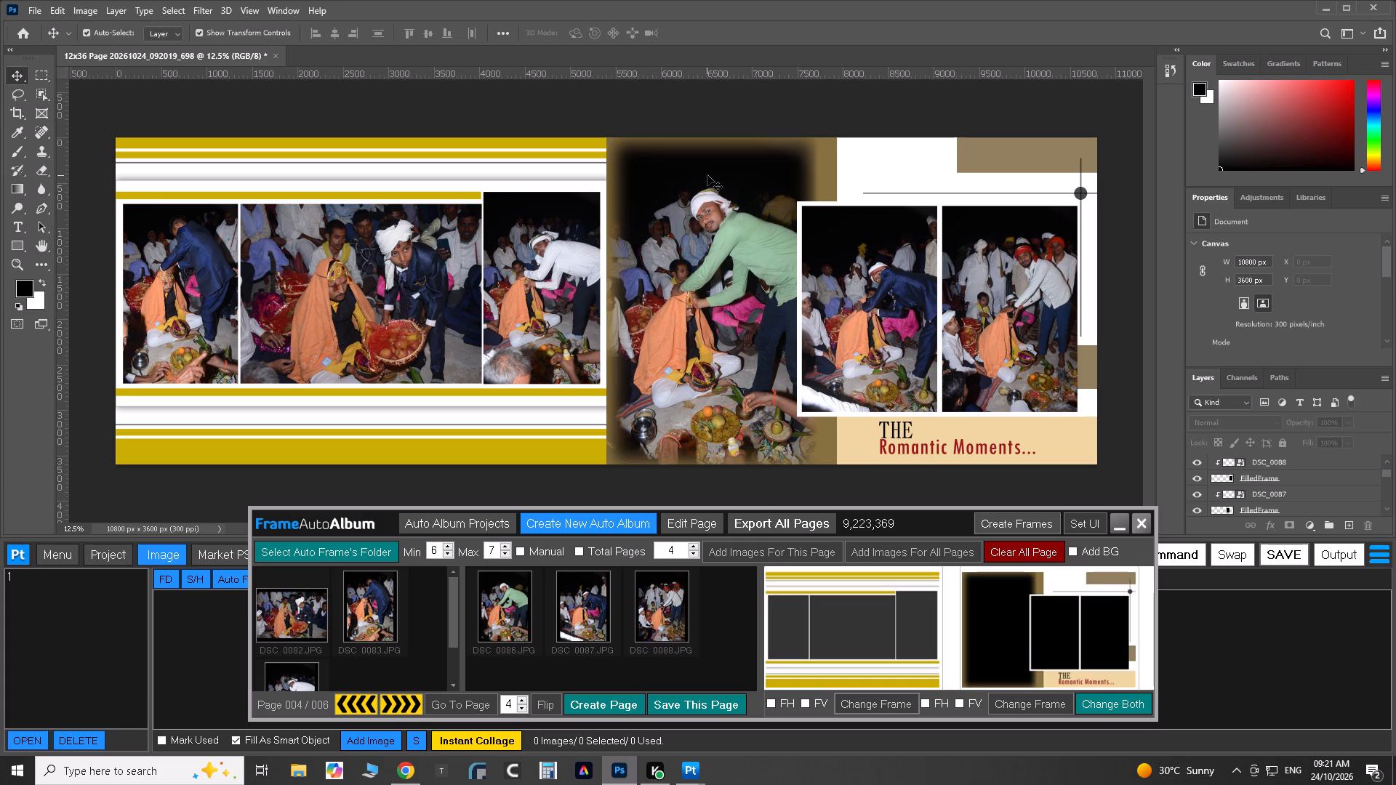
click(508, 90)
click(1286, 557)
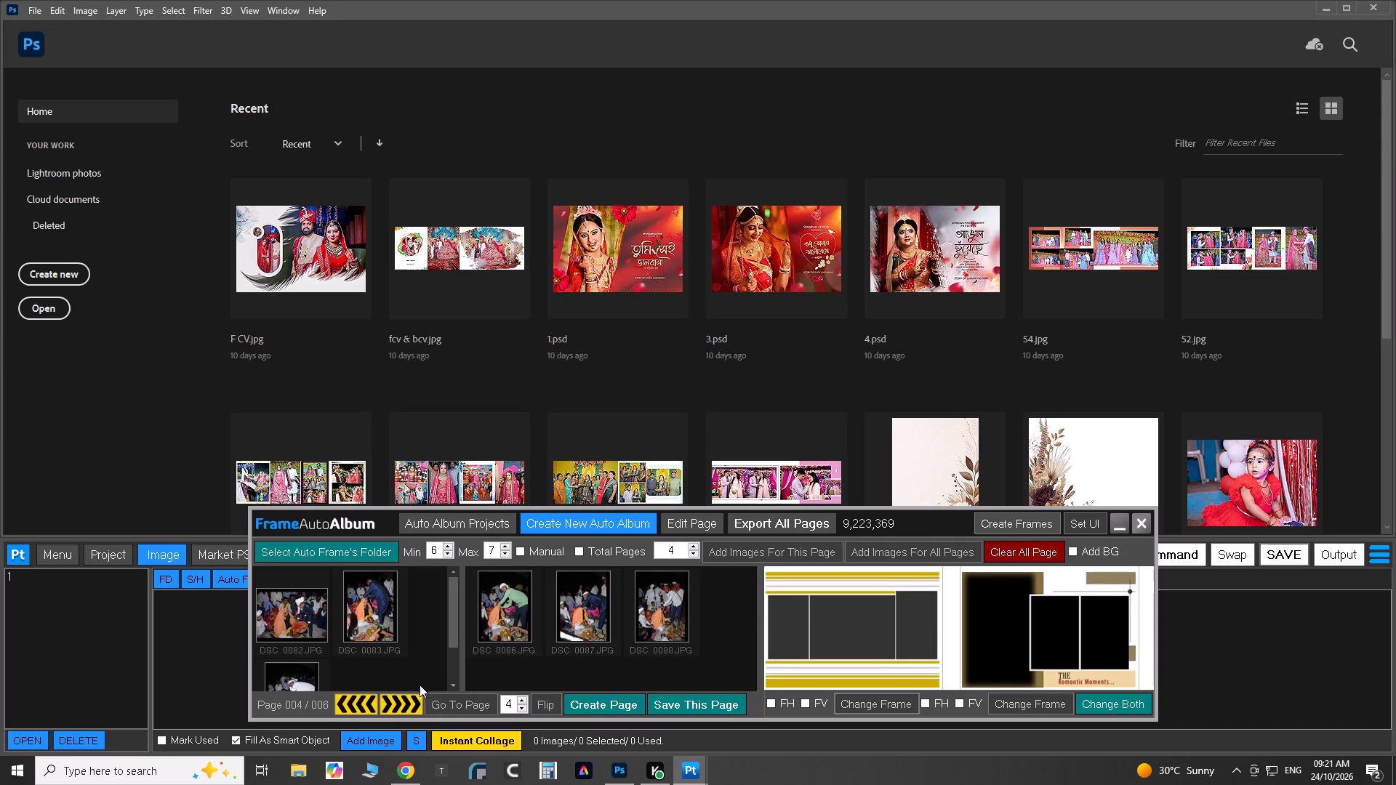
Advance the auto album to page 5 and close the Frame Auto Album window.
click(409, 699)
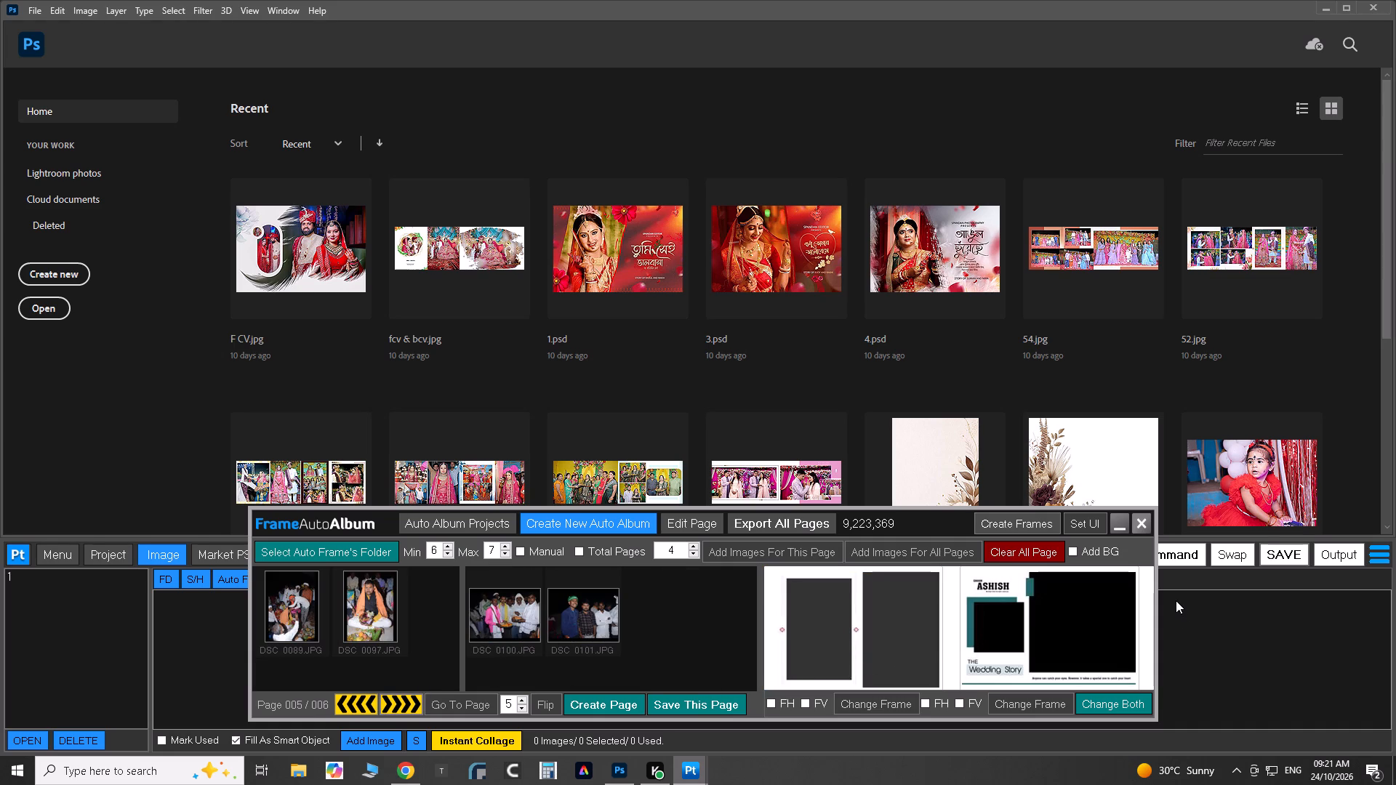
click(1147, 522)
Delete folder 1 from PsToolkit's image folder list.
click(15, 587)
click(19, 577)
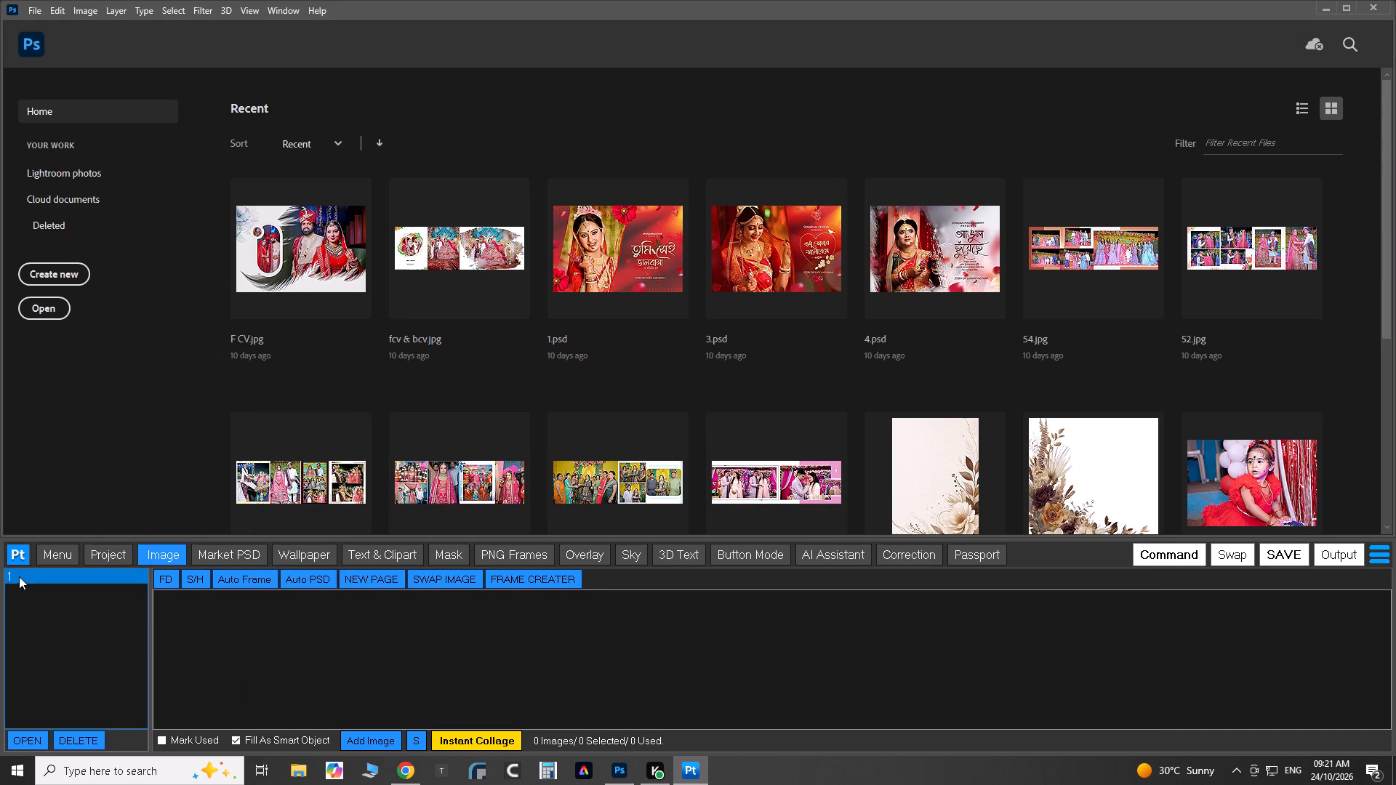
click(81, 731)
Add photos DSC_0089, DSC_0097, DSC_0100 and DSC_0101 from folder 1's UsedImage subfolder to PsToolkit and select all four.
double_click(302, 667)
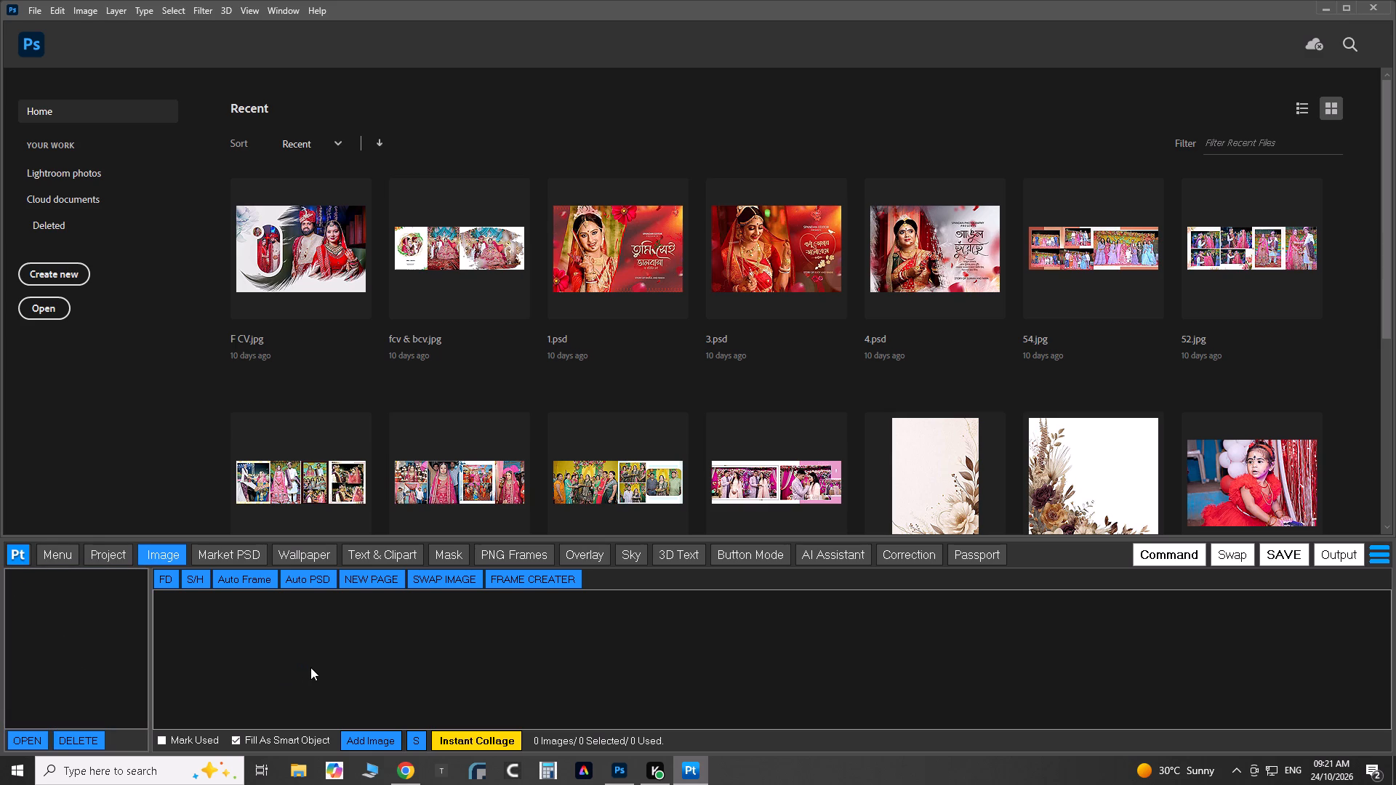
double_click(744, 291)
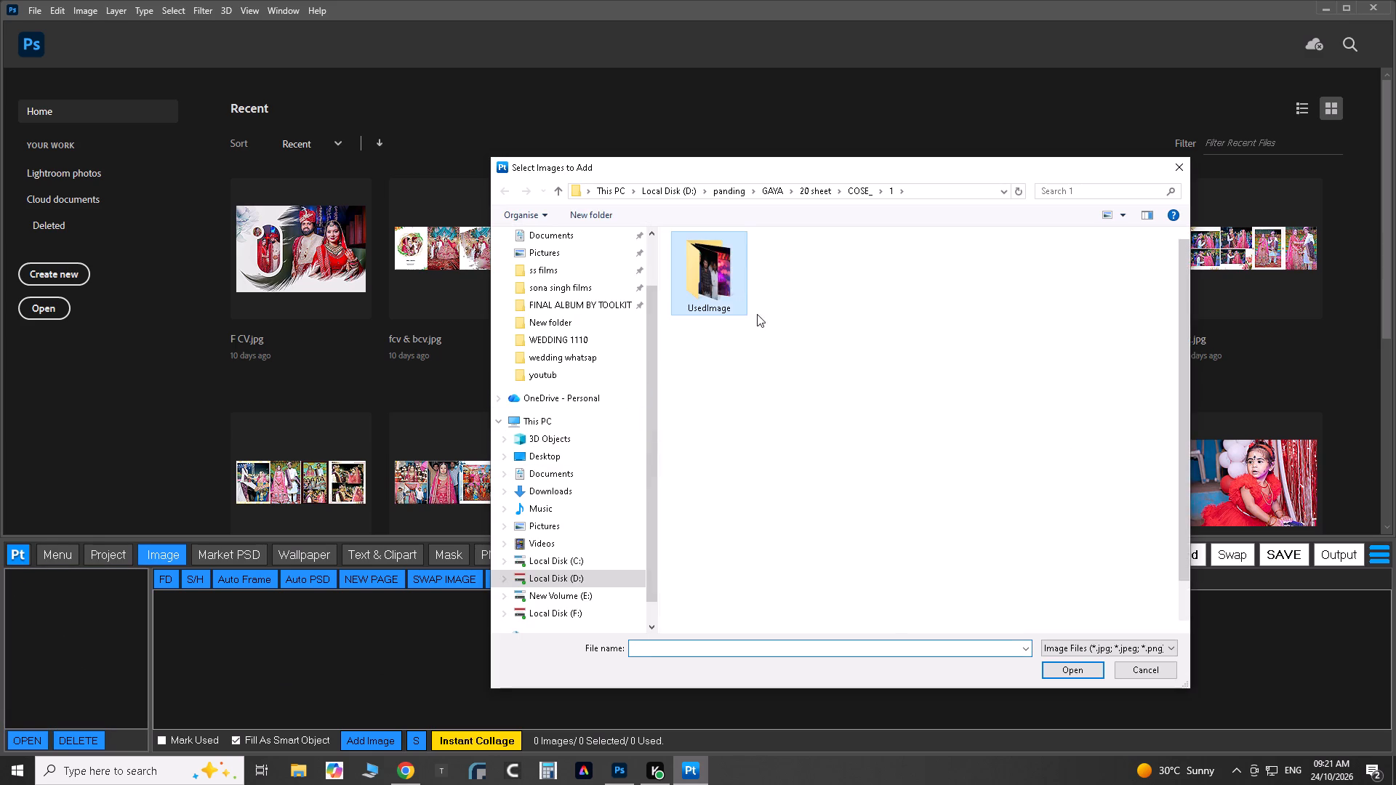
scroll(796, 401, down, 6)
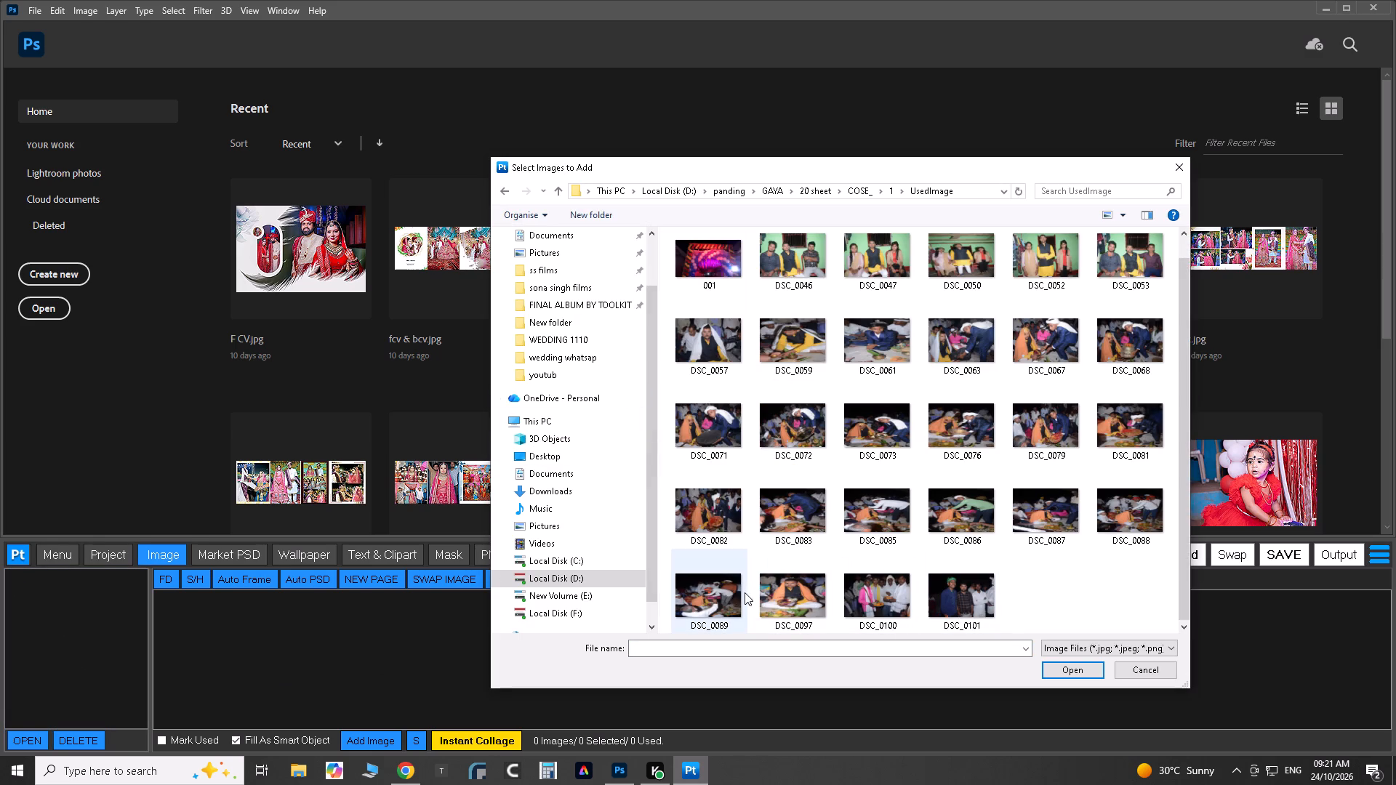
drag(1142, 603, 702, 602)
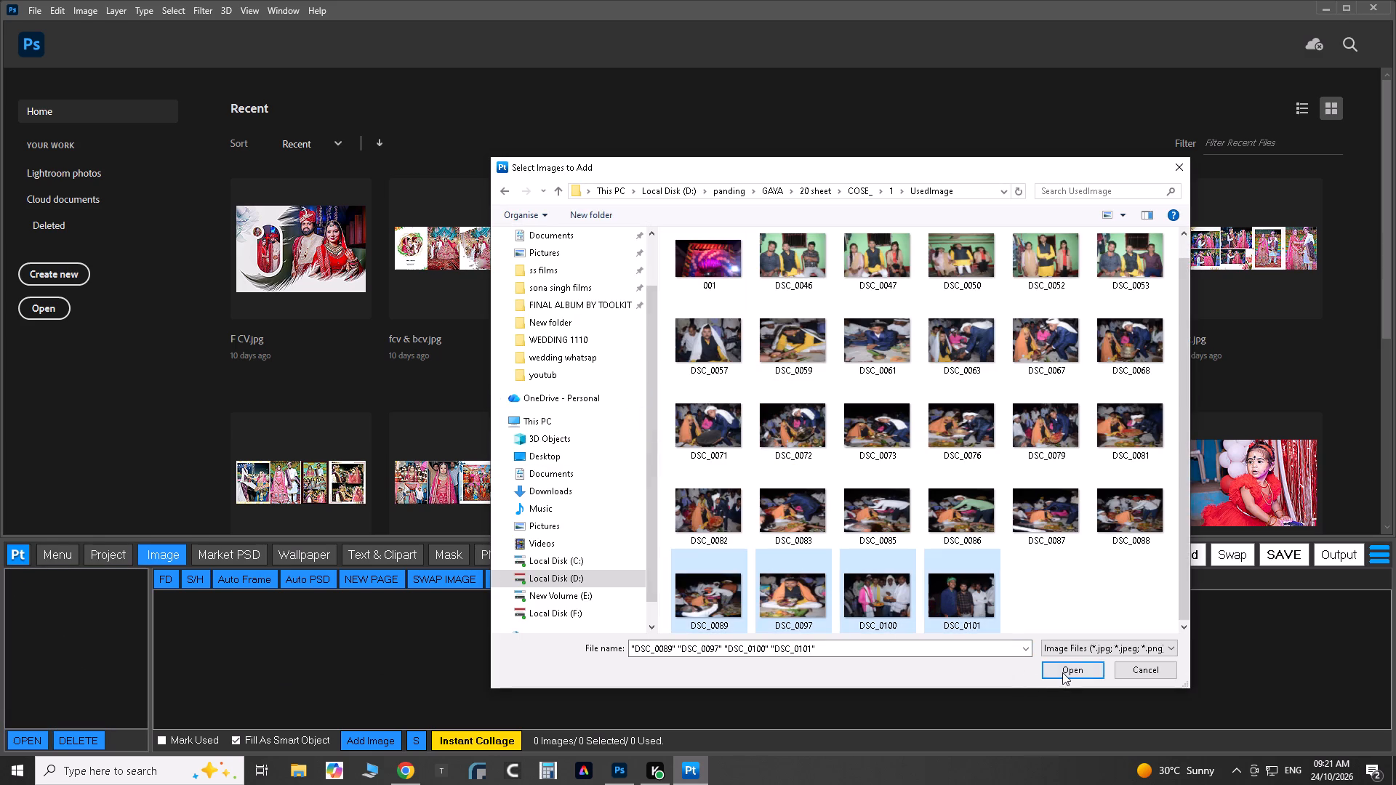
click(1067, 672)
drag(594, 643, 177, 632)
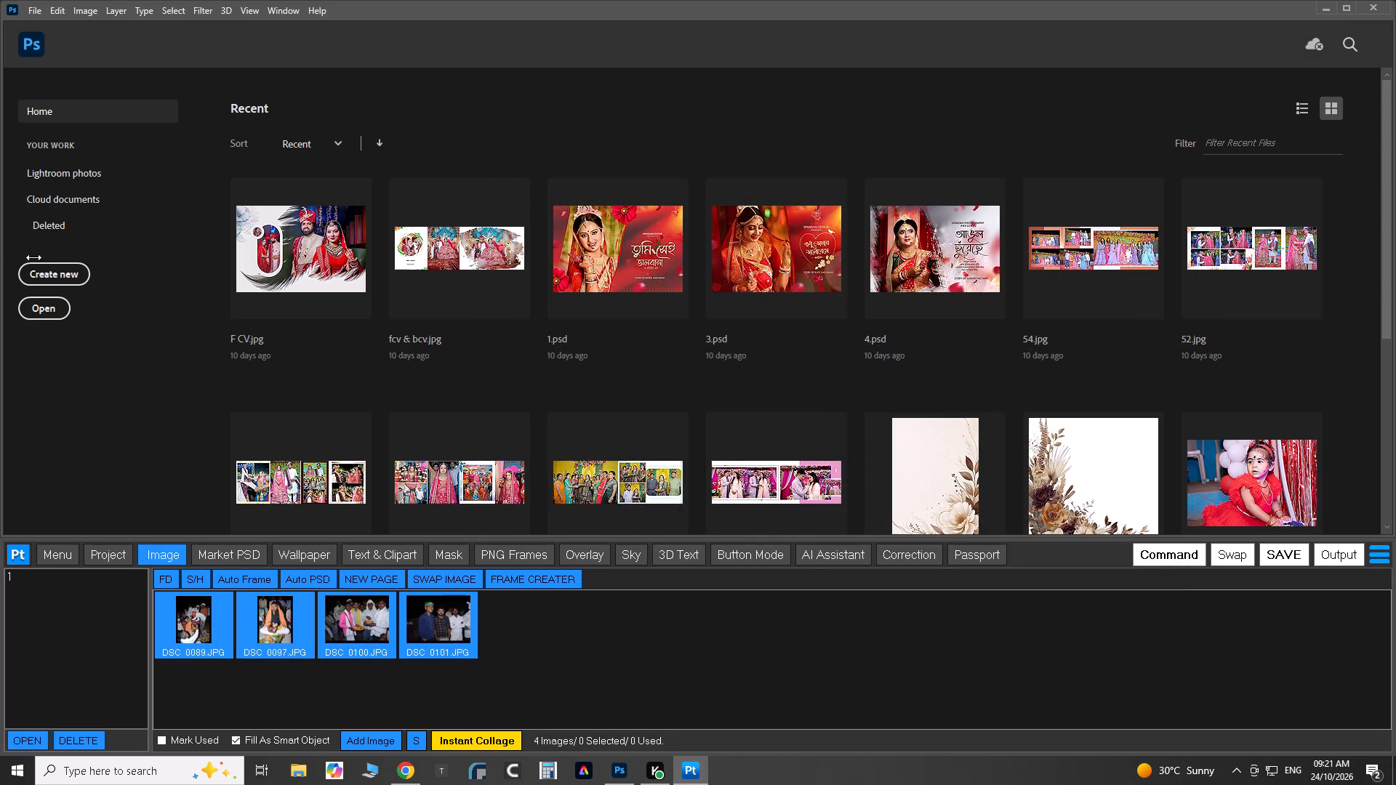
Create a new blank 10000 × 3600 px album document at 300 ppi.
double_click(65, 280)
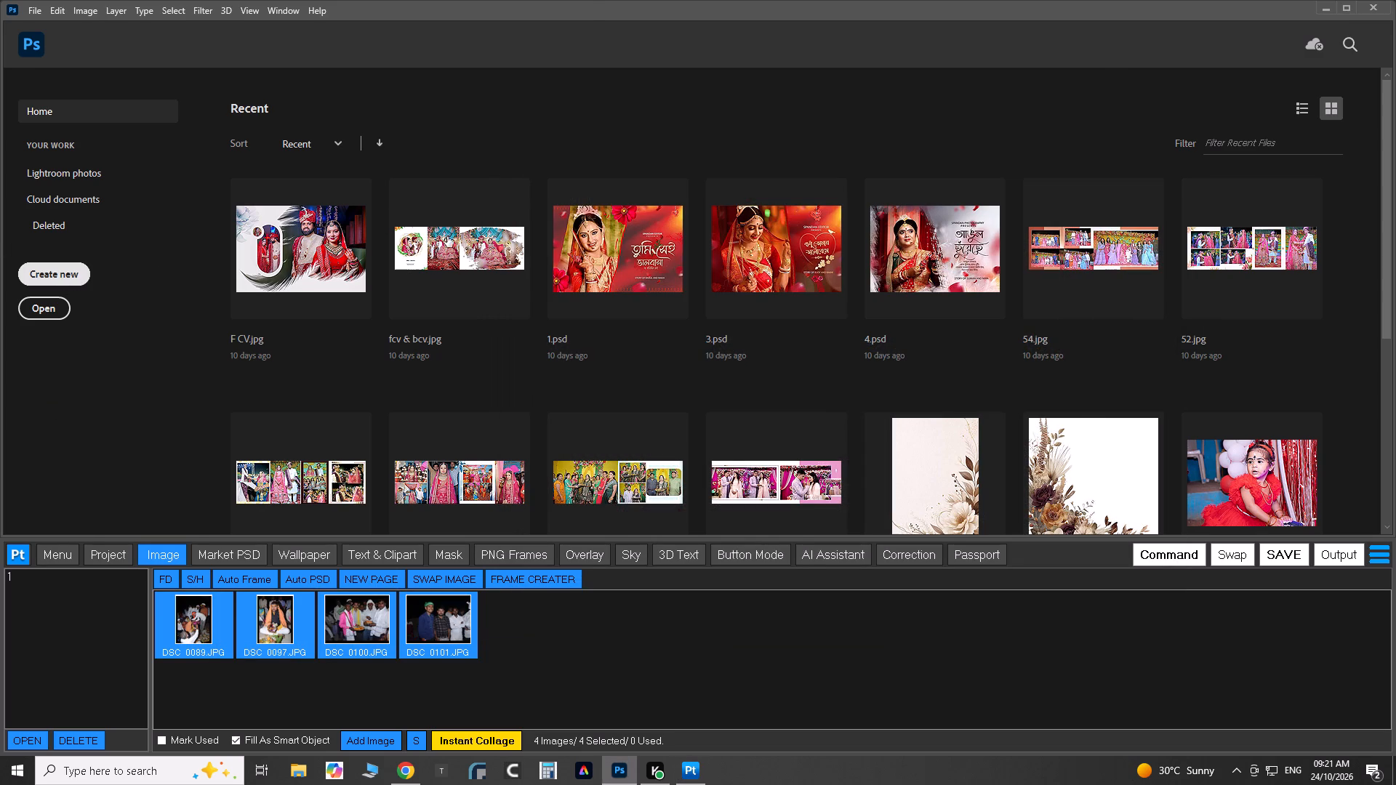
double_click(401, 310)
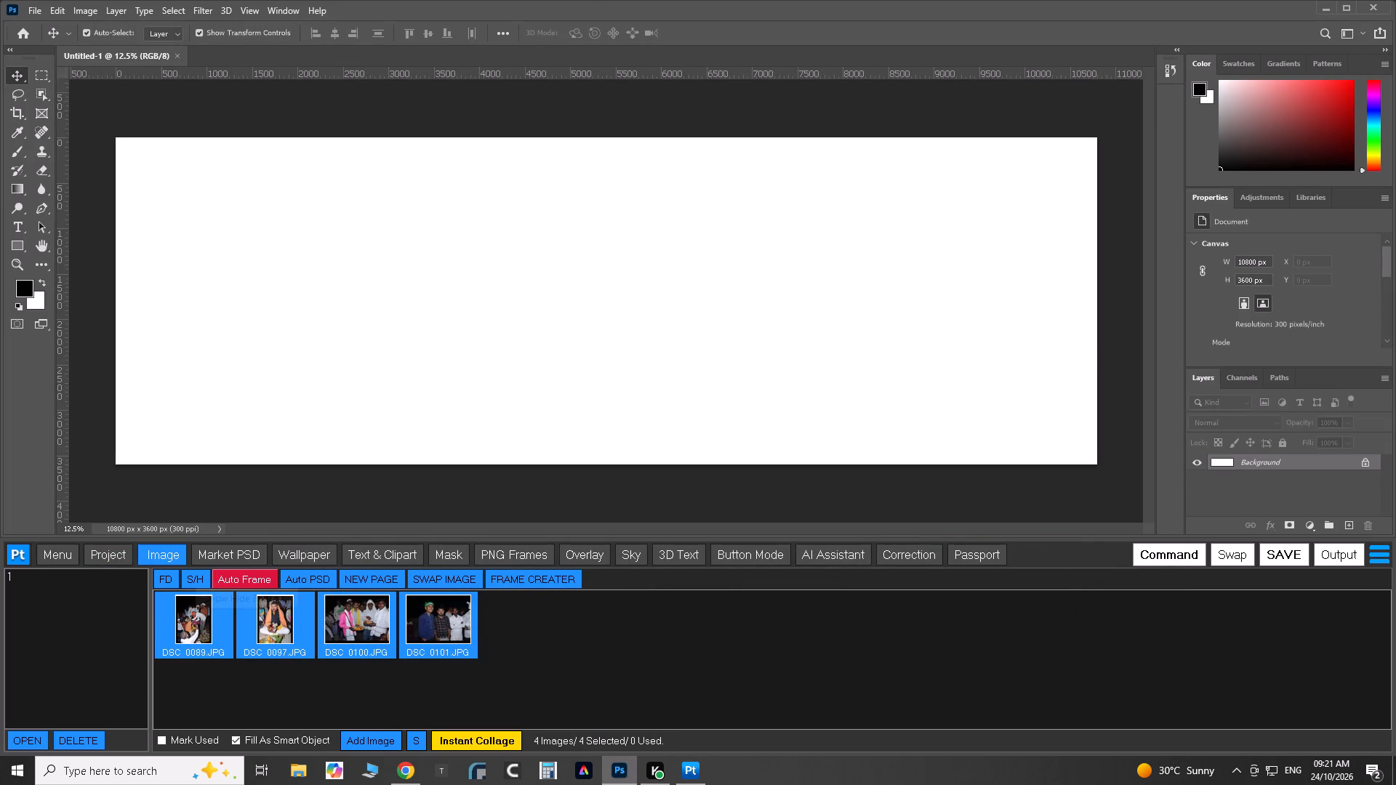
Apply auto frame 2V2H 077 with the four selected photos to the left half of the new page.
click(237, 575)
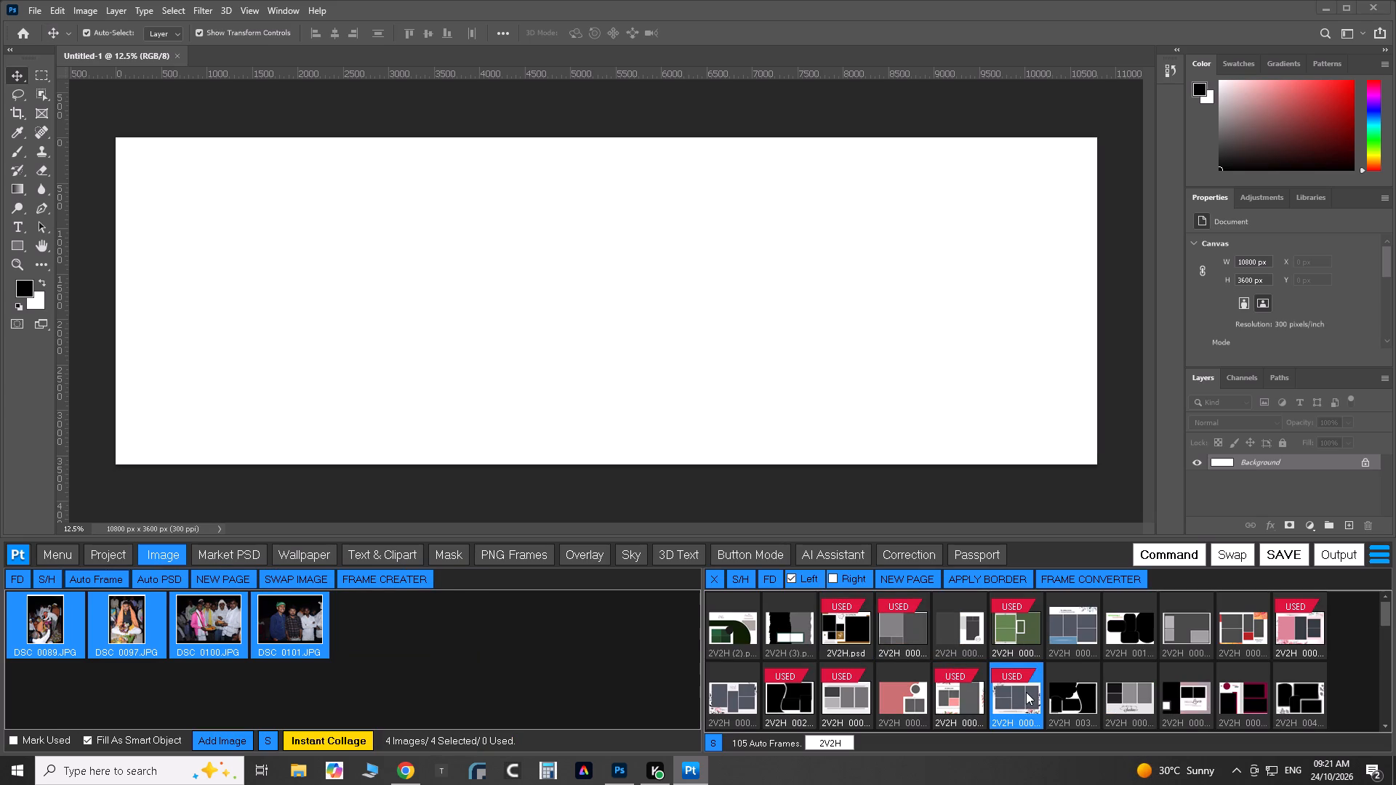
scroll(1201, 693, down, 3)
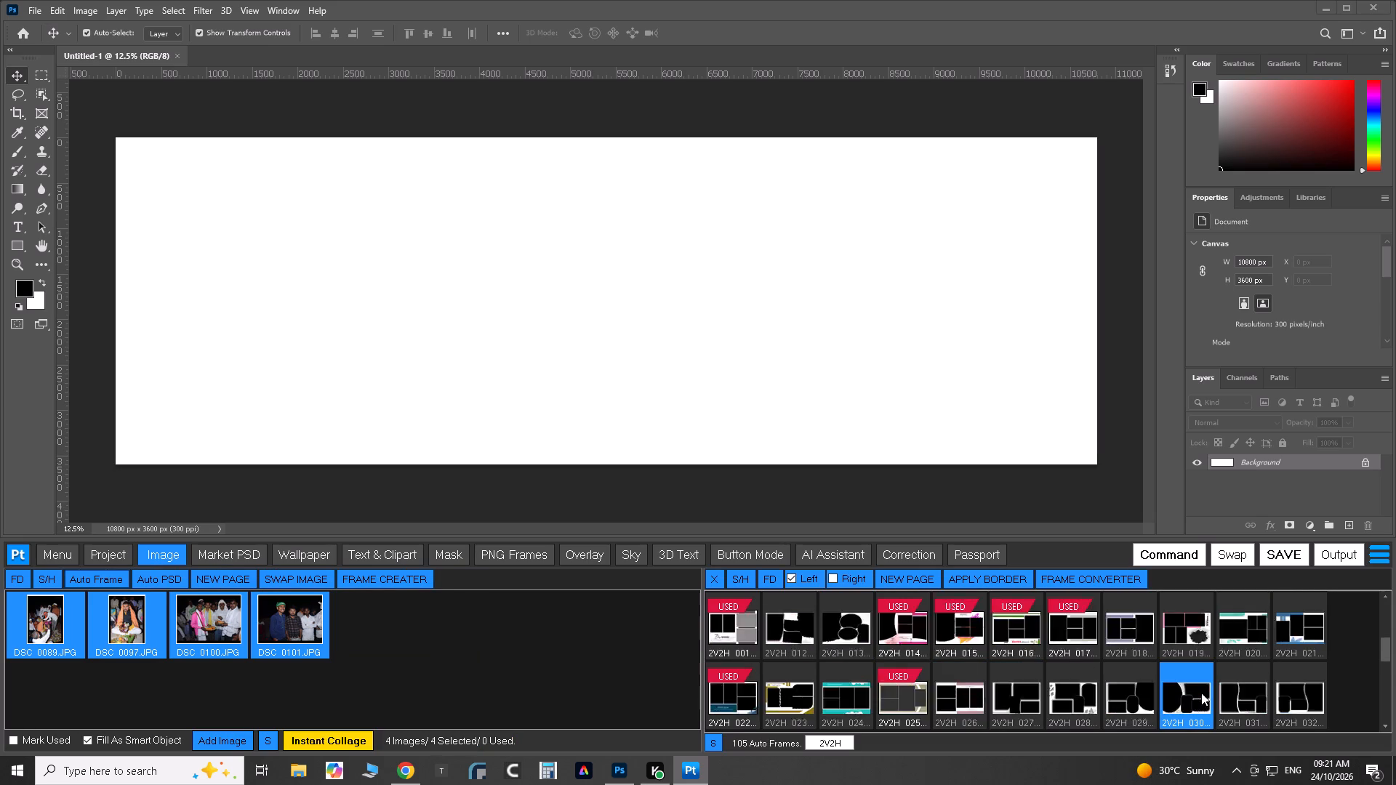
scroll(1201, 693, down, 3)
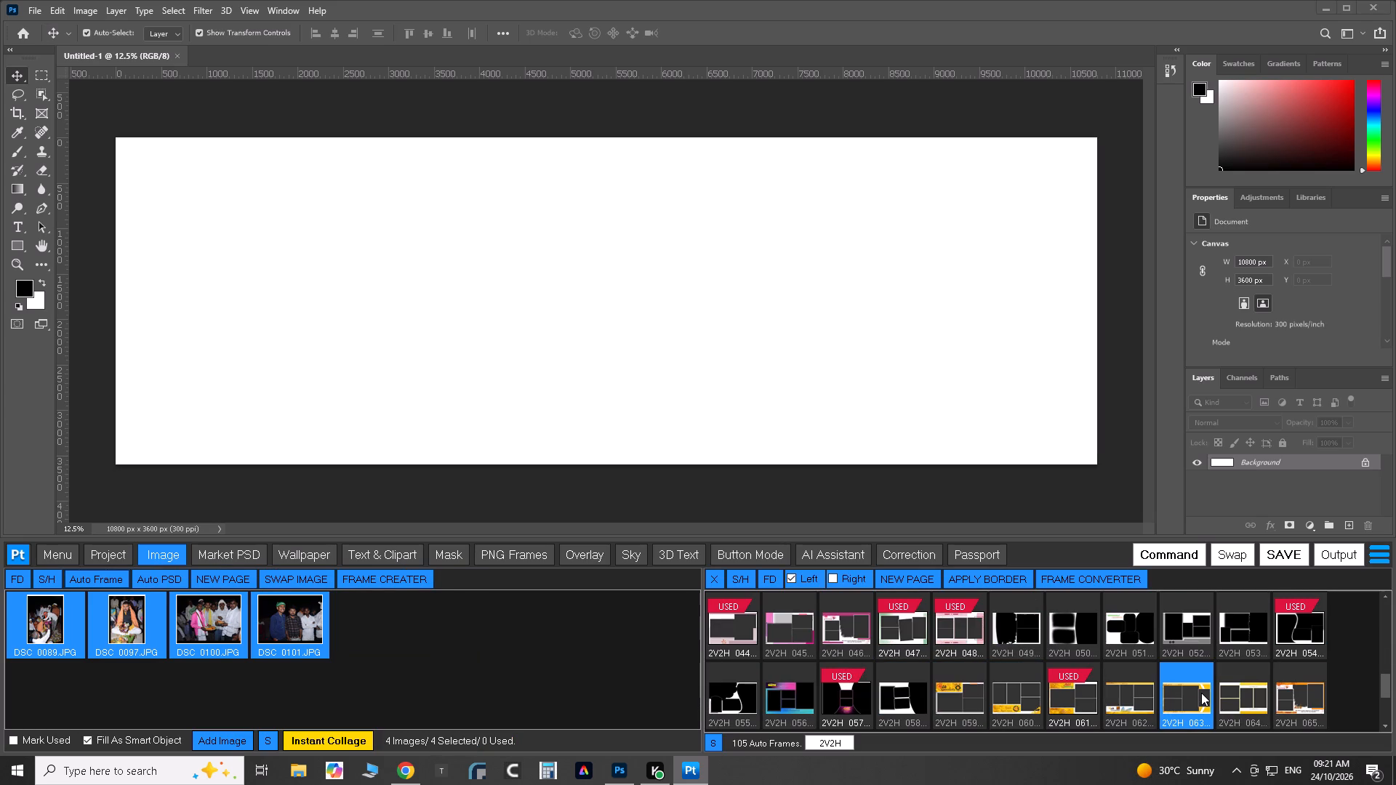
scroll(1201, 693, down, 1)
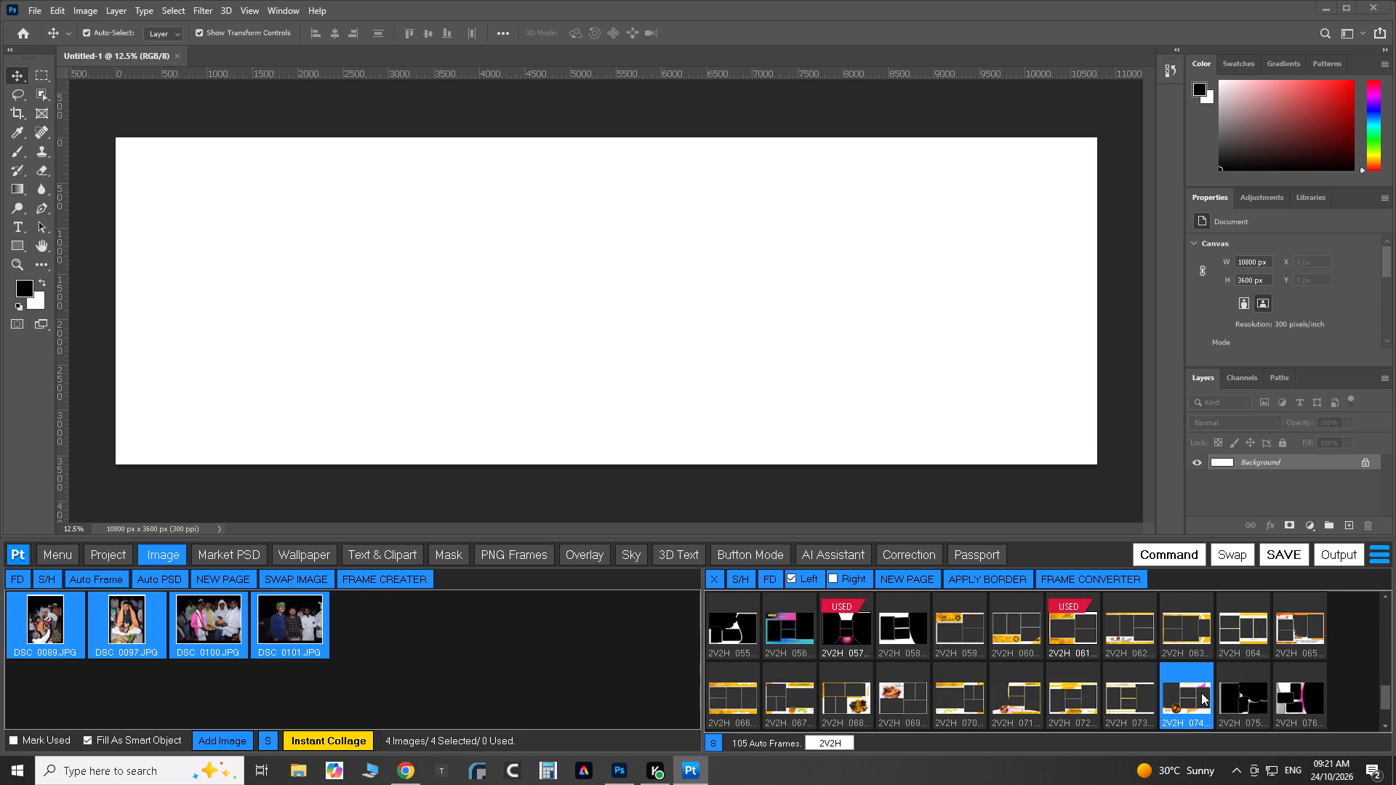
scroll(1201, 693, down, 2)
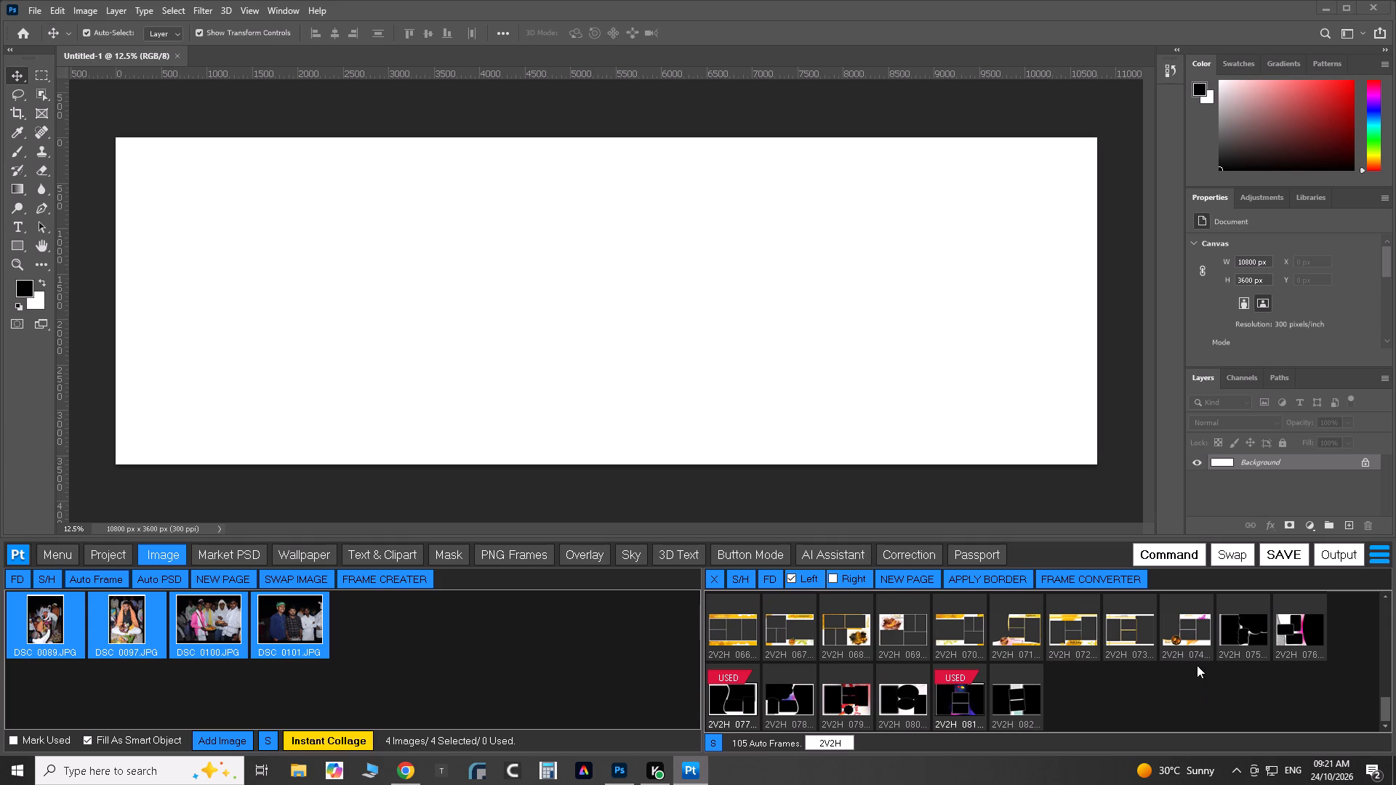
double_click(734, 701)
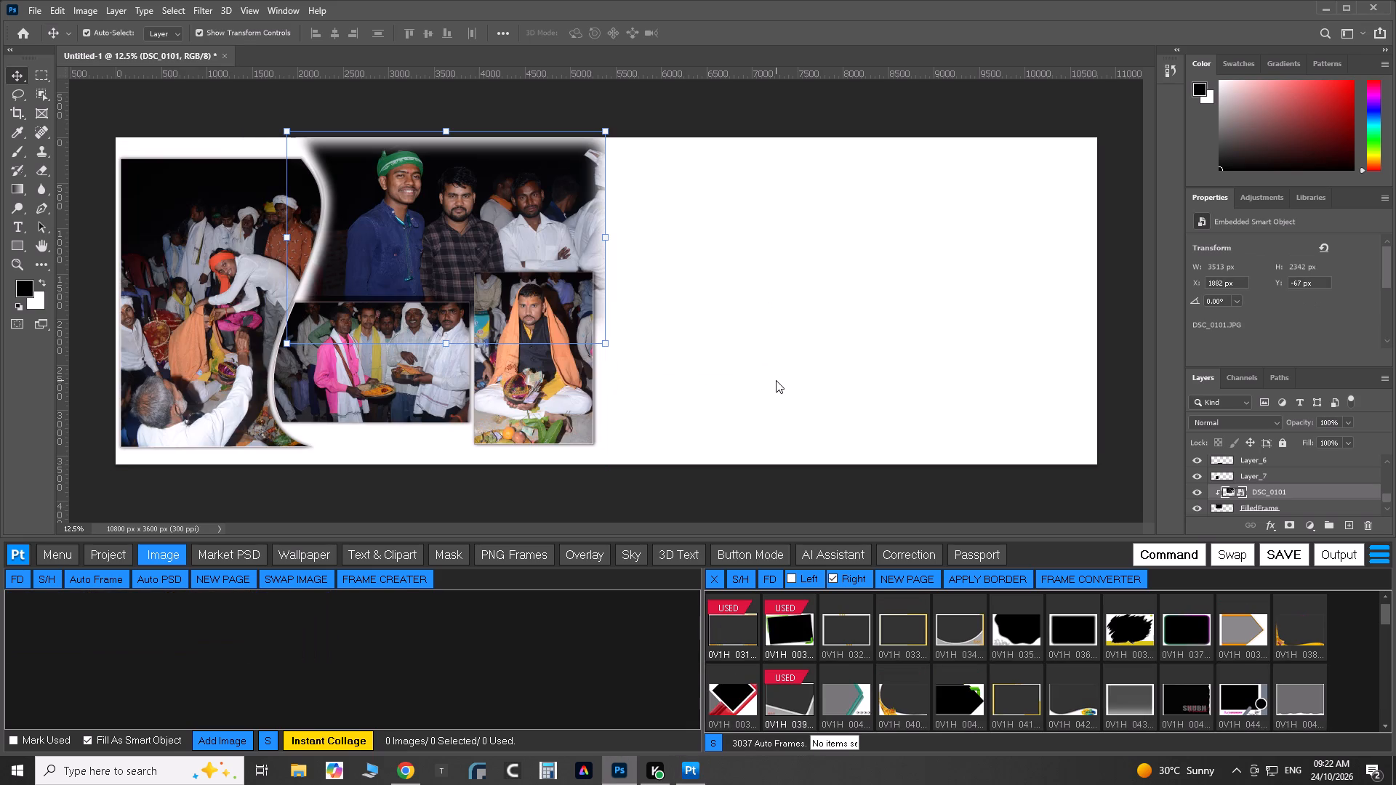
Nudge photo DSC_0101 in the upper frame of the left half down about 32 px and deselect it.
key(Down)
key(Down)
key(Down)
key(Down)
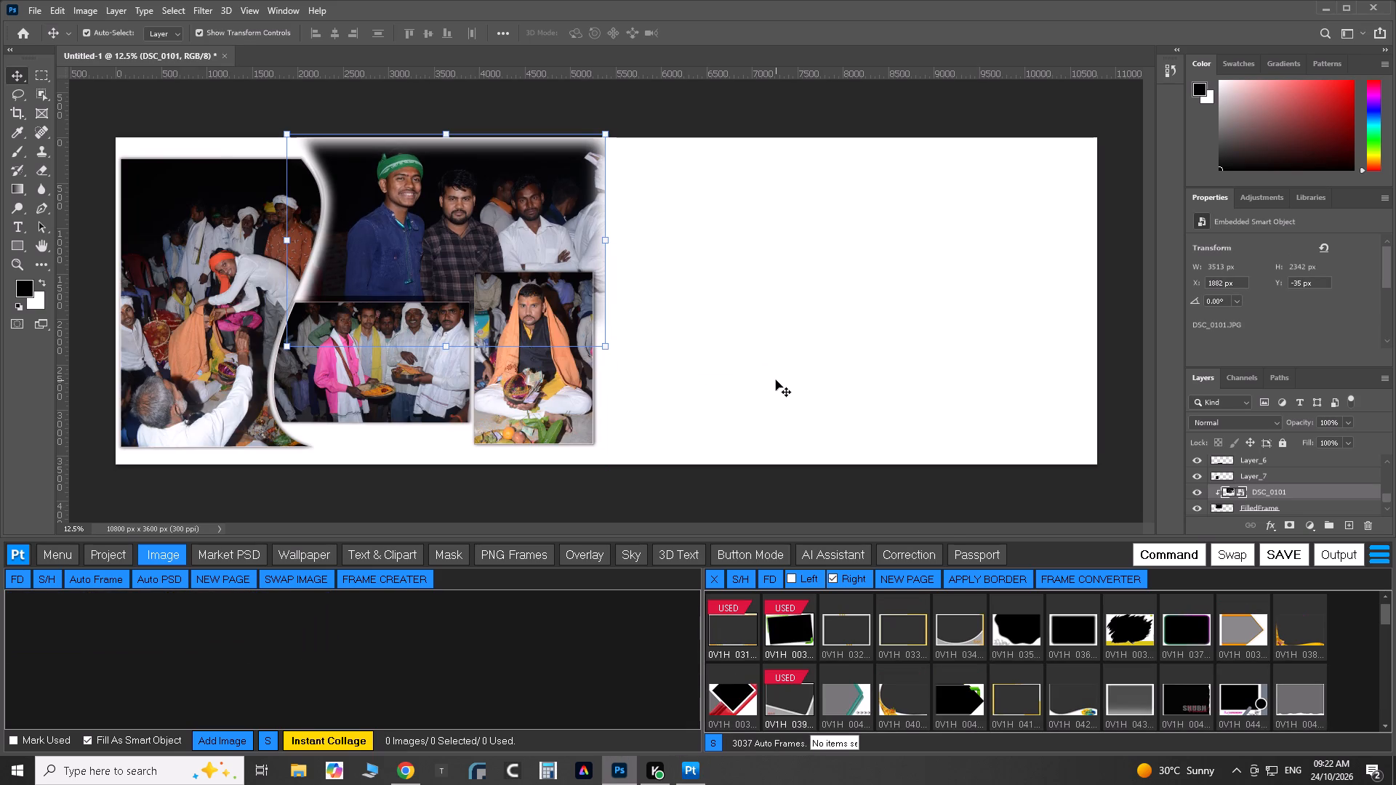
click(776, 380)
Nudge photo DSC_0100 in the lower middle frame of the left half down to a Y position of 1731 px and deselect it.
click(396, 345)
key(Down)
key(Down)
key(Down)
key(Down)
key(Down)
key(Down)
key(Down)
key(Down)
key(Down)
key(Down)
key(Down)
key(Down)
key(Down)
key(Down)
key(Down)
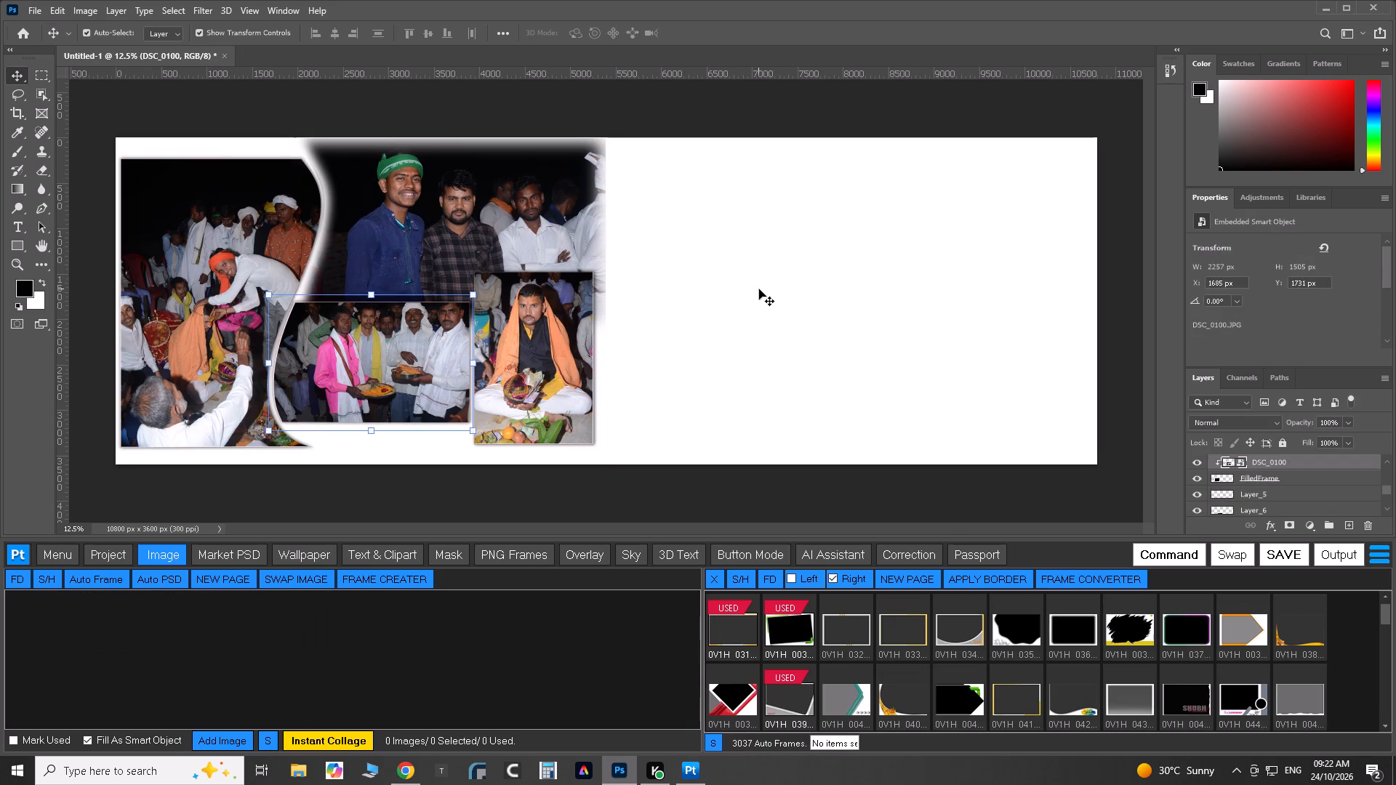
click(753, 289)
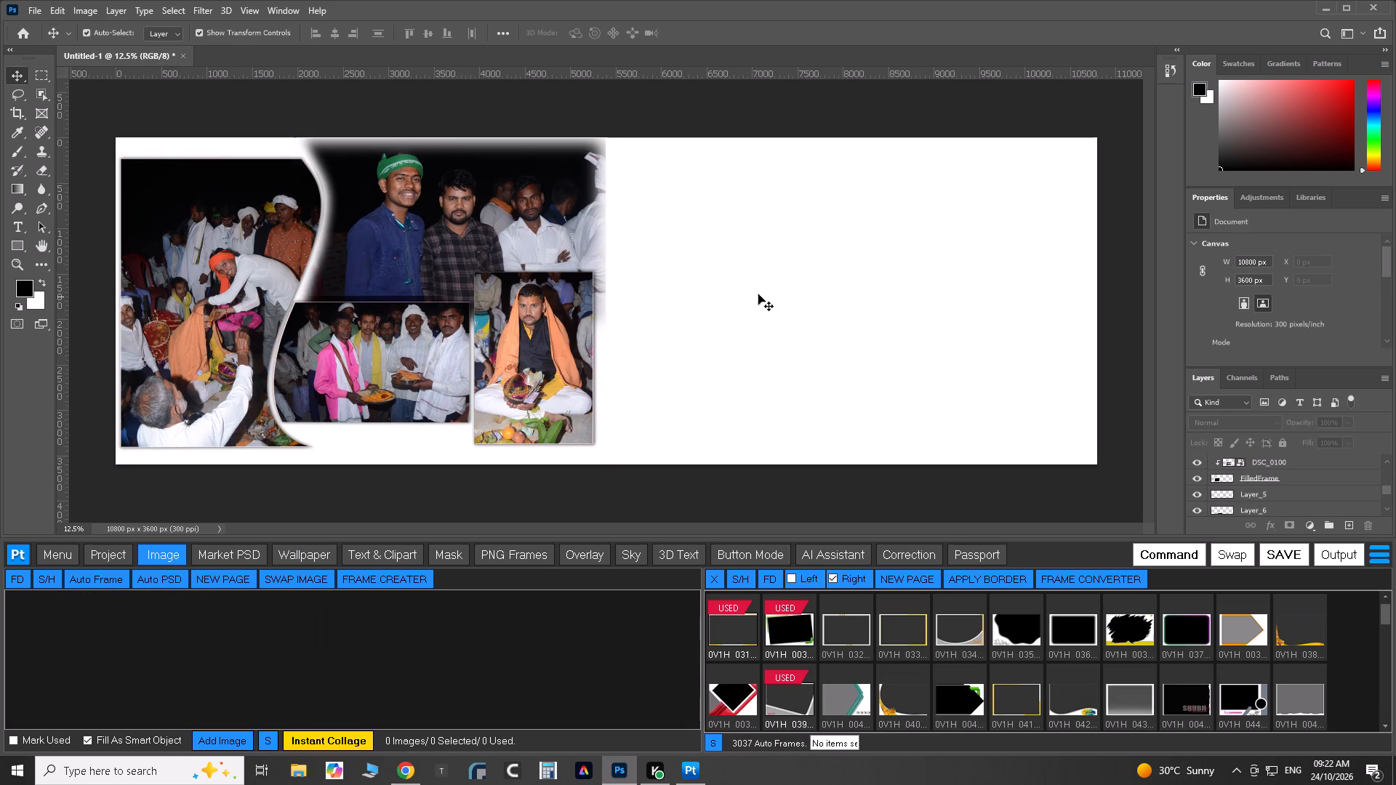
Add images 1, 2, 3 and 4 from folder 2 inside the COSE_ folder to the image tray.
double_click(429, 668)
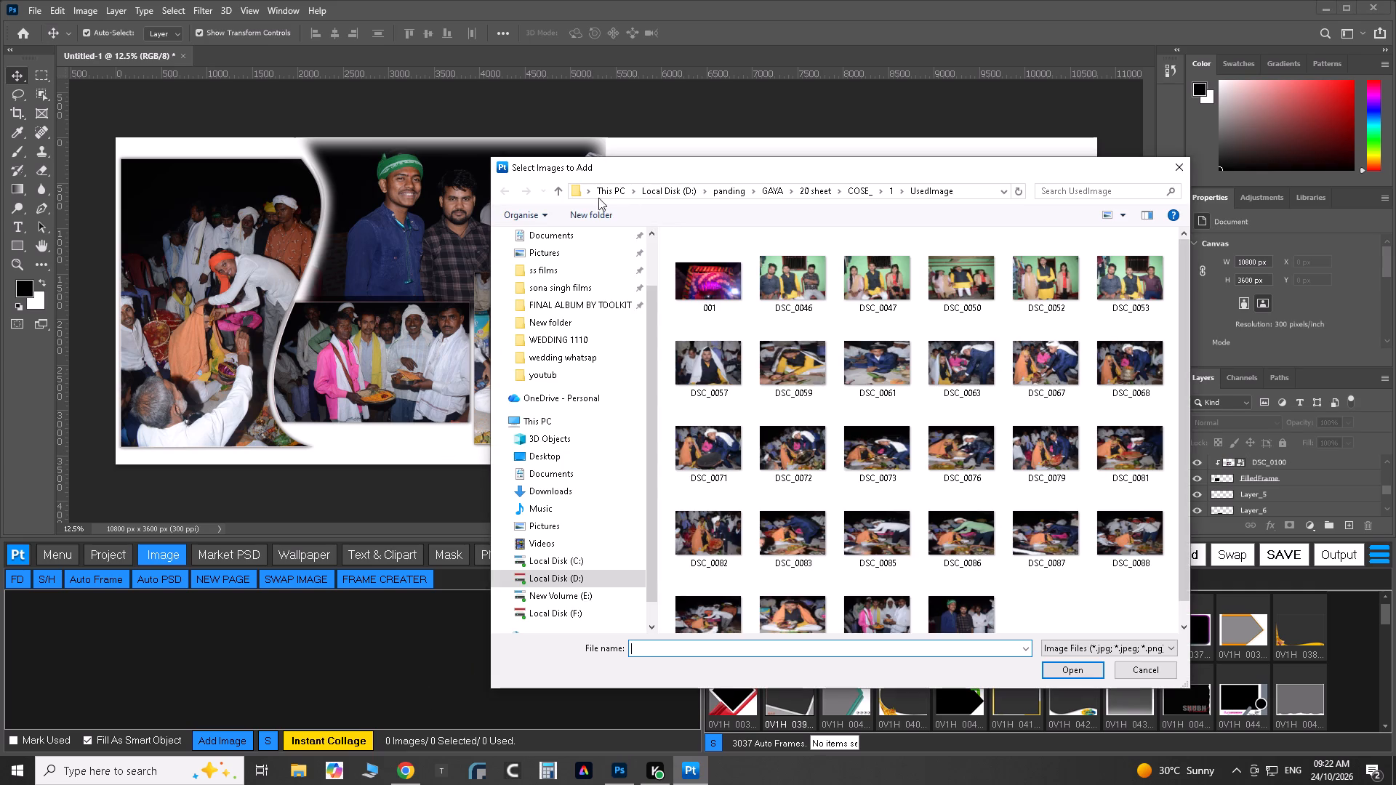
click(562, 190)
click(562, 190)
double_click(729, 273)
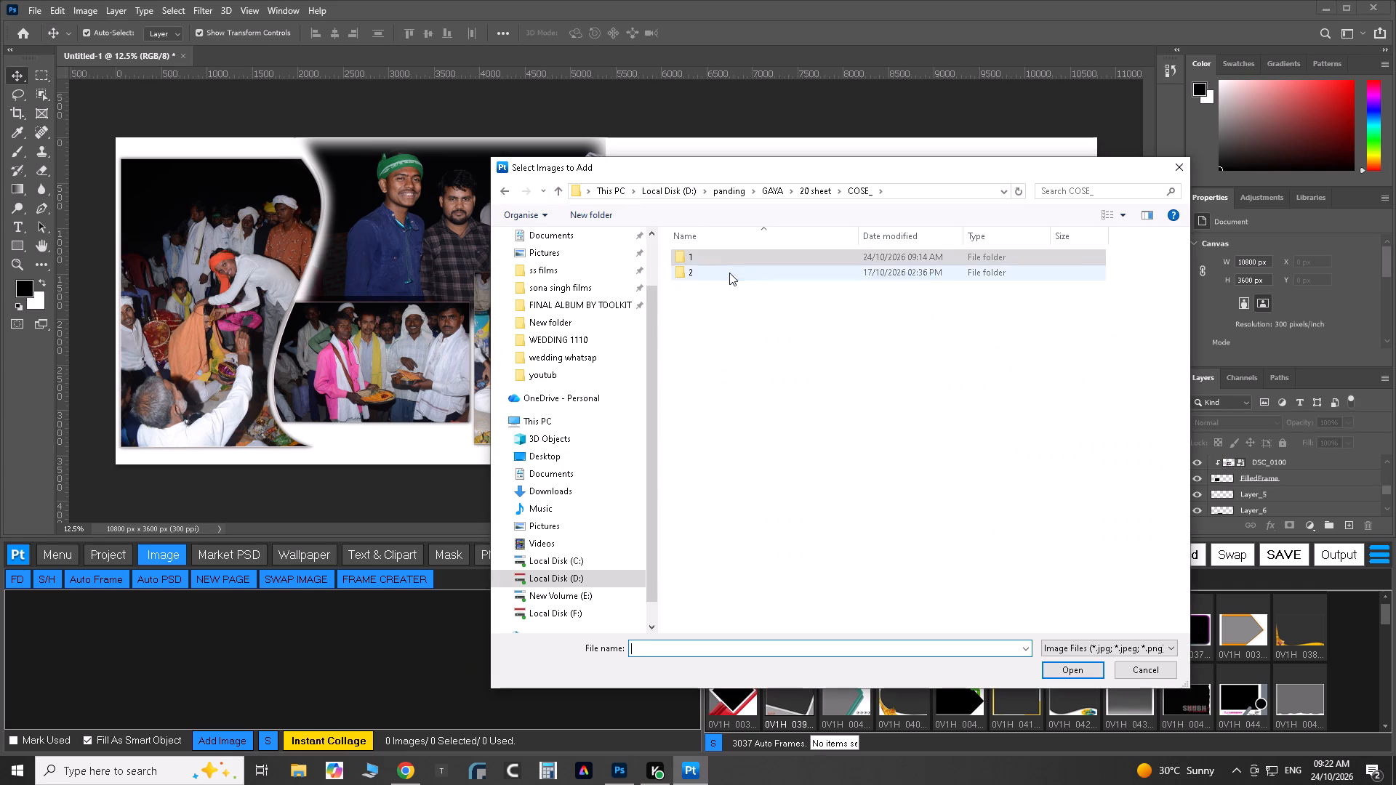
click(712, 257)
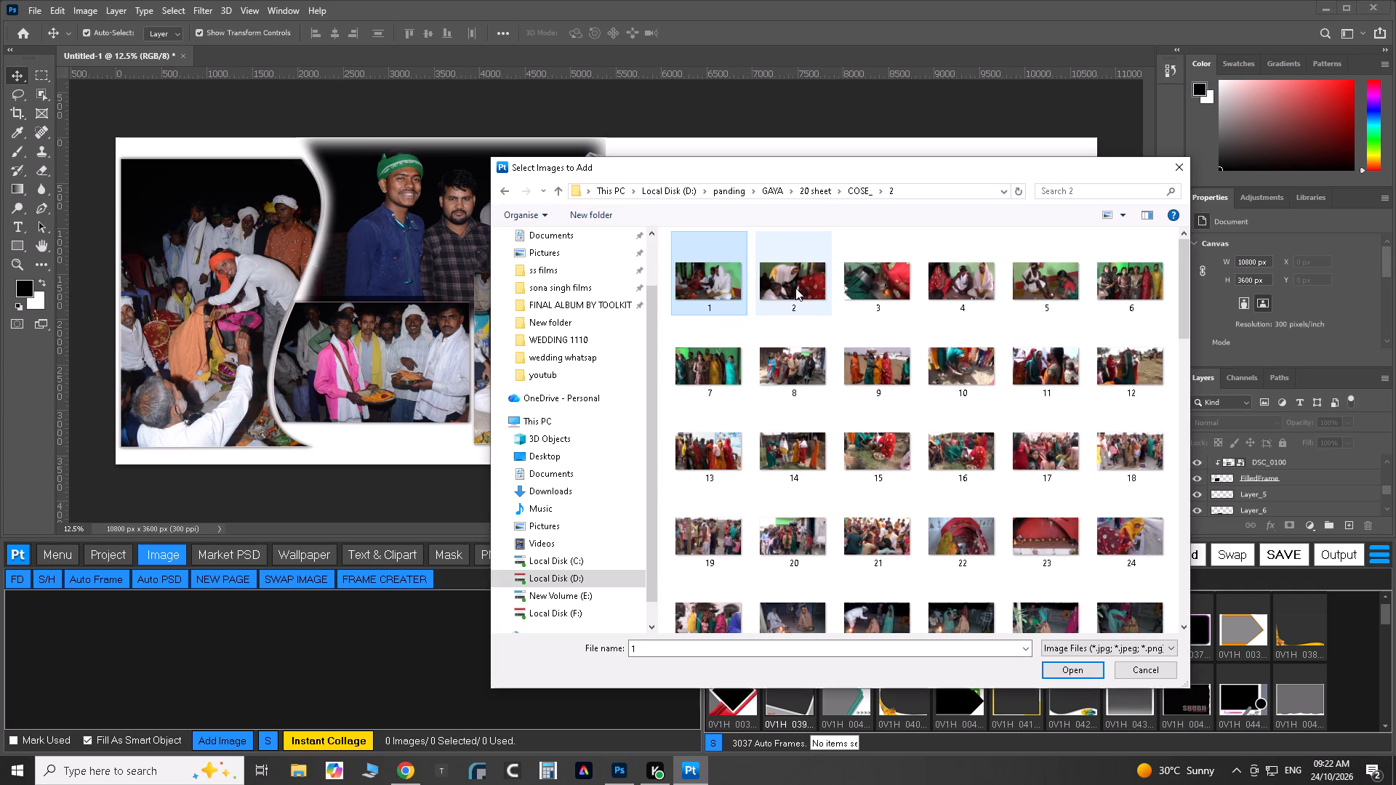
shift+click(966, 288)
scroll(996, 563, down, 2)
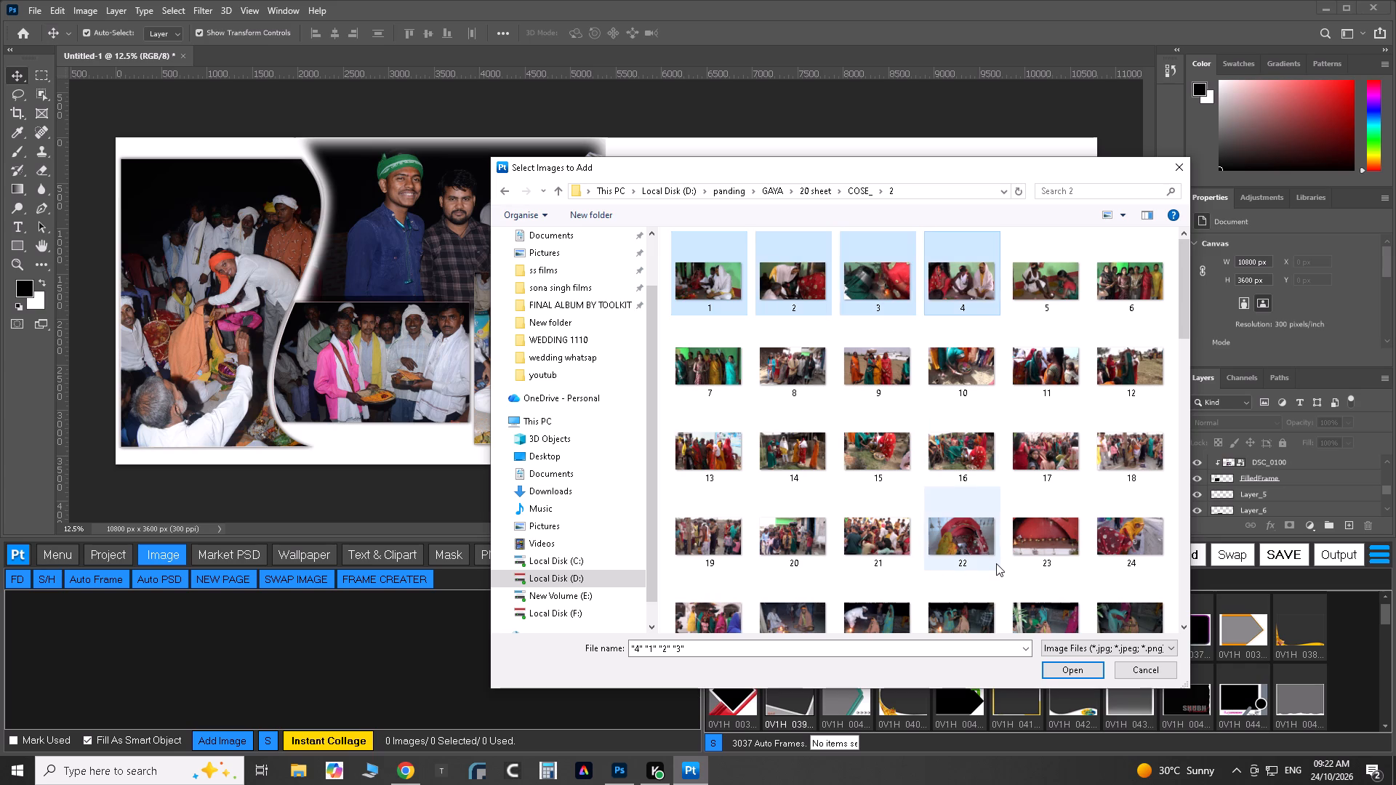
scroll(996, 563, down, 7)
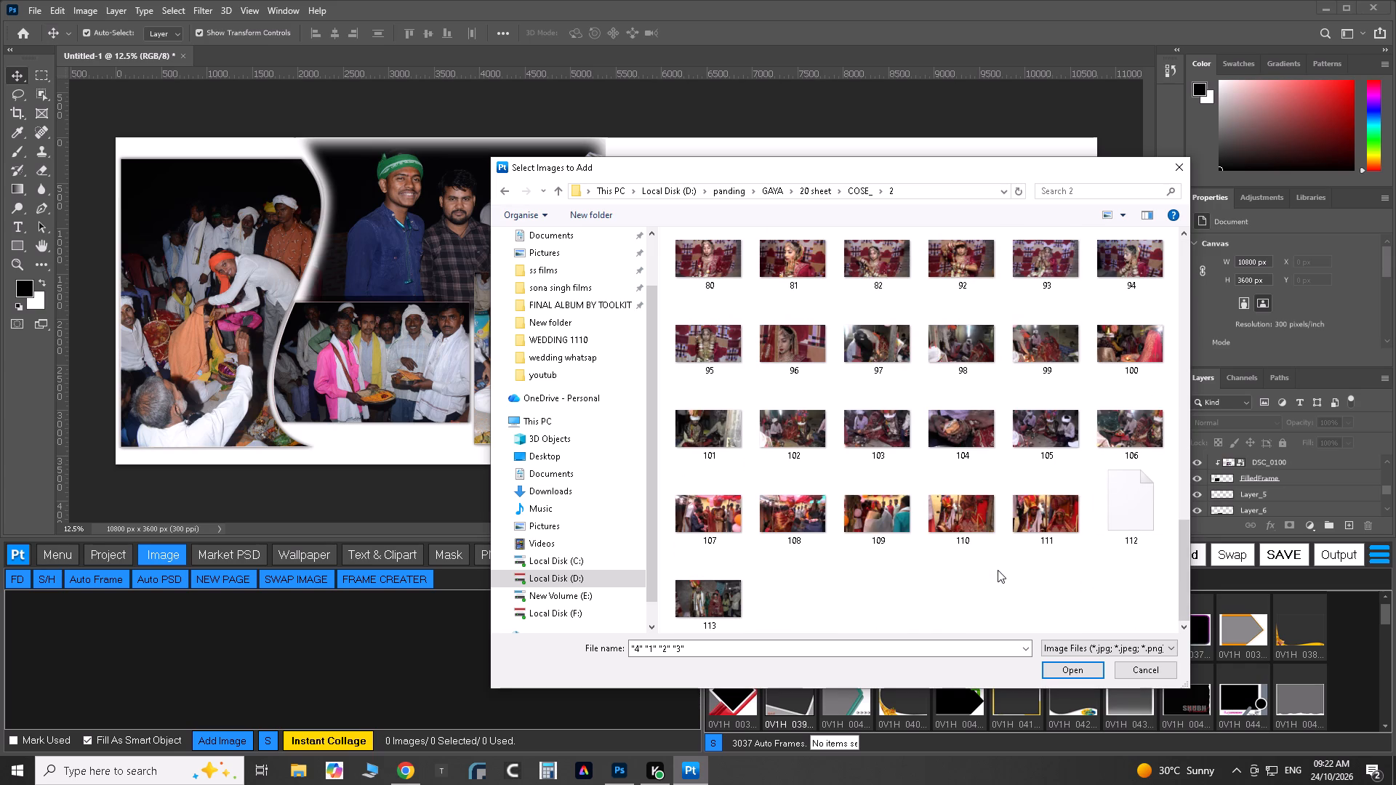
scroll(998, 570, up, 1)
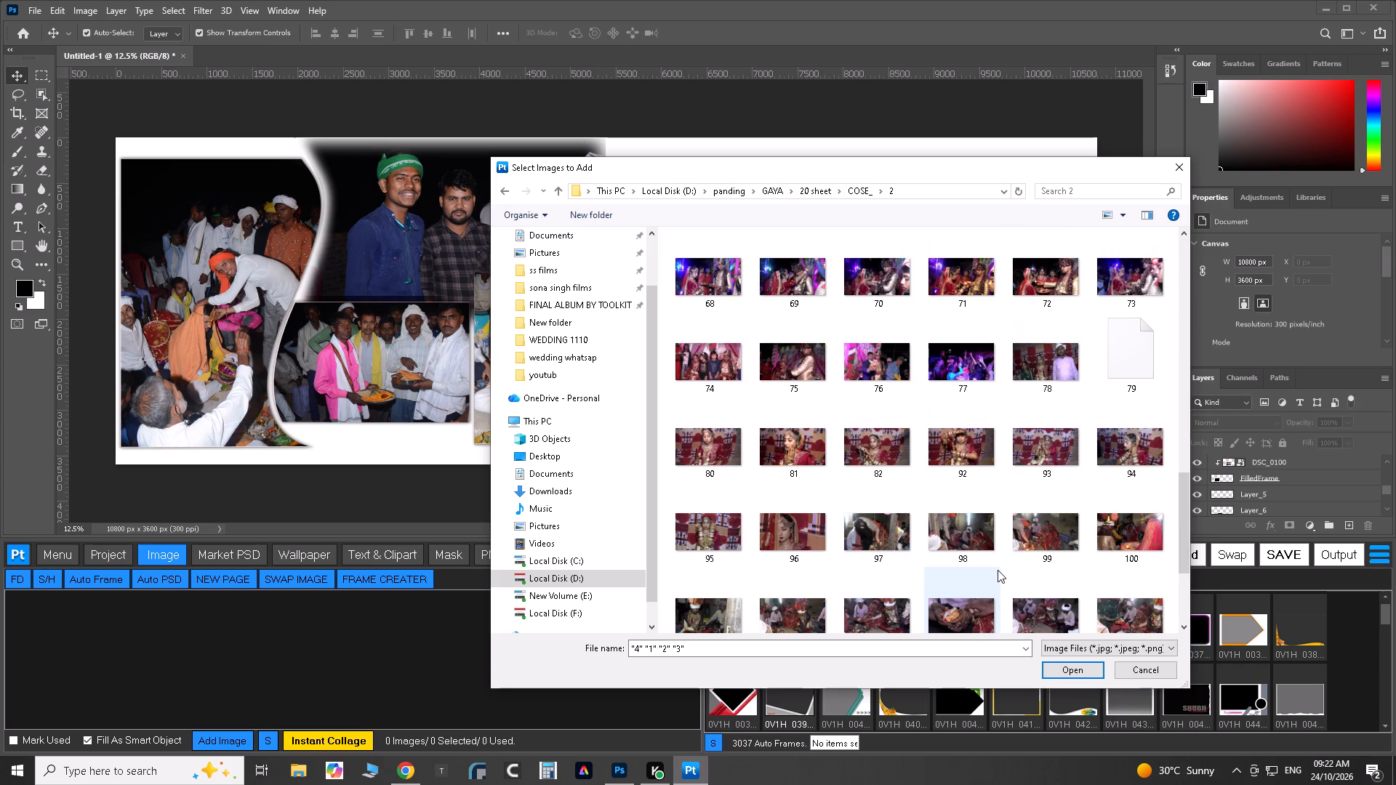
scroll(998, 570, up, 9)
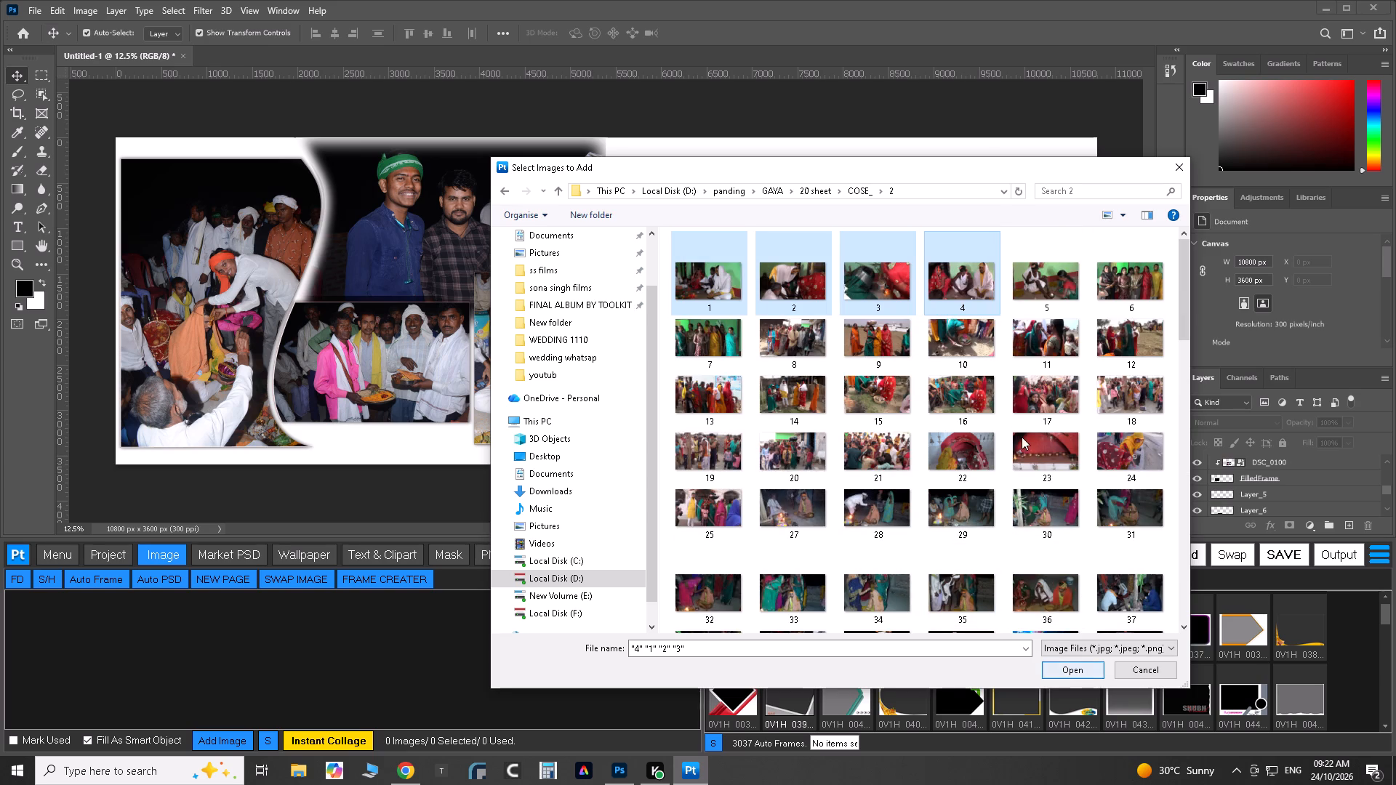
click(1080, 676)
Apply auto frame 0V4H 189 with all four loaded photos to the right half of the page.
drag(433, 623, 68, 634)
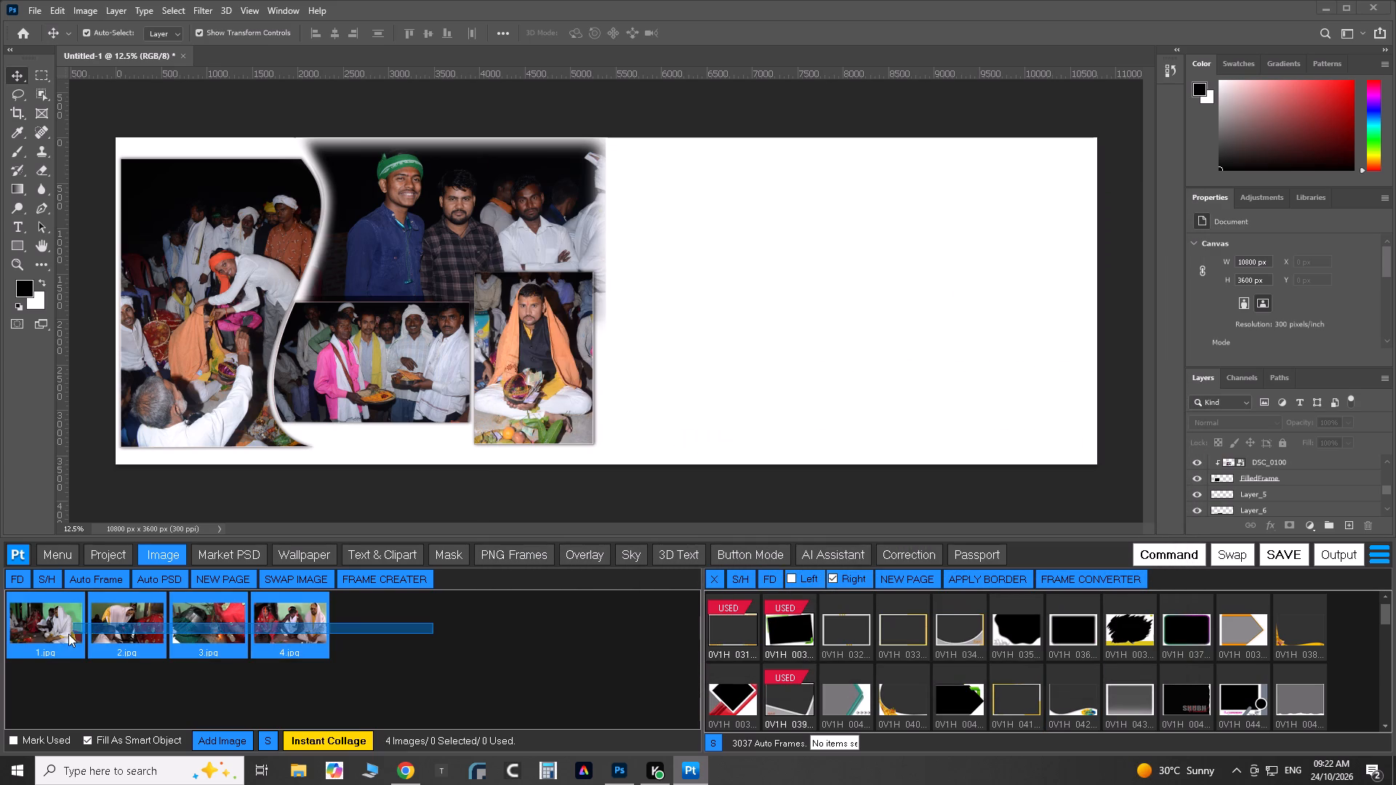
drag(68, 634, 0, 638)
scroll(928, 689, down, 14)
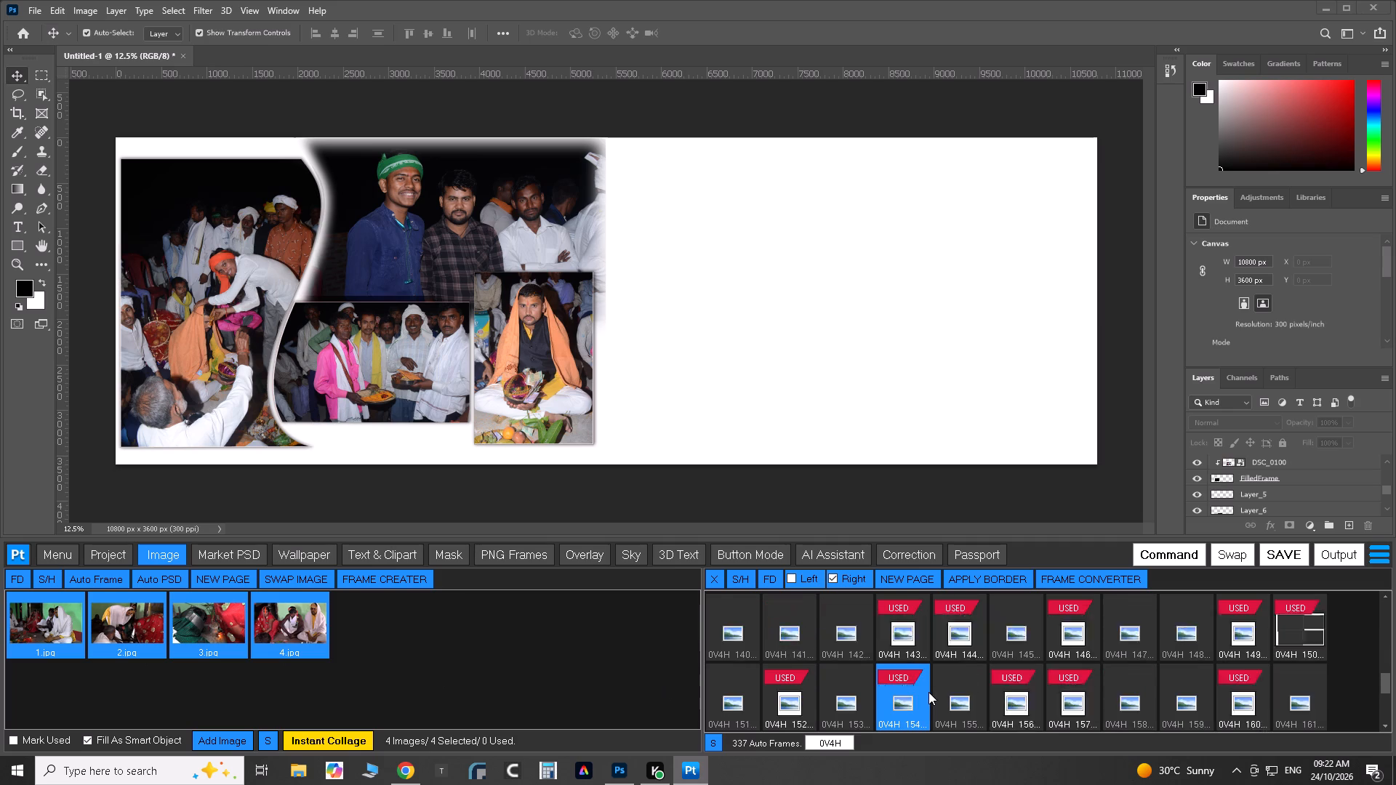
scroll(928, 692, down, 4)
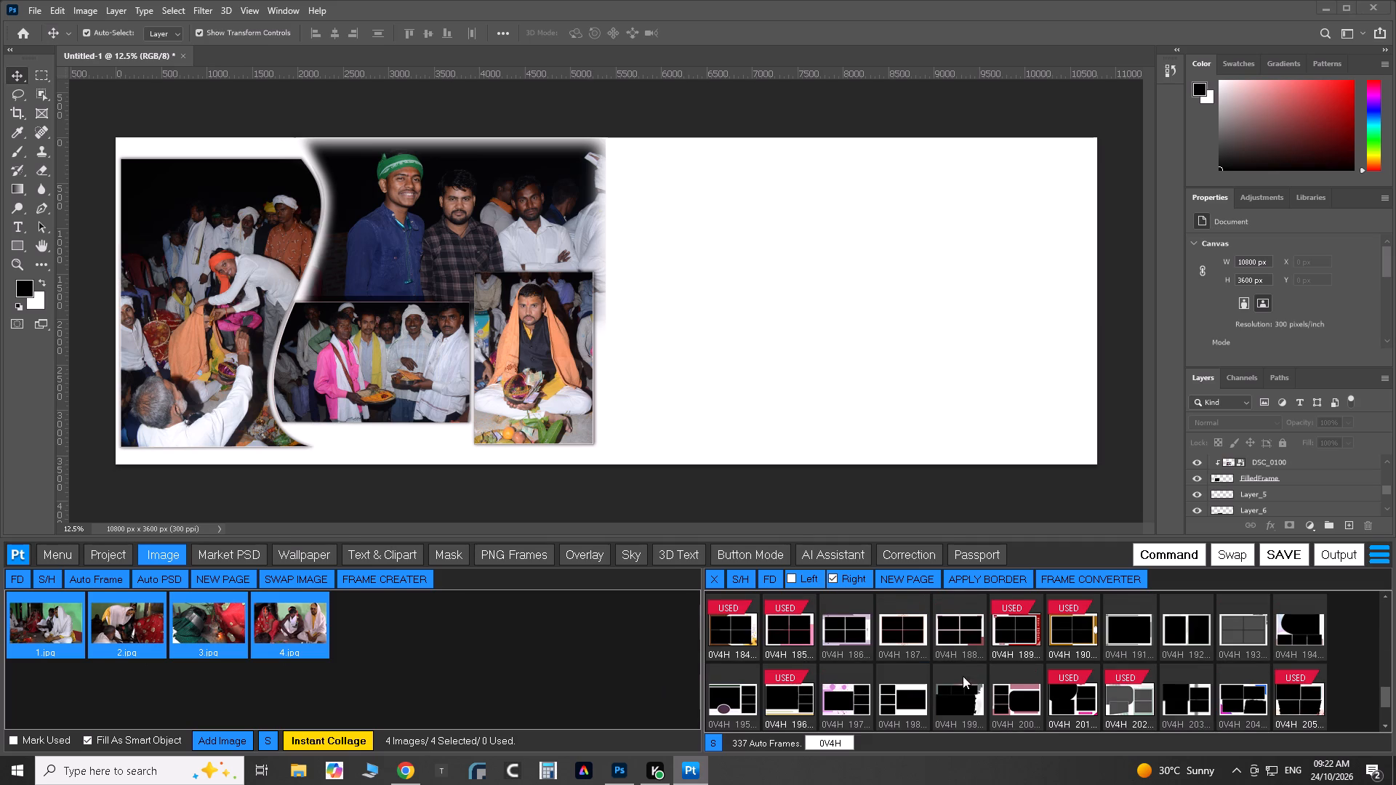
double_click(1011, 635)
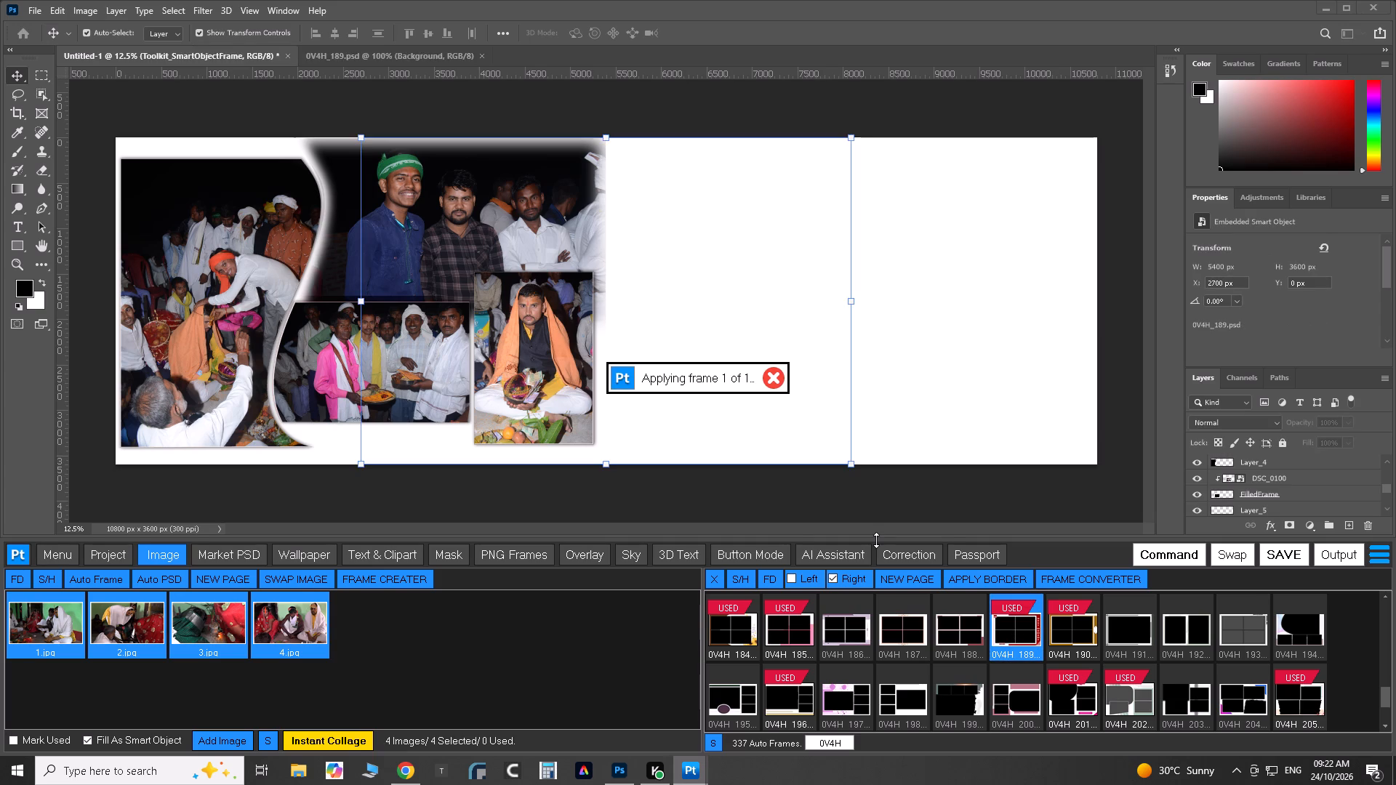
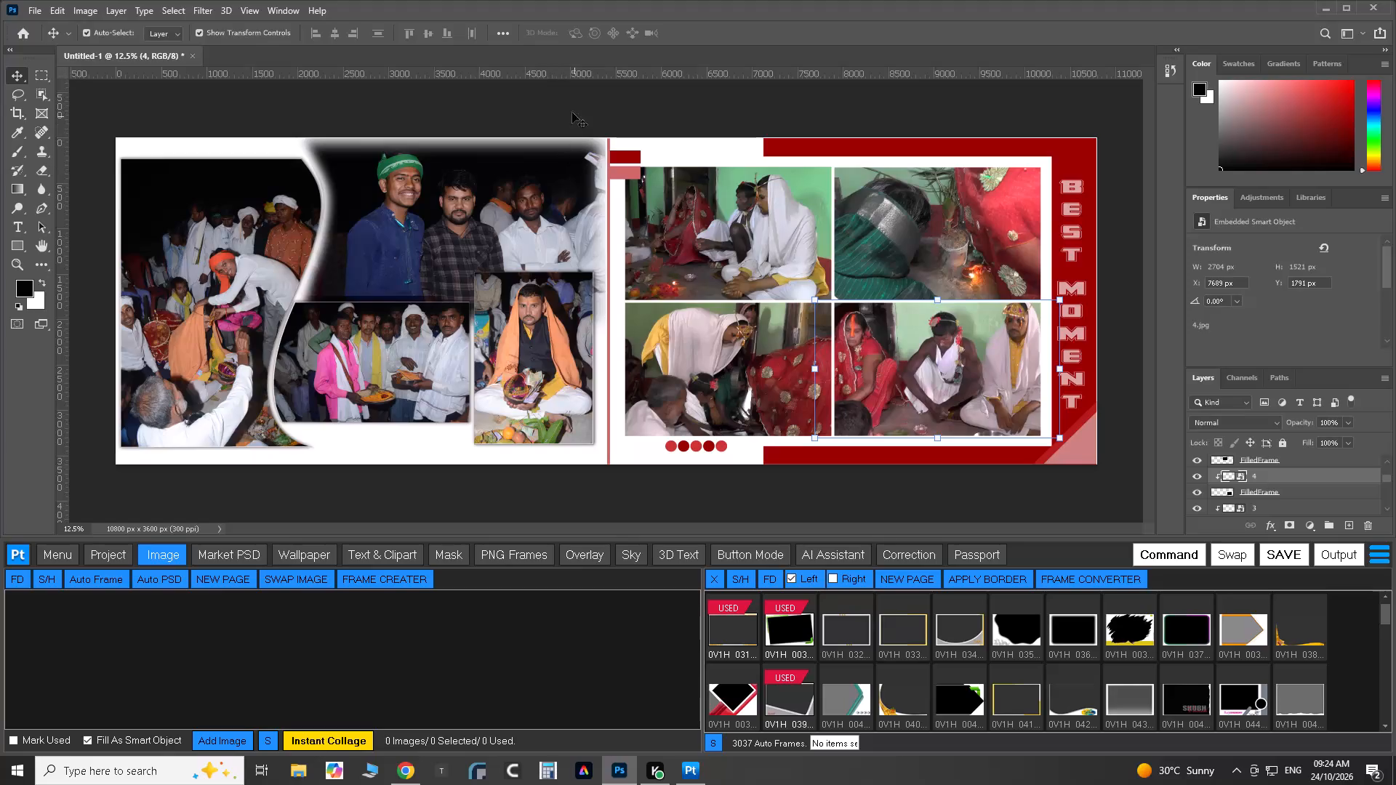
Draw a black rectangle about 5732 by 4002 px directly above the Background layer, covering the page's left half behind the photos.
click(569, 105)
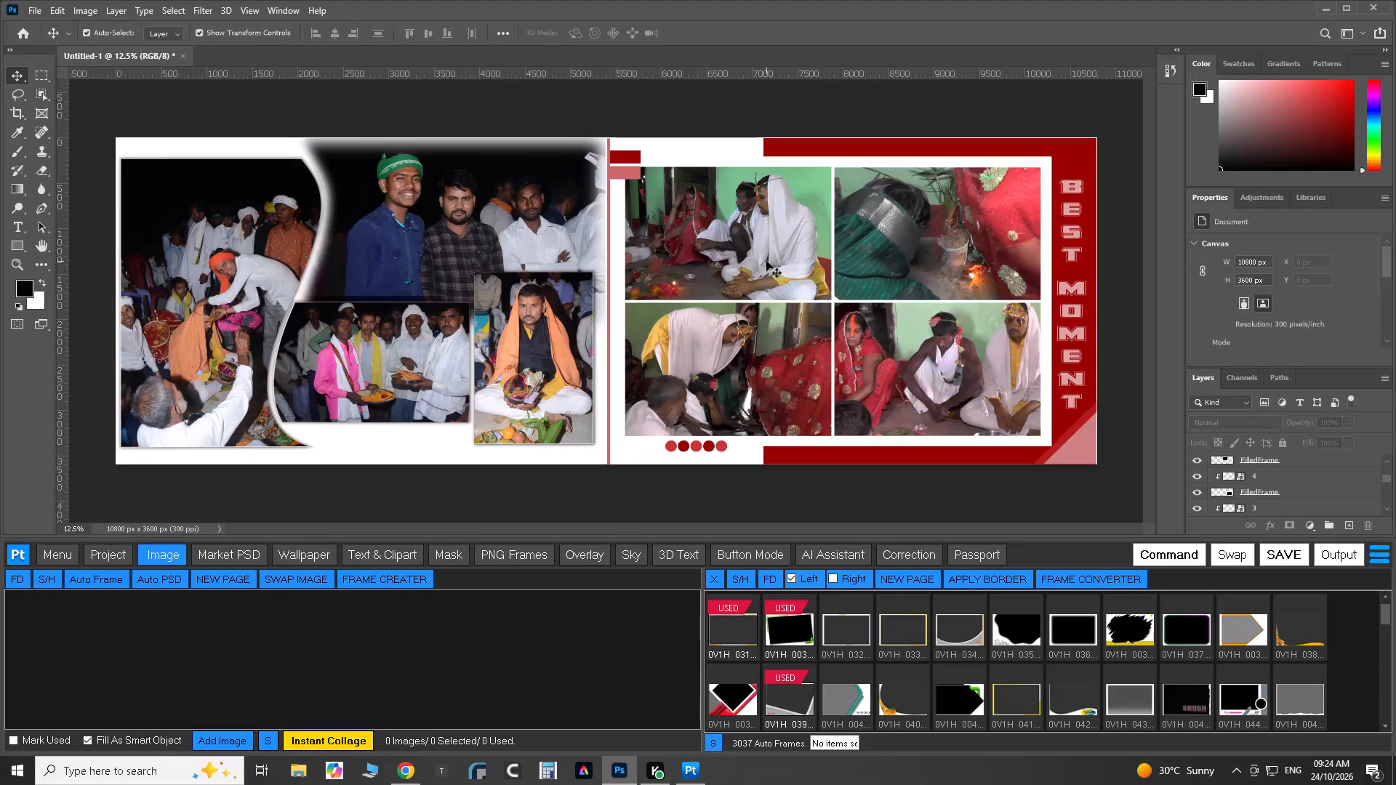
scroll(901, 337, up, 11)
scroll(925, 361, down, 6)
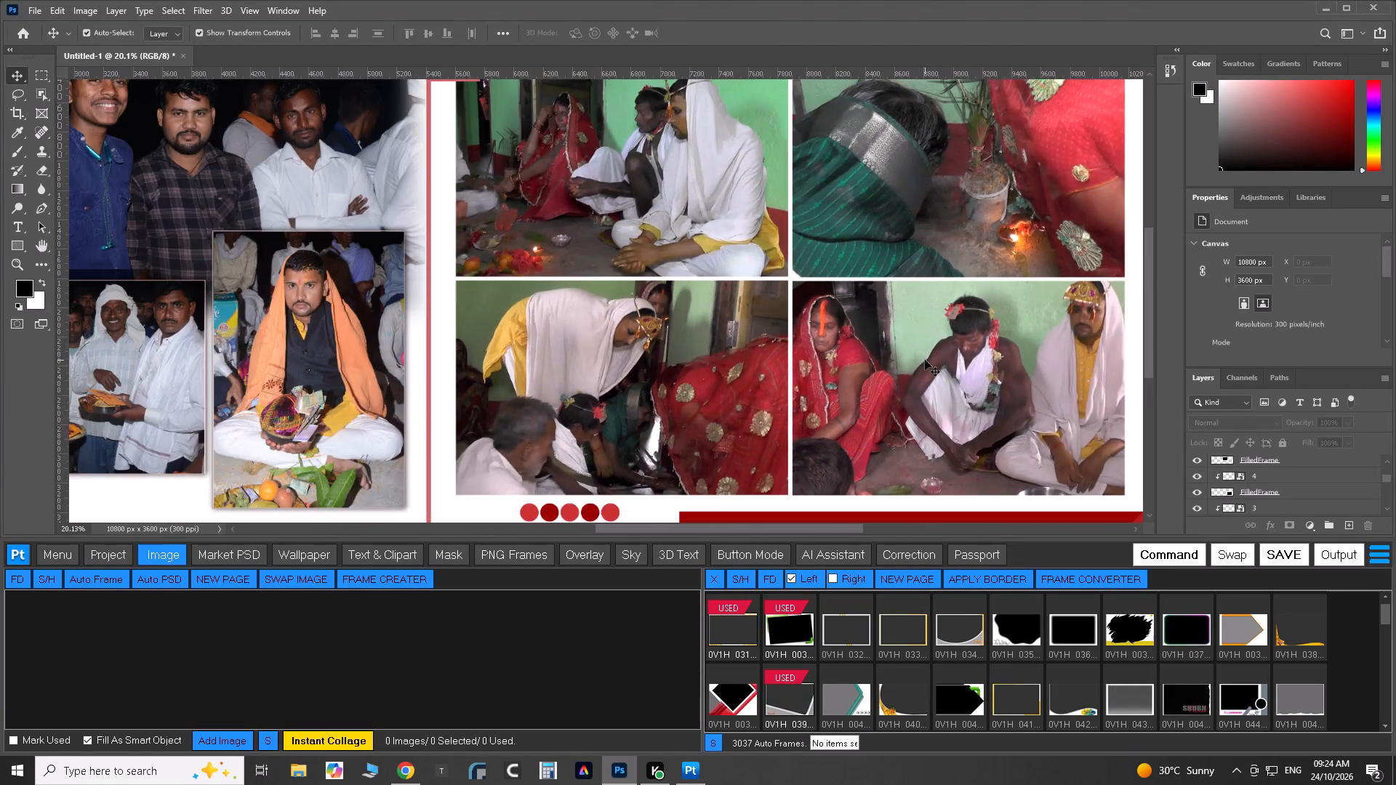
scroll(925, 360, down, 6)
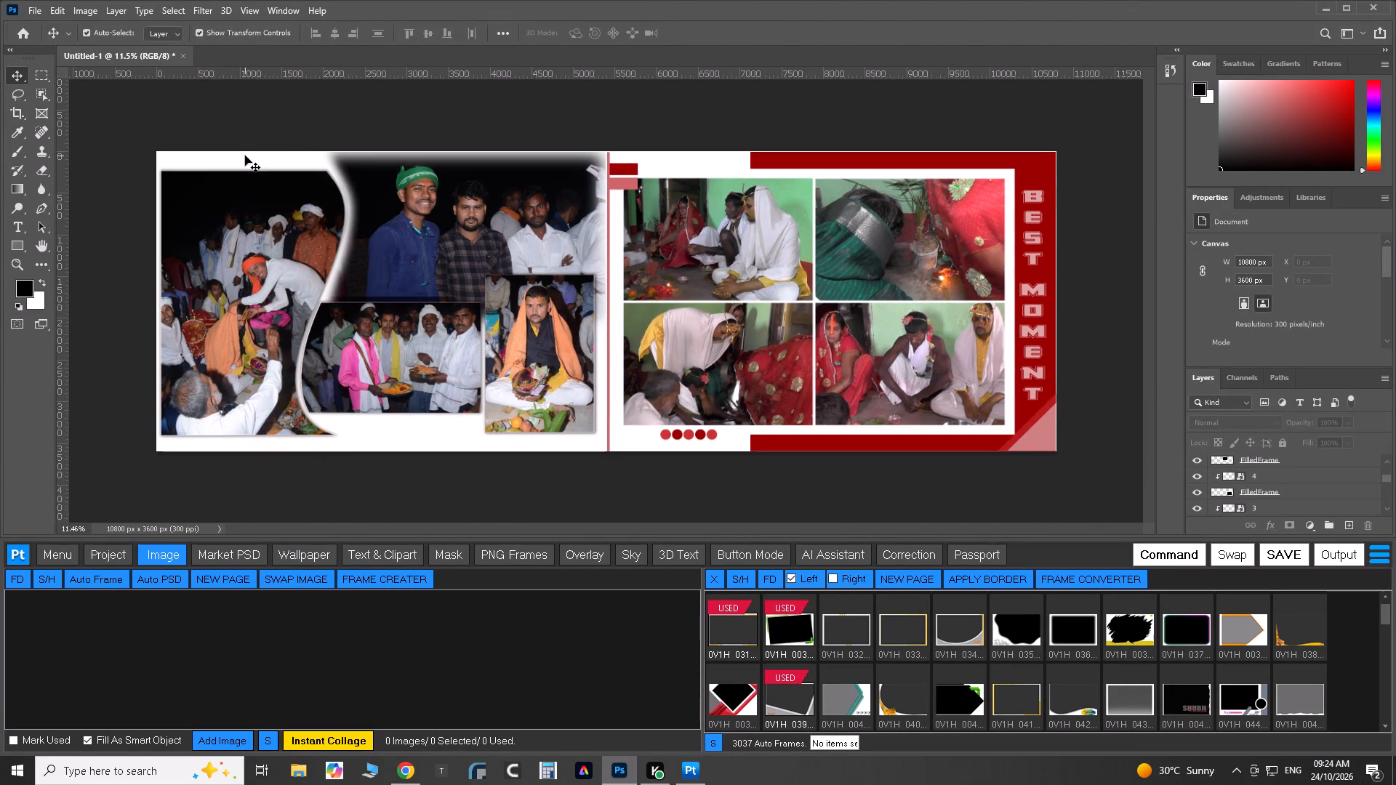
right_click(245, 156)
click(273, 164)
click(25, 241)
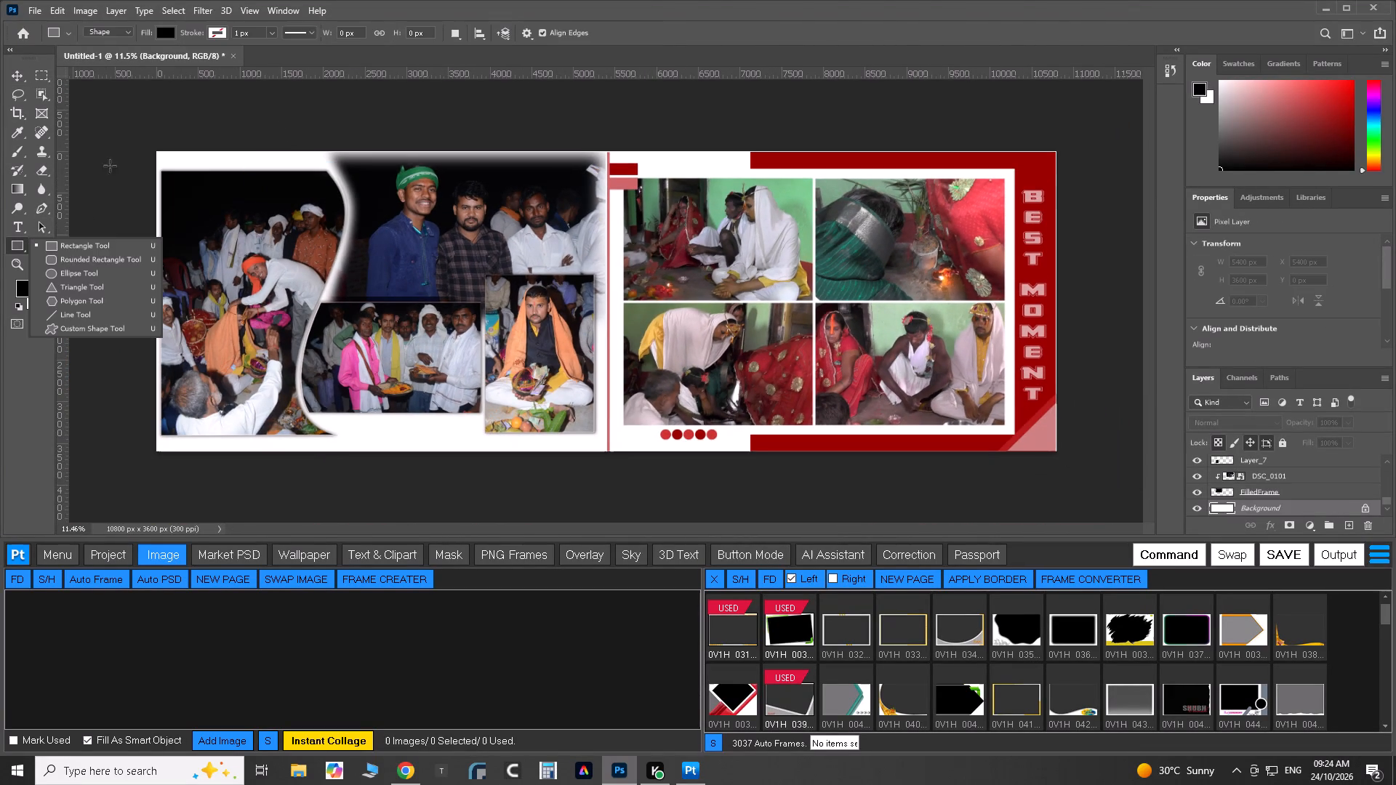
drag(129, 138, 604, 469)
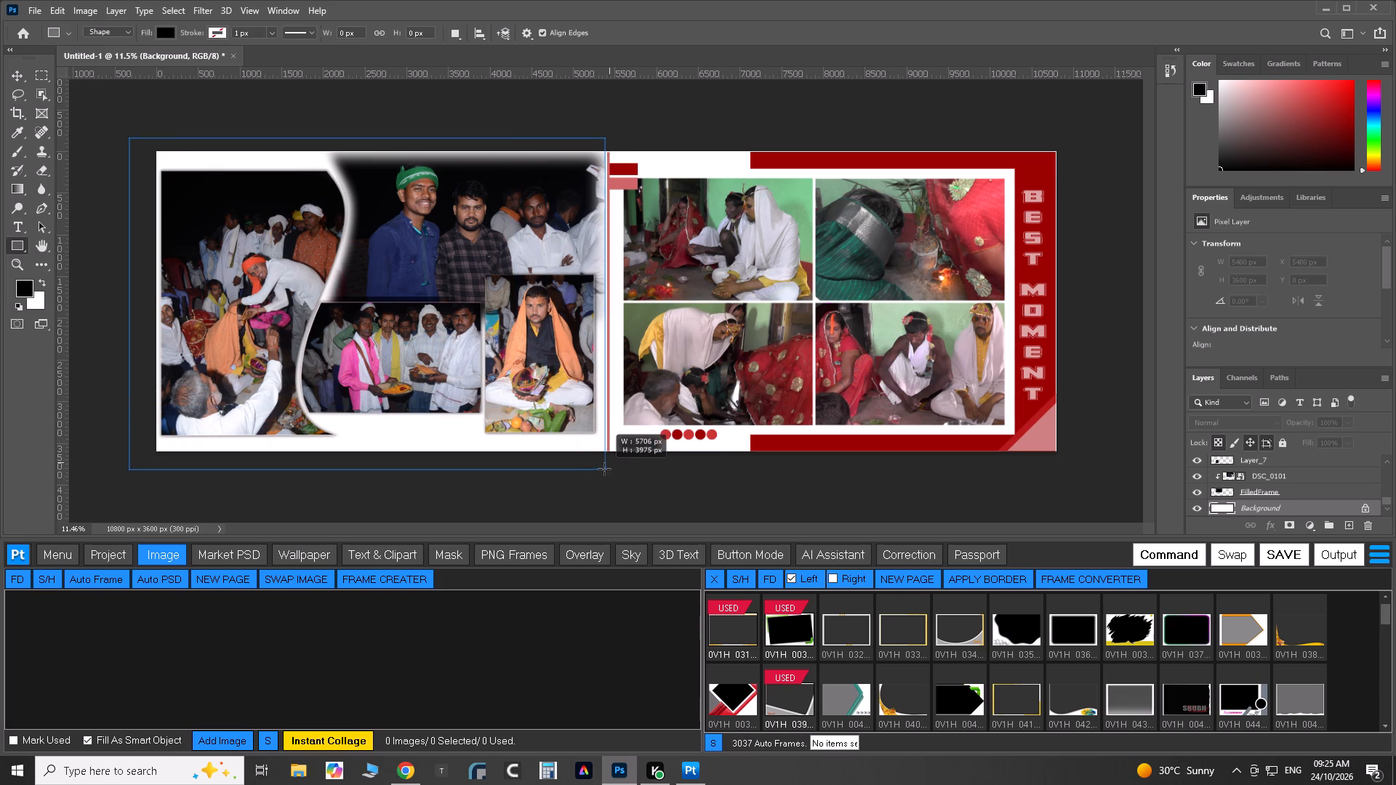
drag(604, 469, 606, 471)
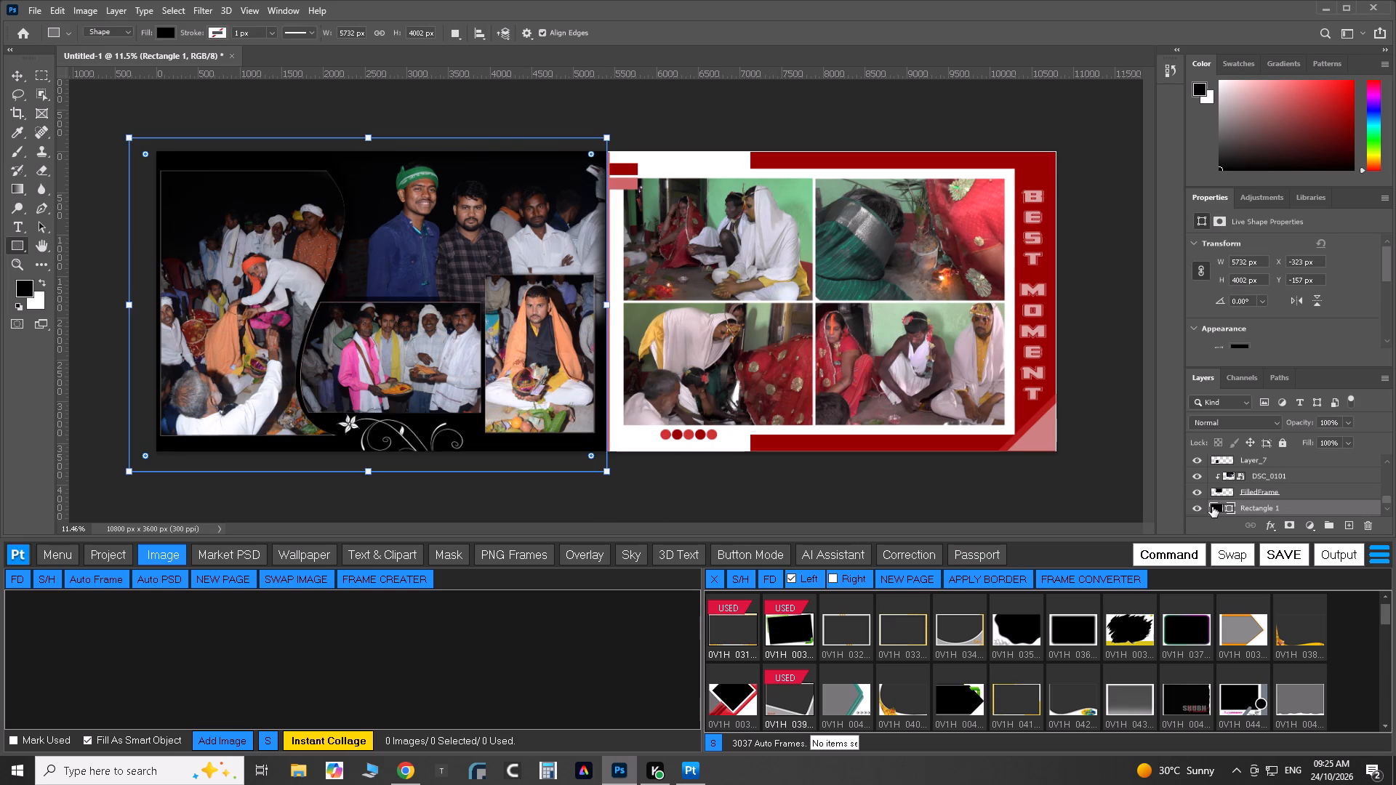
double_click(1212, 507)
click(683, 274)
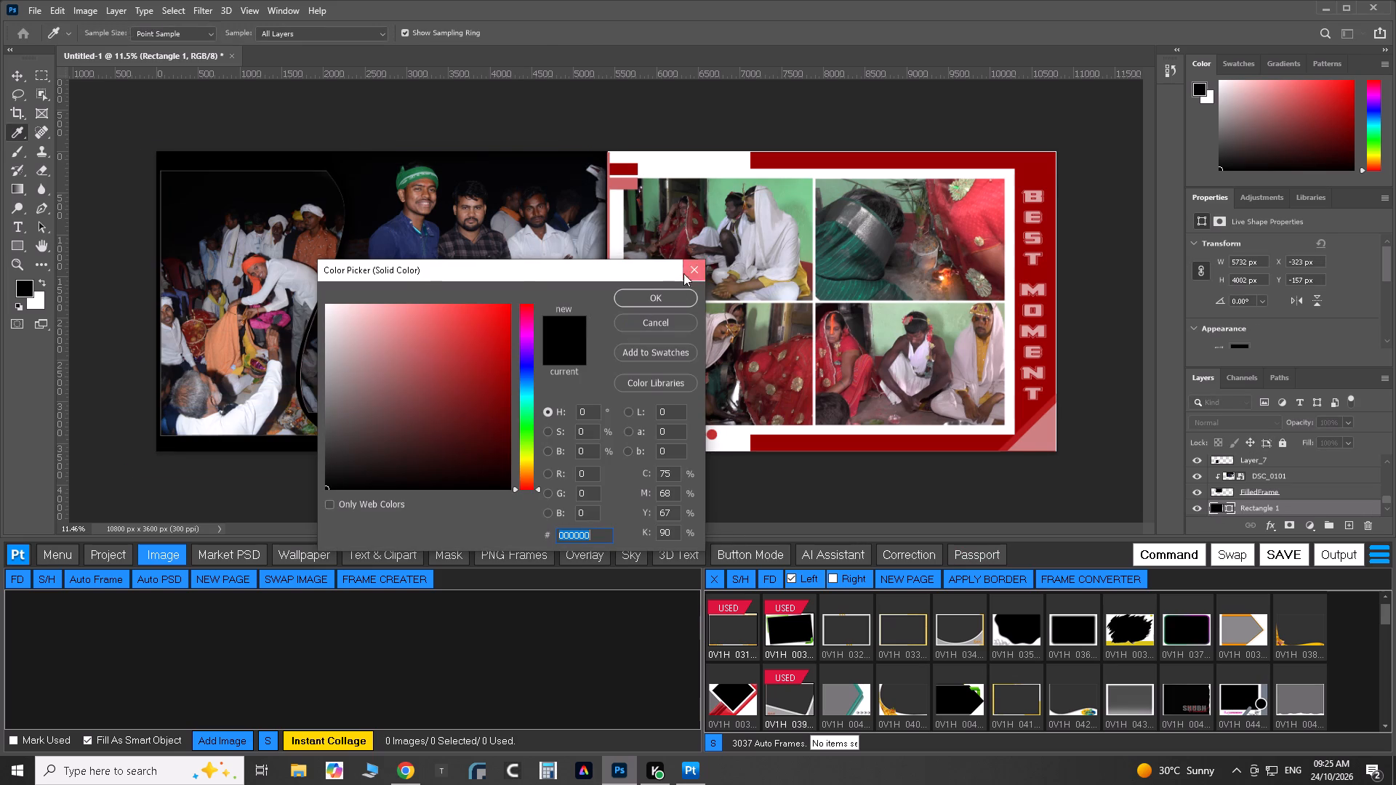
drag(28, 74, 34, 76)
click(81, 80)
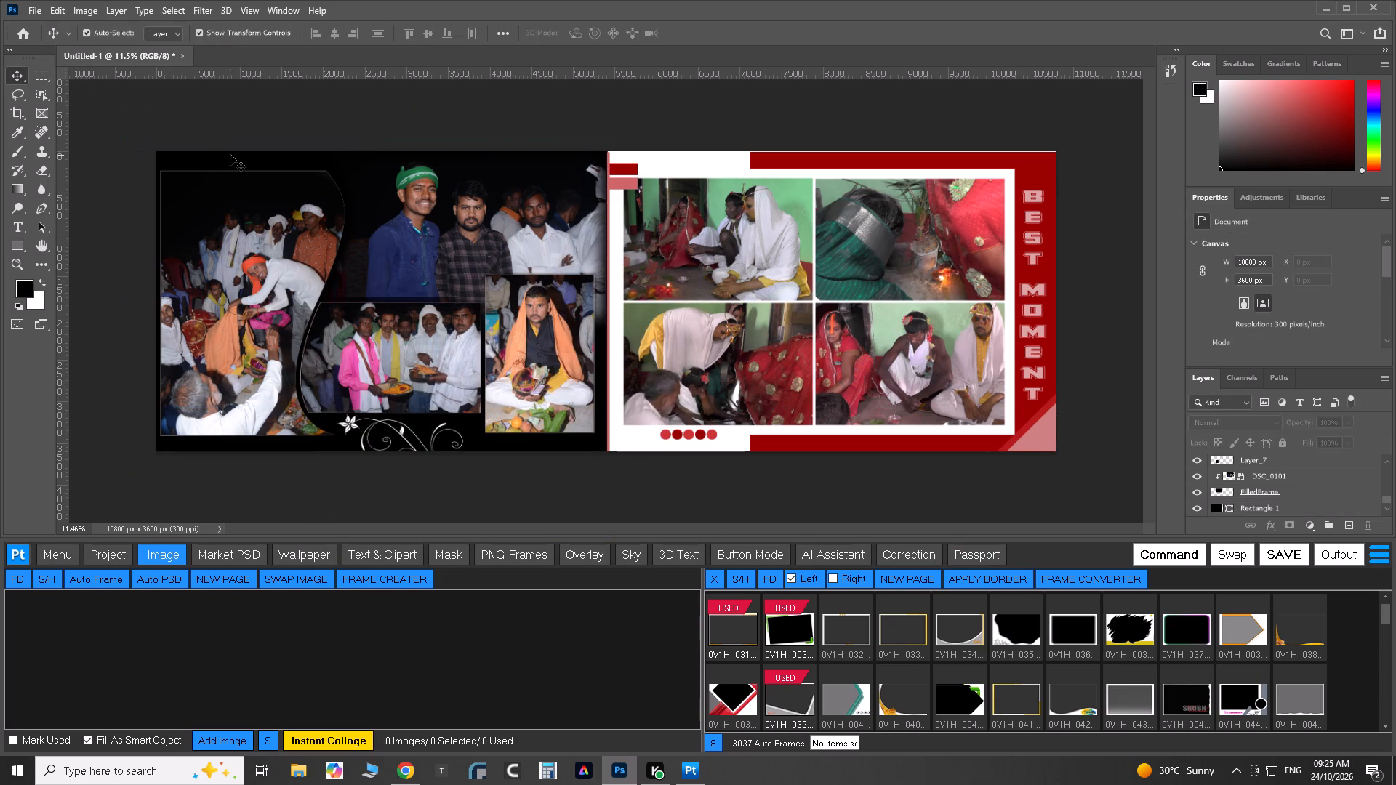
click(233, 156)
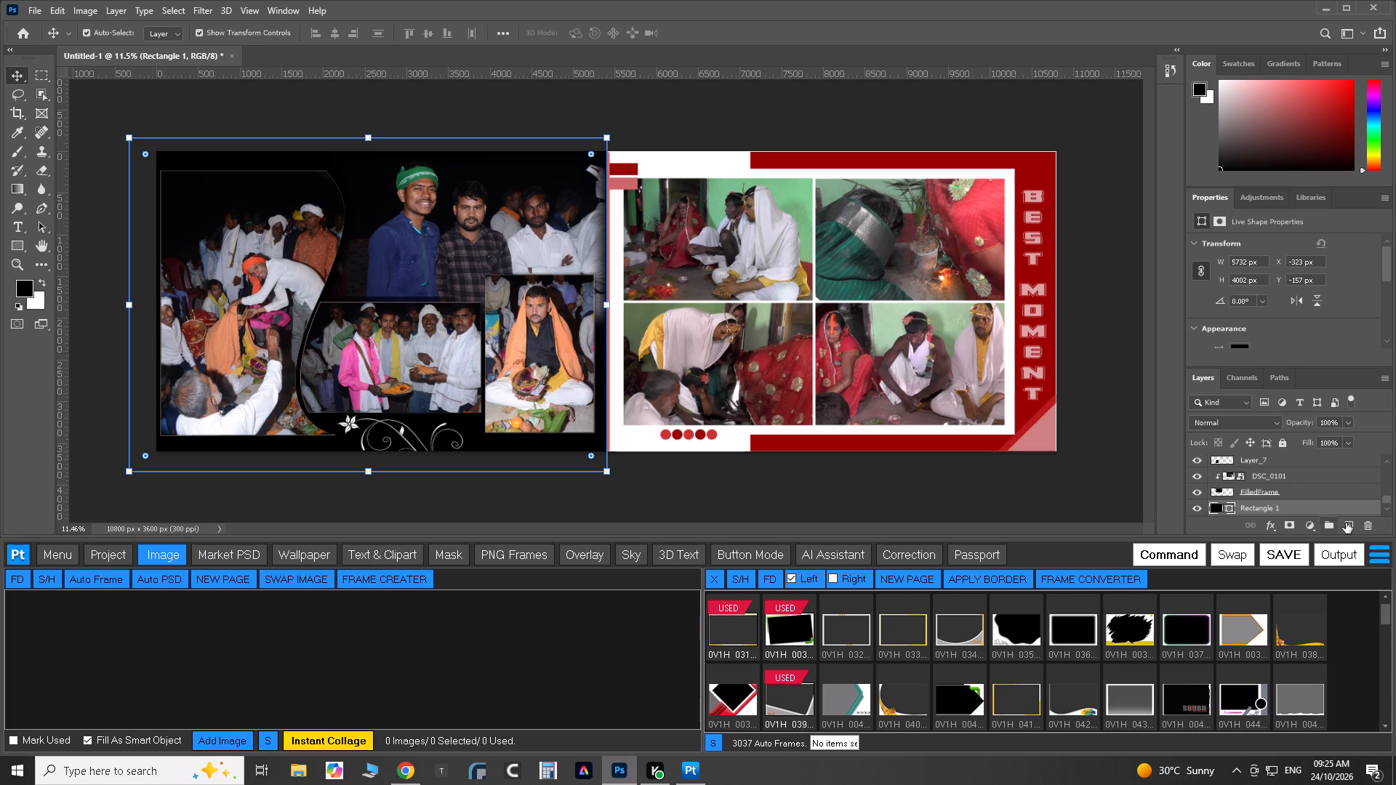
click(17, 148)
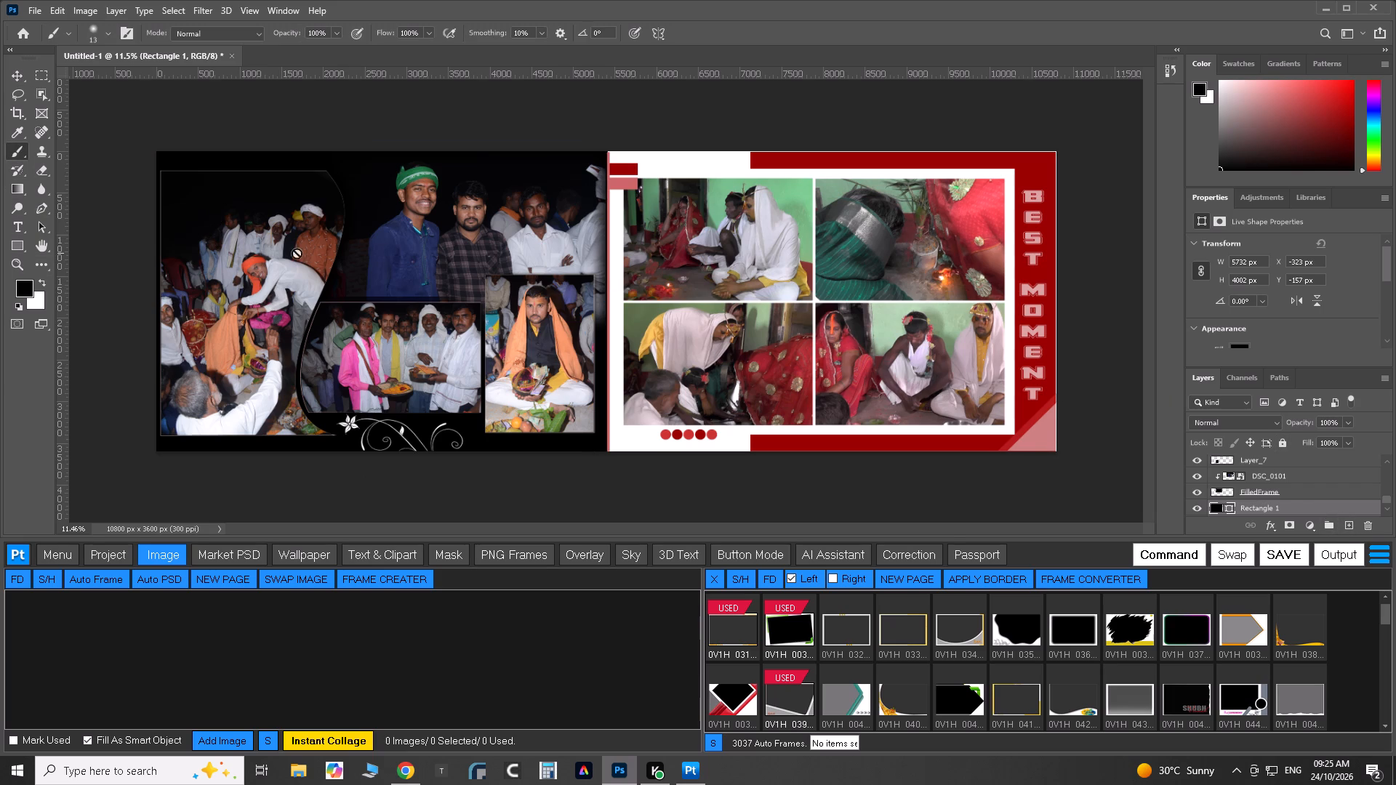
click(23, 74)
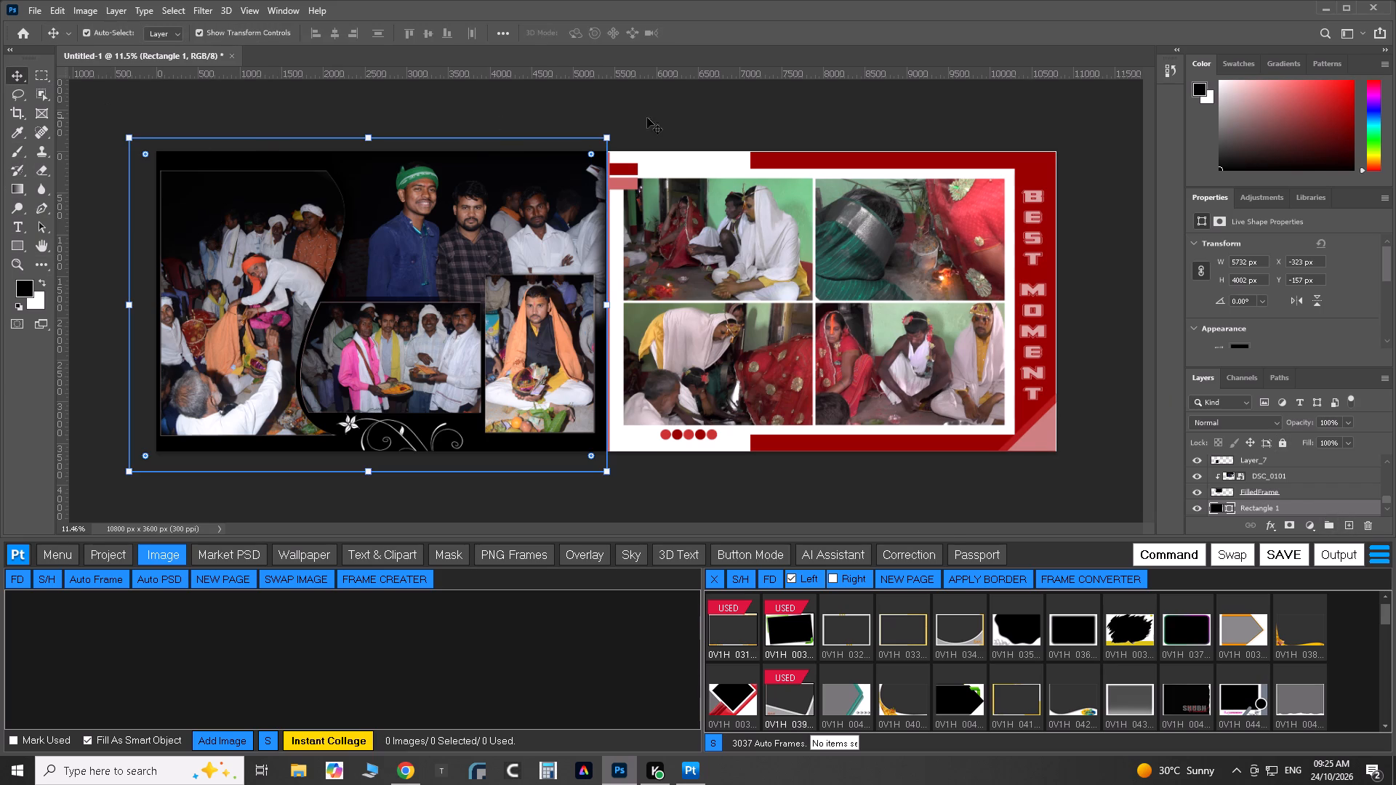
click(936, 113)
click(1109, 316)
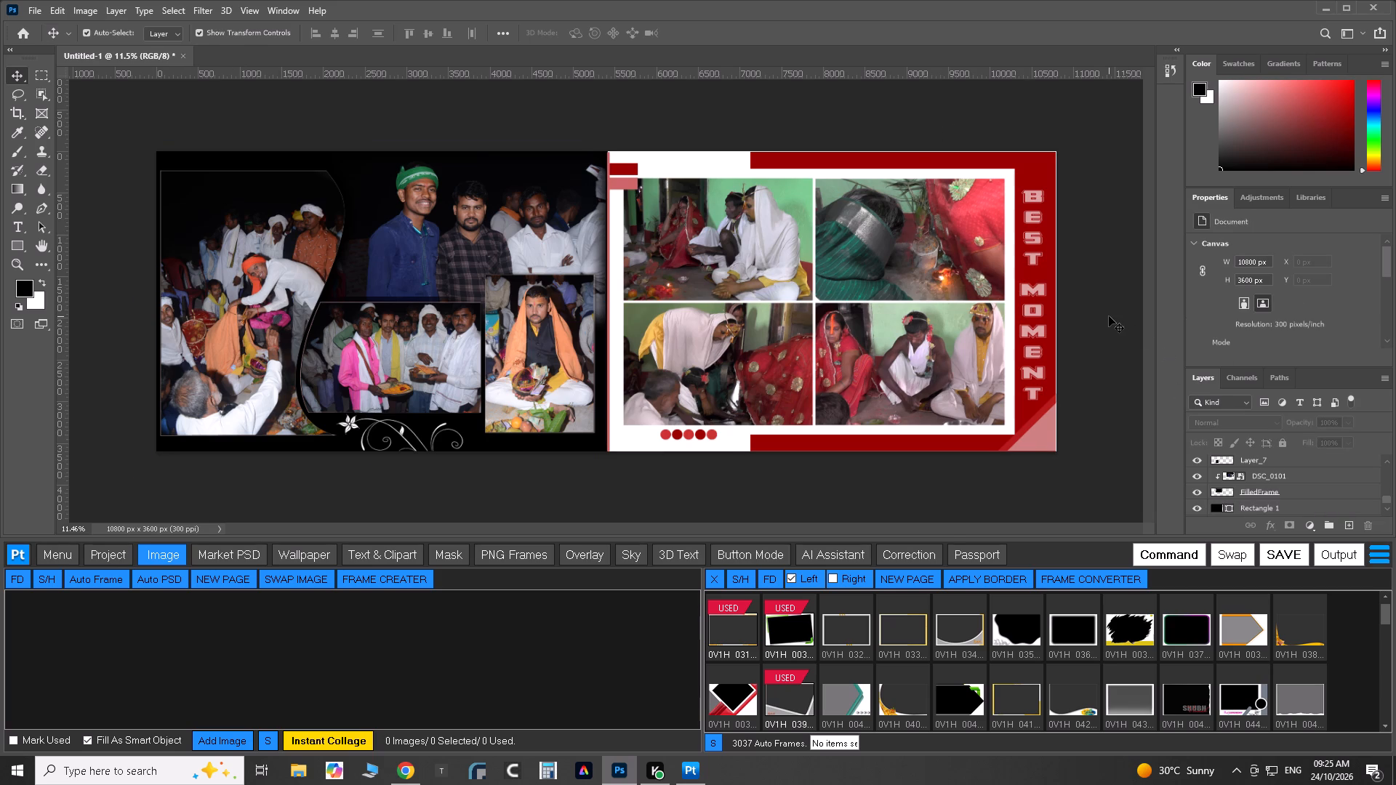
Stamp all visible layers into a new layer and save the finished page to the album.
key(ctrl+alt+shift+e)
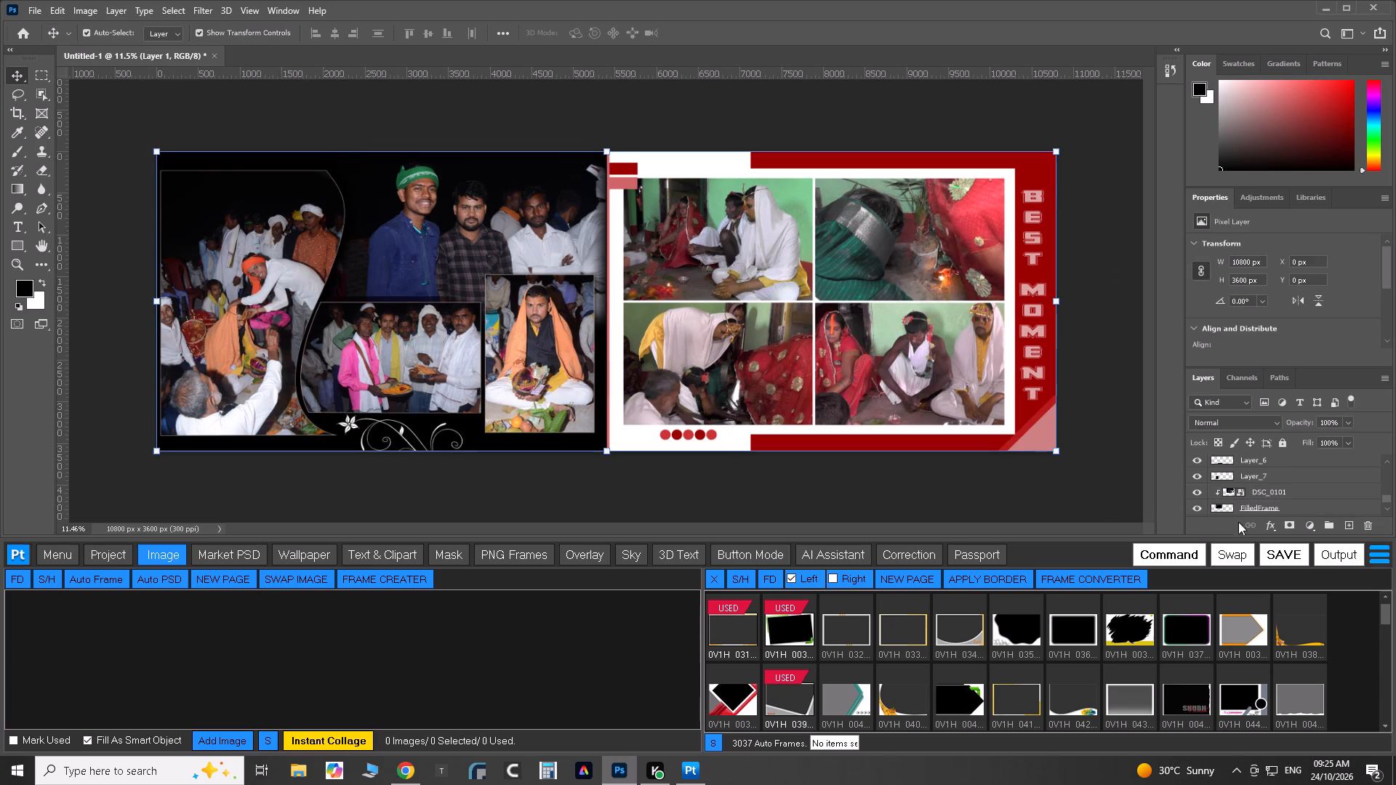
click(1294, 555)
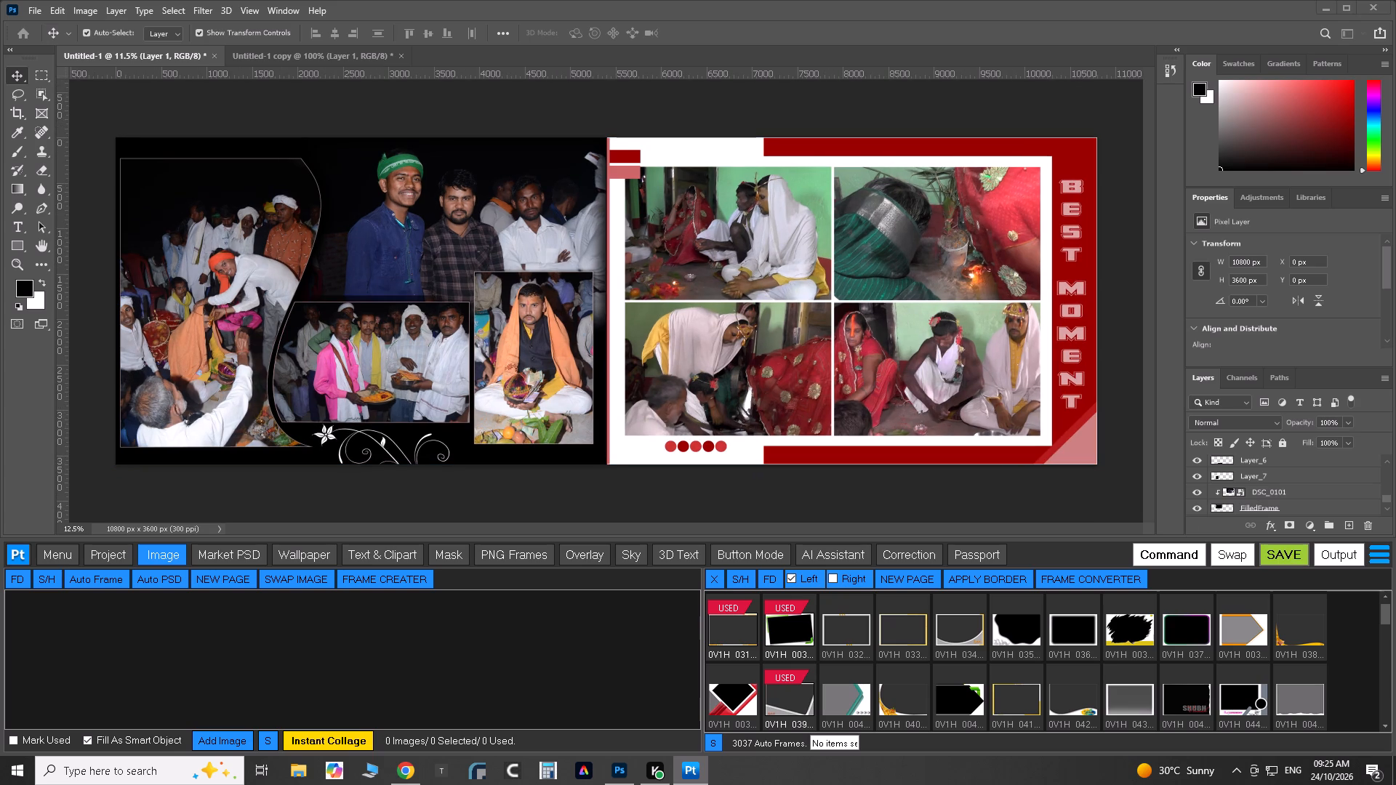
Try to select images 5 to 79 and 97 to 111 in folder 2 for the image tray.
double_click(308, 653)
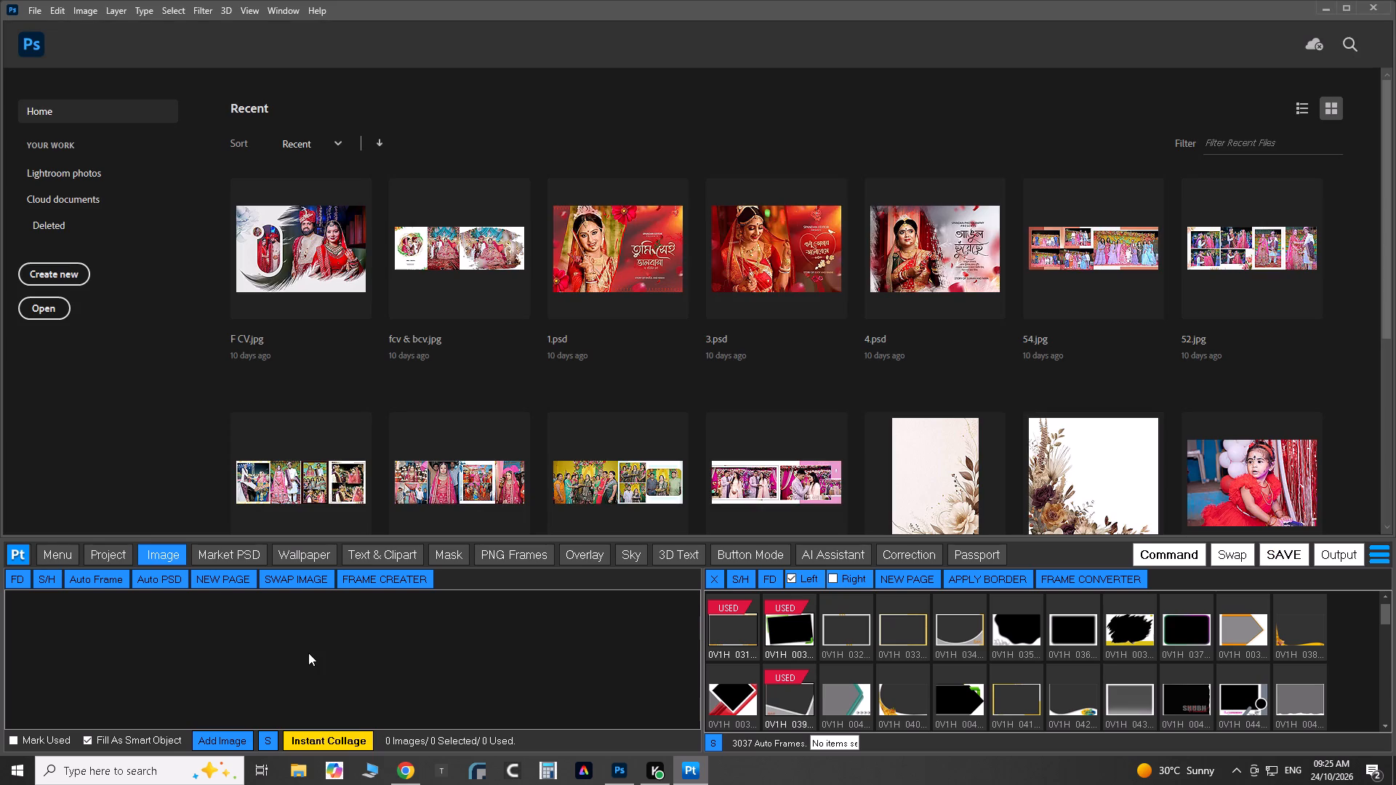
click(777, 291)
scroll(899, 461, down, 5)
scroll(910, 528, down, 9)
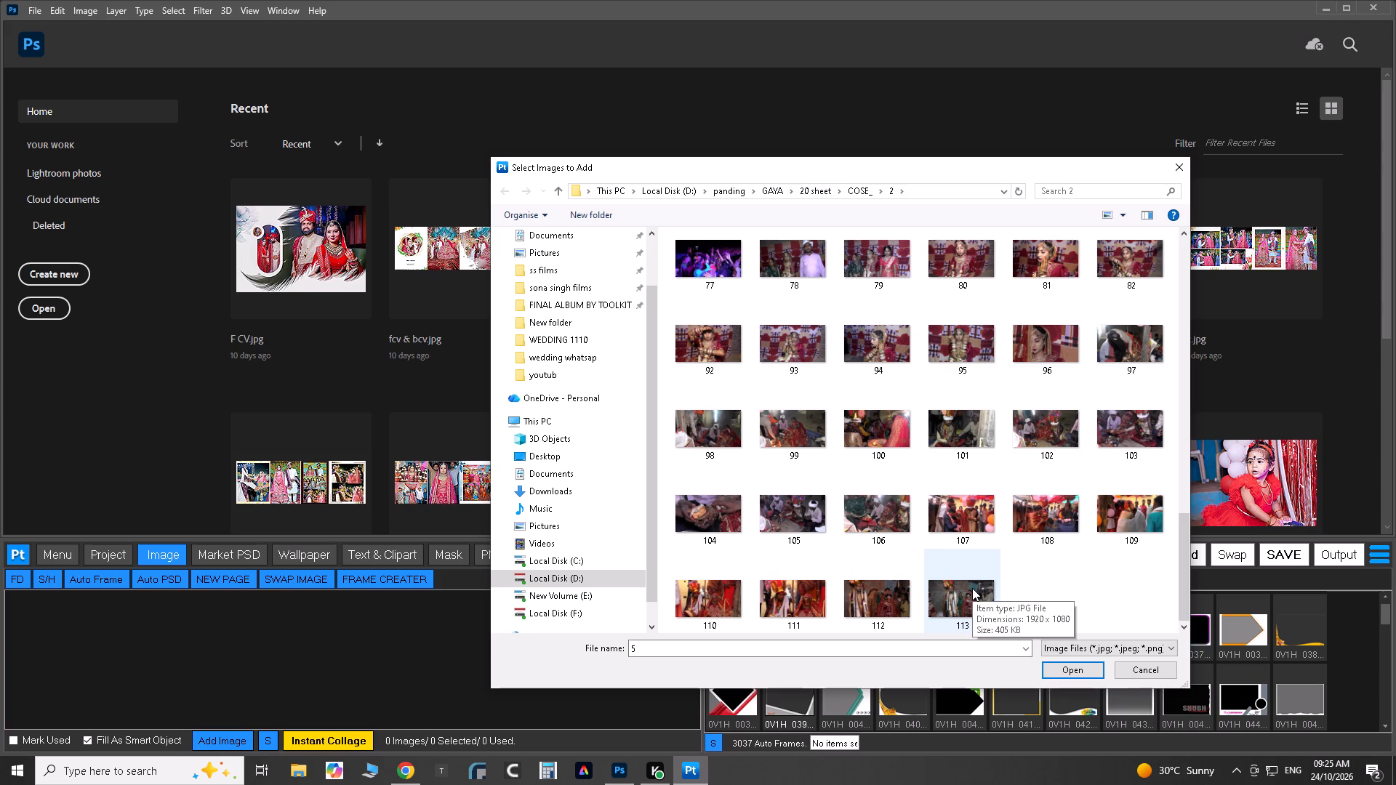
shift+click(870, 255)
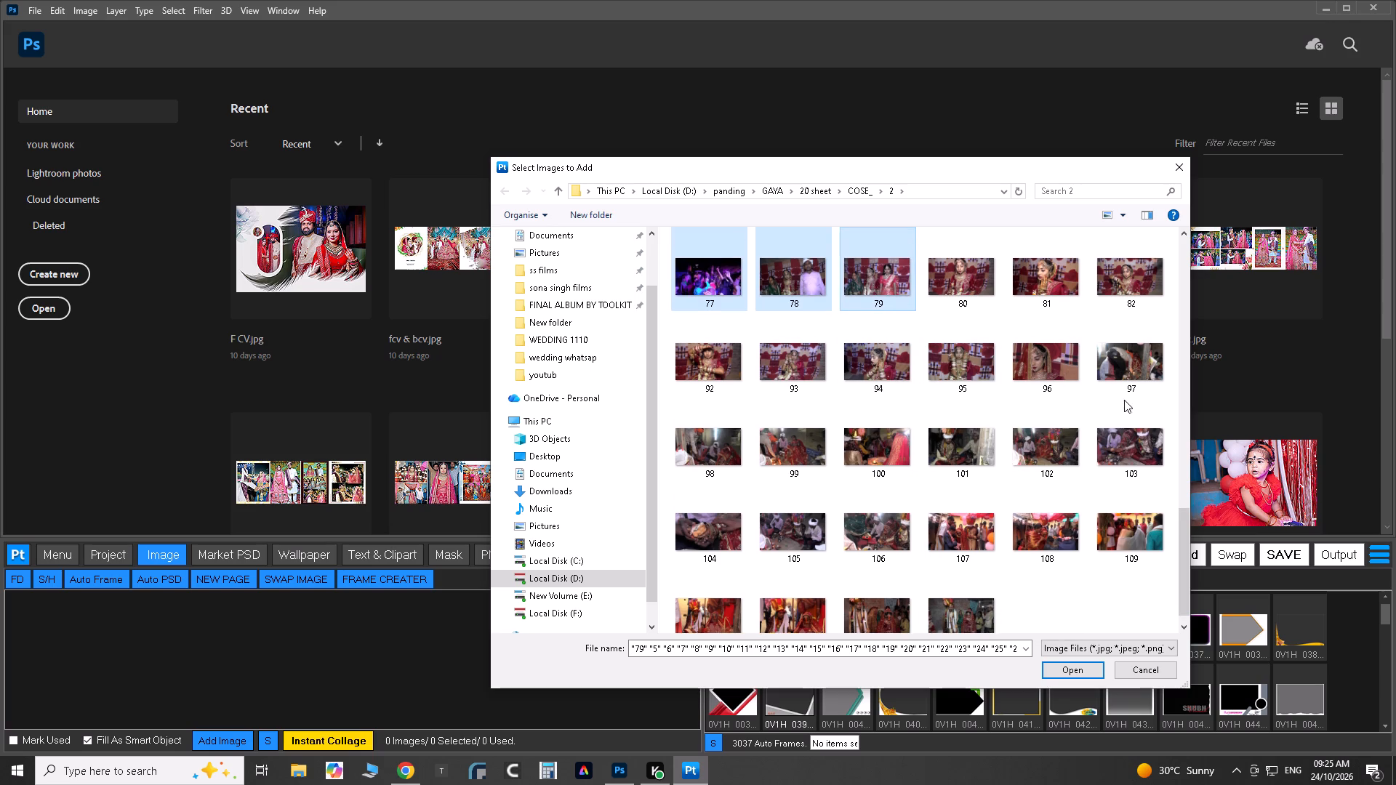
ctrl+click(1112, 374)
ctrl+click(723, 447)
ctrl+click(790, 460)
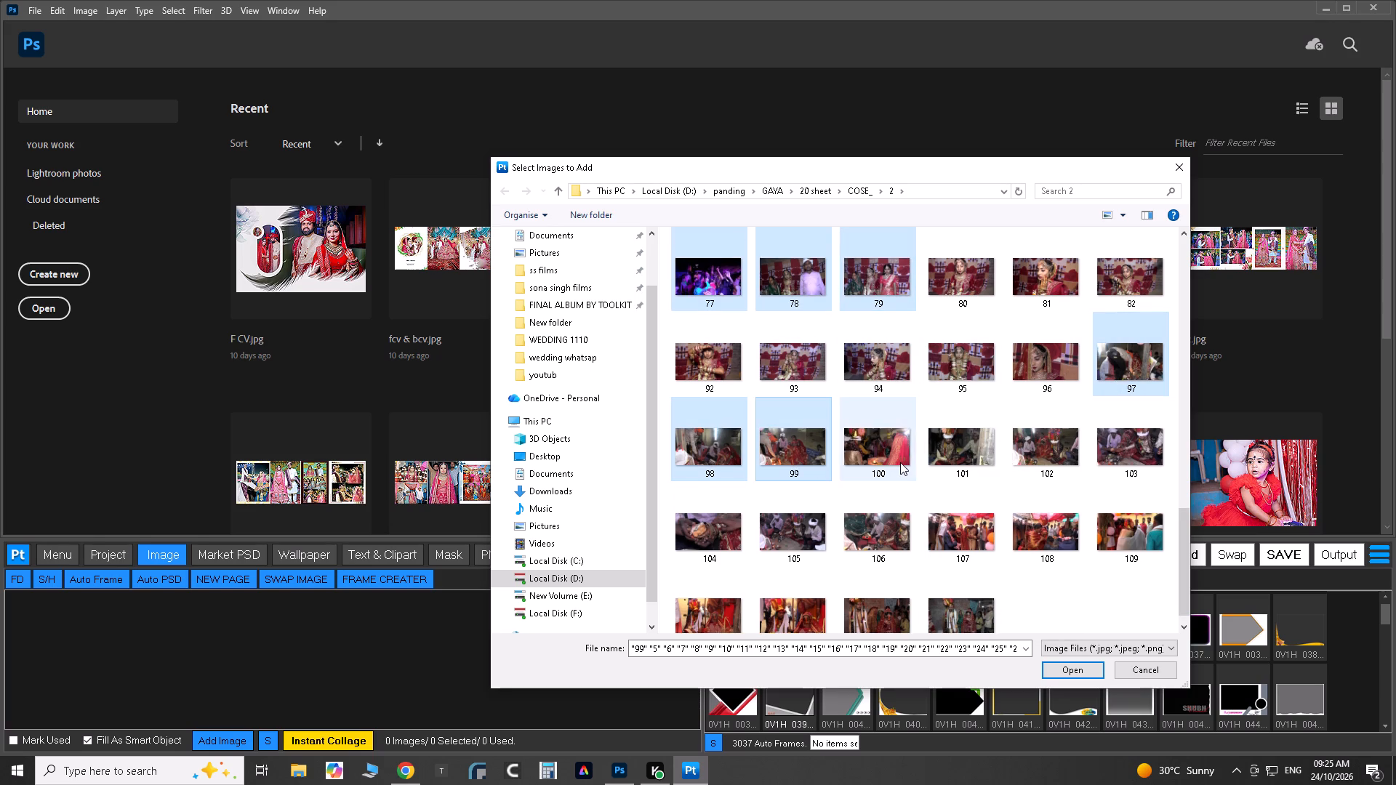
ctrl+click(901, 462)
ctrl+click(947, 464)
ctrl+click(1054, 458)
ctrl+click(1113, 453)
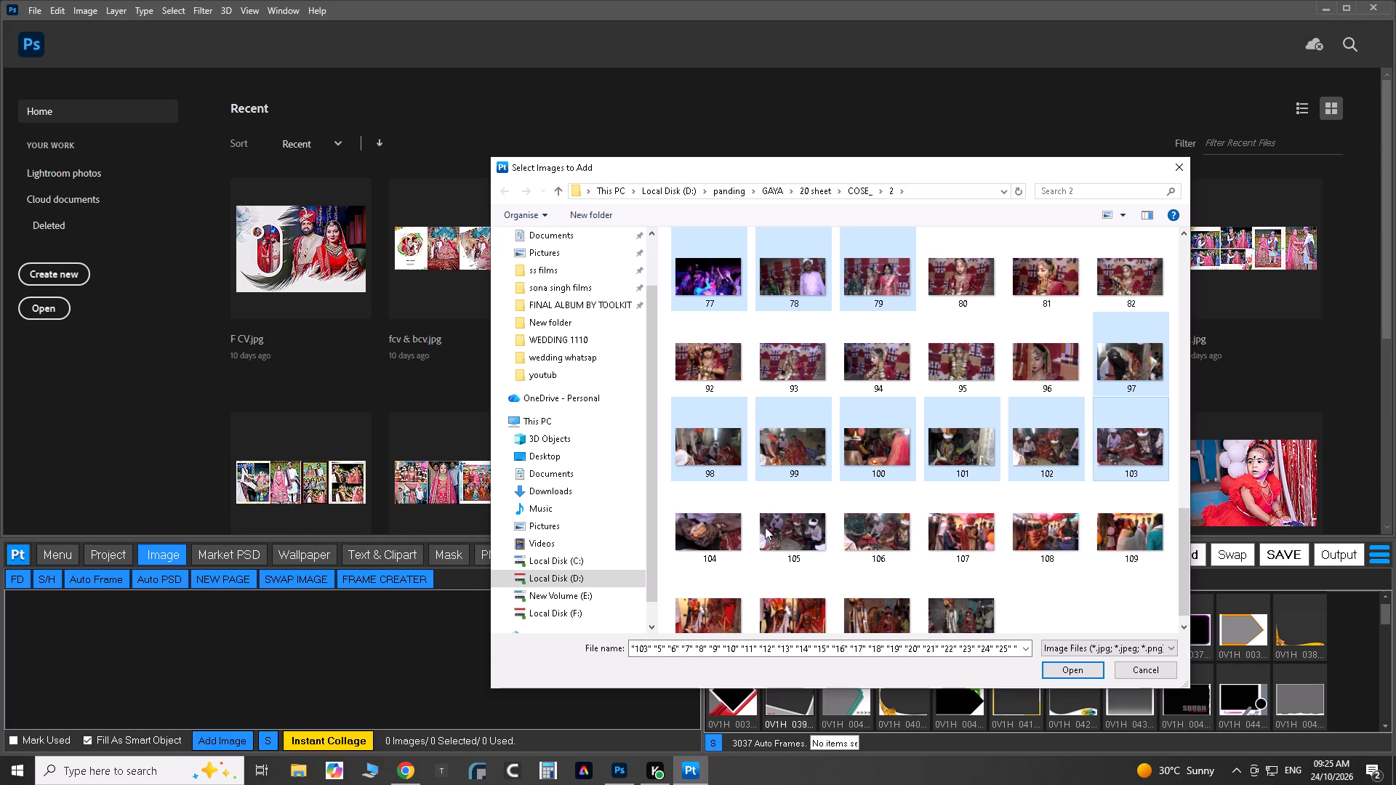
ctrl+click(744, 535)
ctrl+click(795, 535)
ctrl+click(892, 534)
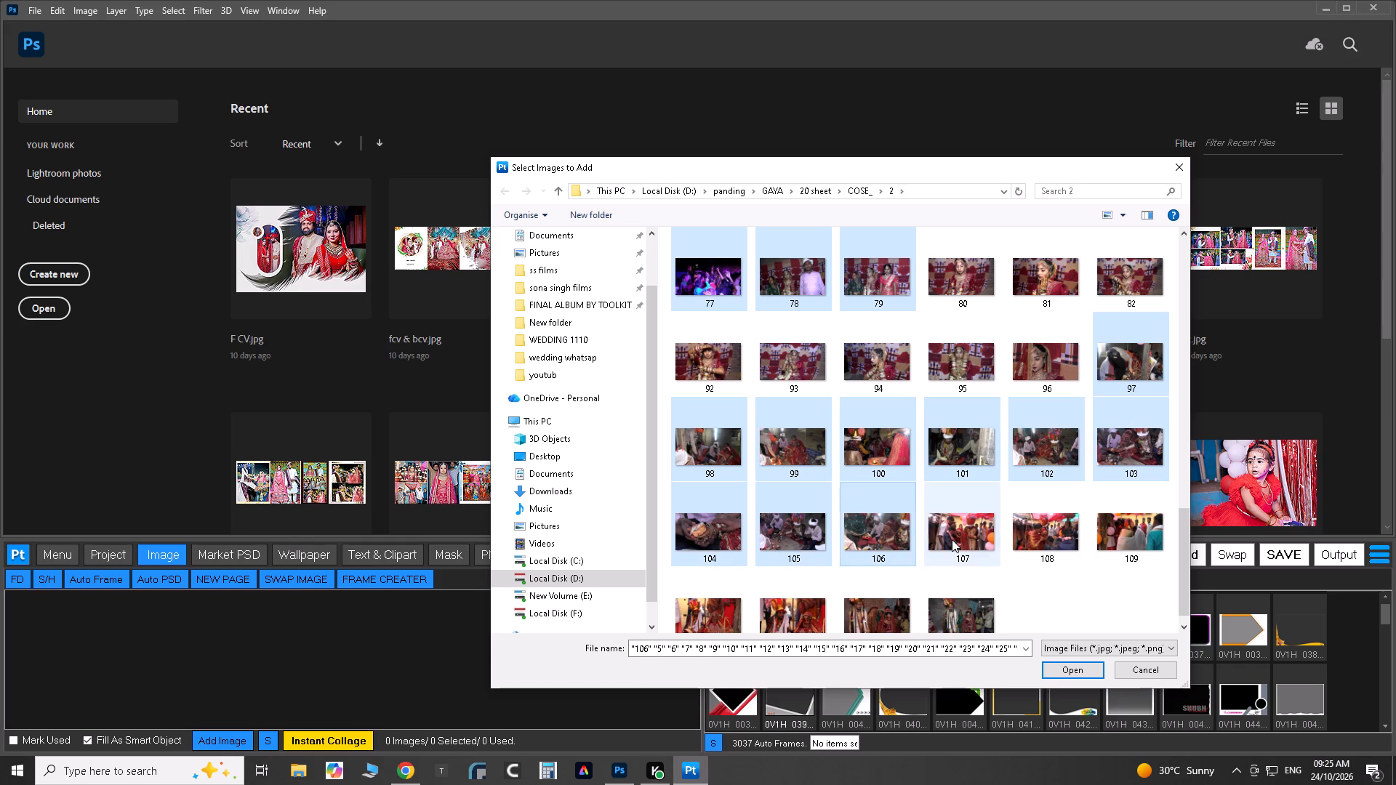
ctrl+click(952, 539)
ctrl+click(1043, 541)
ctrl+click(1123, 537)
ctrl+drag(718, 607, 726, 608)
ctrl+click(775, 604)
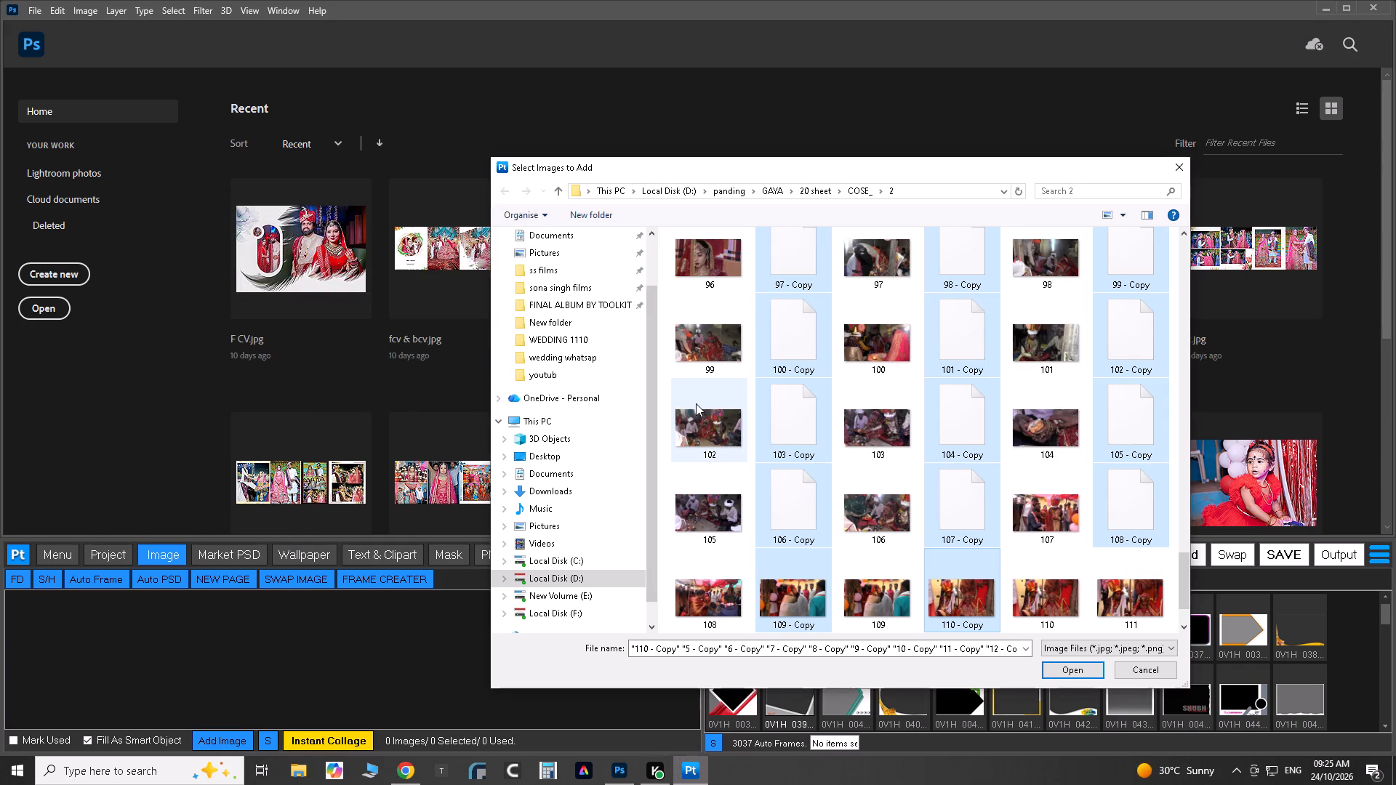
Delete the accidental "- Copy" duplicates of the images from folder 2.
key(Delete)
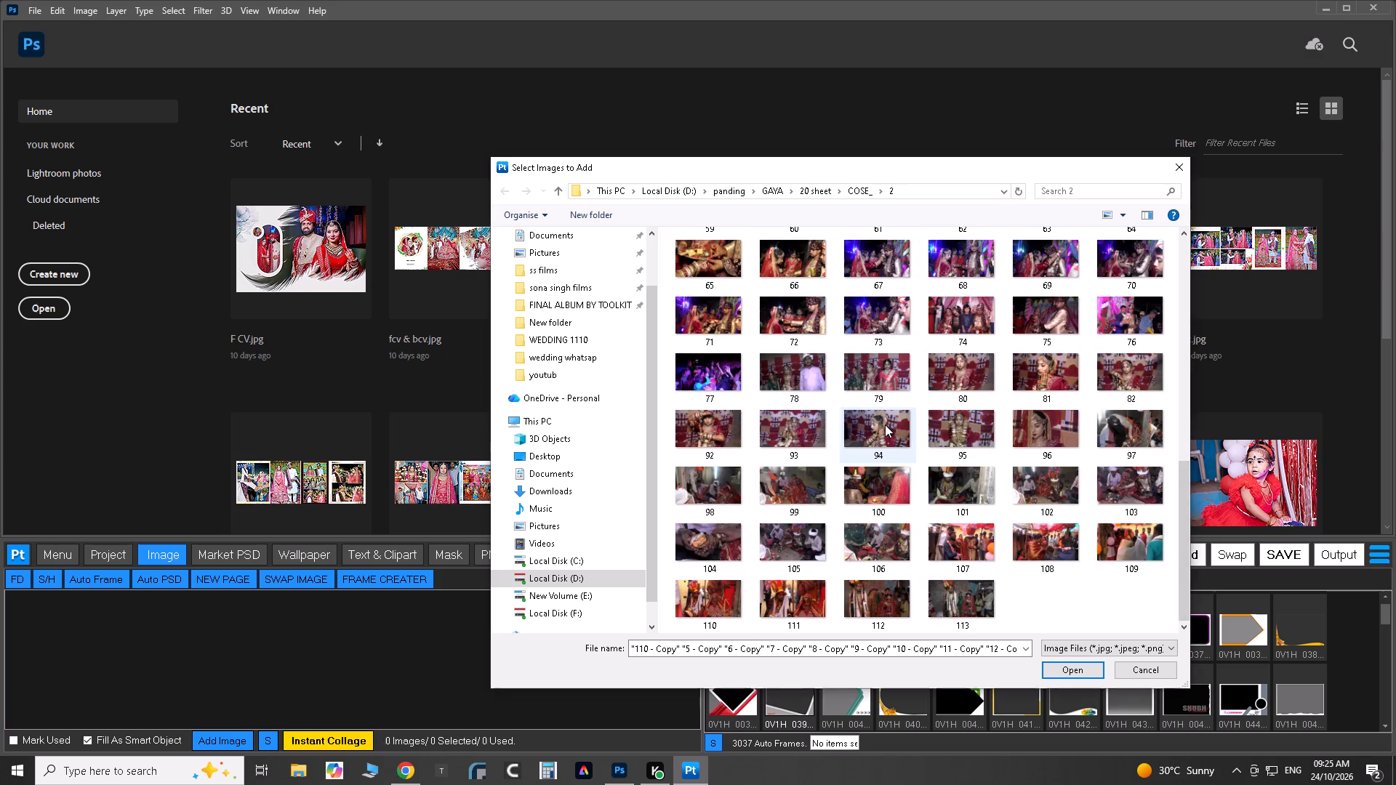
Add images 5 to 79 and 97 to 113 from folder 2 to the image tray.
scroll(885, 424, up, 11)
click(786, 277)
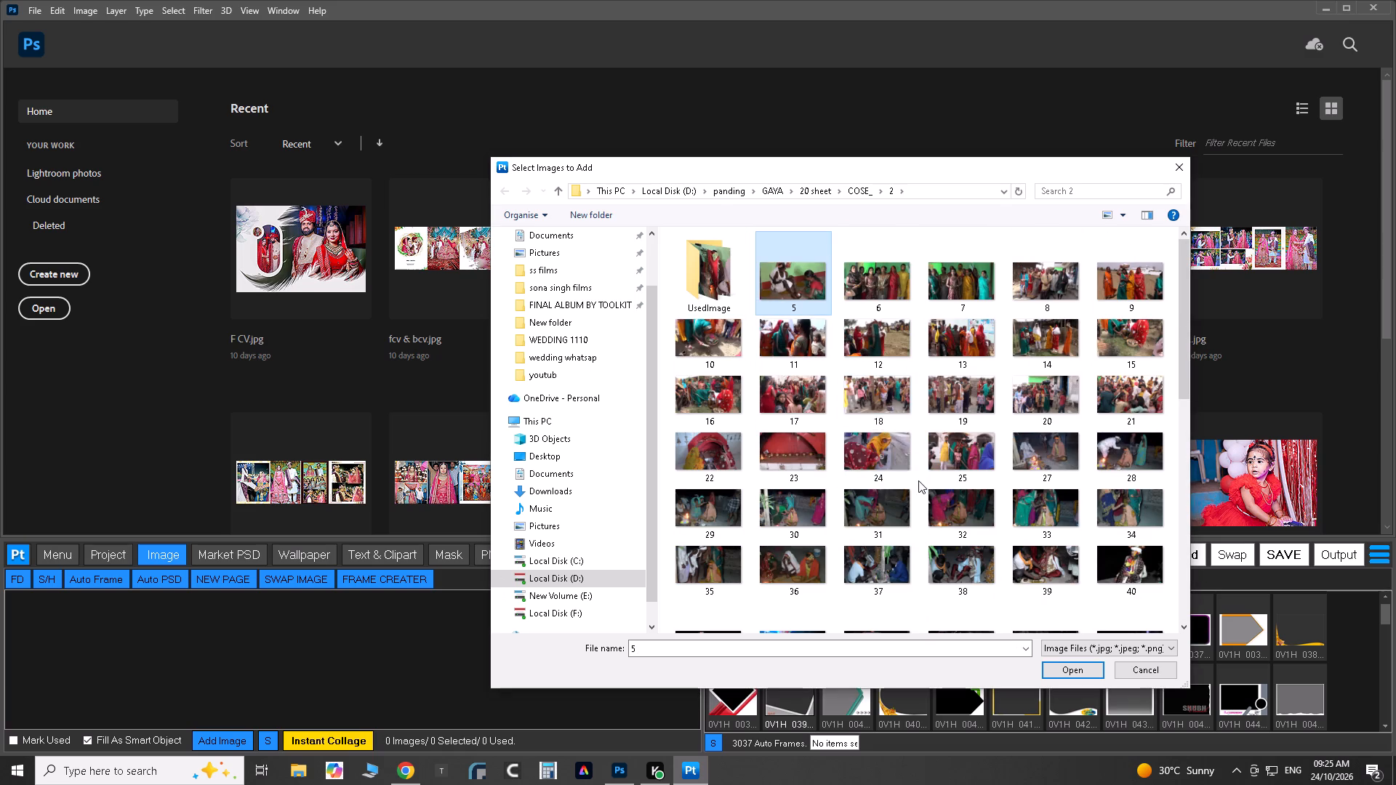
scroll(918, 480, down, 2)
scroll(1024, 505, down, 1)
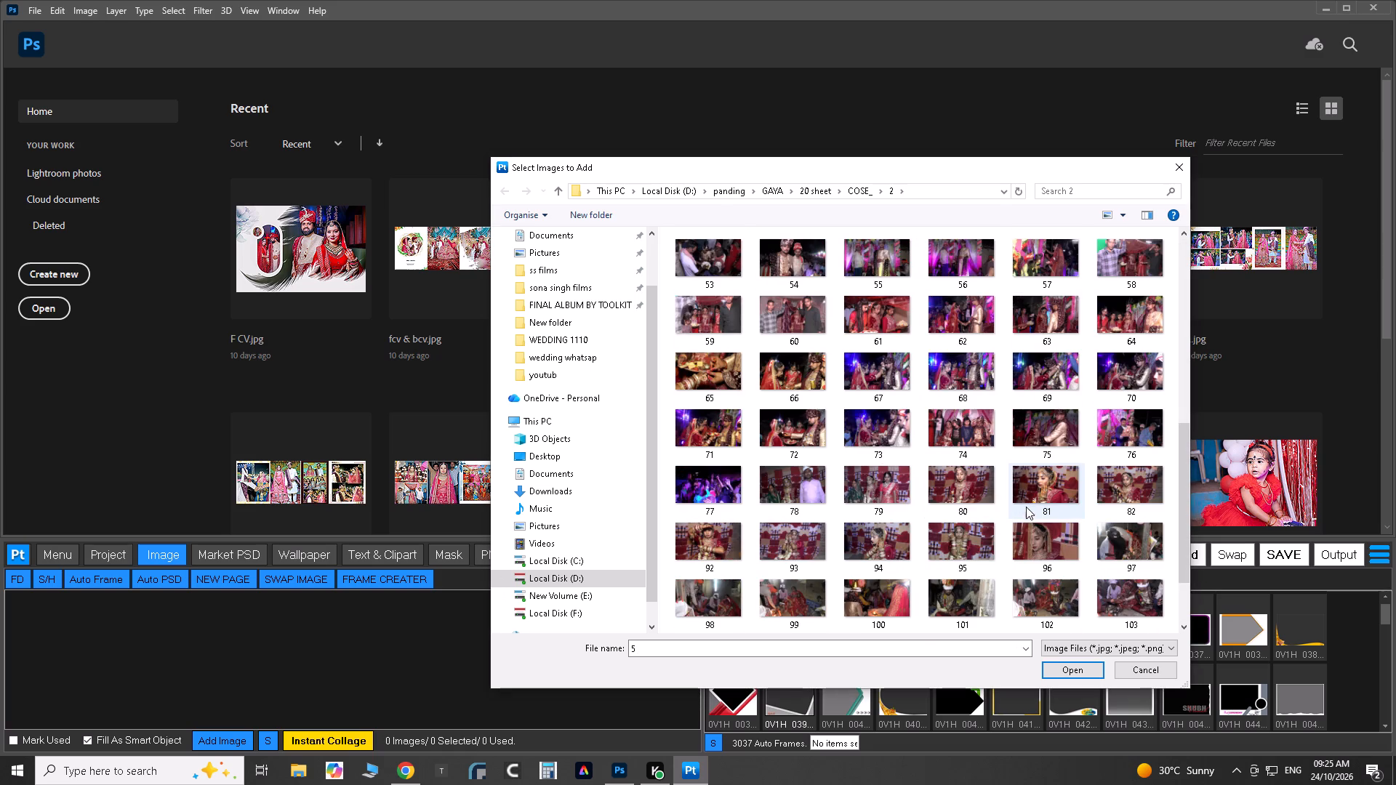
shift+click(865, 487)
scroll(904, 491, down, 1)
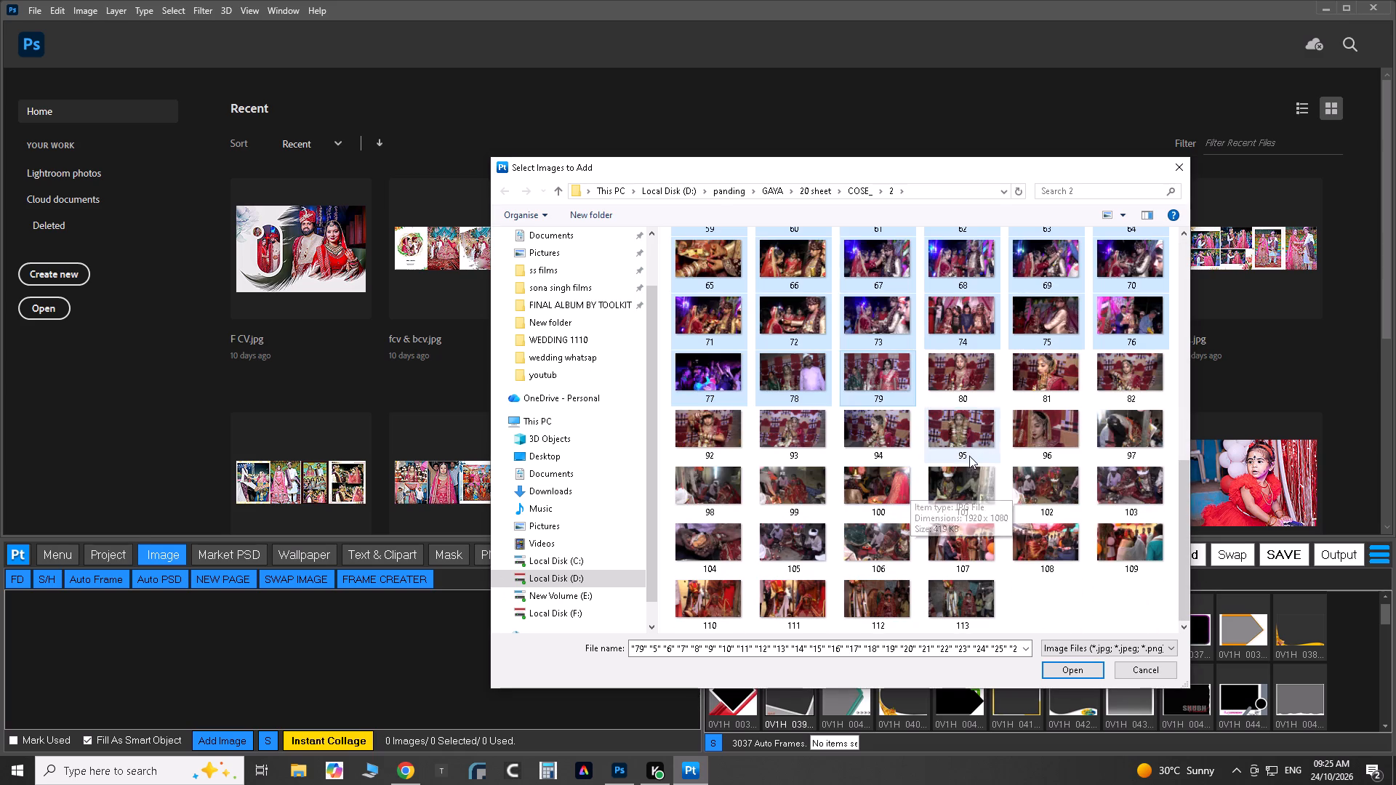
ctrl+click(1116, 429)
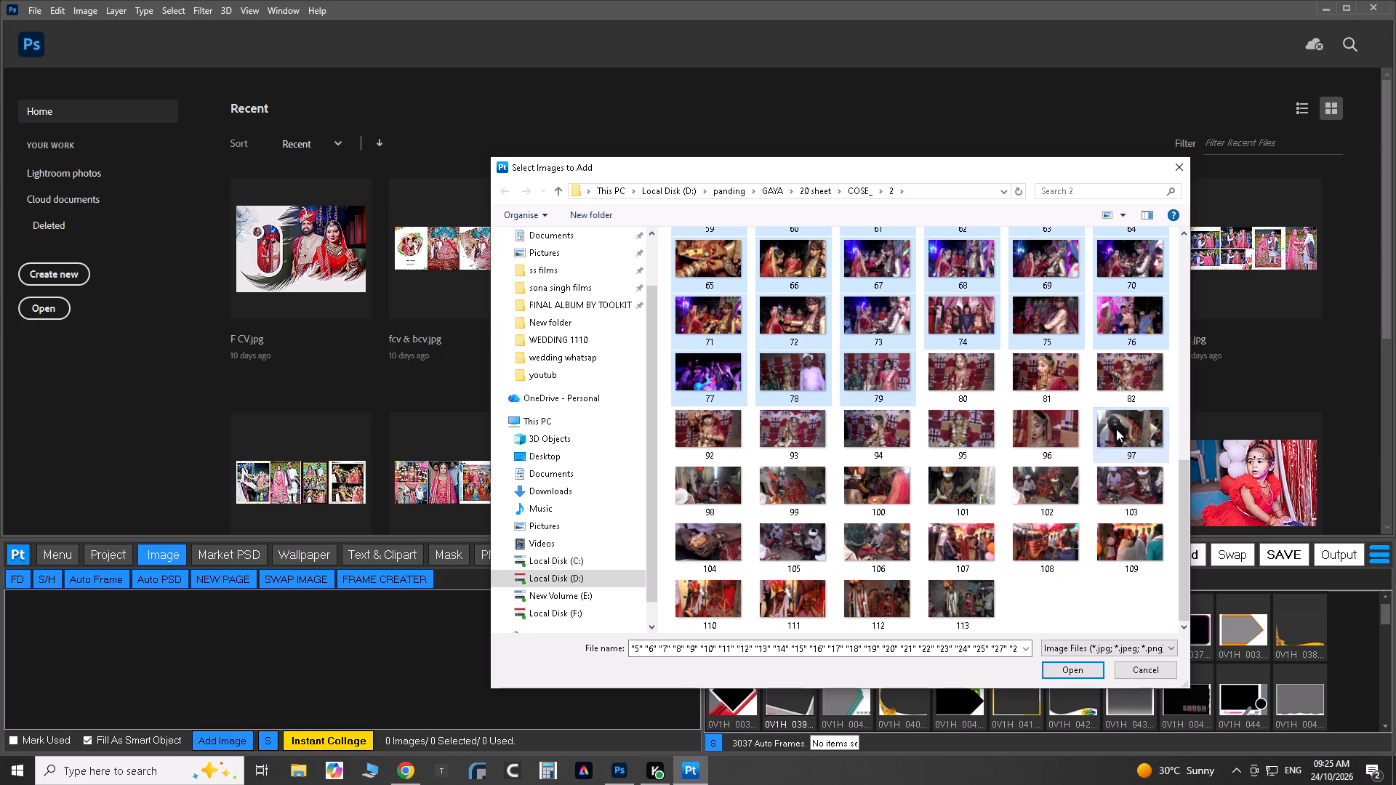
ctrl+click(739, 483)
ctrl+click(780, 491)
ctrl+click(859, 491)
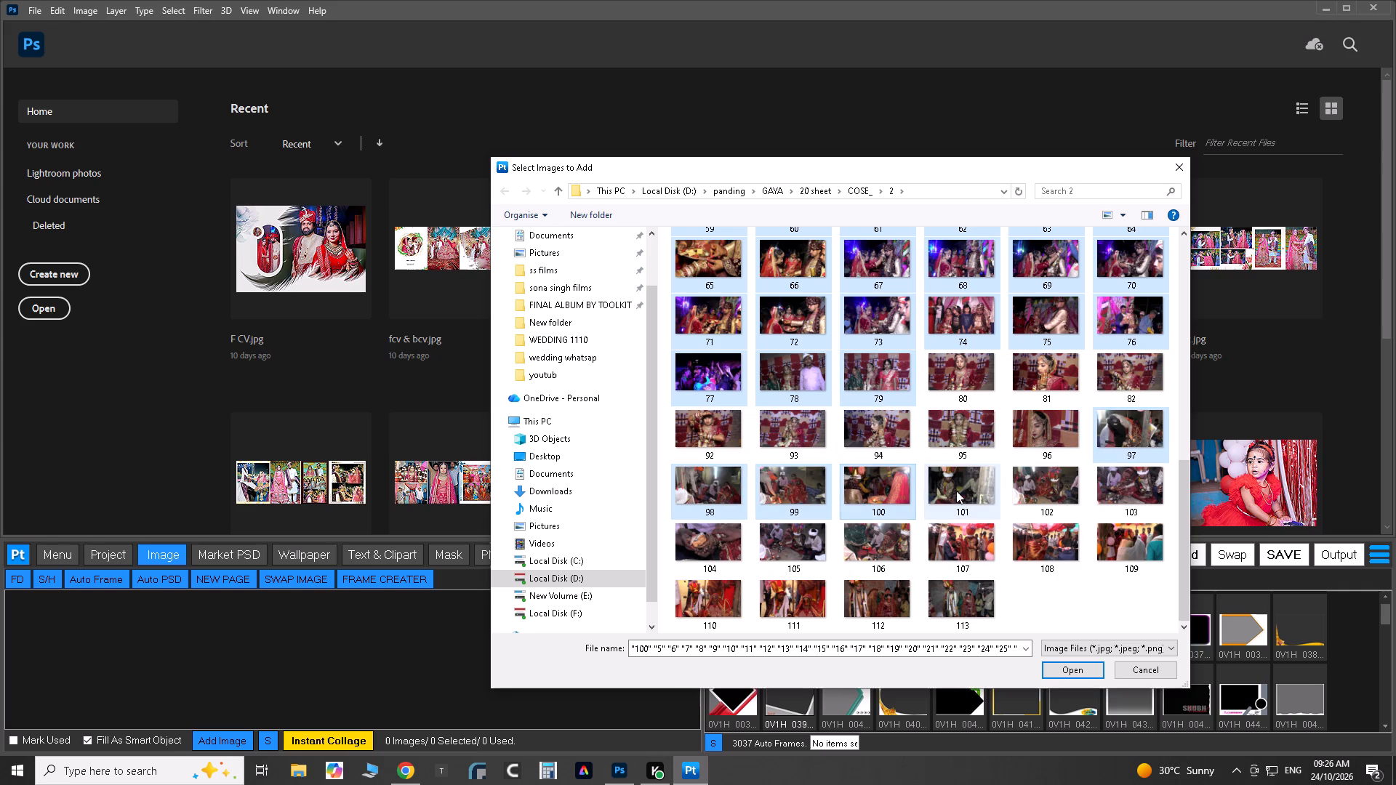
ctrl+click(956, 491)
ctrl+click(1032, 491)
ctrl+click(1111, 488)
ctrl+click(703, 547)
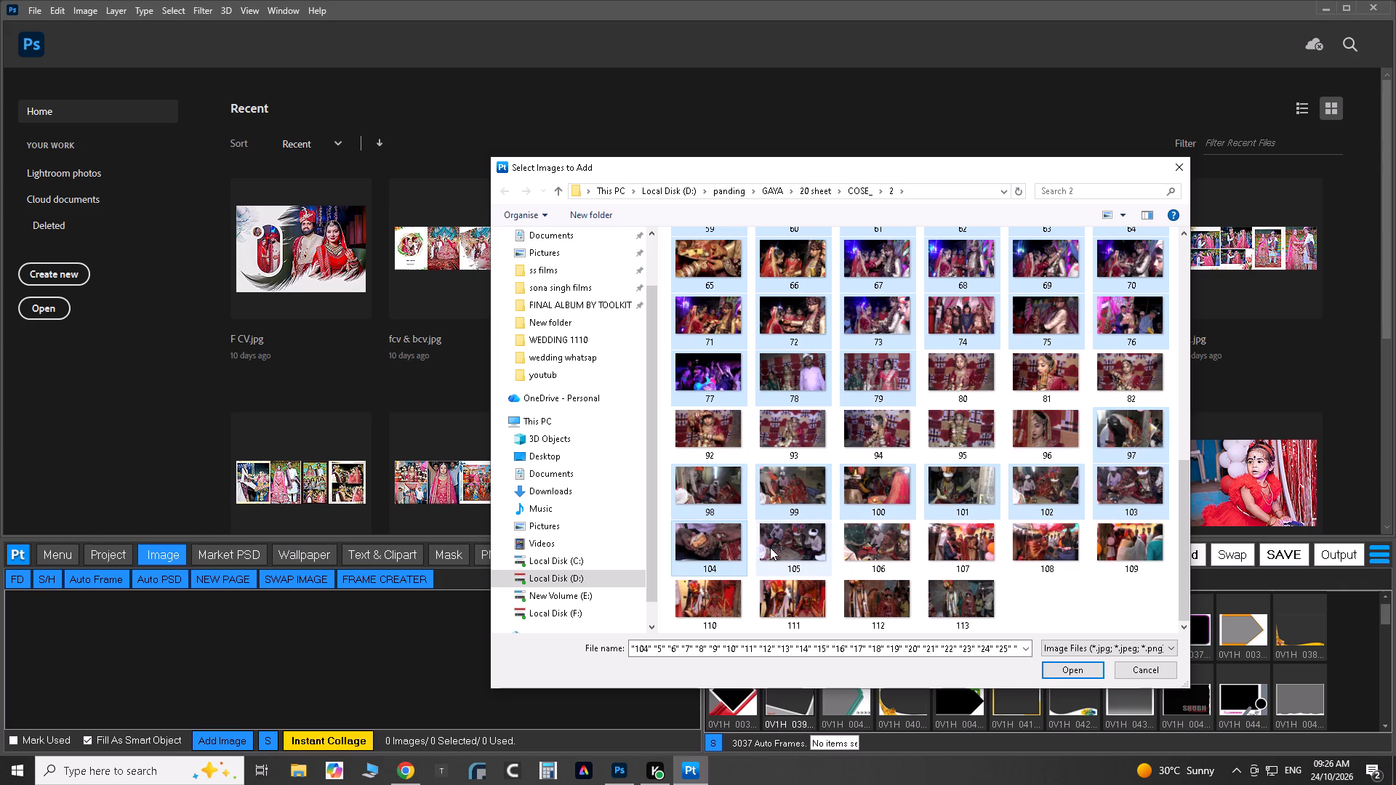
ctrl+click(785, 548)
ctrl+click(896, 548)
ctrl+click(944, 546)
ctrl+click(1038, 537)
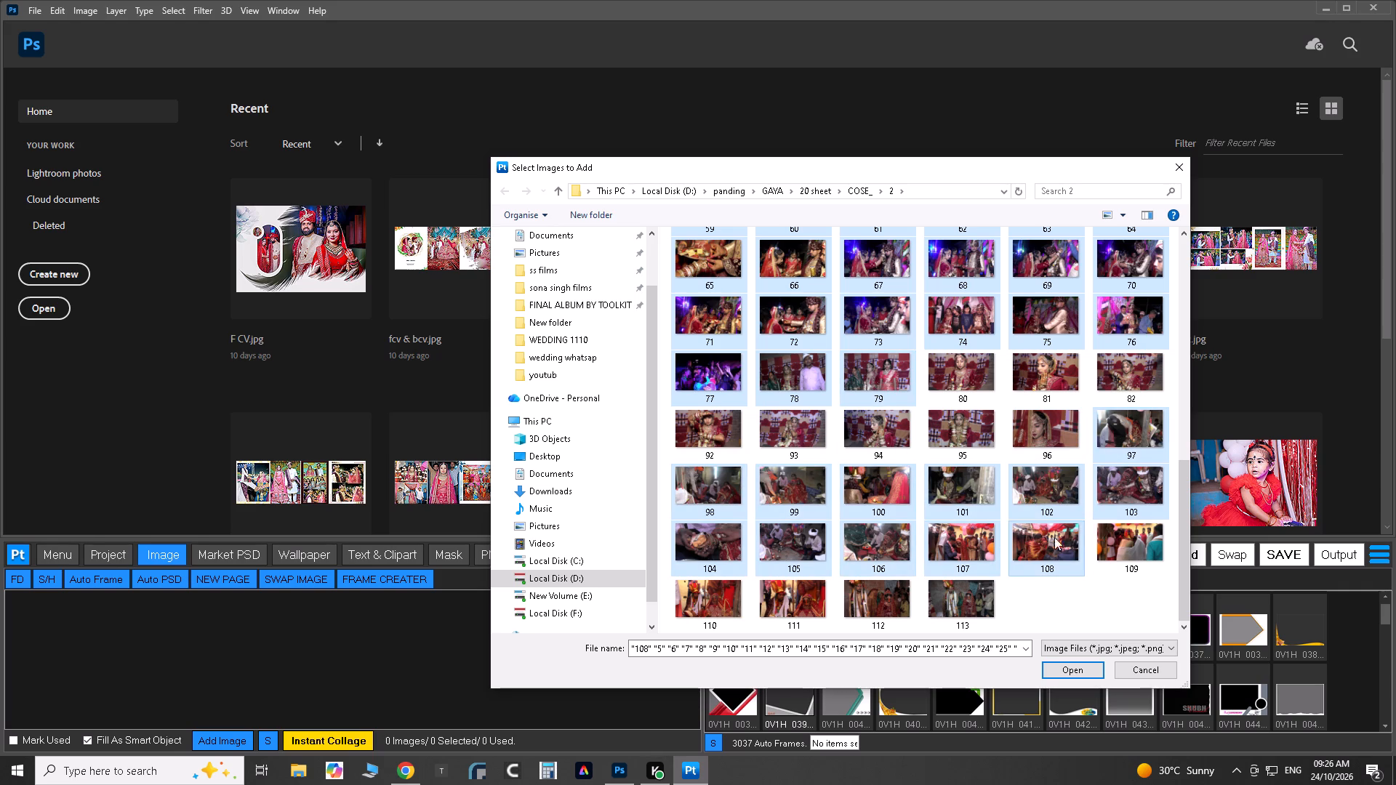
ctrl+click(1110, 535)
ctrl+click(713, 600)
ctrl+click(787, 599)
ctrl+click(859, 597)
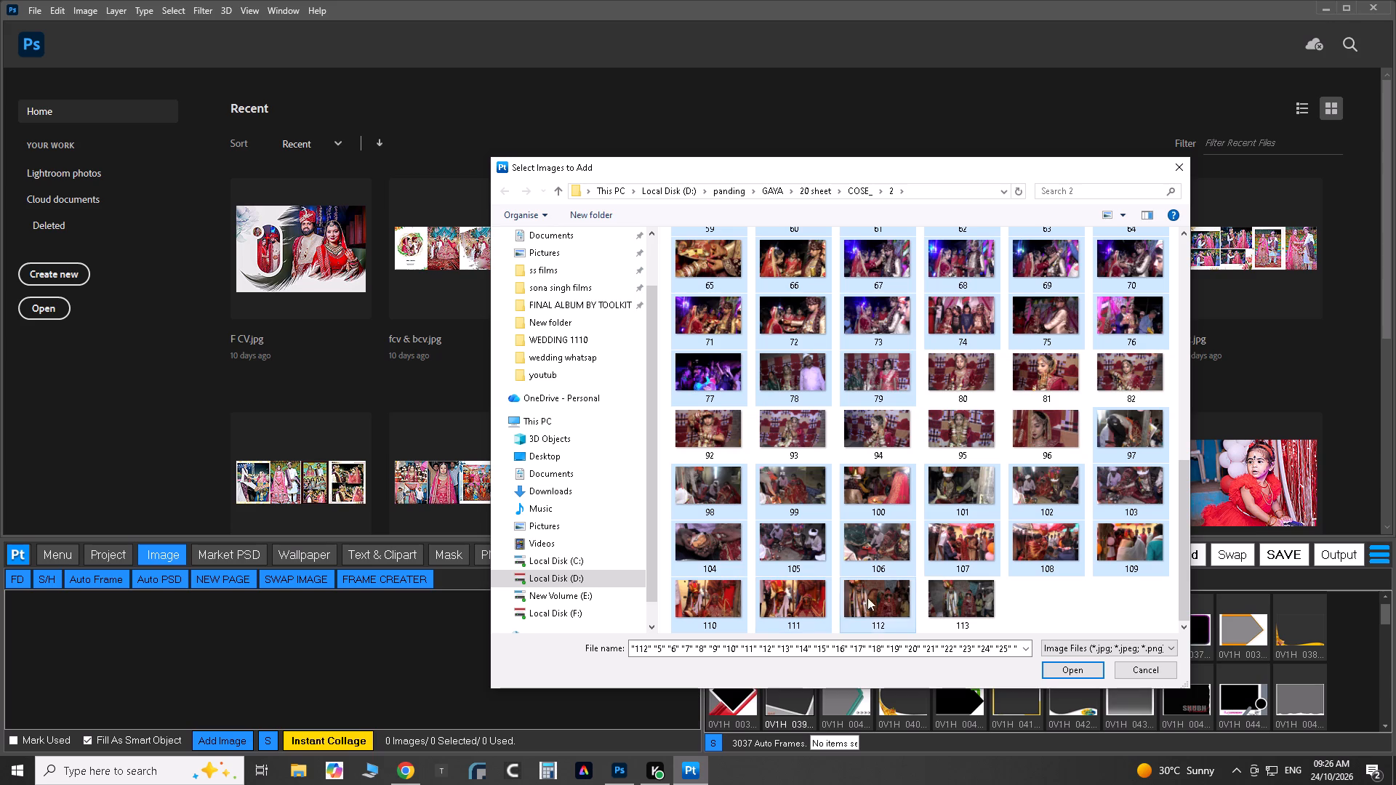
ctrl+click(959, 588)
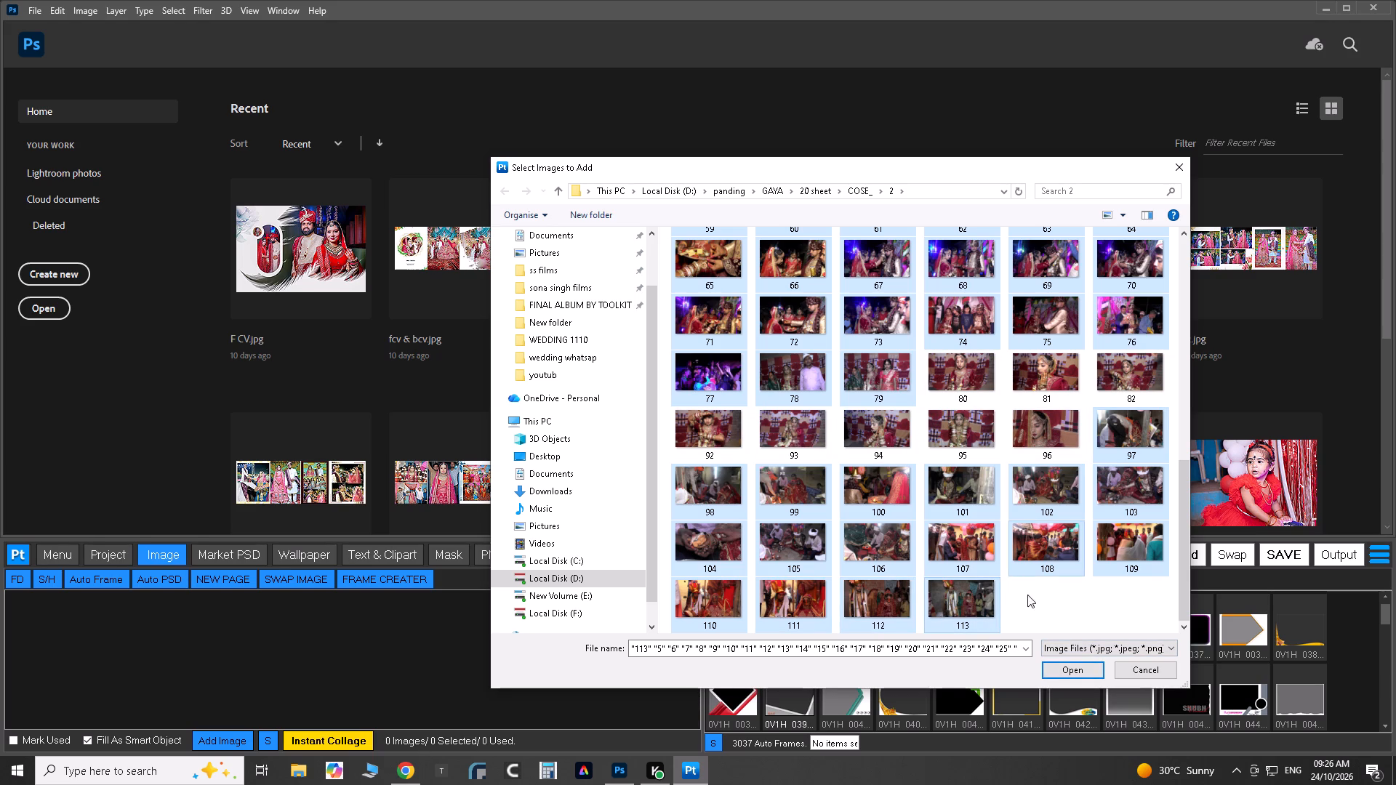
click(1063, 666)
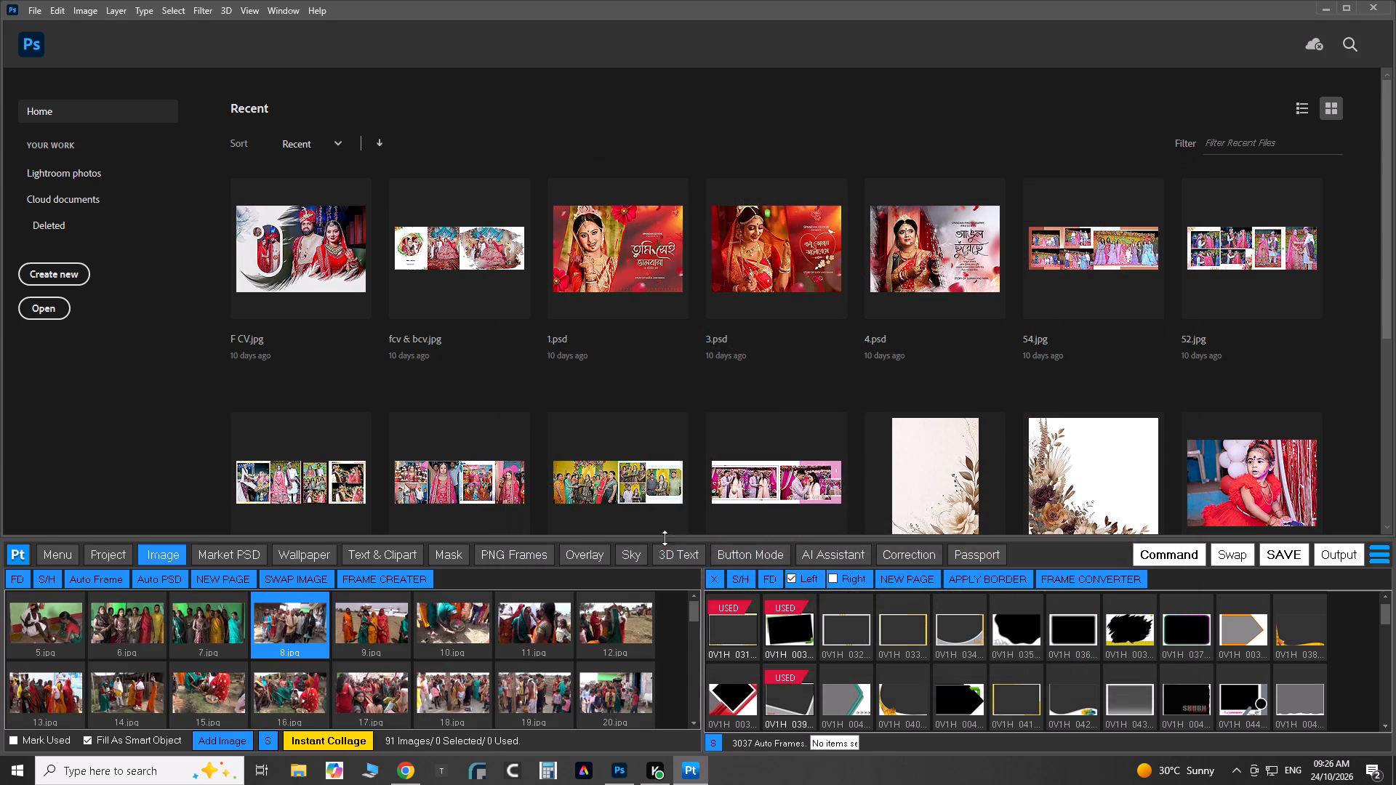
In Calculator, divide the 91 tray images by 13 to work out the images per page.
double_click(541, 776)
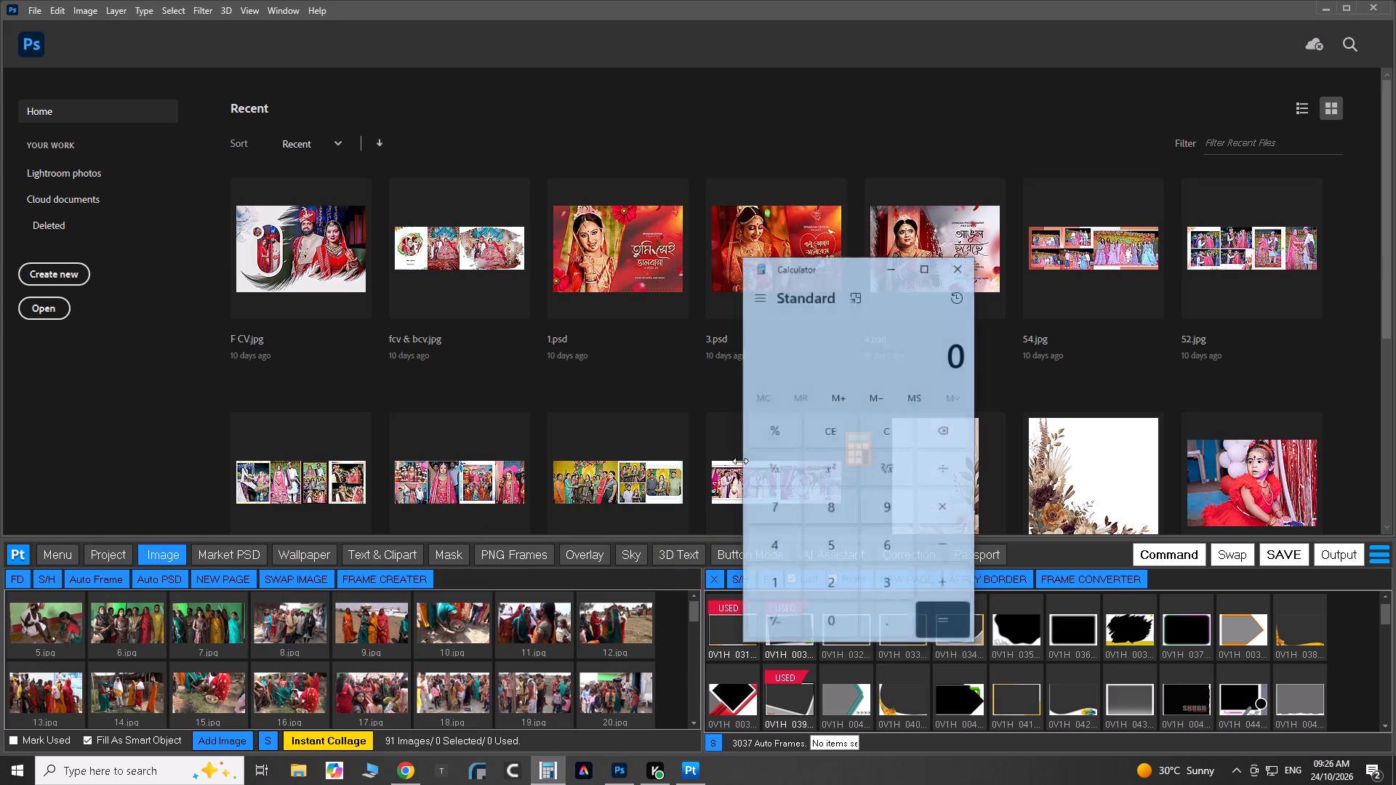
click(891, 511)
click(782, 578)
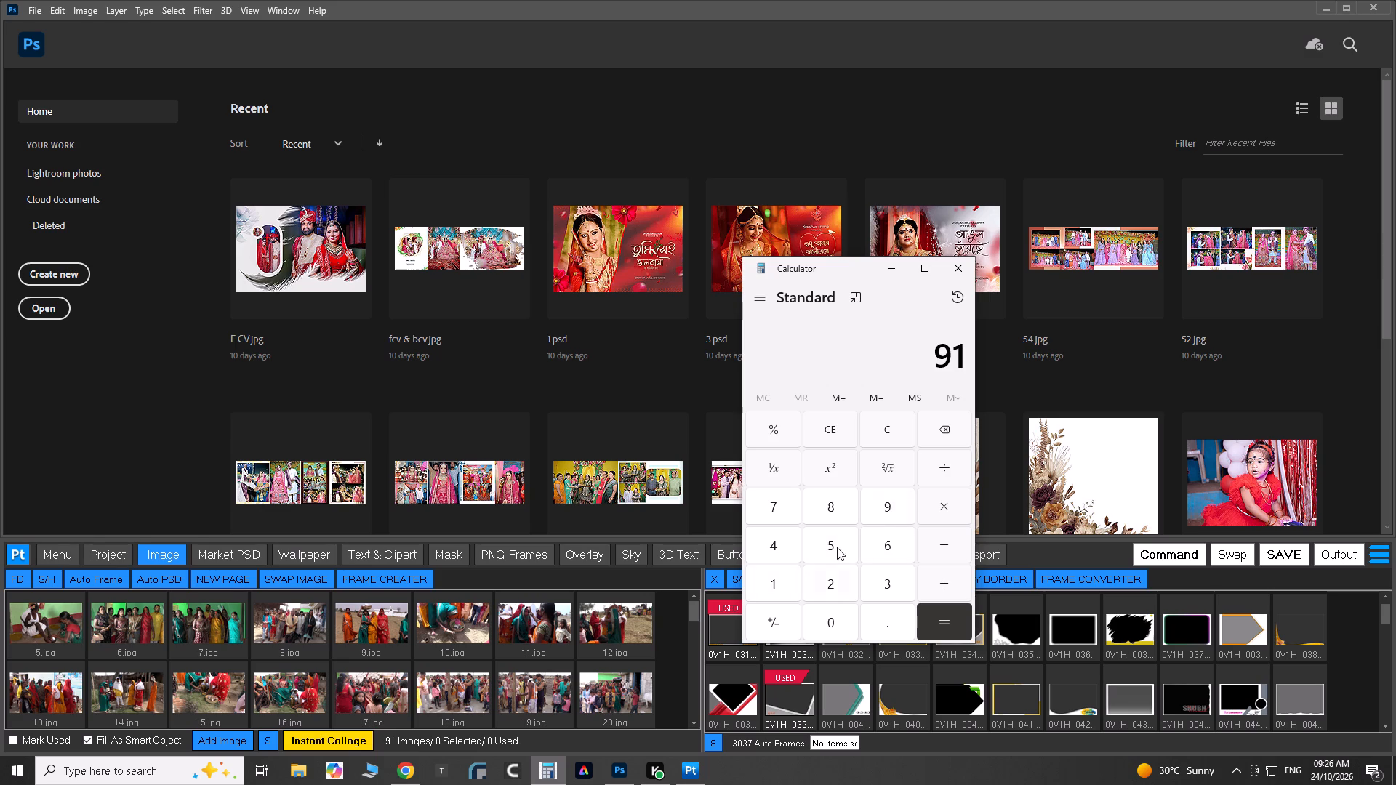
click(935, 472)
click(770, 585)
click(890, 587)
click(952, 616)
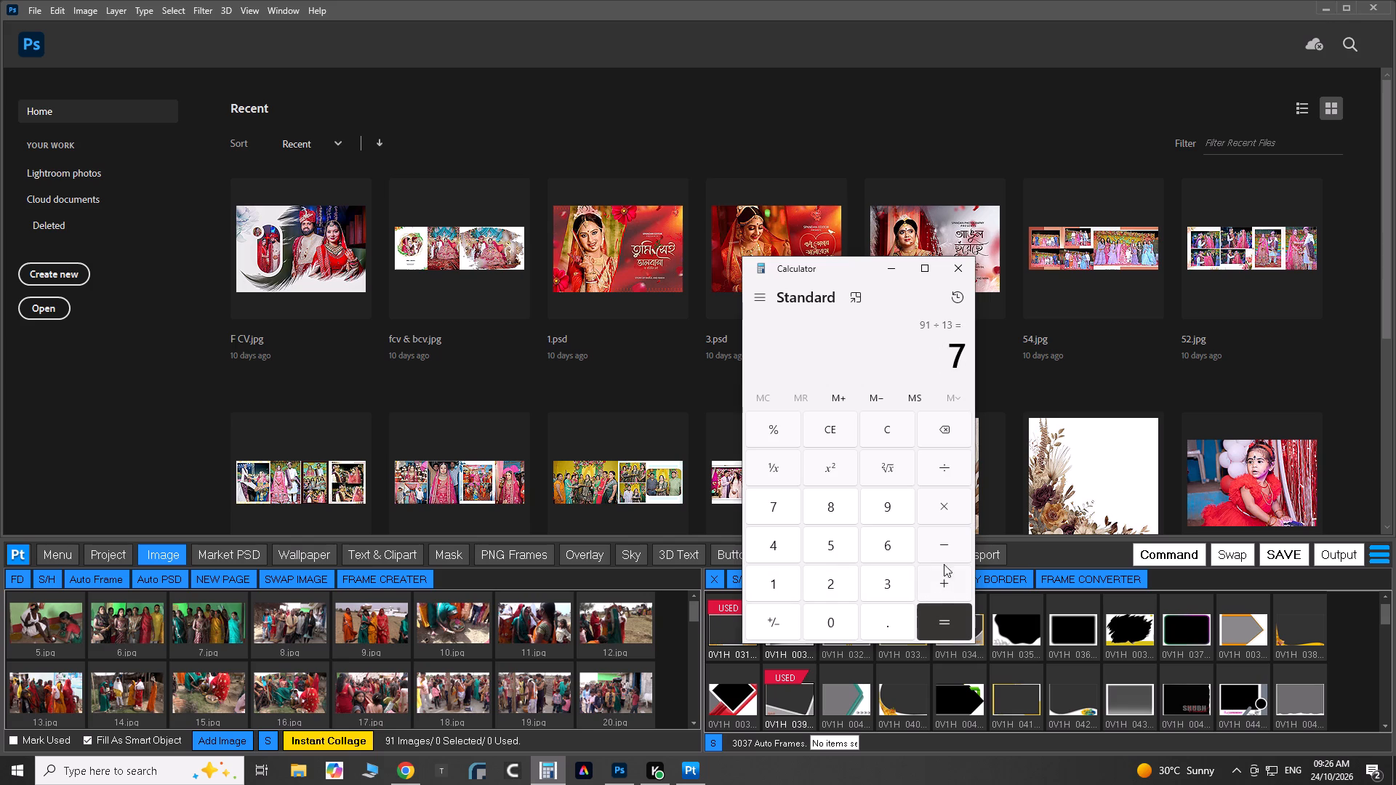
click(955, 275)
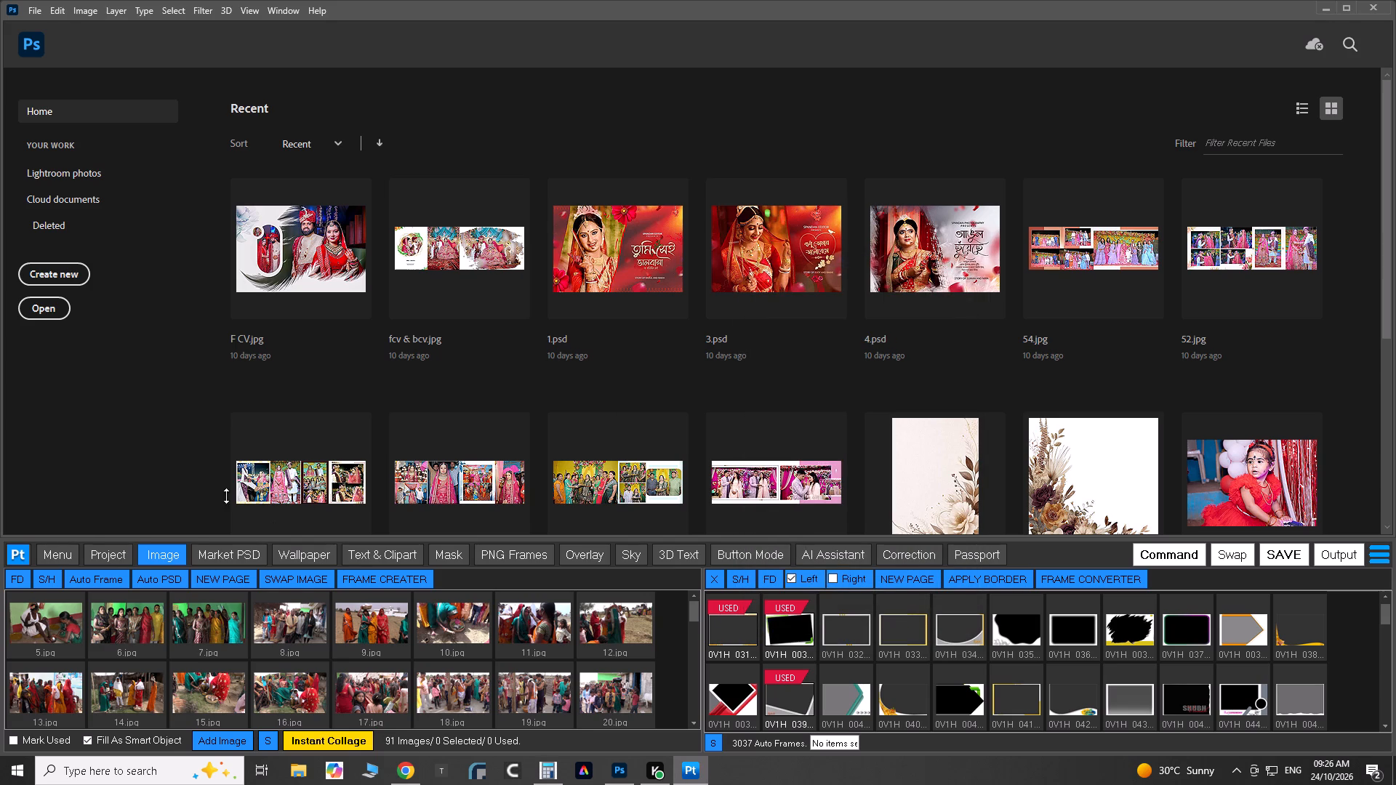
Open the Frame Auto Album tool and set both the minimum and maximum images per page to 7.
click(59, 548)
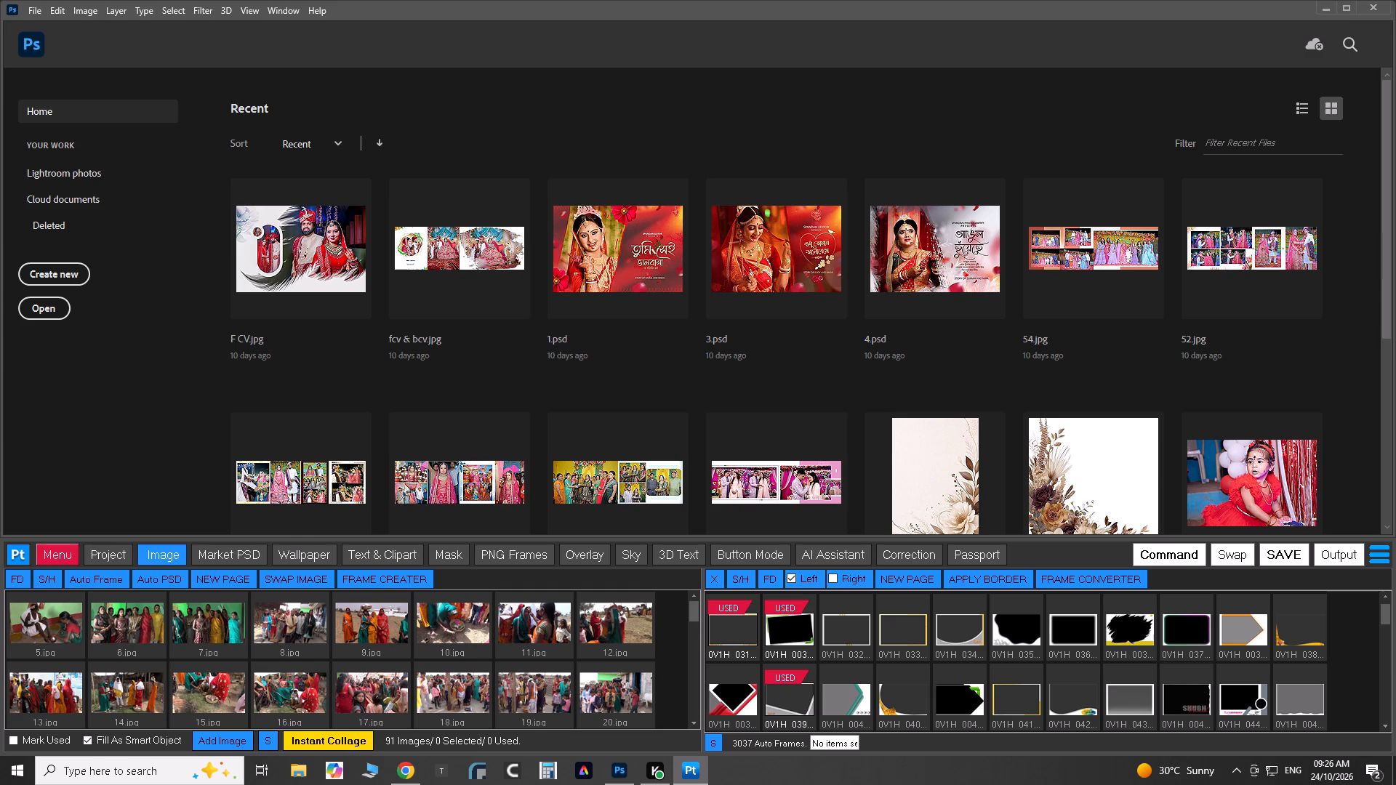
click(143, 494)
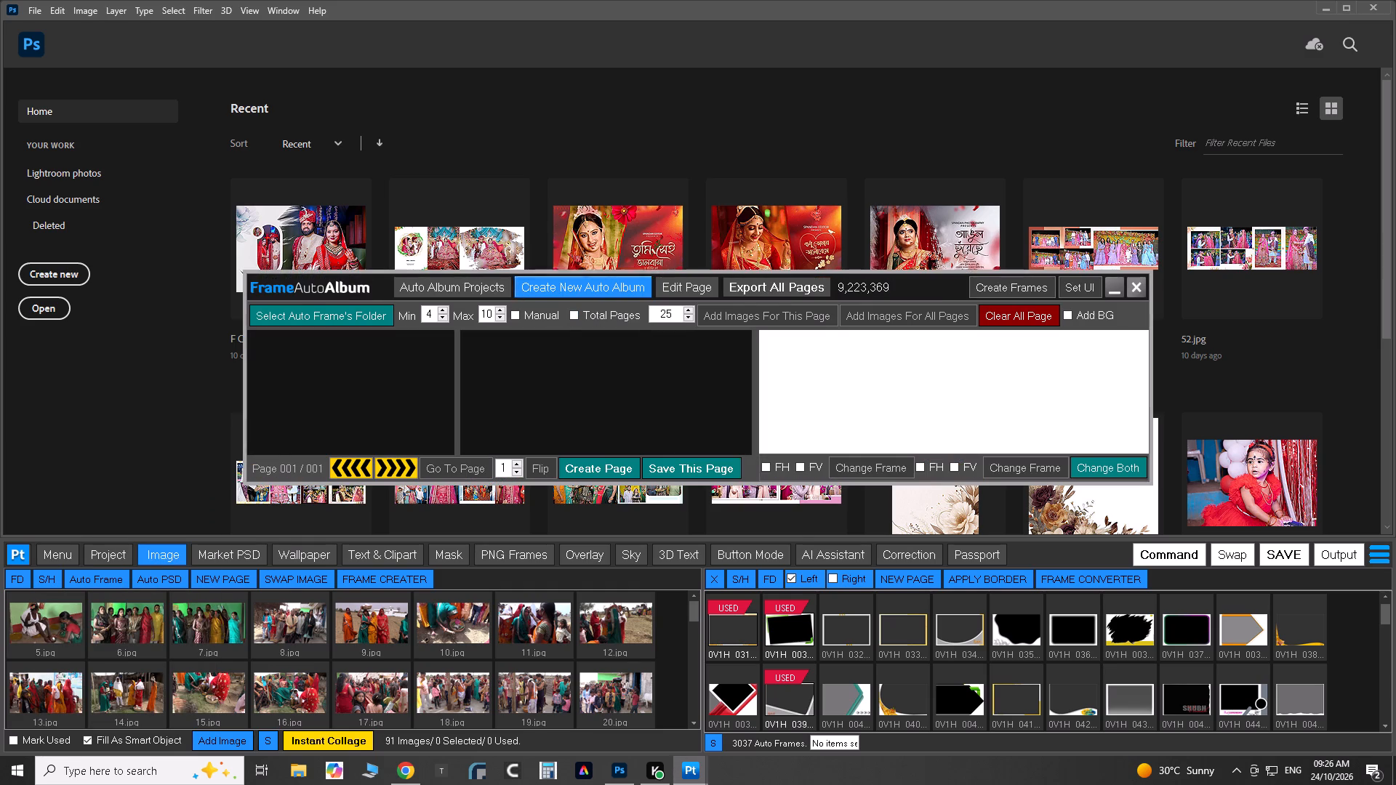
triple_click(444, 310)
triple_click(502, 318)
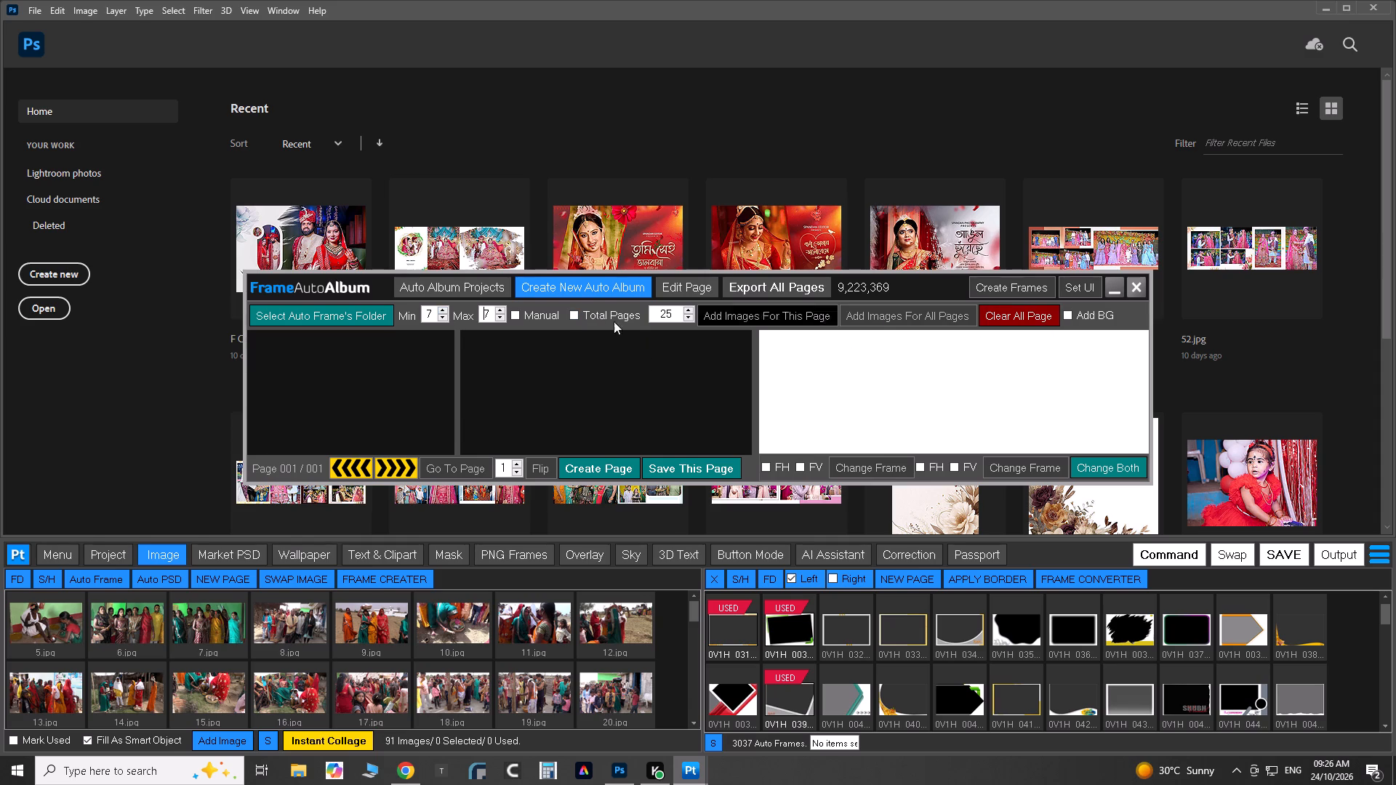
Load the auto frames for the album from the Auto Frames folder in PS TOOLKIT on New Volume (E:).
click(381, 313)
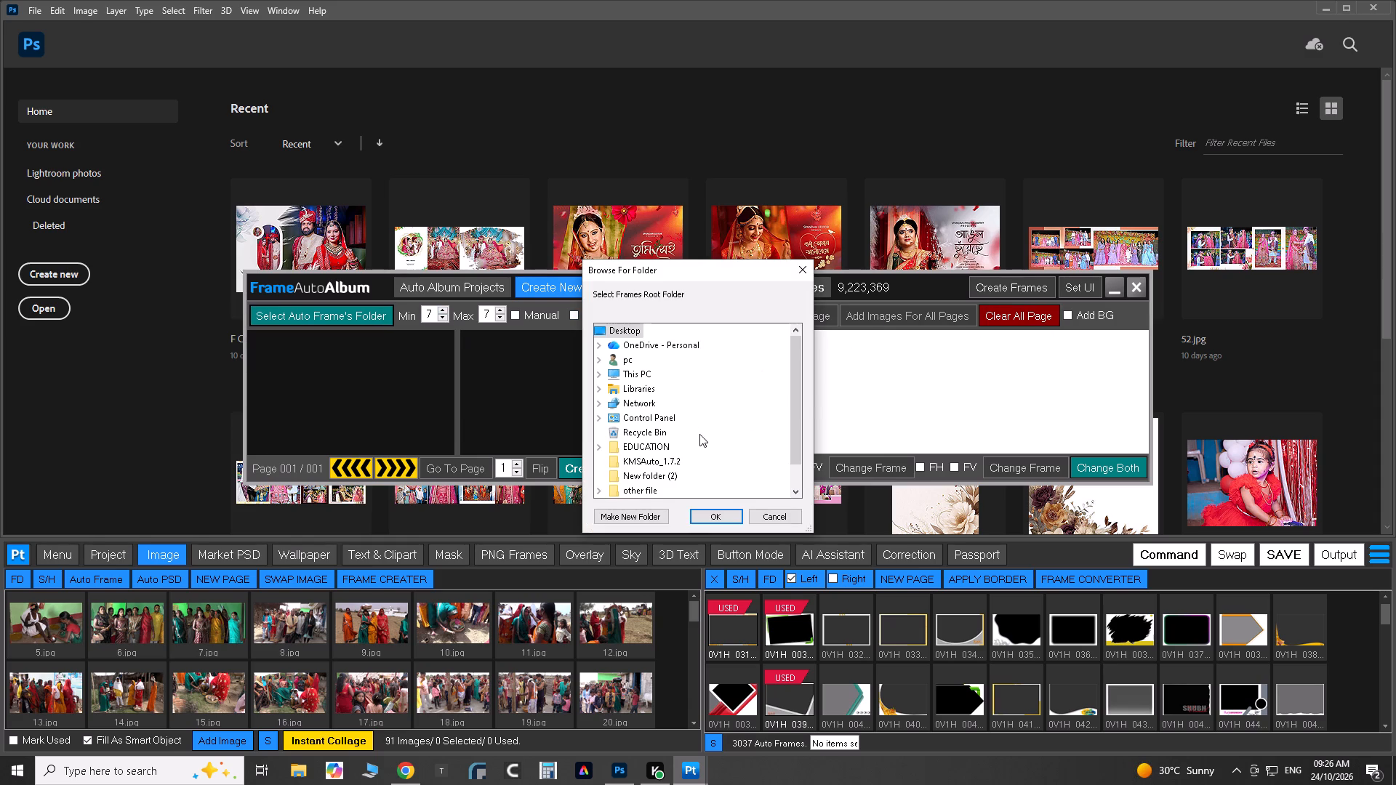
click(625, 374)
scroll(715, 403, down, 3)
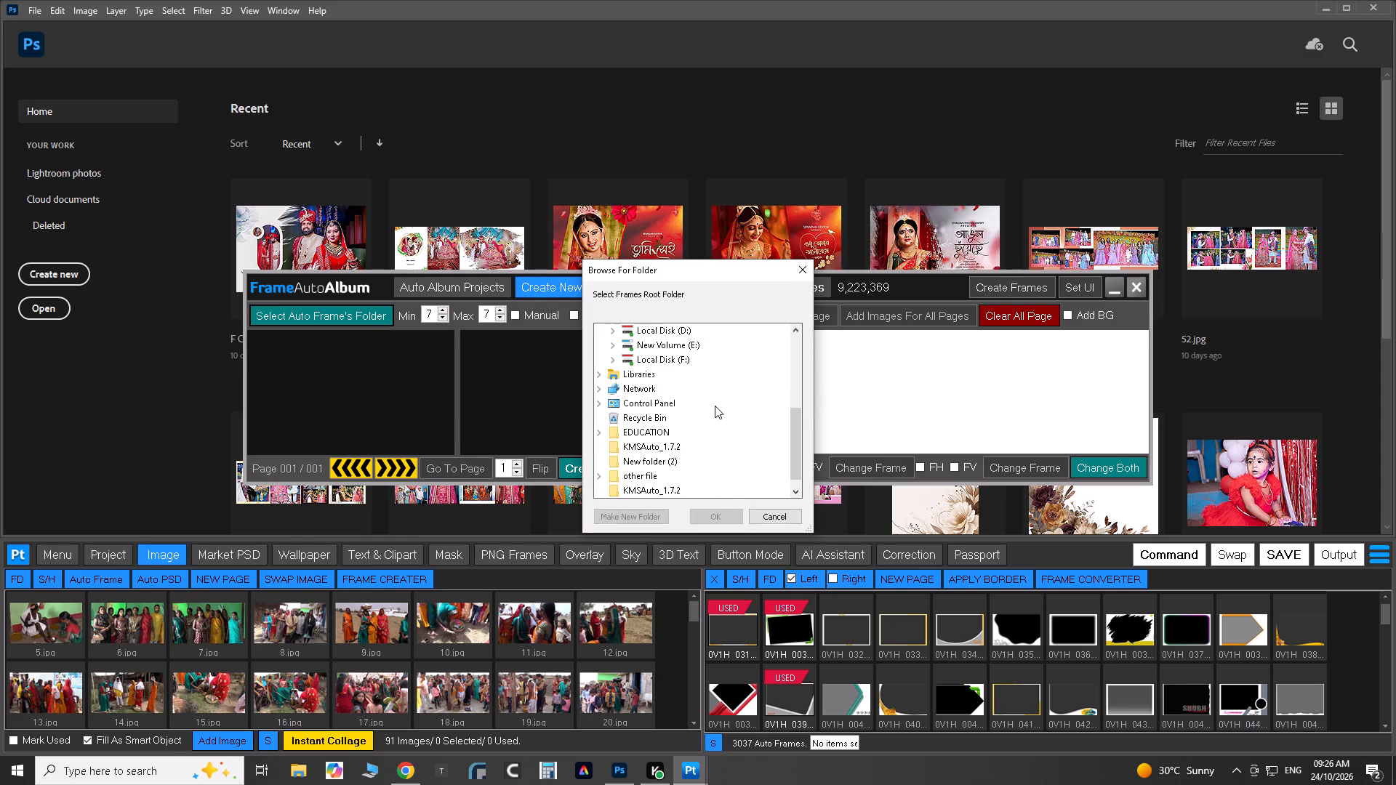
click(670, 348)
scroll(707, 418, down, 1)
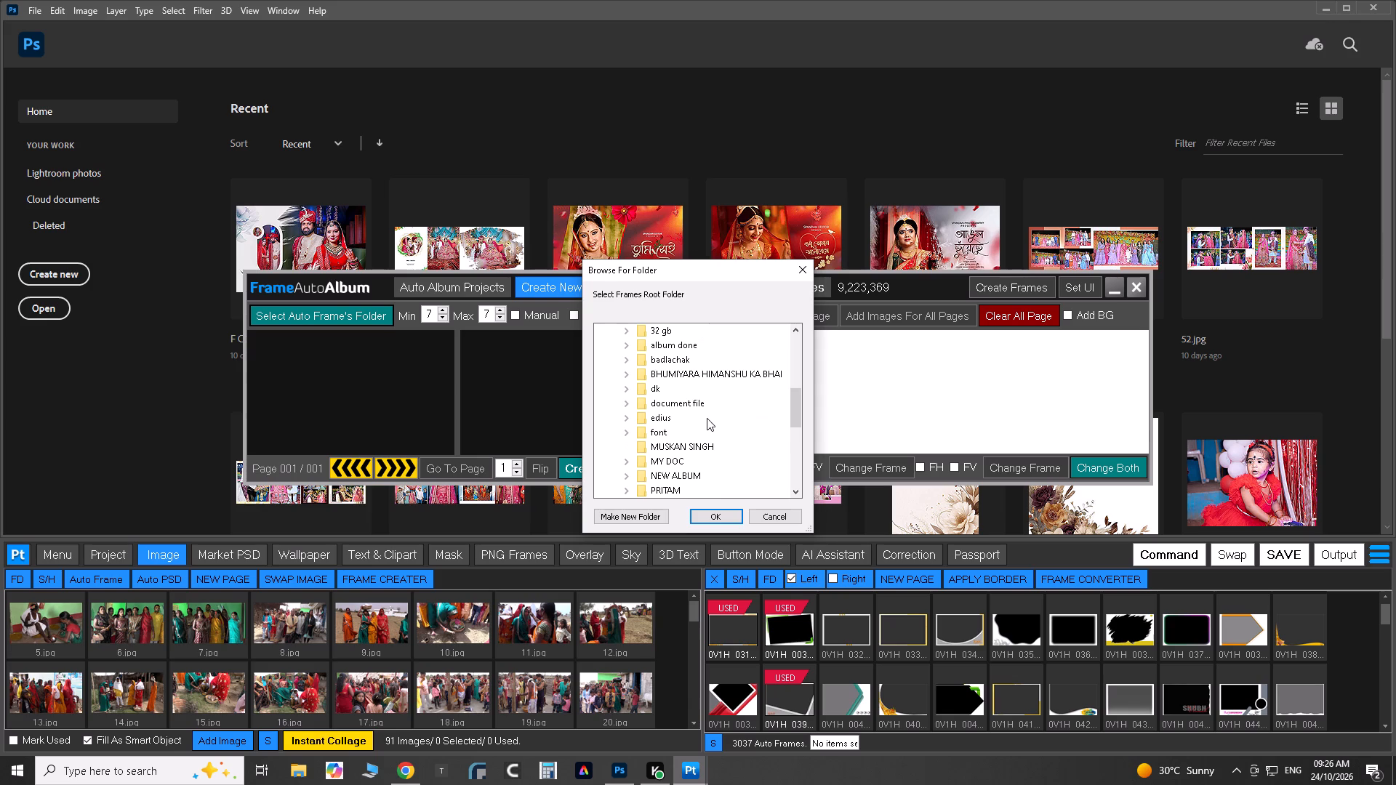
scroll(705, 422, down, 1)
click(668, 473)
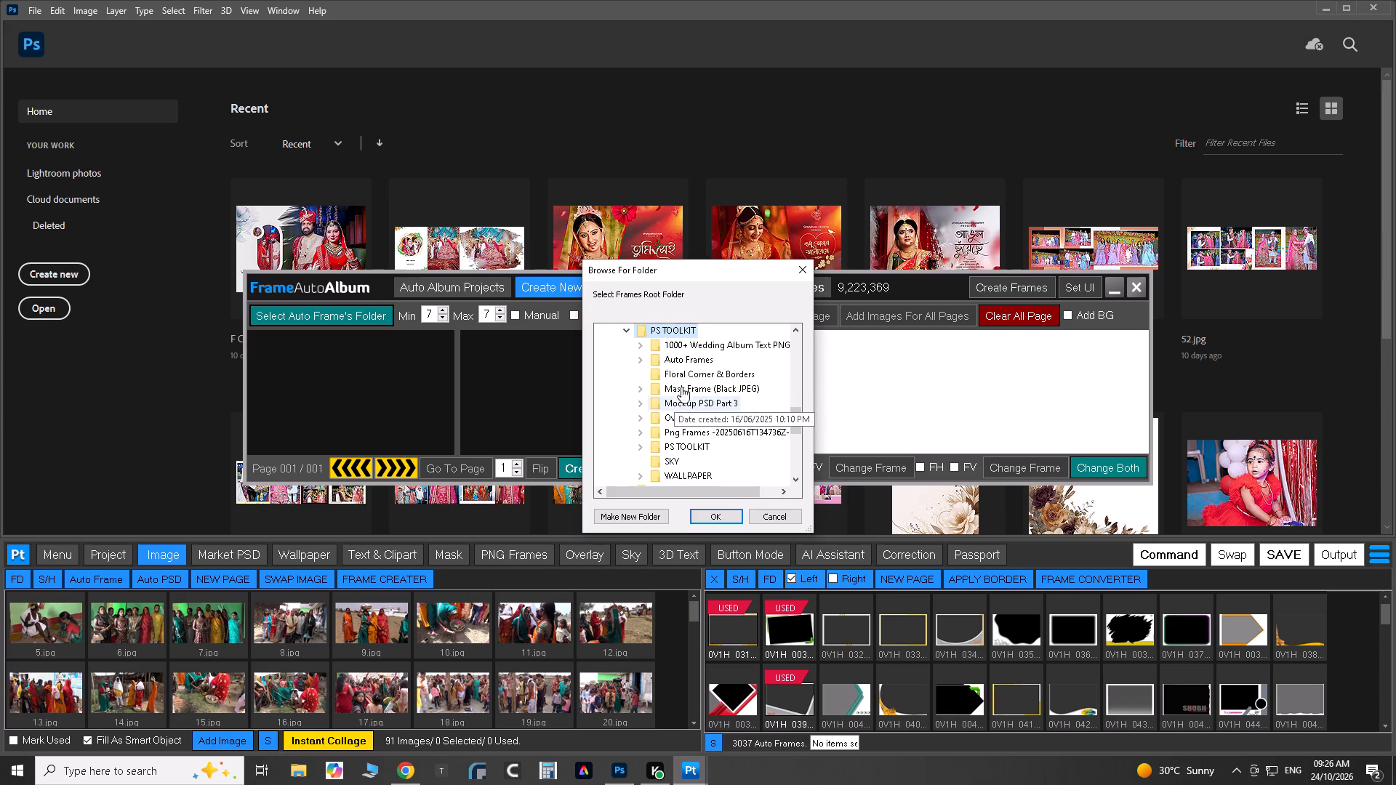
click(683, 362)
scroll(686, 449, down, 2)
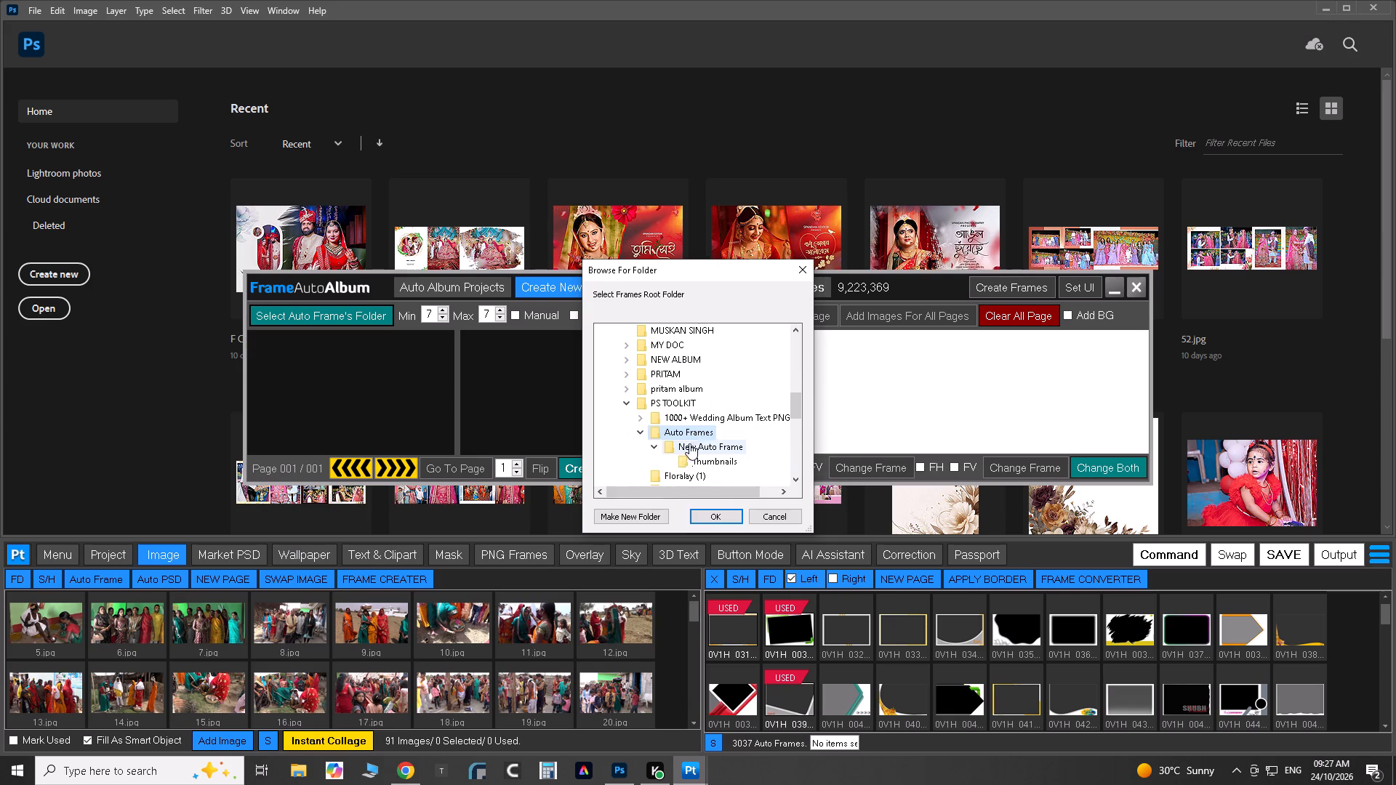
click(694, 406)
click(728, 512)
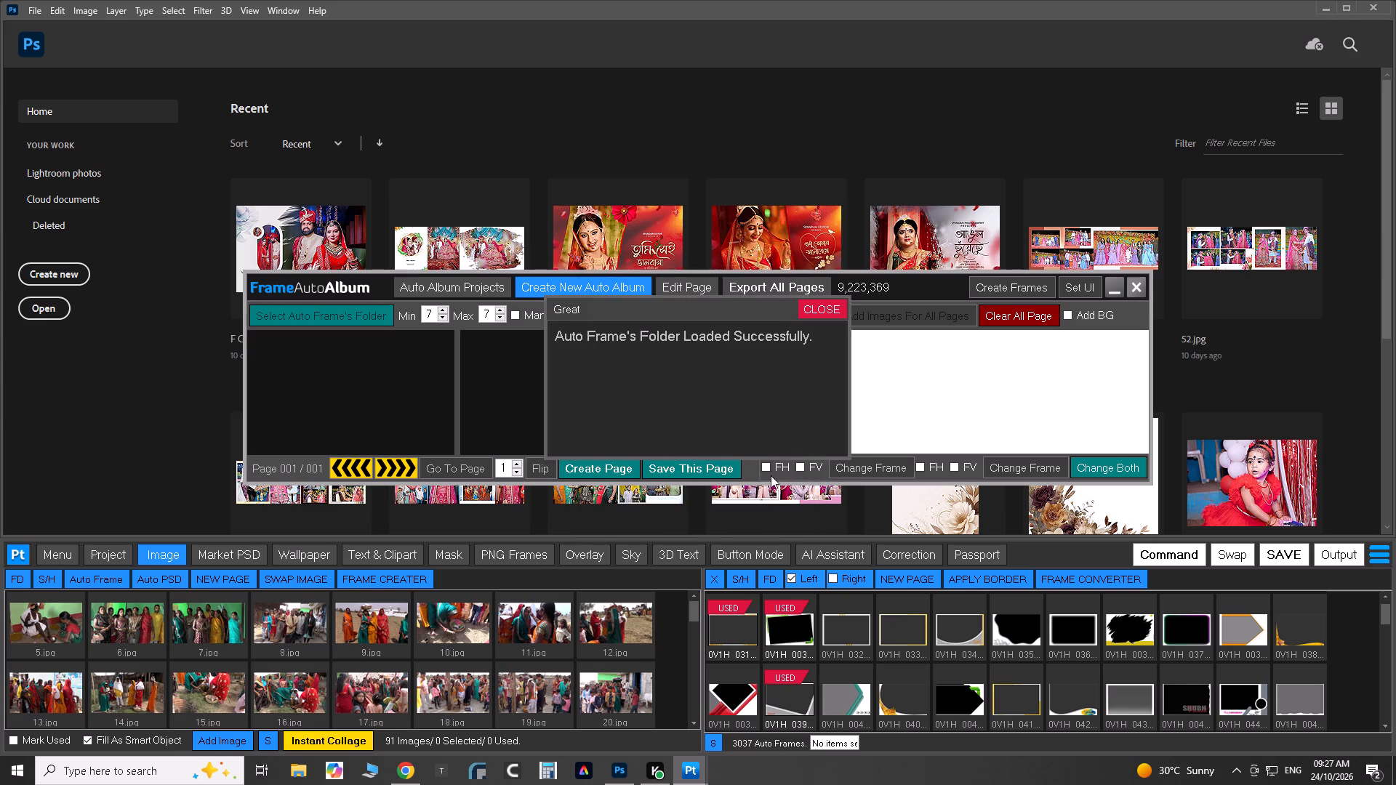
click(818, 313)
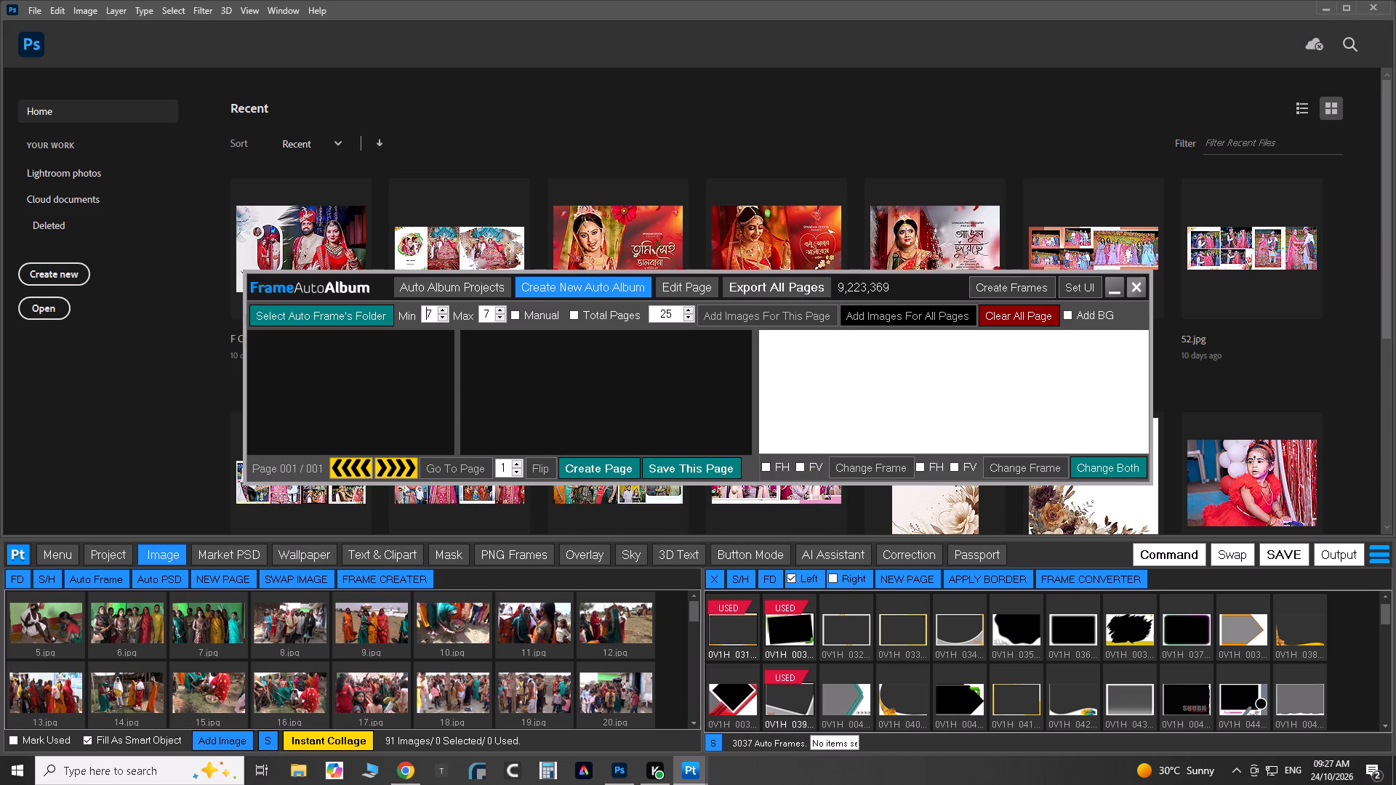
Set the album's page count to 13 and add the tray images to all pages.
drag(922, 294, 937, 511)
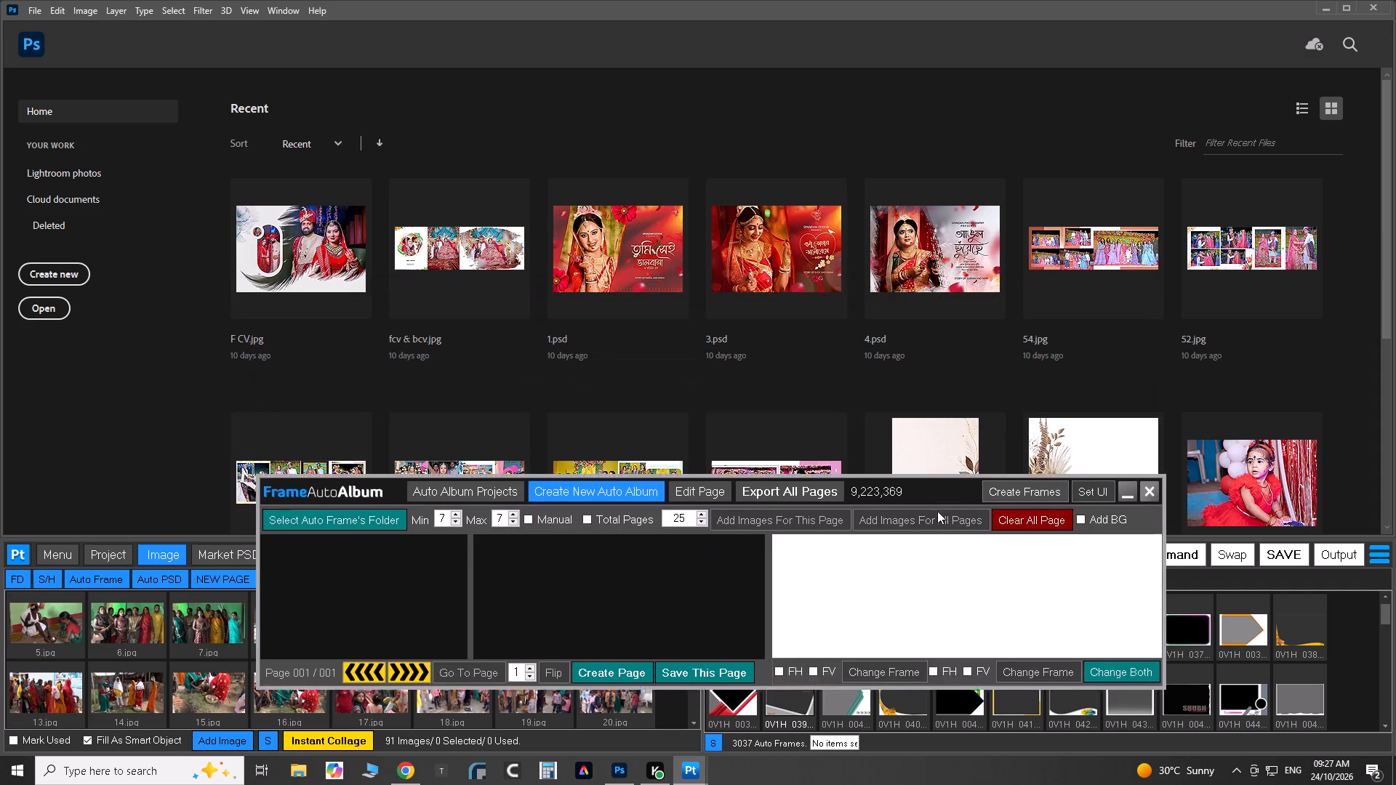
drag(937, 511, 940, 552)
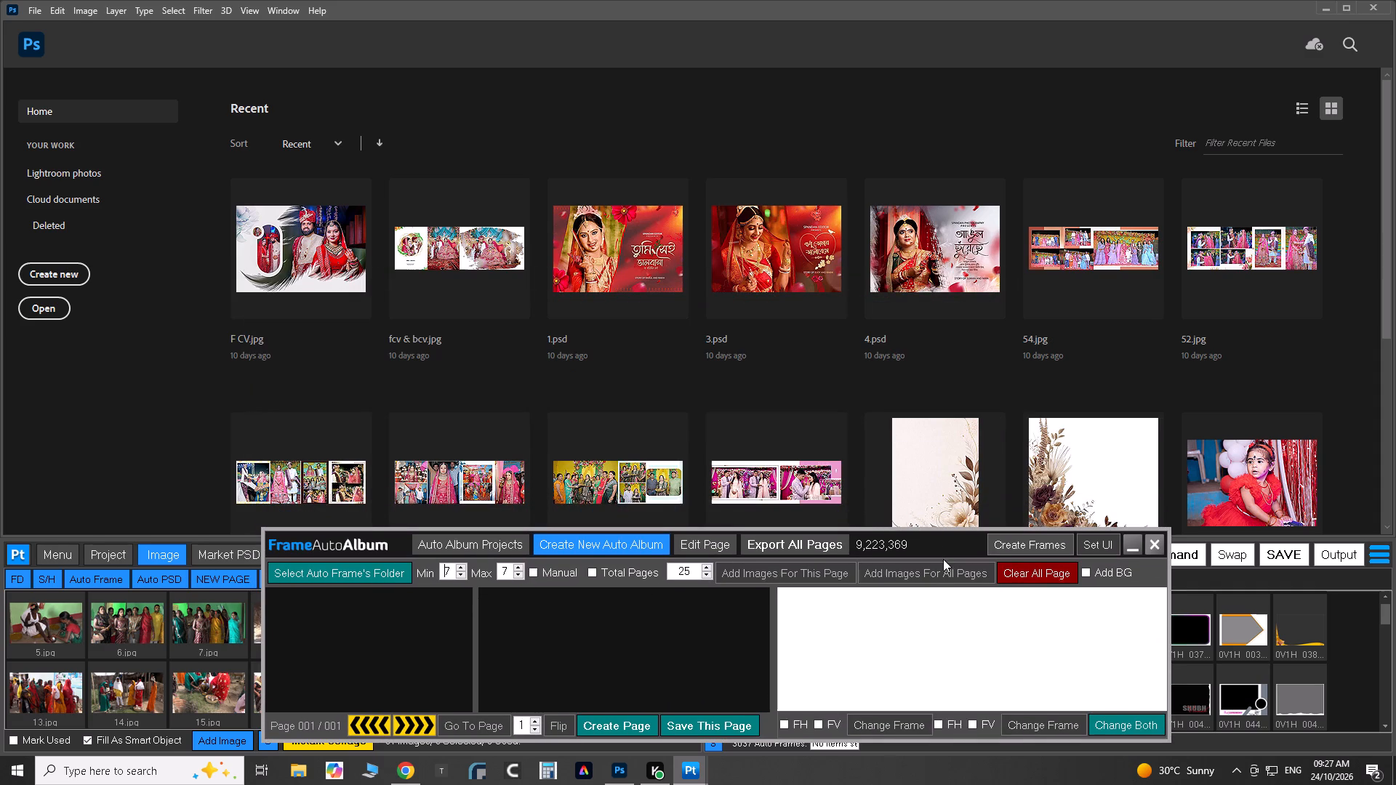
triple_click(705, 576)
triple_click(705, 576)
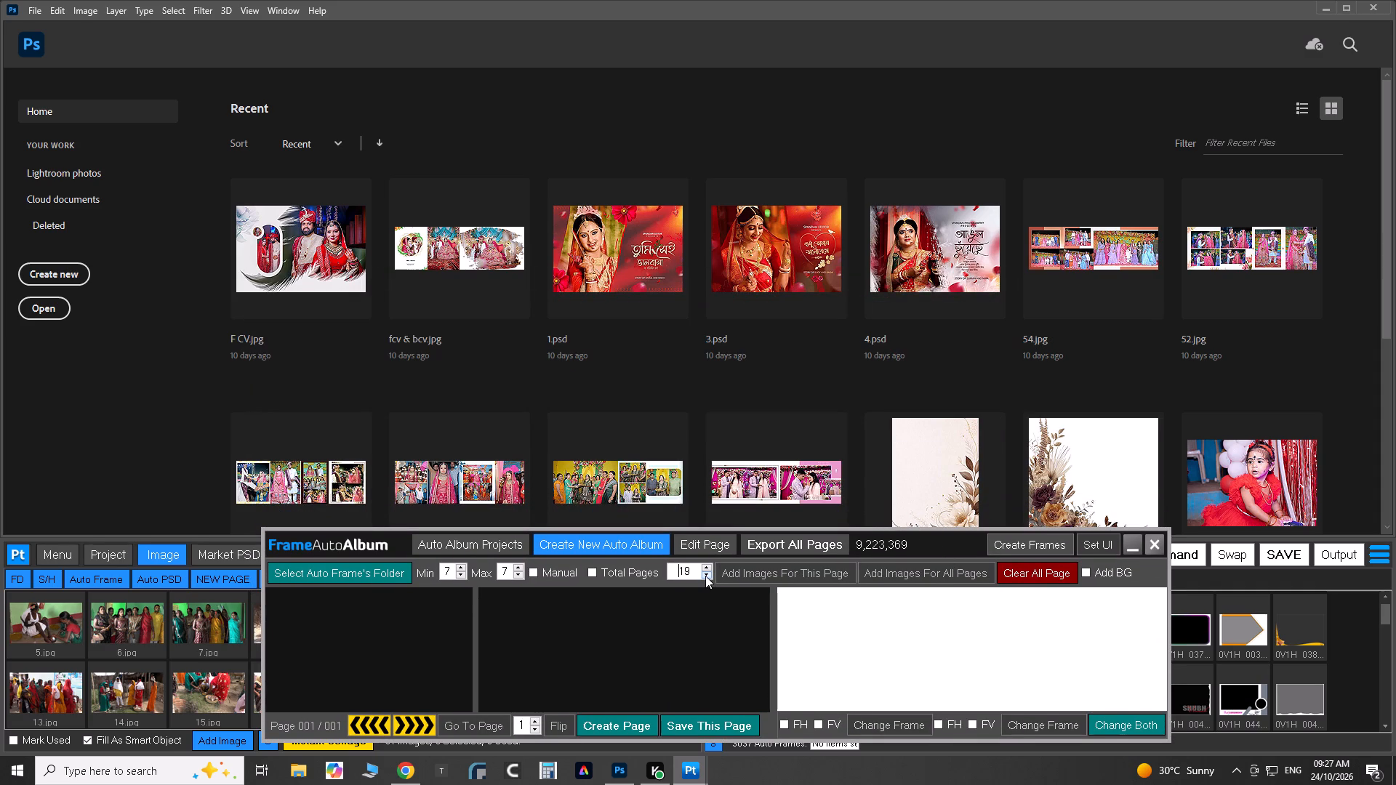
triple_click(705, 576)
click(705, 575)
triple_click(705, 574)
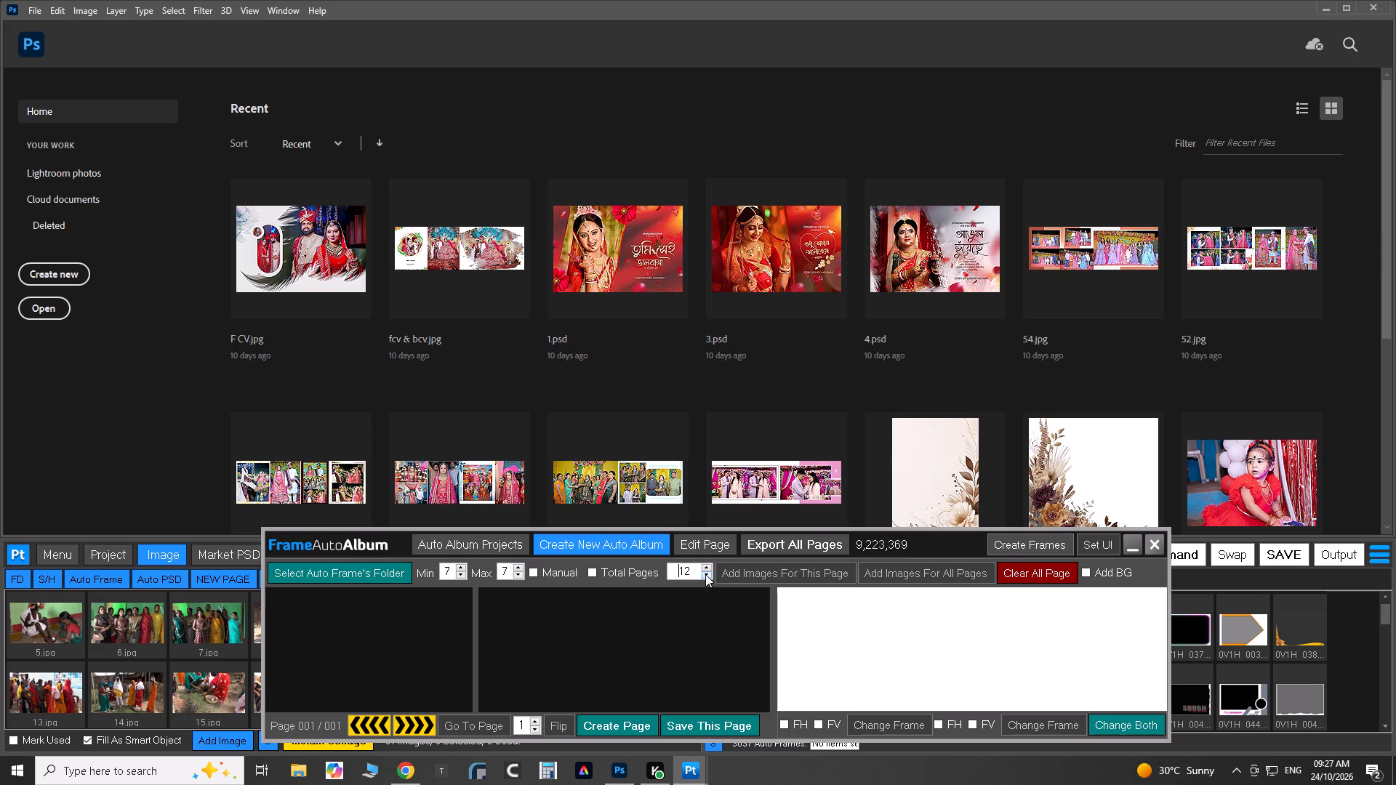
click(705, 566)
click(930, 566)
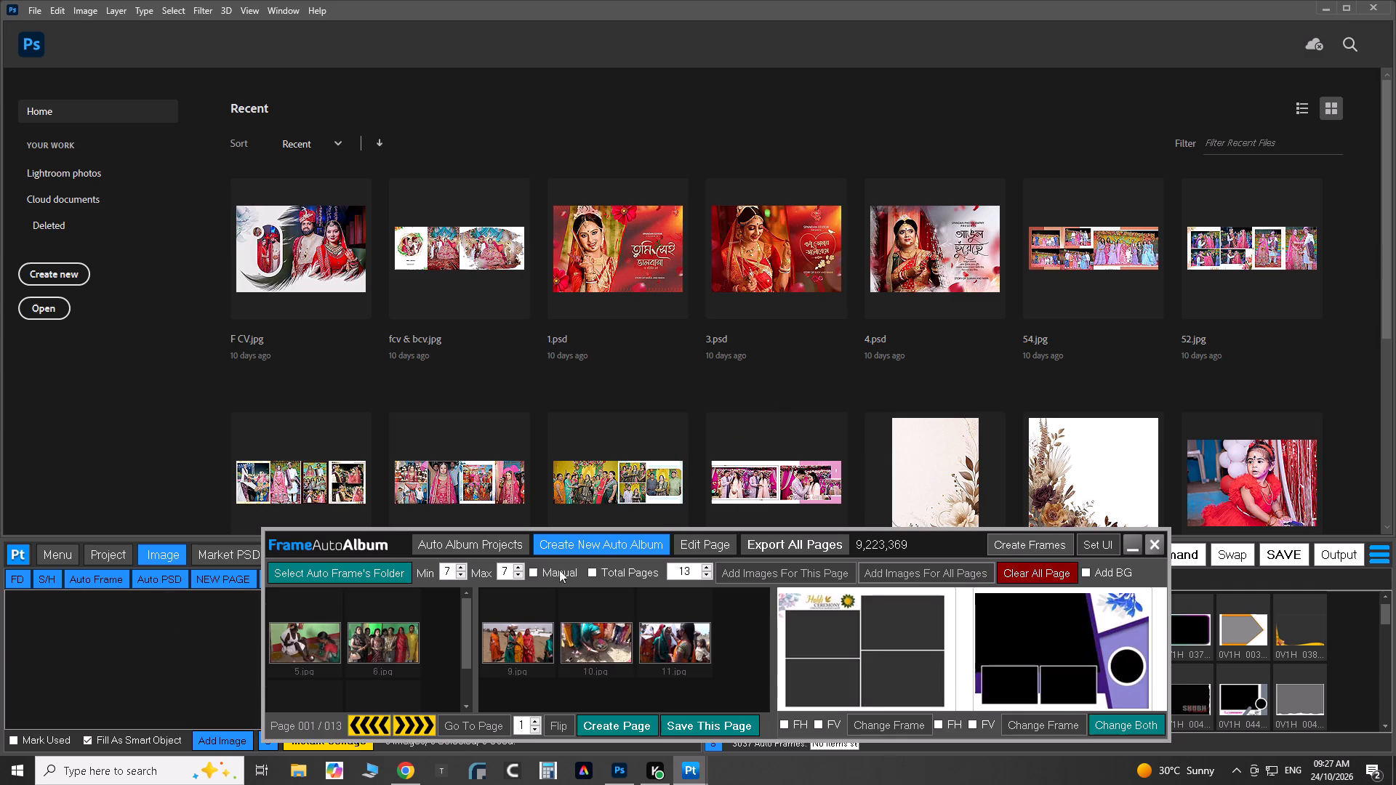
Create page 1 of the 13-page auto album as a Photoshop document.
triple_click(366, 721)
click(366, 721)
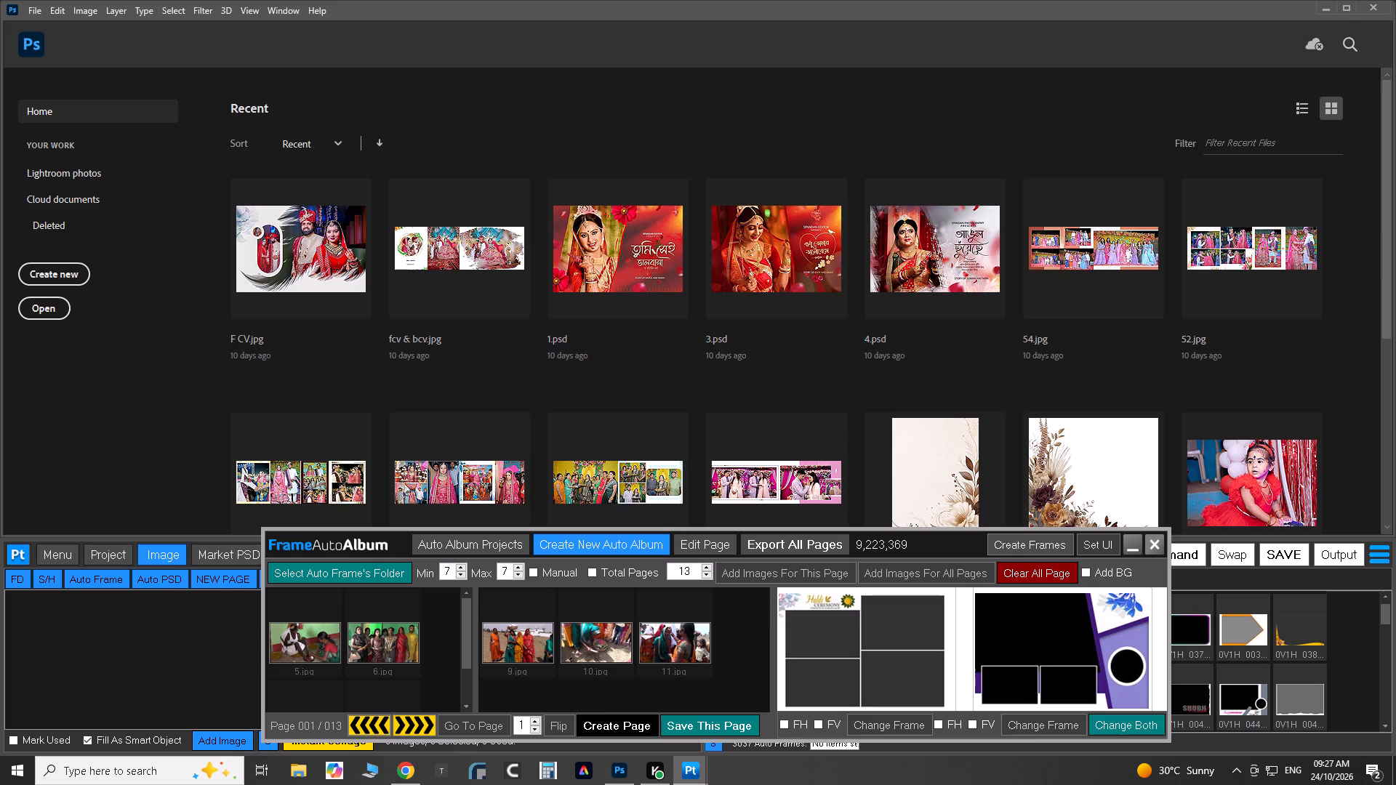
click(619, 725)
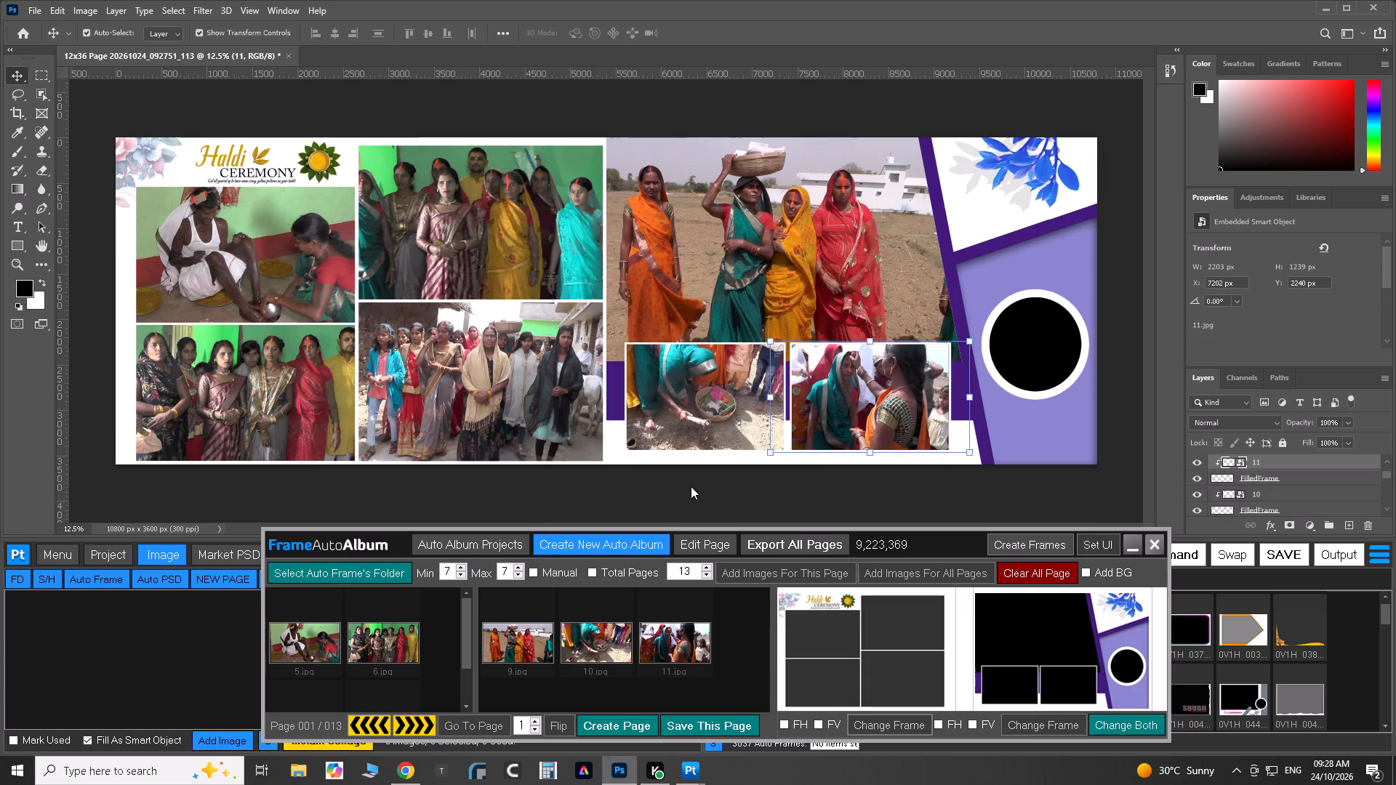
Delete the "Haldi Ceremony" title and the sunflower graphic beside it from the page.
scroll(523, 221, up, 9)
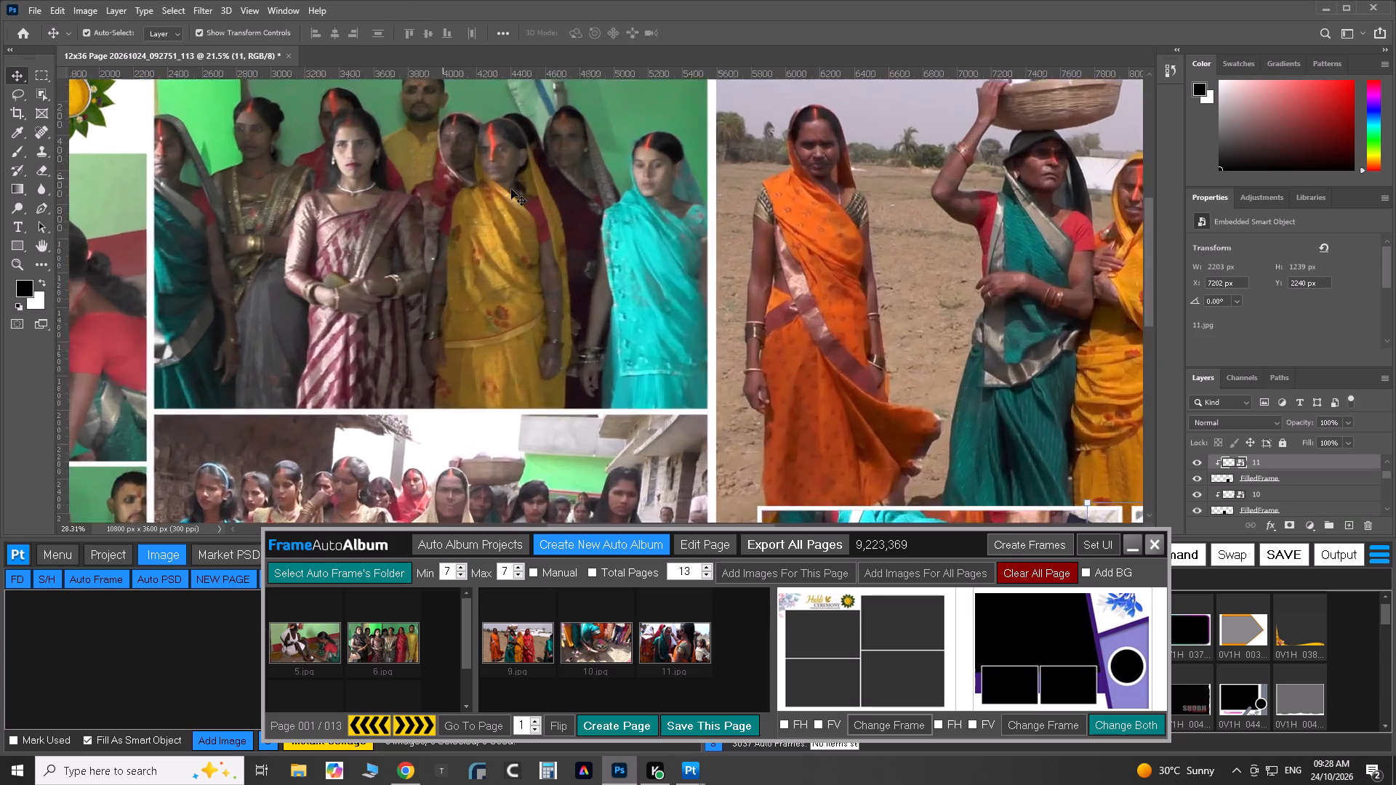
scroll(511, 189, up, 3)
scroll(510, 187, down, 13)
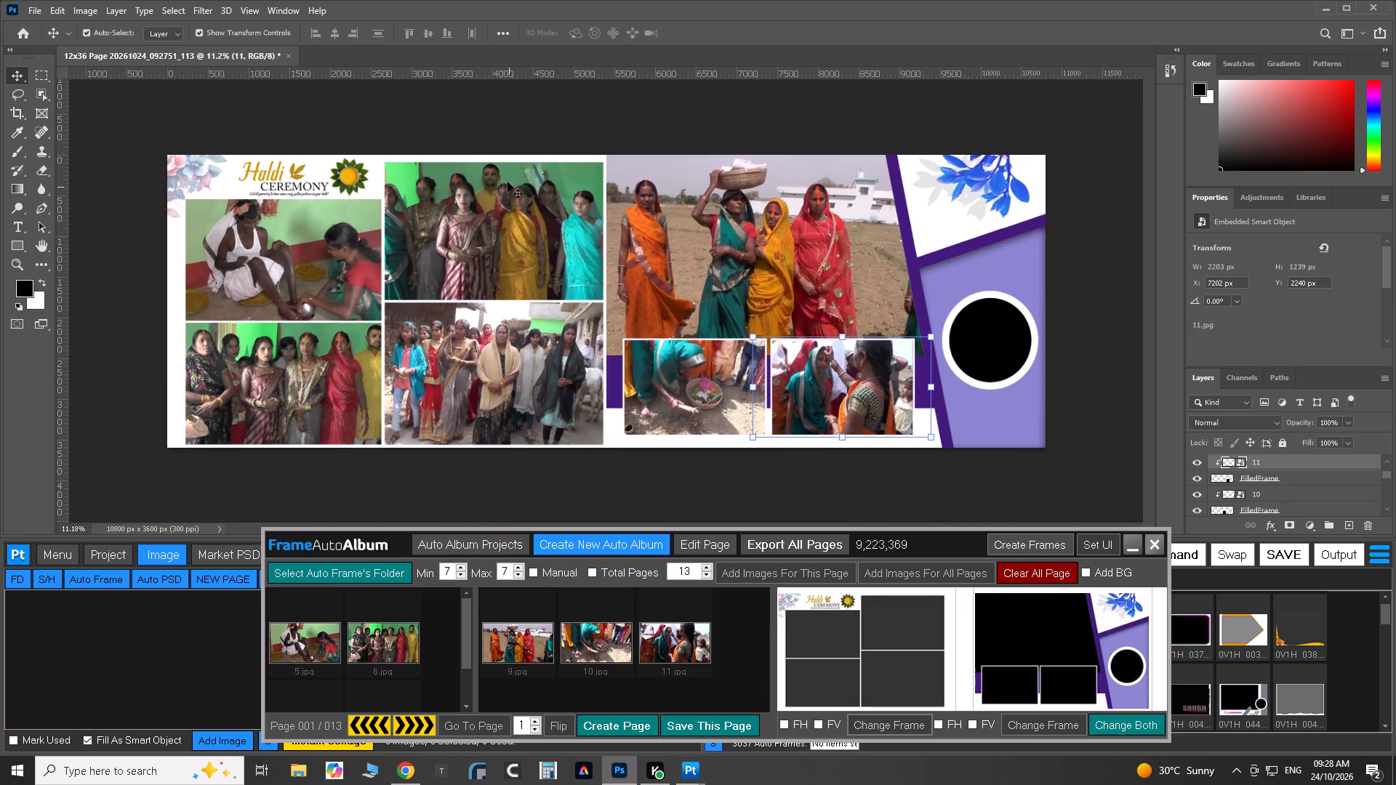
scroll(443, 148, down, 2)
click(268, 121)
scroll(310, 203, up, 2)
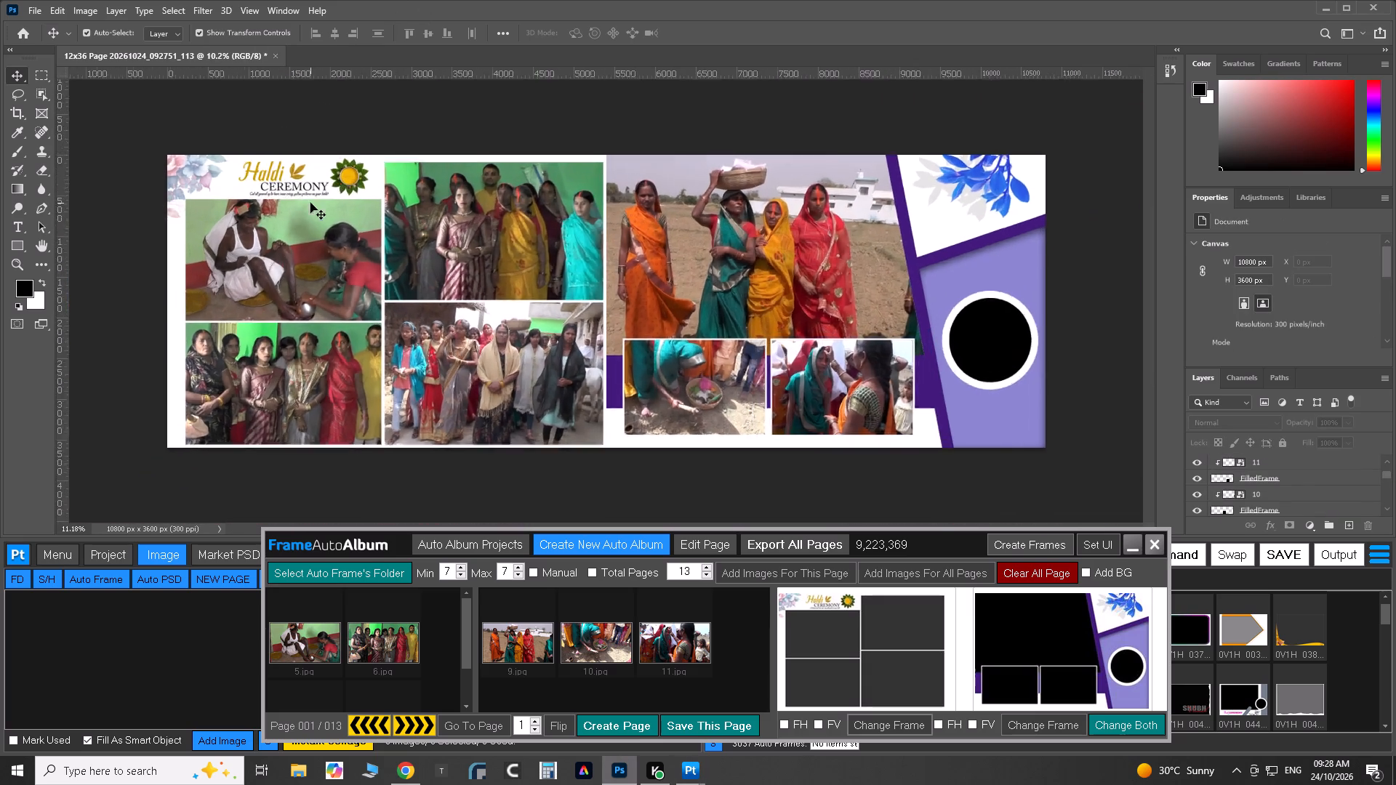
scroll(310, 203, up, 8)
click(201, 140)
key(Delete)
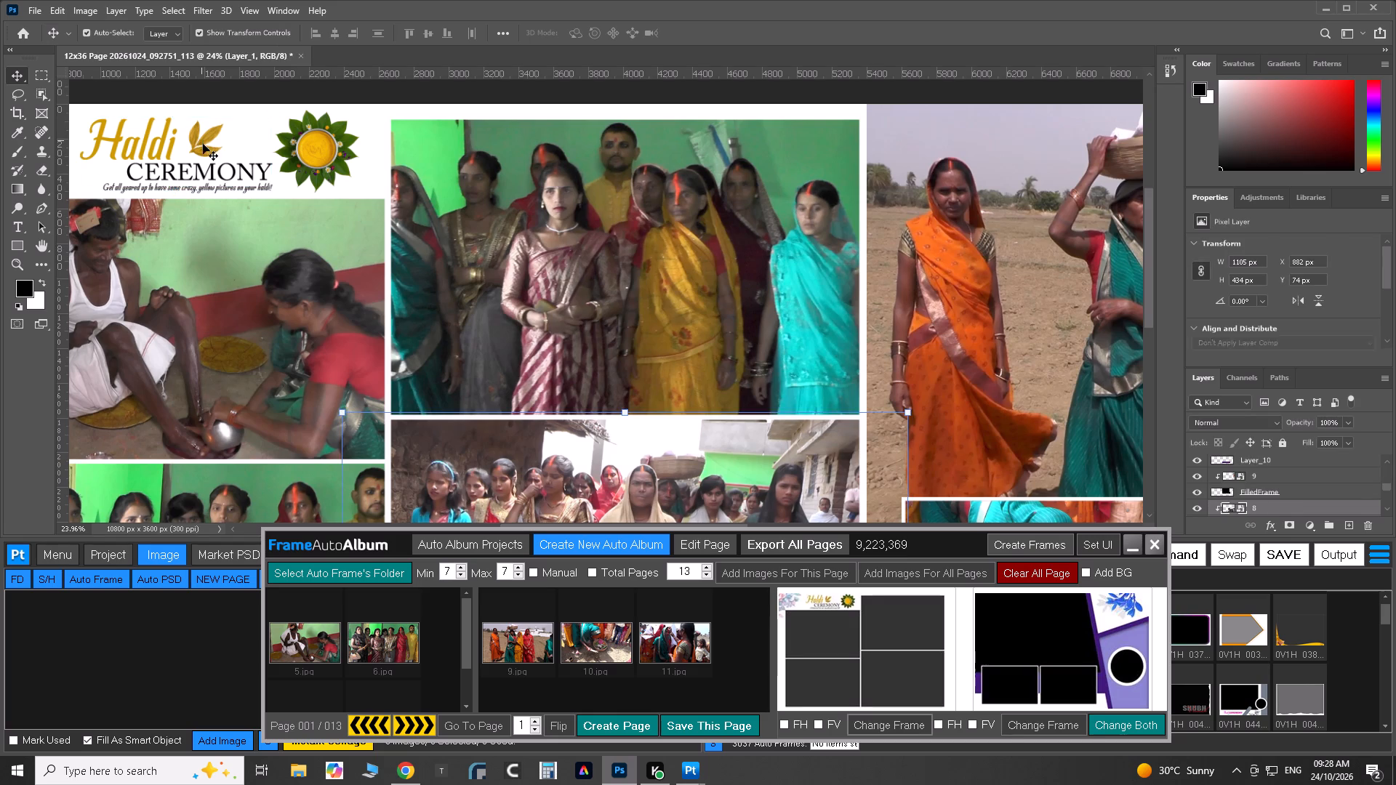
click(318, 155)
key(Delete)
Delete the empty black circle and its white ring from the purple panel of the page.
scroll(433, 222, down, 5)
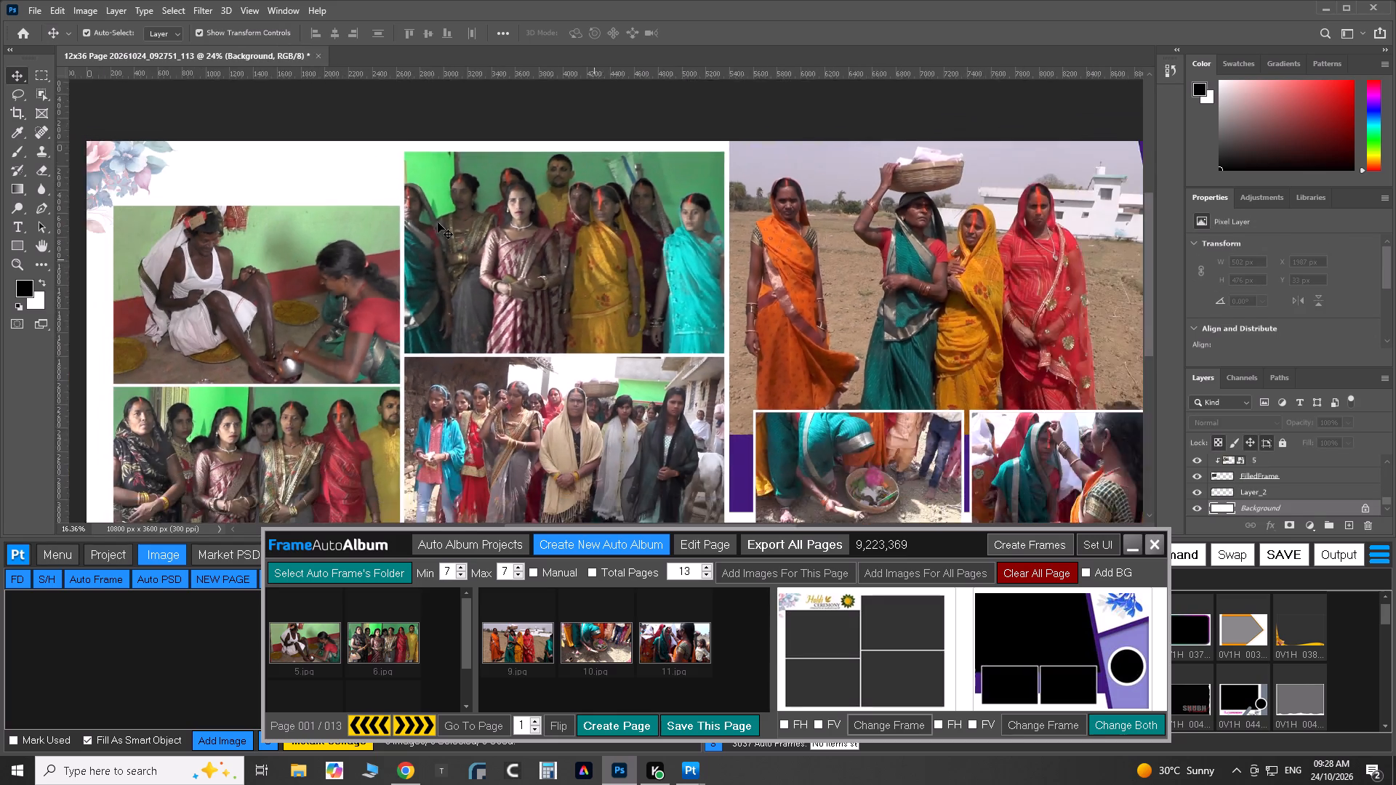
scroll(458, 239, down, 4)
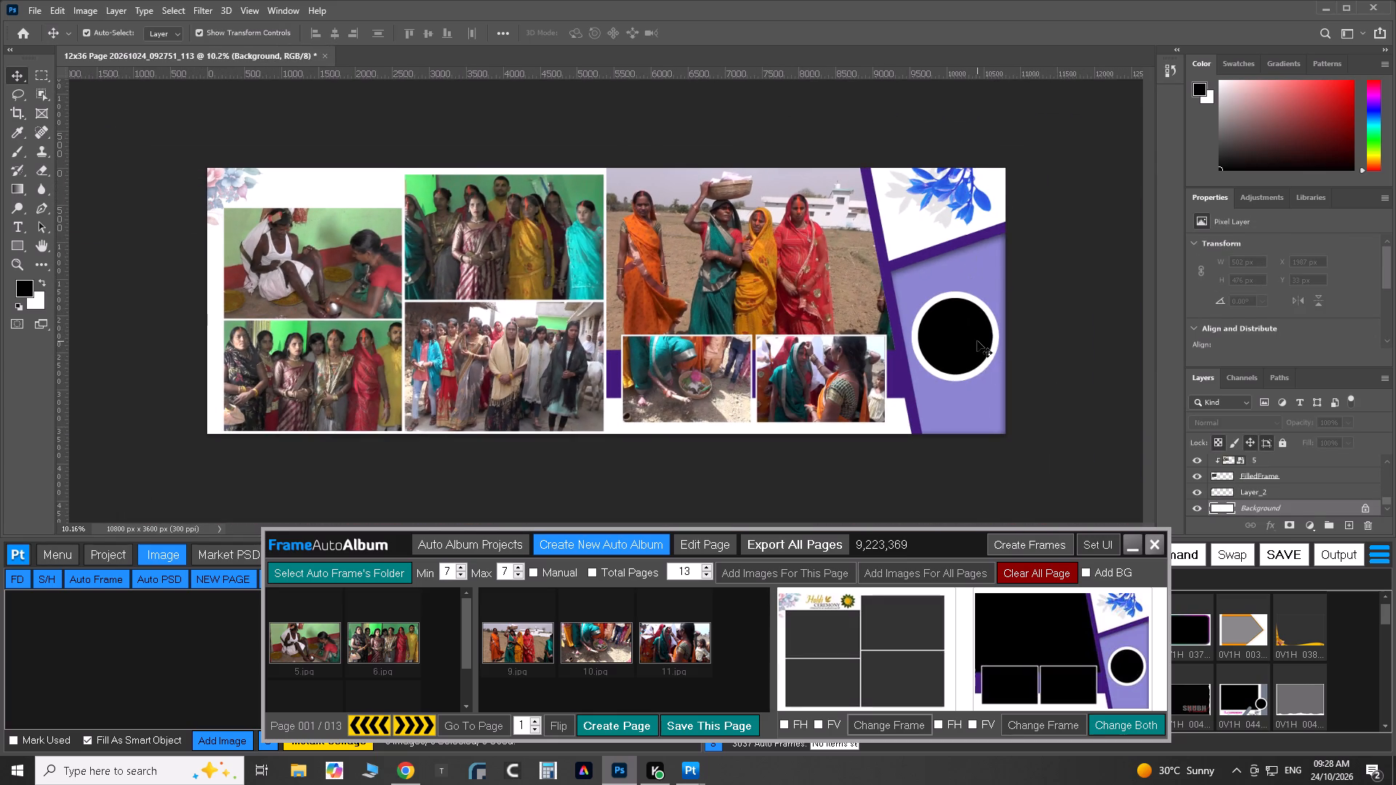
click(977, 341)
key(Delete)
click(969, 321)
key(Delete)
click(1046, 294)
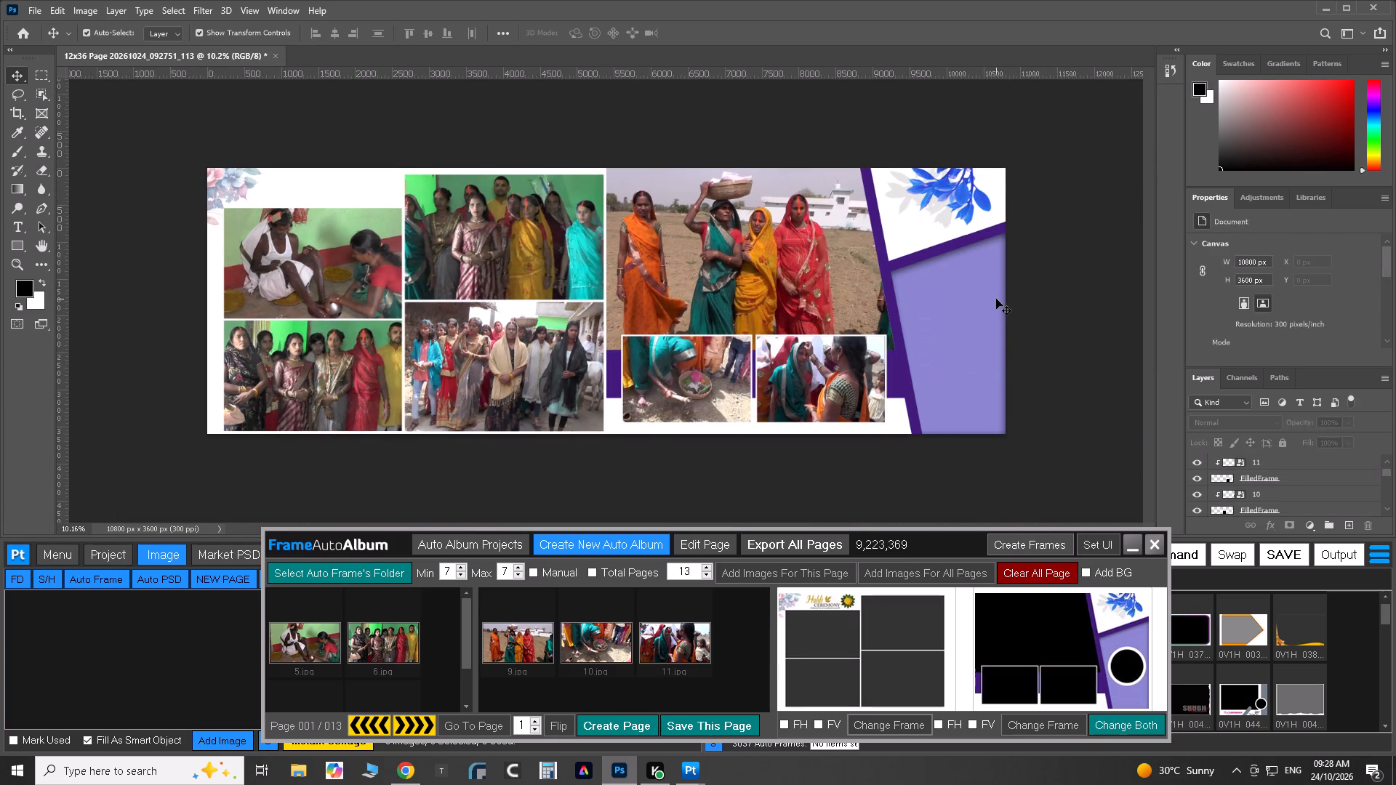
Select the purple panel's layer, and open the UsedImage folder under D: > panding > GAYA > 20 sheet > COSE_ > 2 in File Explorer.
click(995, 299)
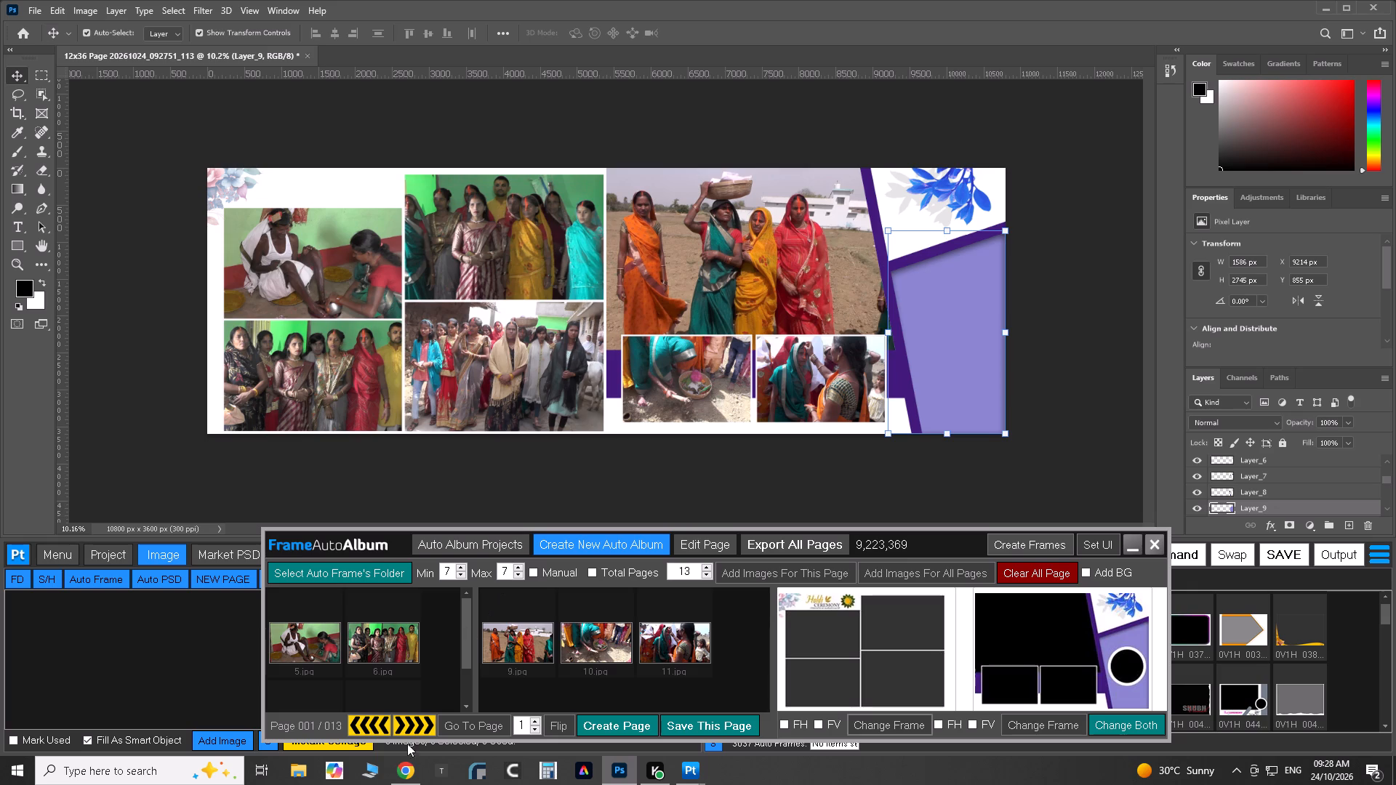
double_click(358, 772)
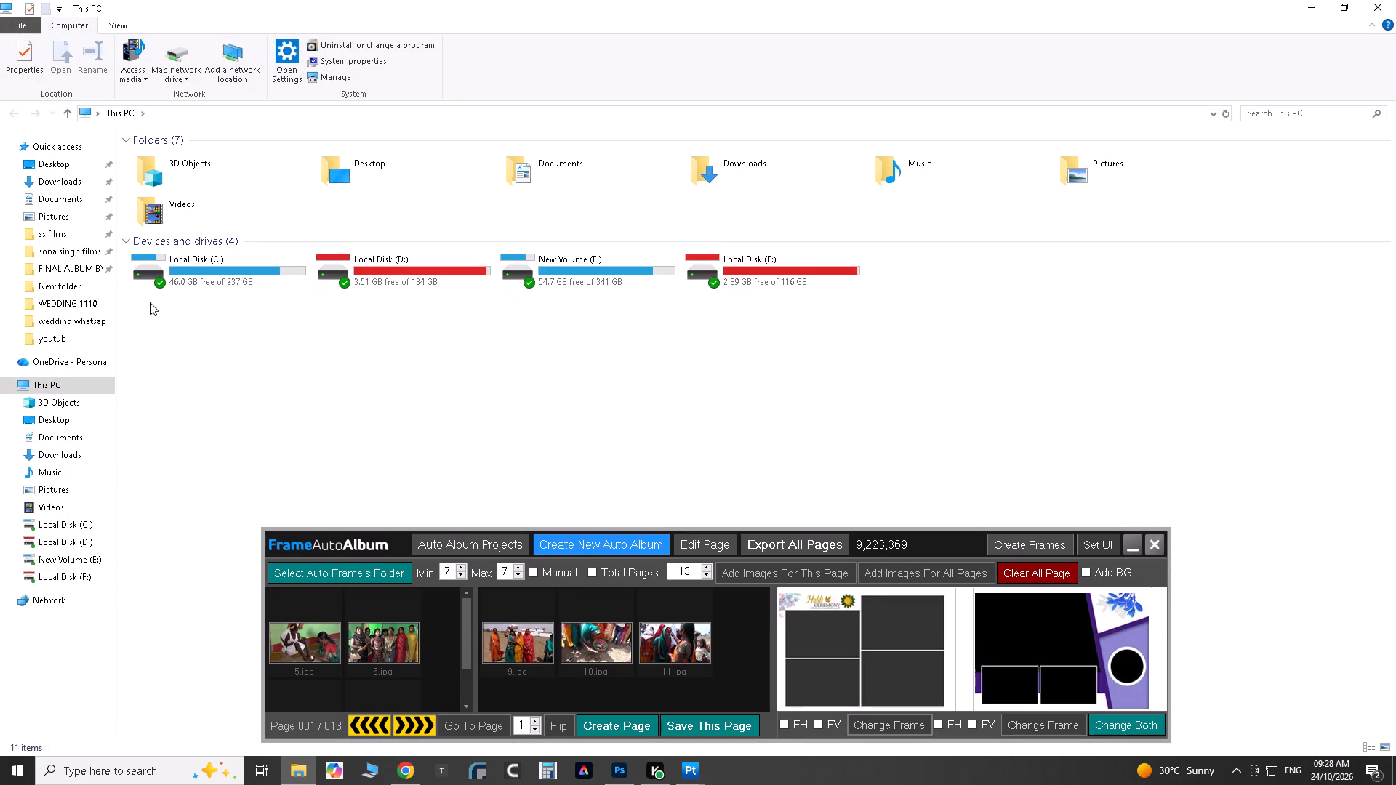
double_click(395, 277)
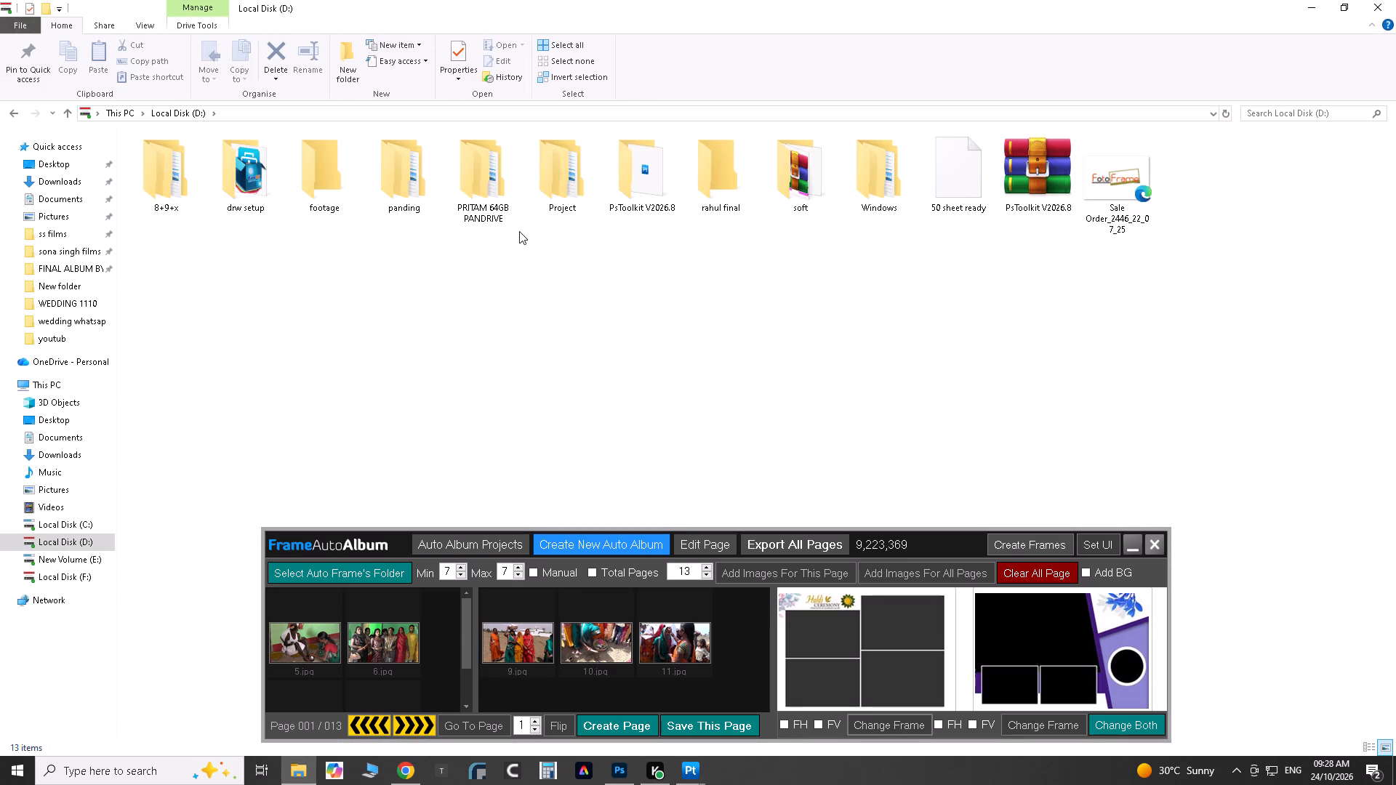
triple_click(423, 192)
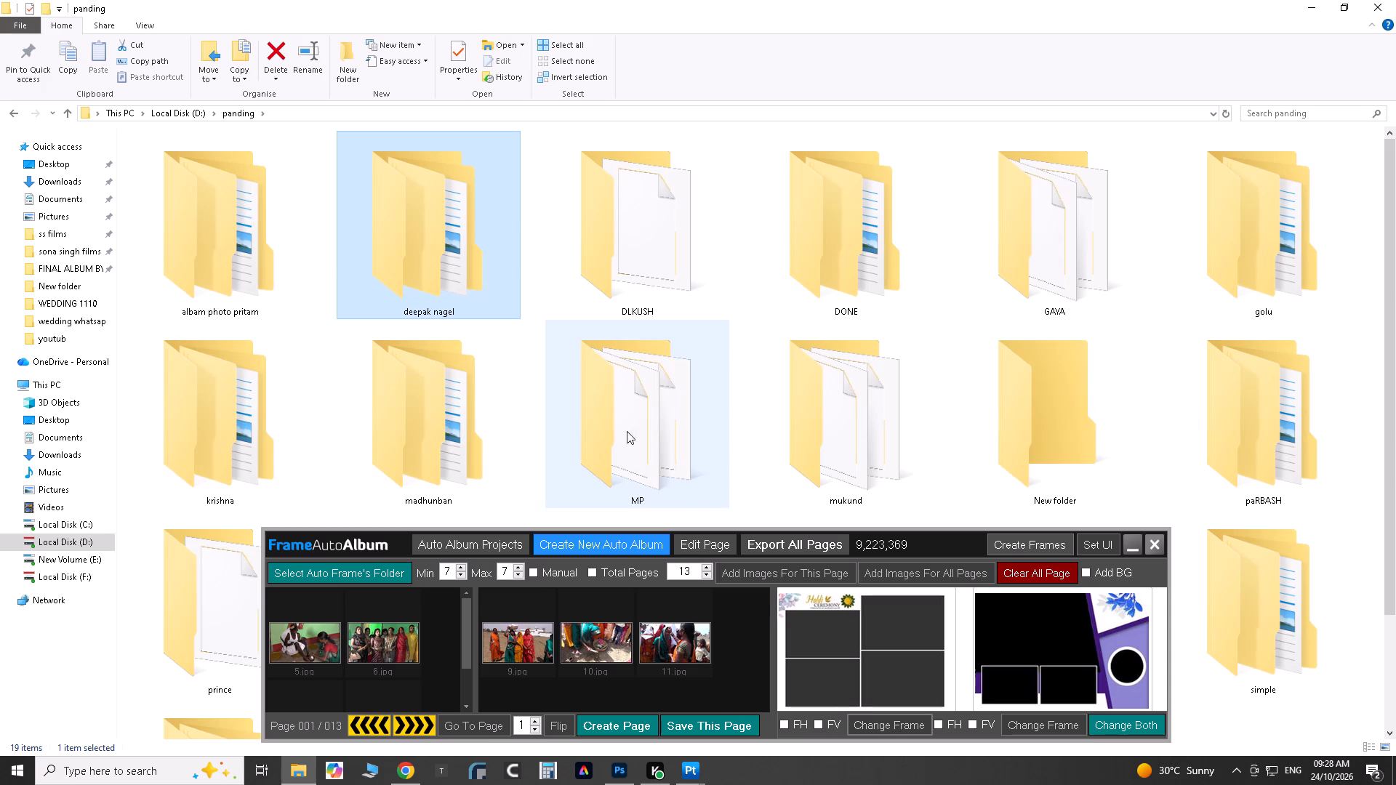
double_click(1113, 289)
triple_click(188, 187)
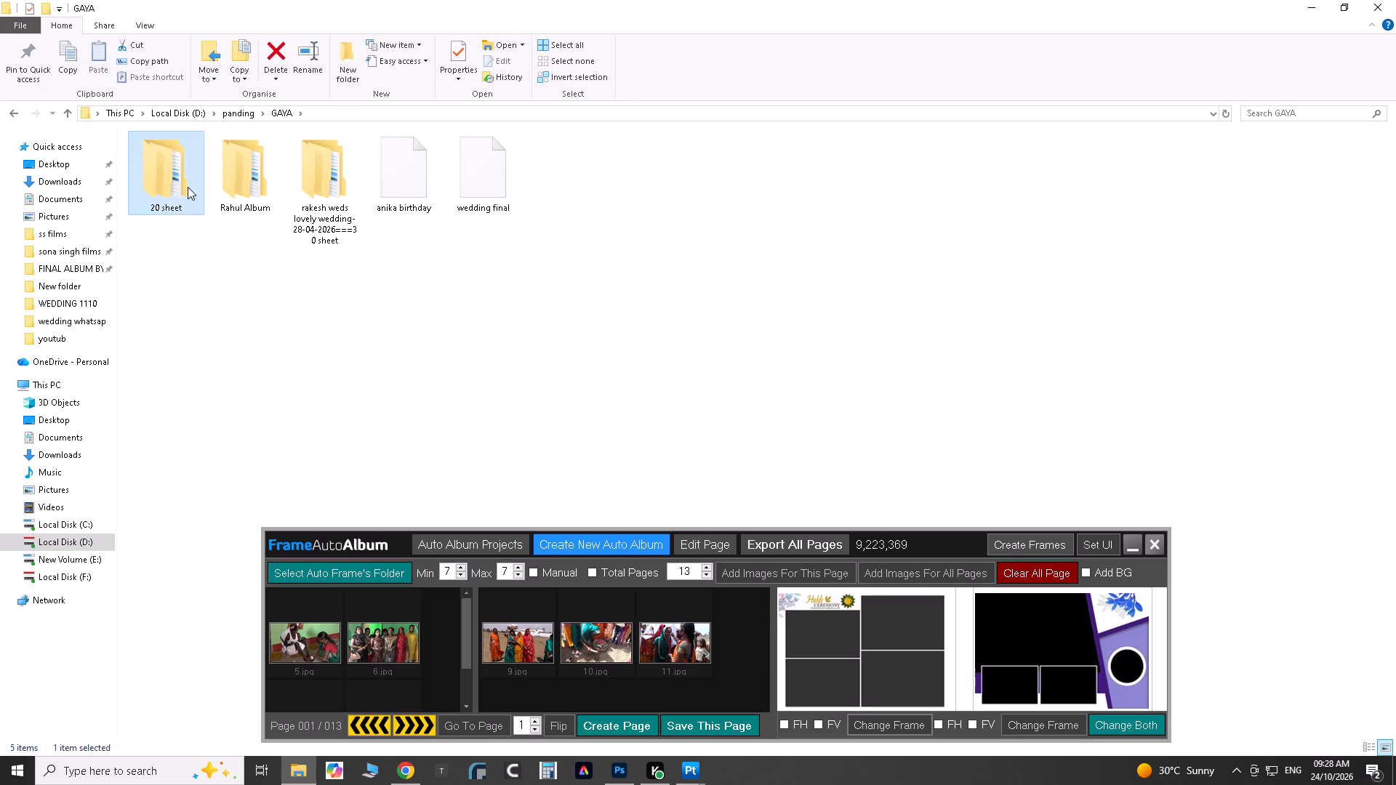
double_click(172, 175)
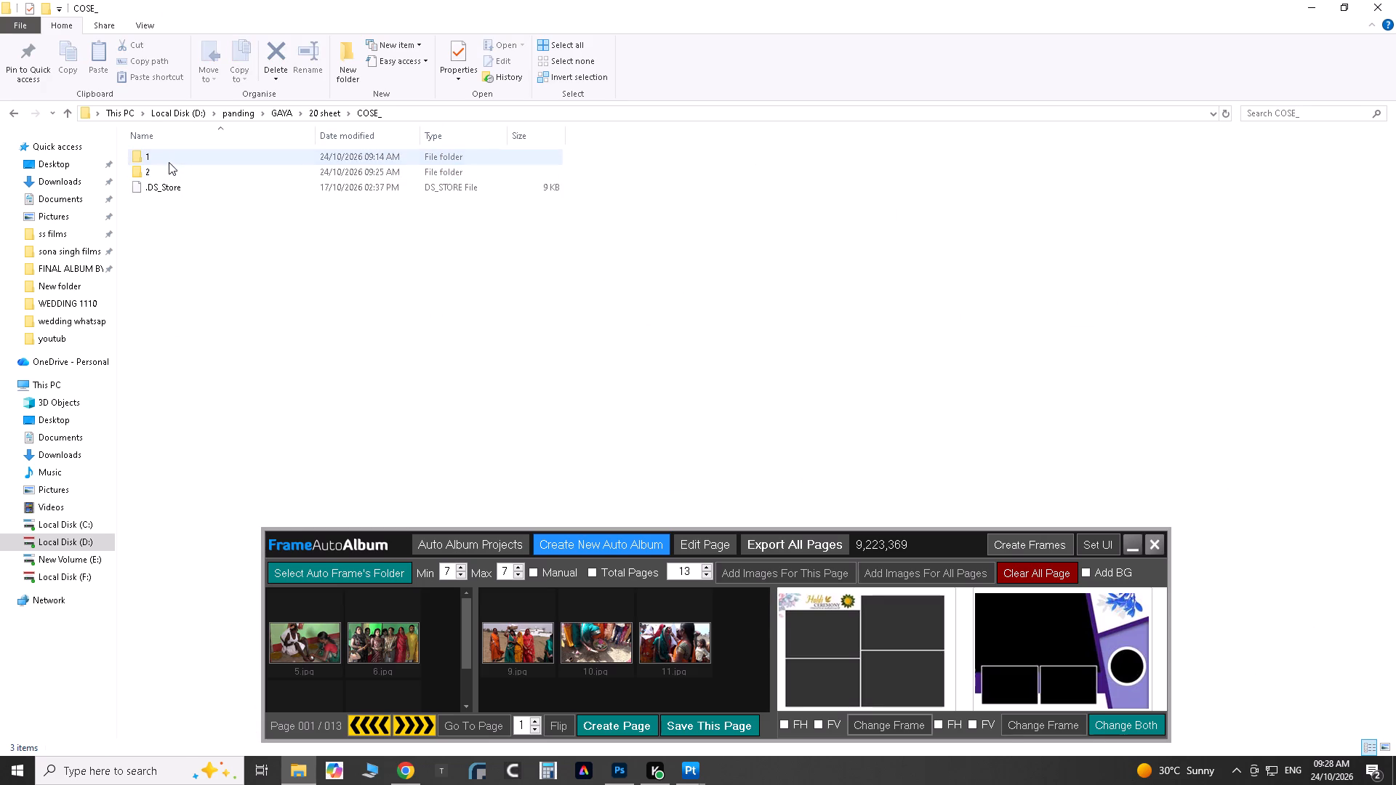
click(169, 162)
double_click(169, 171)
double_click(164, 160)
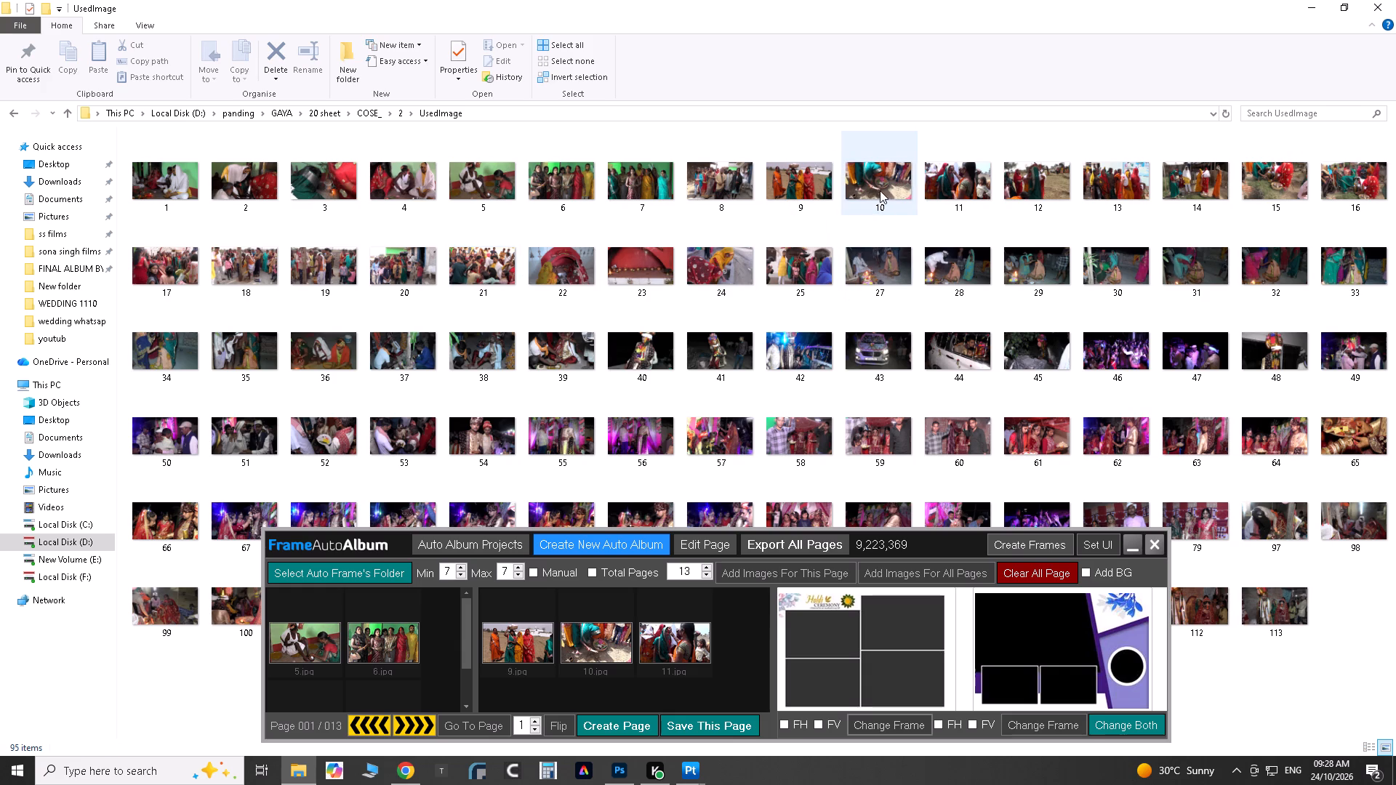
Place image 10 from the folder into the page, clip it to the purple panel and shift it so the basket shows inside.
drag(879, 190, 666, 732)
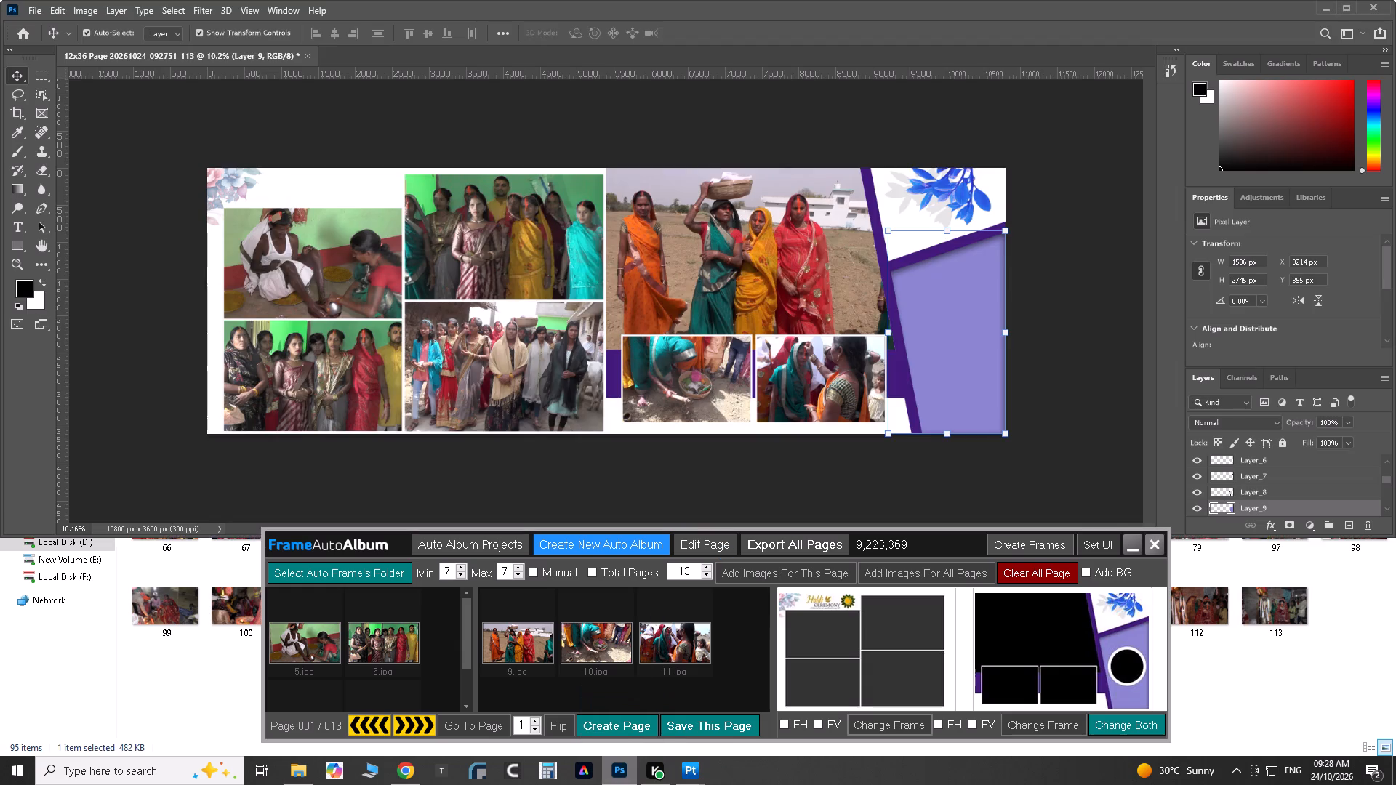
drag(666, 732, 945, 310)
drag(659, 296, 956, 313)
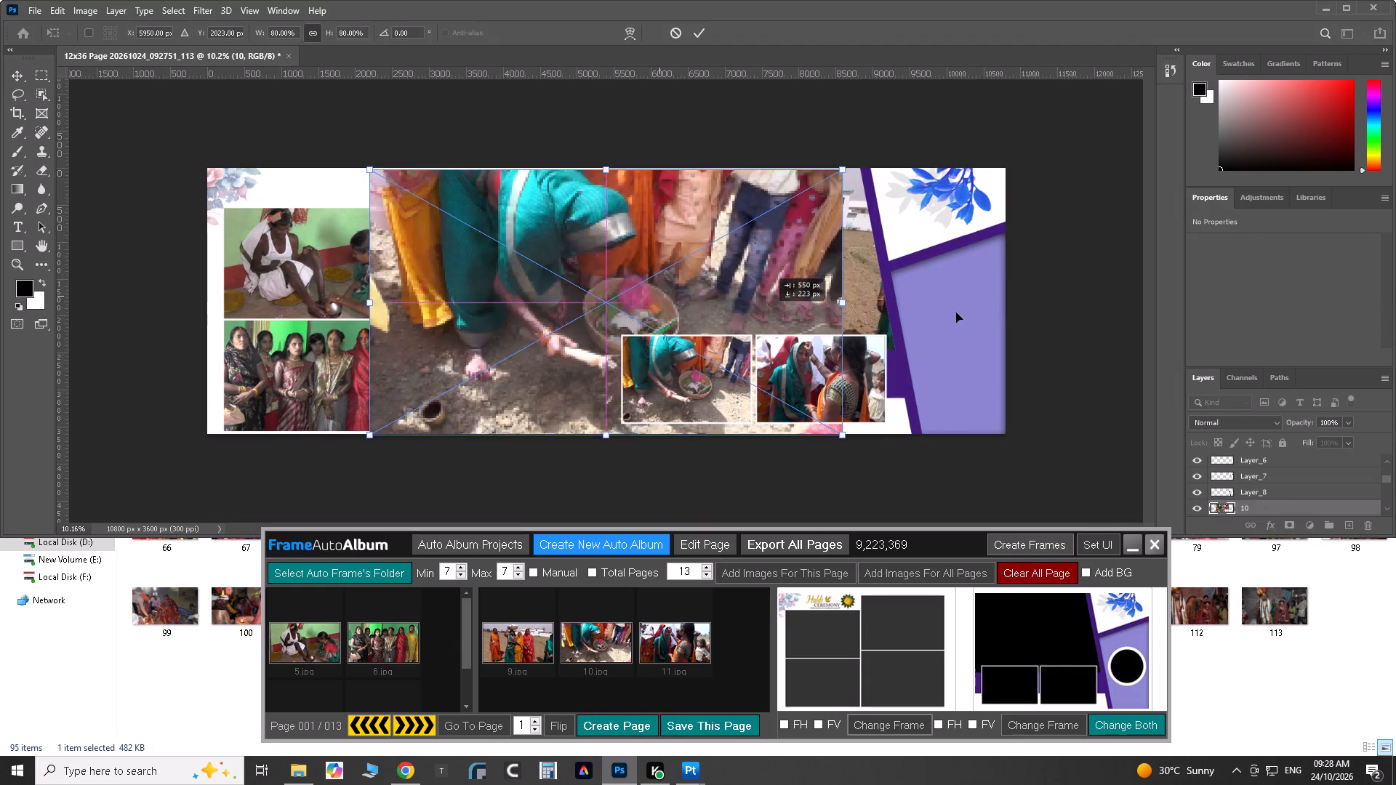
drag(956, 313, 958, 313)
triple_click(958, 313)
key(ctrl+alt+g)
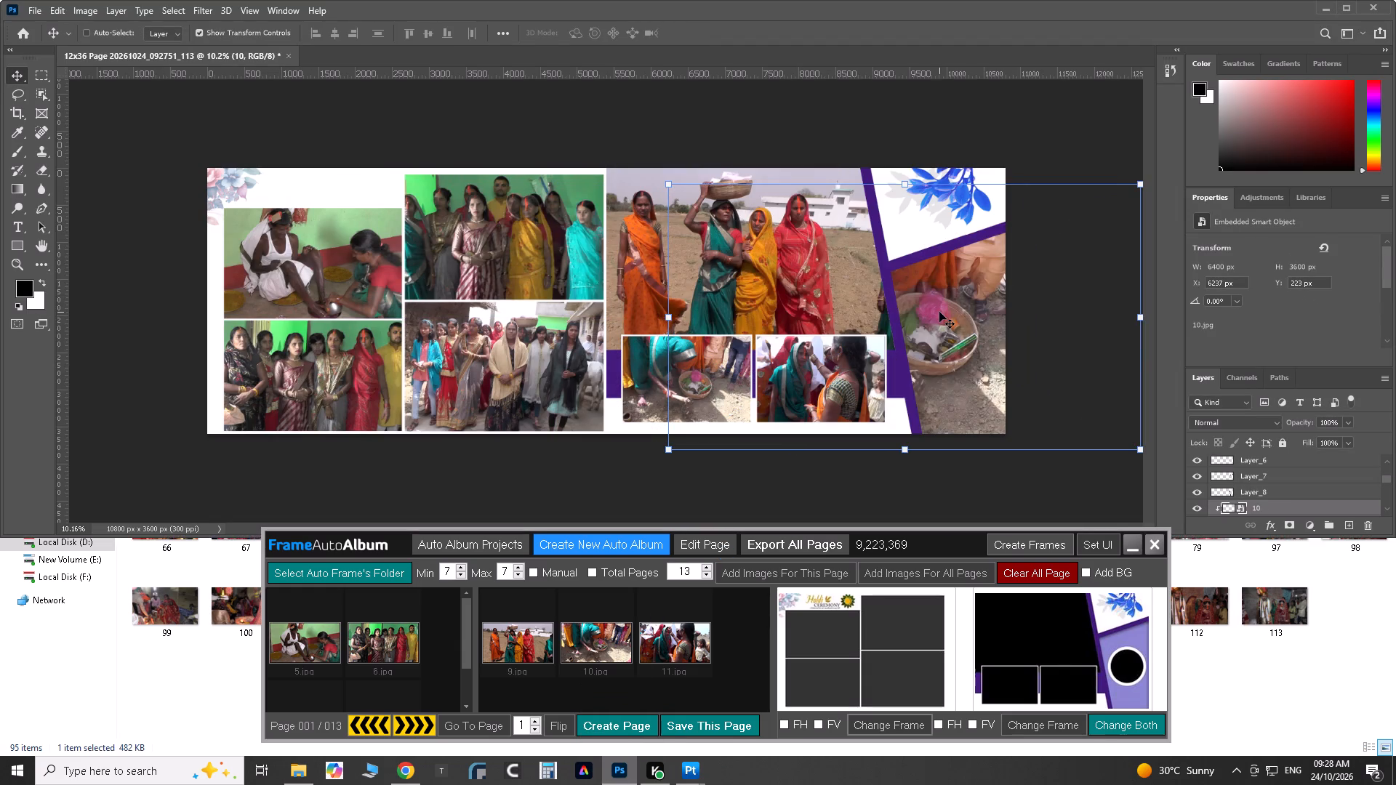
key(ctrl+t)
drag(939, 312, 969, 319)
triple_click(969, 319)
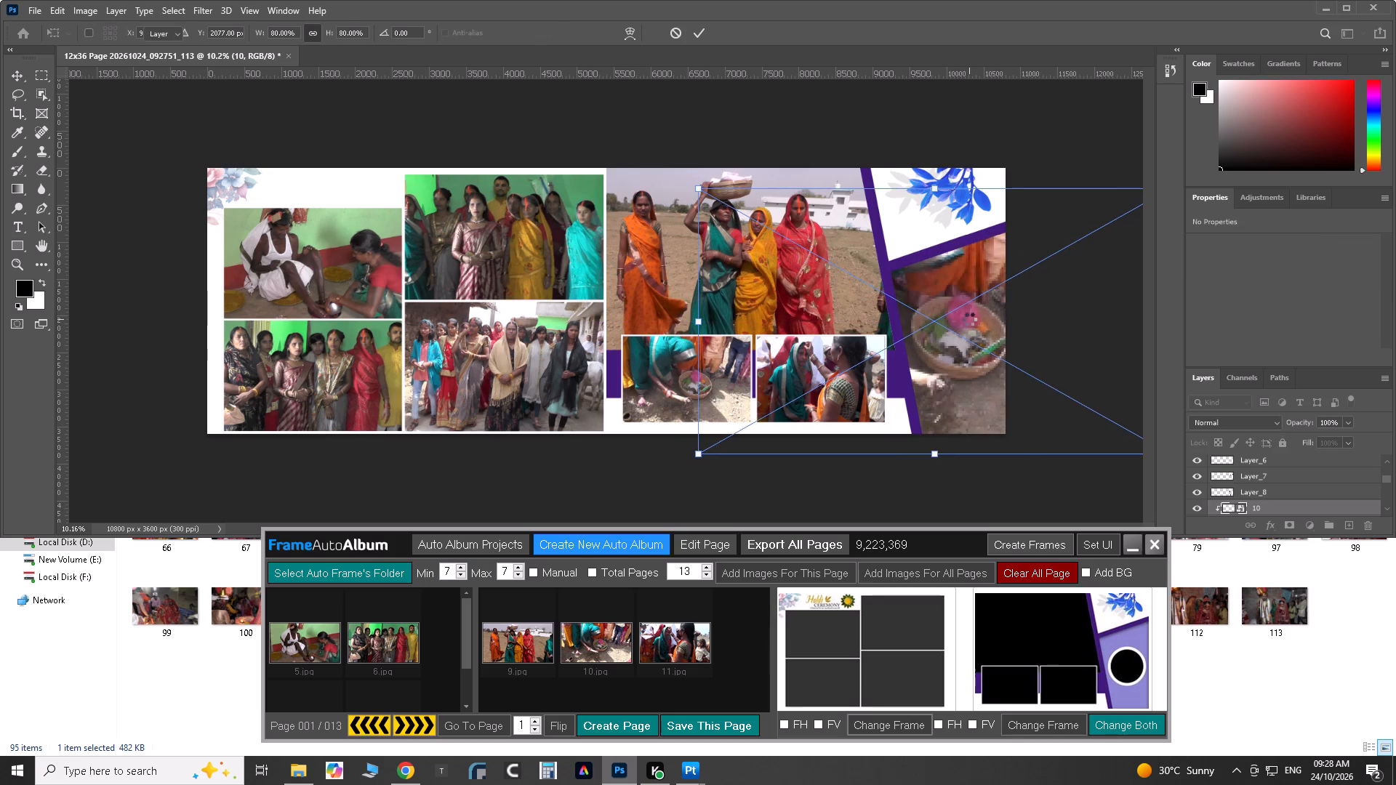
Set the blend mode of the image 10 layer on the purple panel to Luminosity.
click(1222, 420)
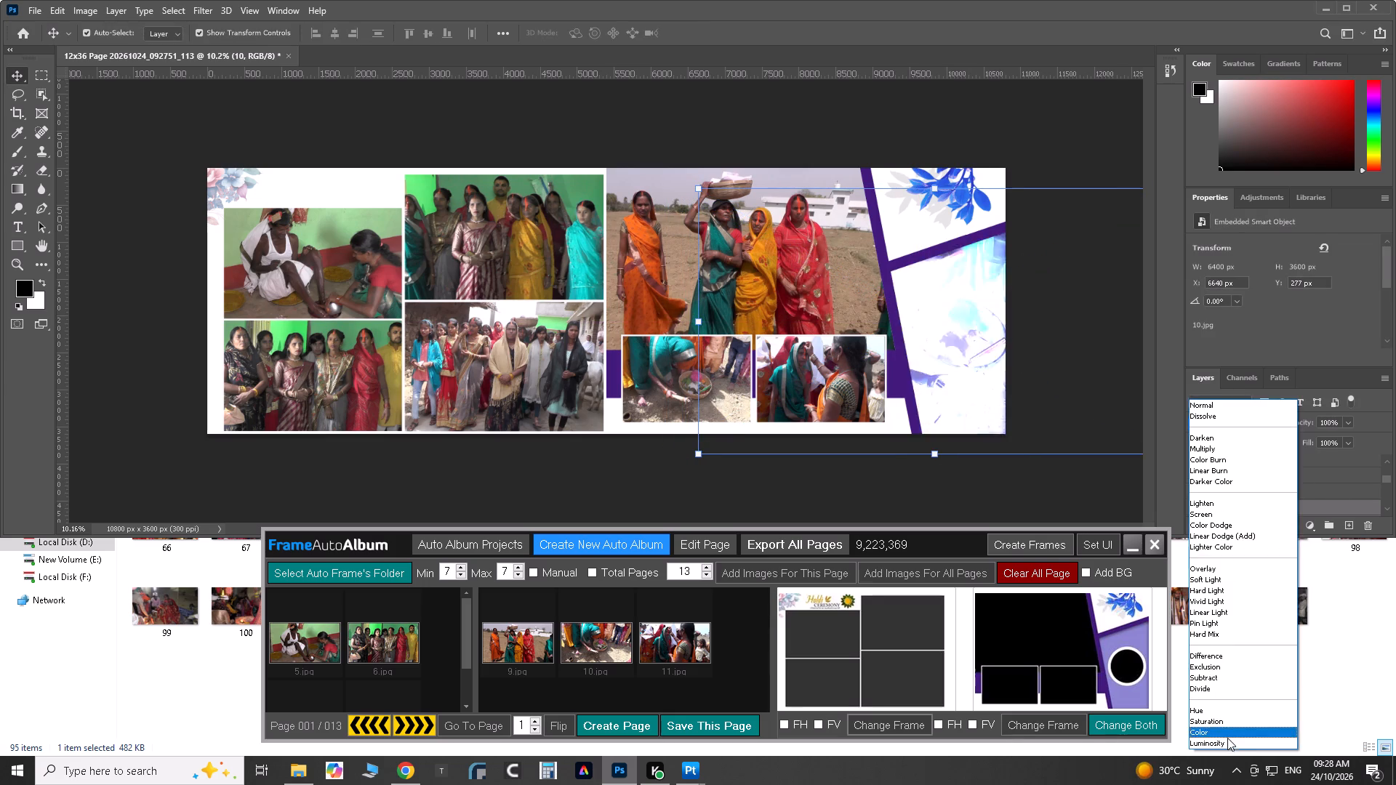
click(1227, 738)
click(741, 94)
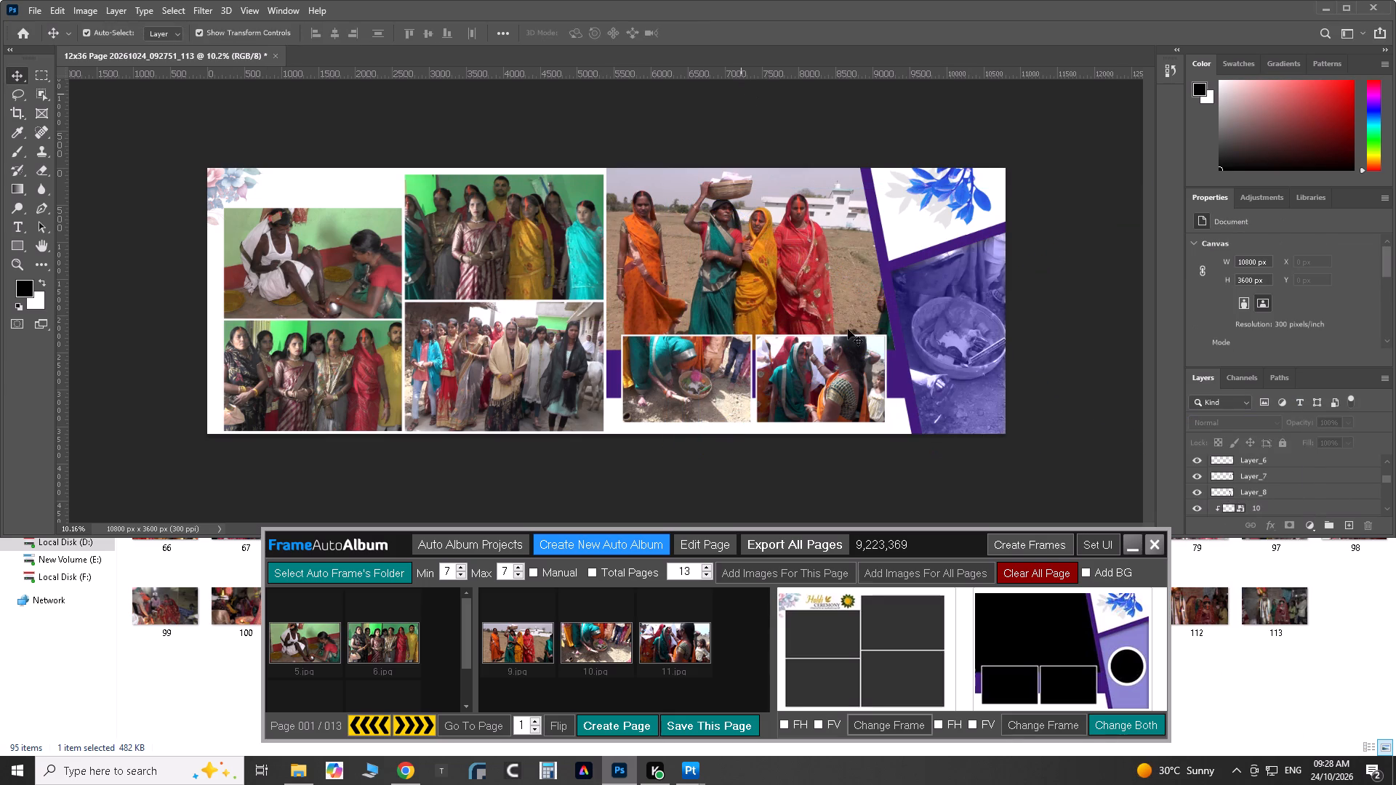
Nudge photo 6, in the page's lower-left frame, about 50 px to the left within its frame.
click(298, 359)
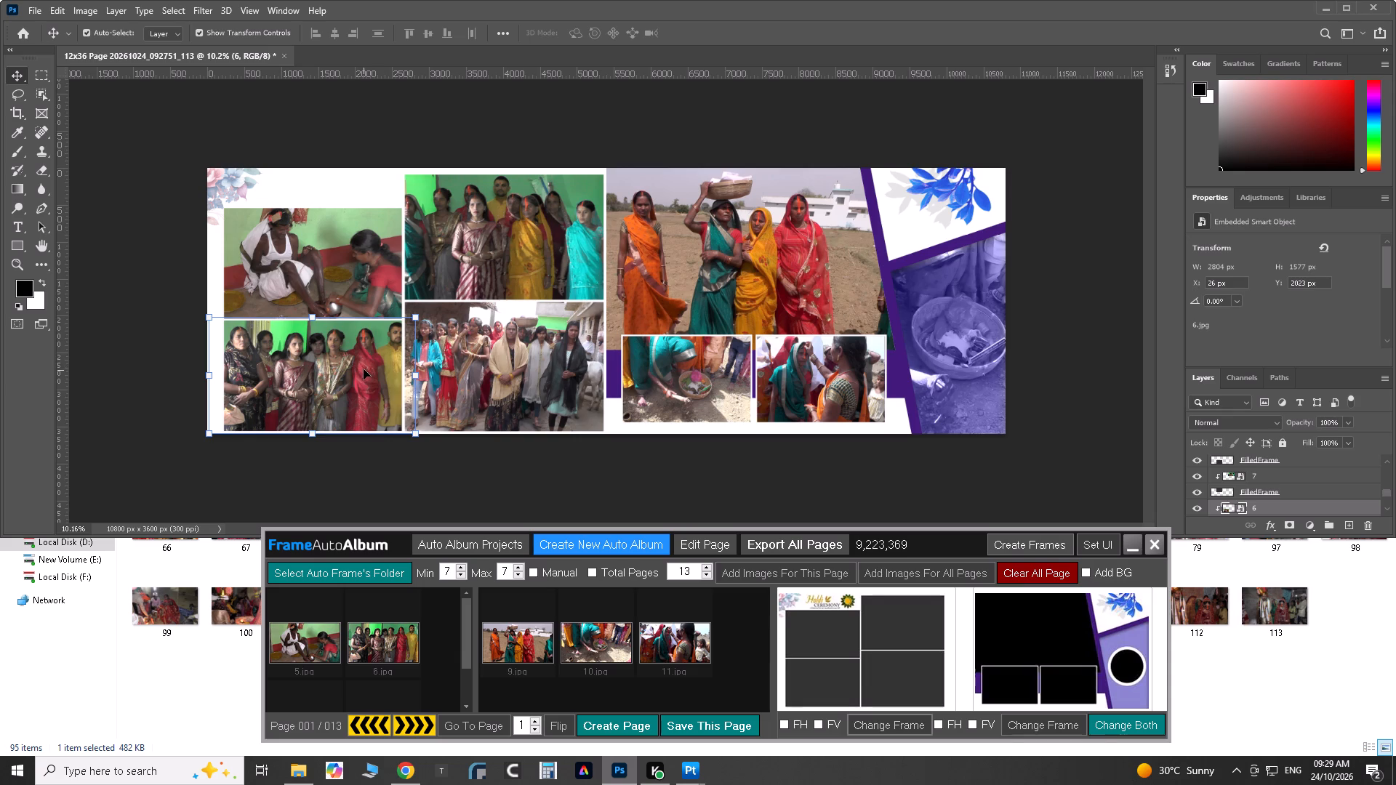
key(Left)
key(Left)
key(Left)
key(Left)
key(Left)
key(Left)
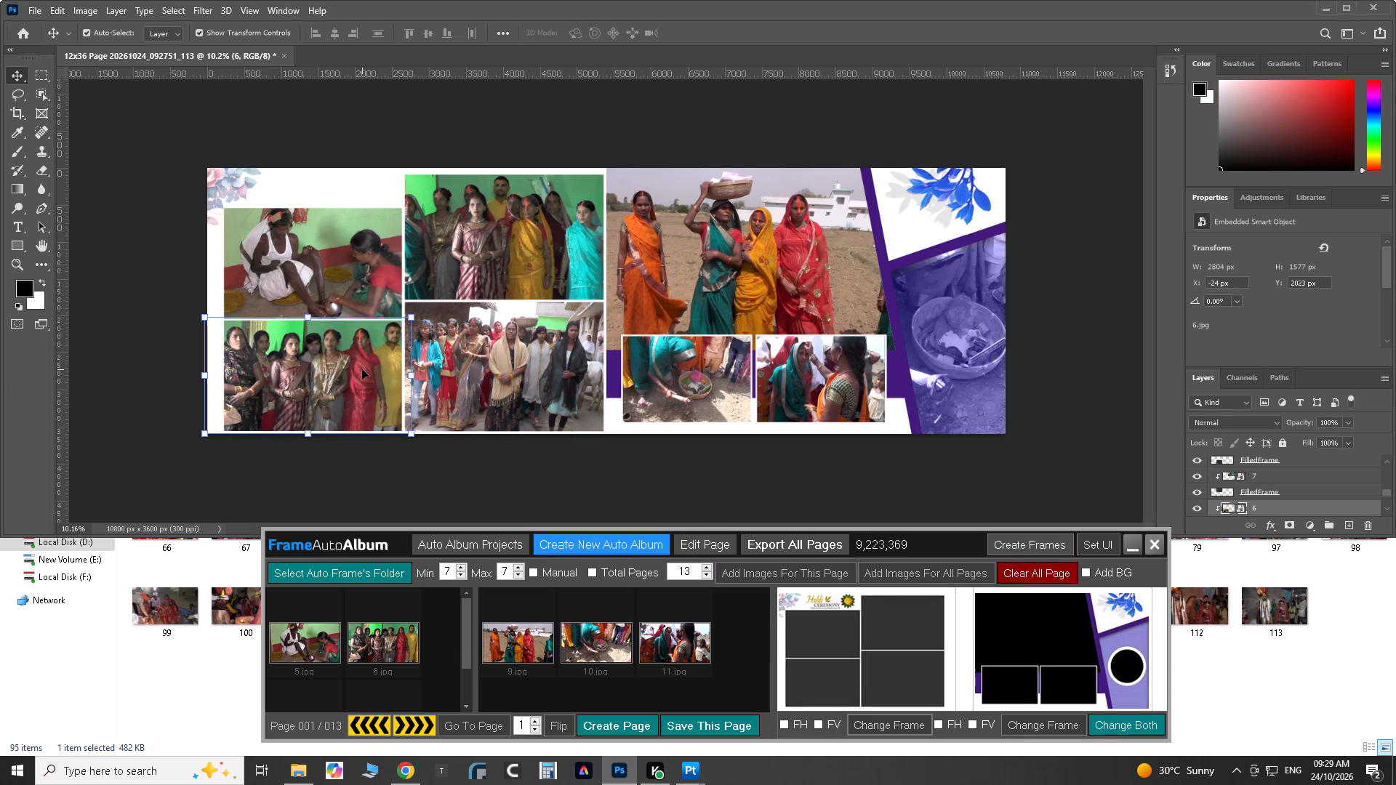
Nudge photo 7, the group photo against the green wall in the upper frame, about 100 px to the right.
click(468, 276)
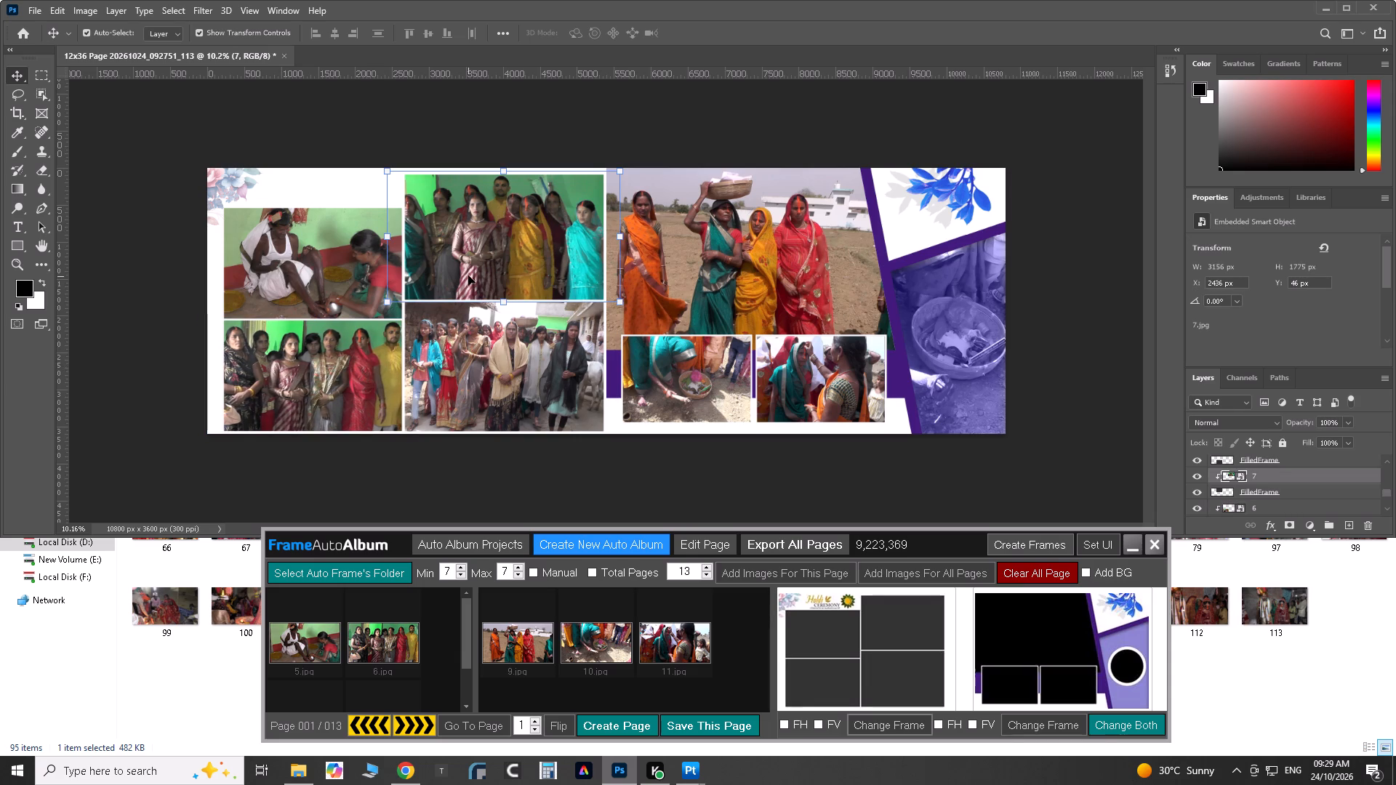
key(Right)
key(Right)
key(Right)
key(Right)
key(Right)
key(Right)
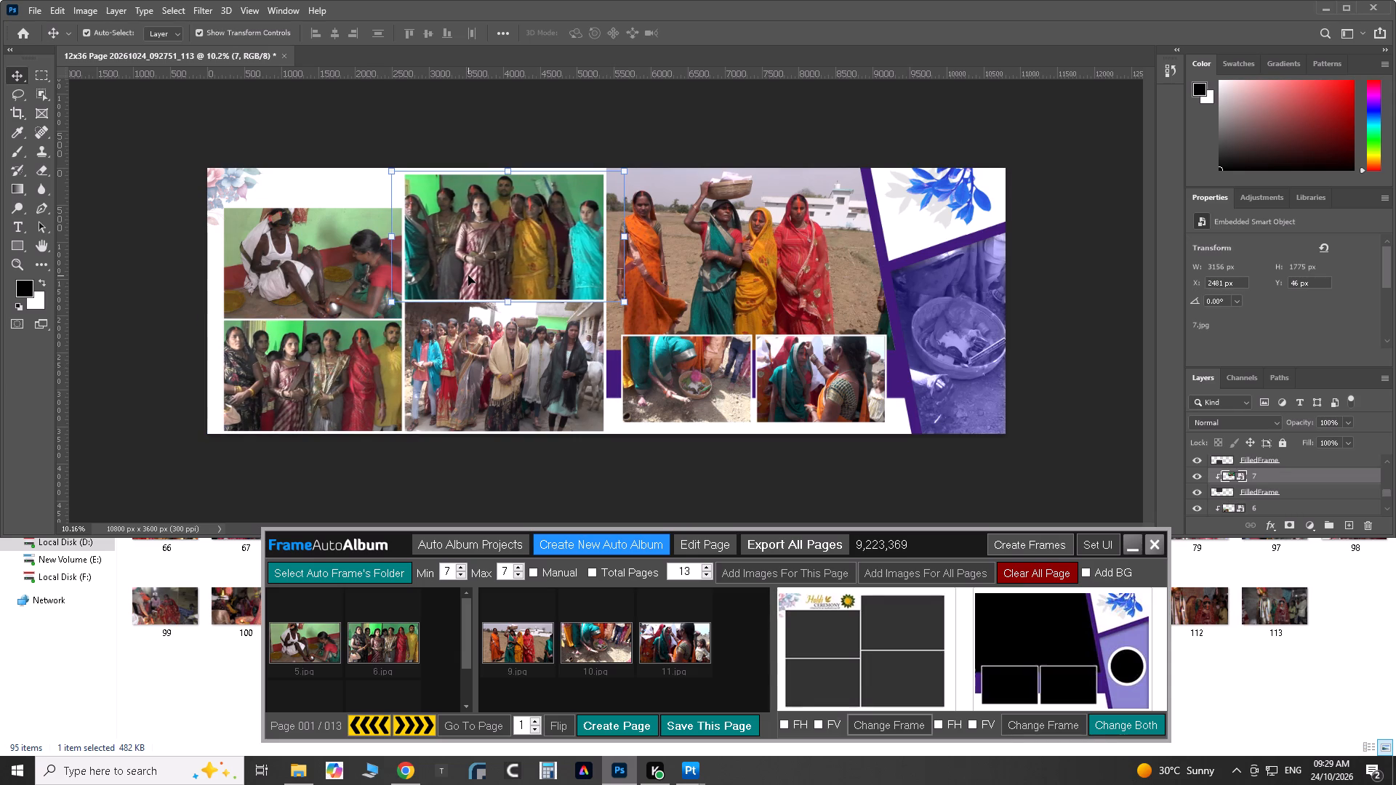
key(Right)
key(Right)
key(Right)
key(Right)
key(Right)
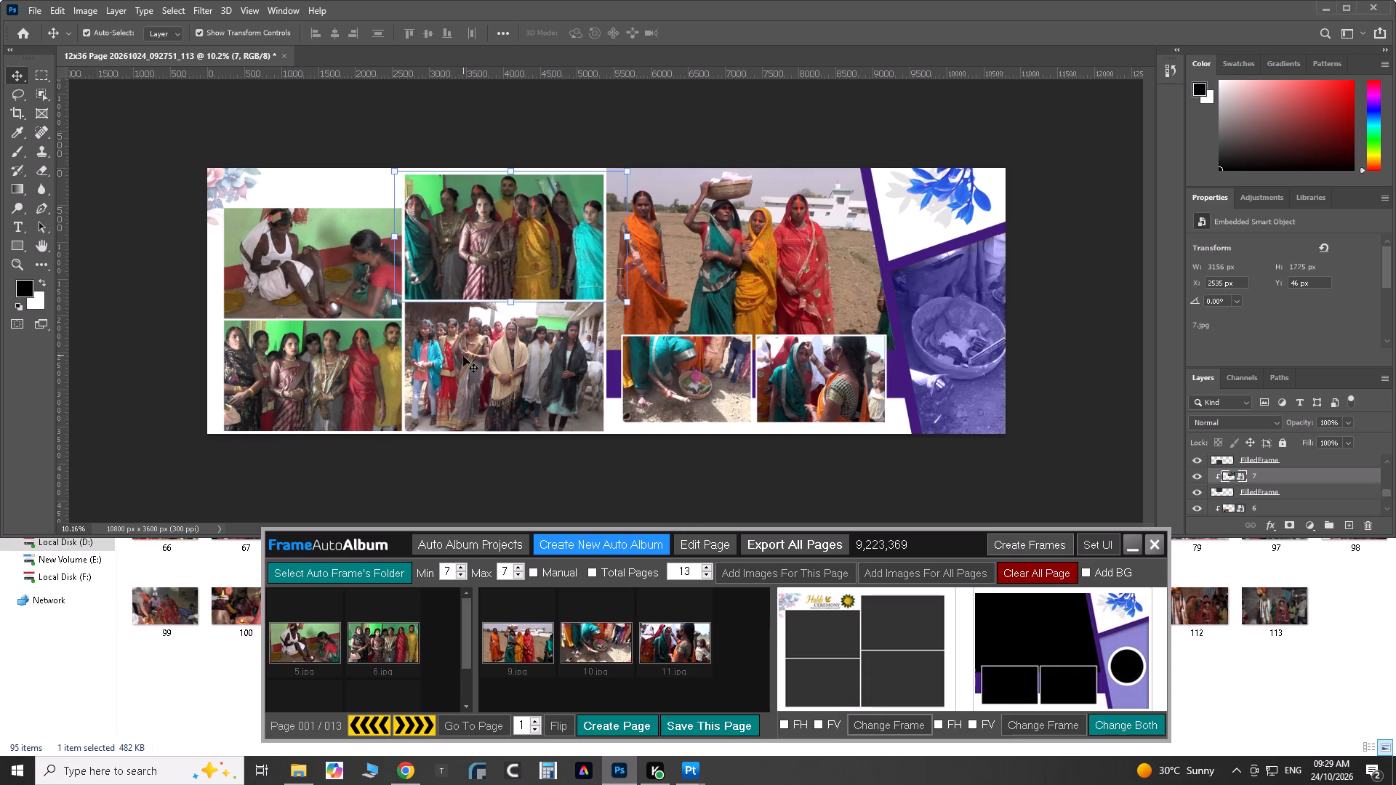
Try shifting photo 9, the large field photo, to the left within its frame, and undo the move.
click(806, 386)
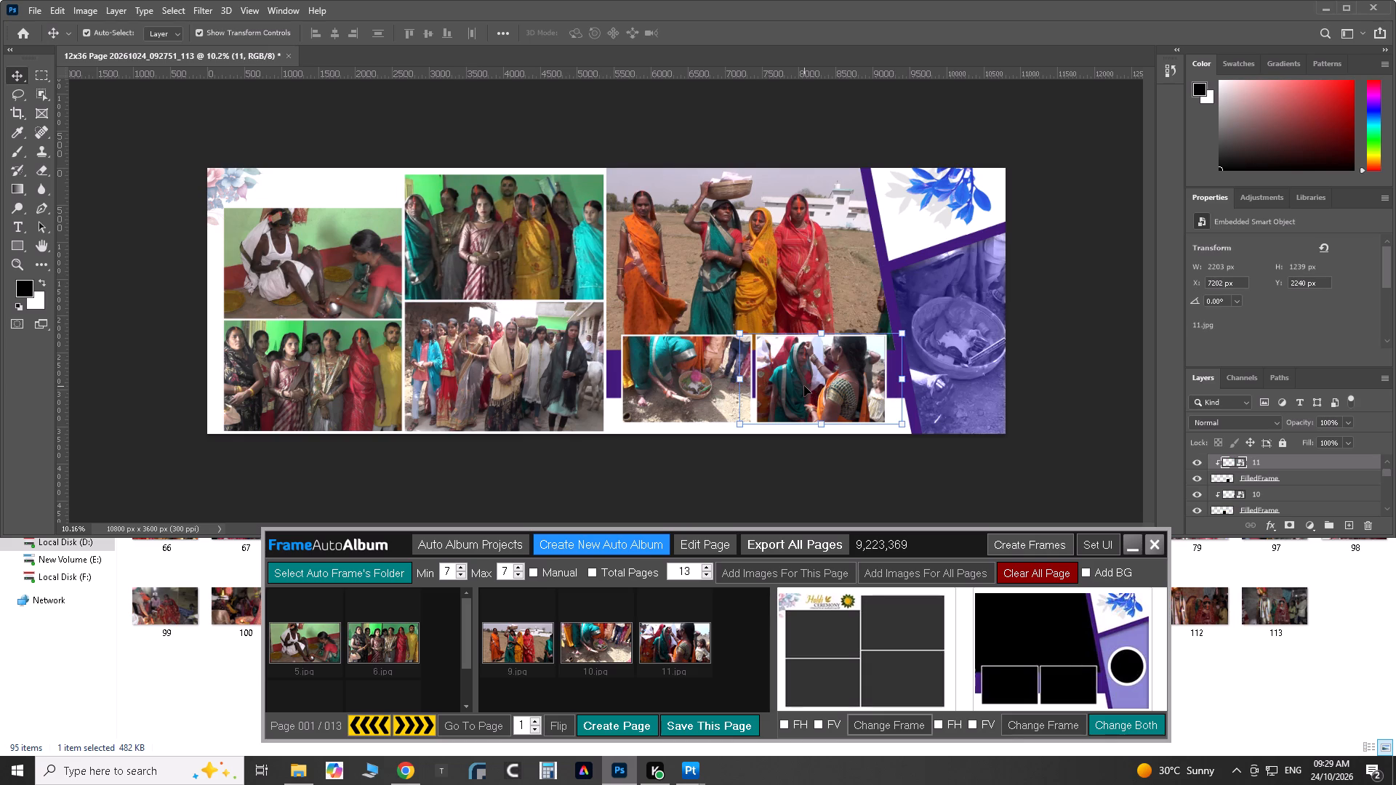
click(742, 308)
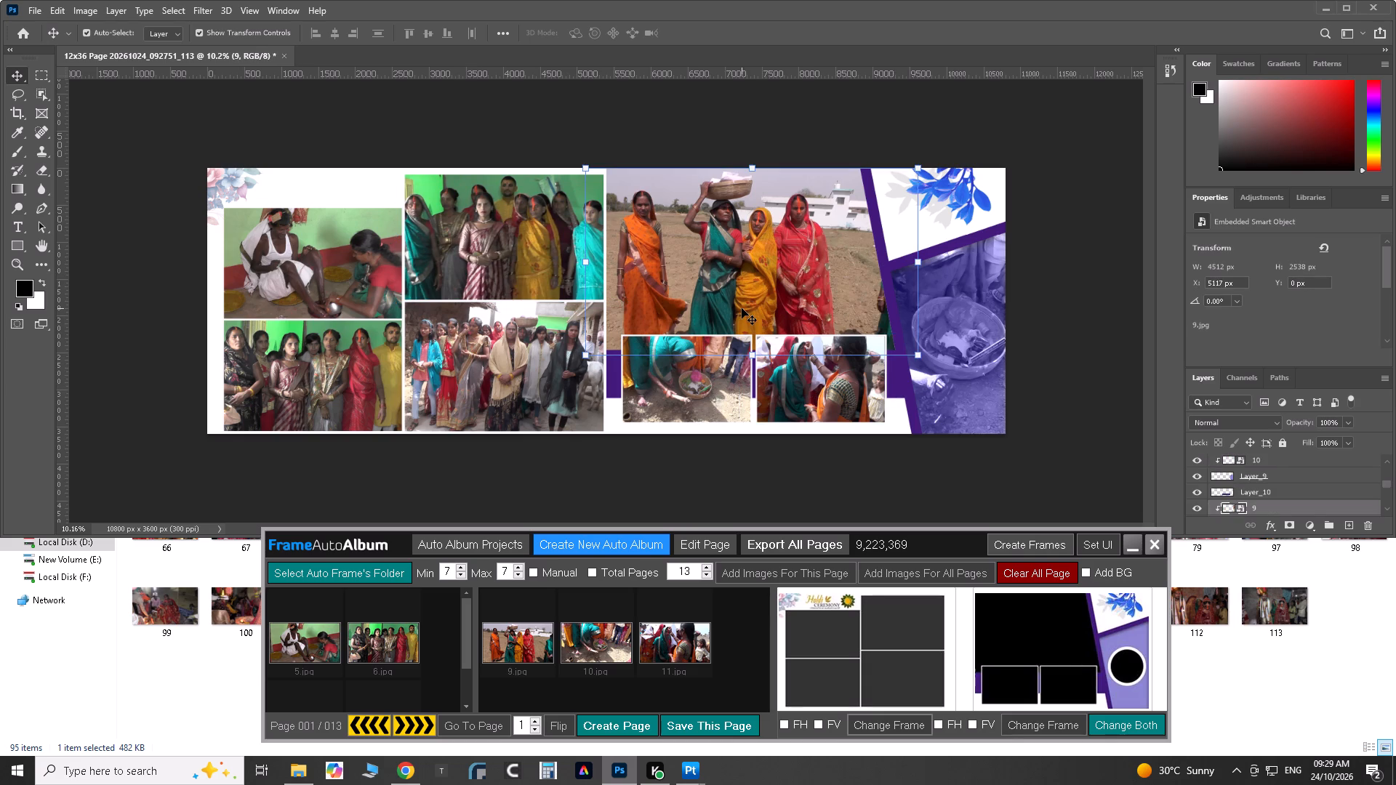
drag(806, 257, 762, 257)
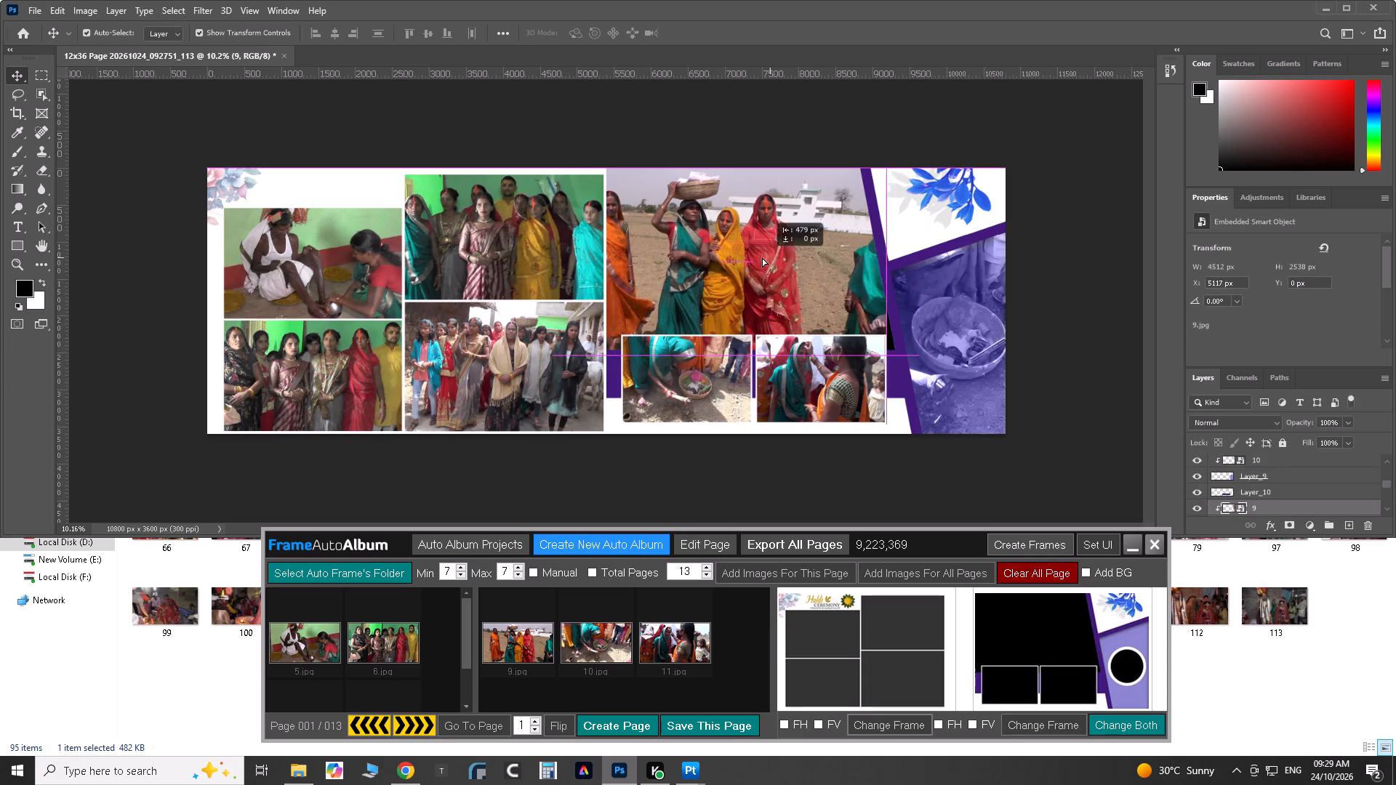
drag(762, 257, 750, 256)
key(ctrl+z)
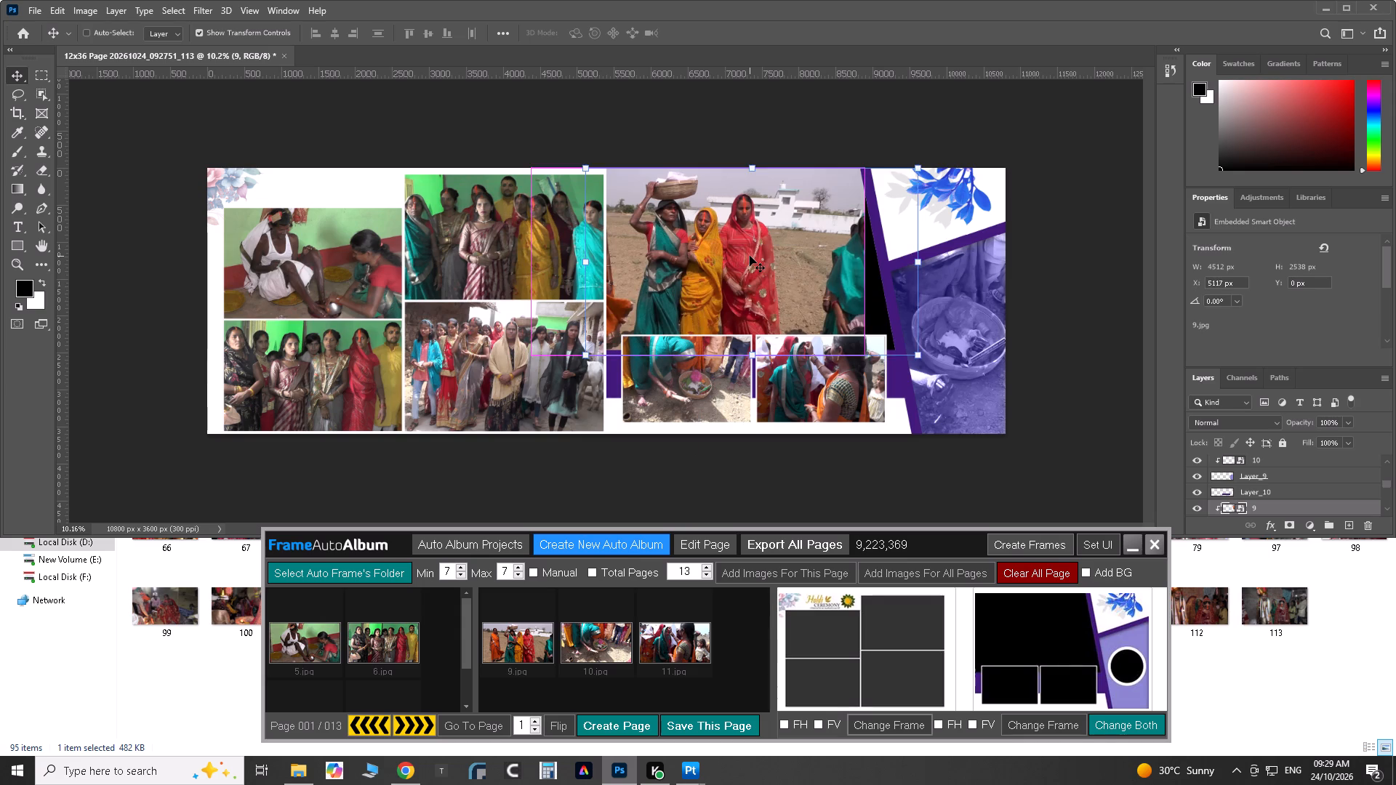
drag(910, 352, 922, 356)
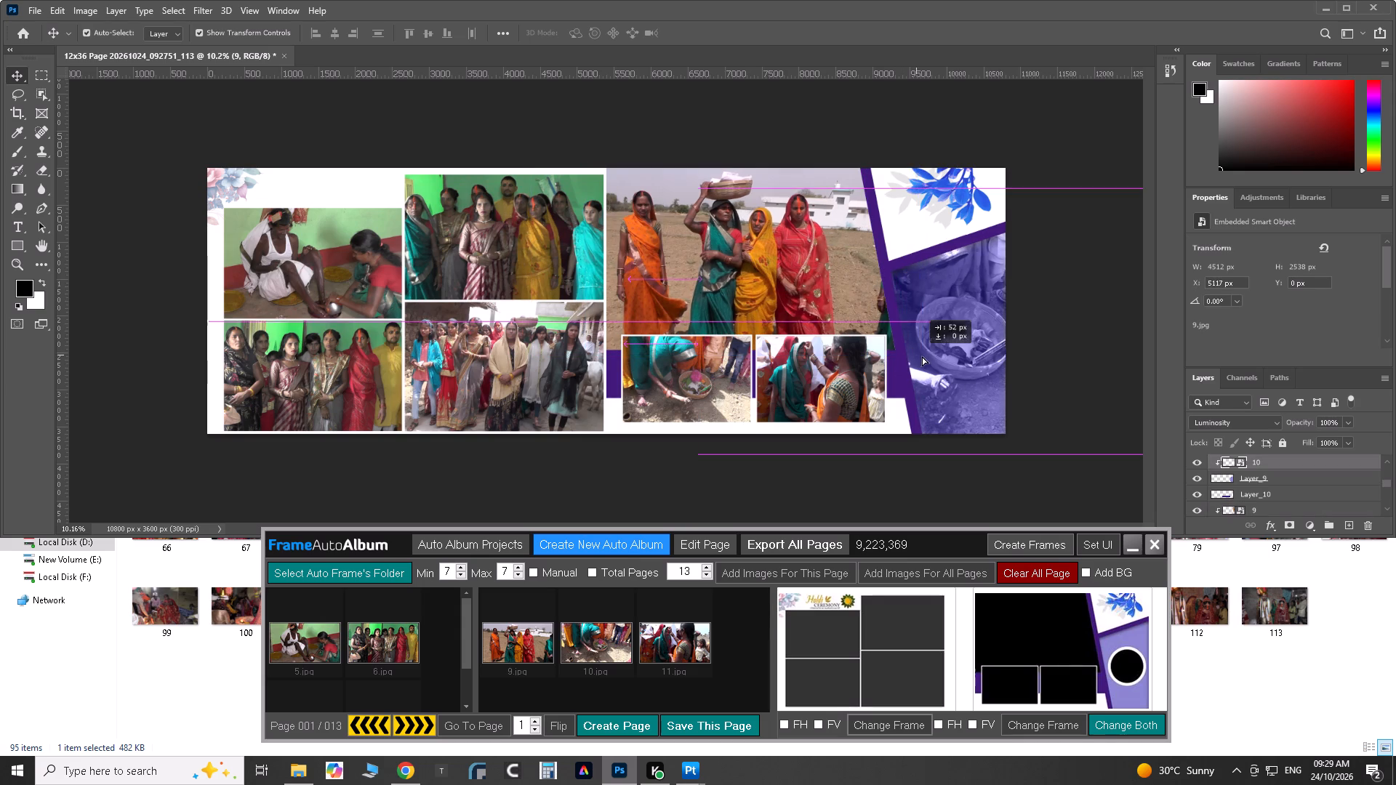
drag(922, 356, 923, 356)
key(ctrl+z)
Enlarge photo 9, the large field photo, to about 62% from its upper-left corner so it fills its frame.
click(769, 264)
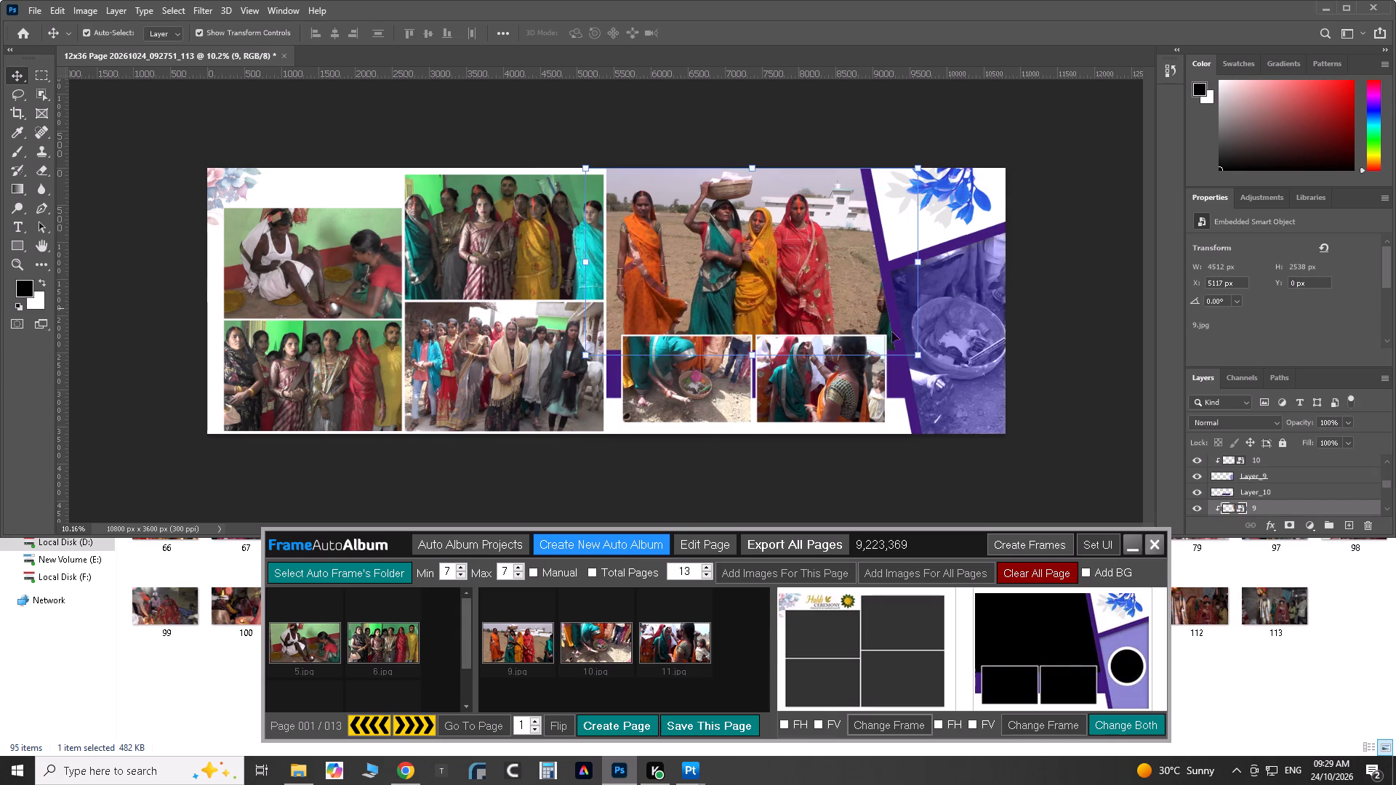
drag(922, 355, 955, 374)
click(866, 289)
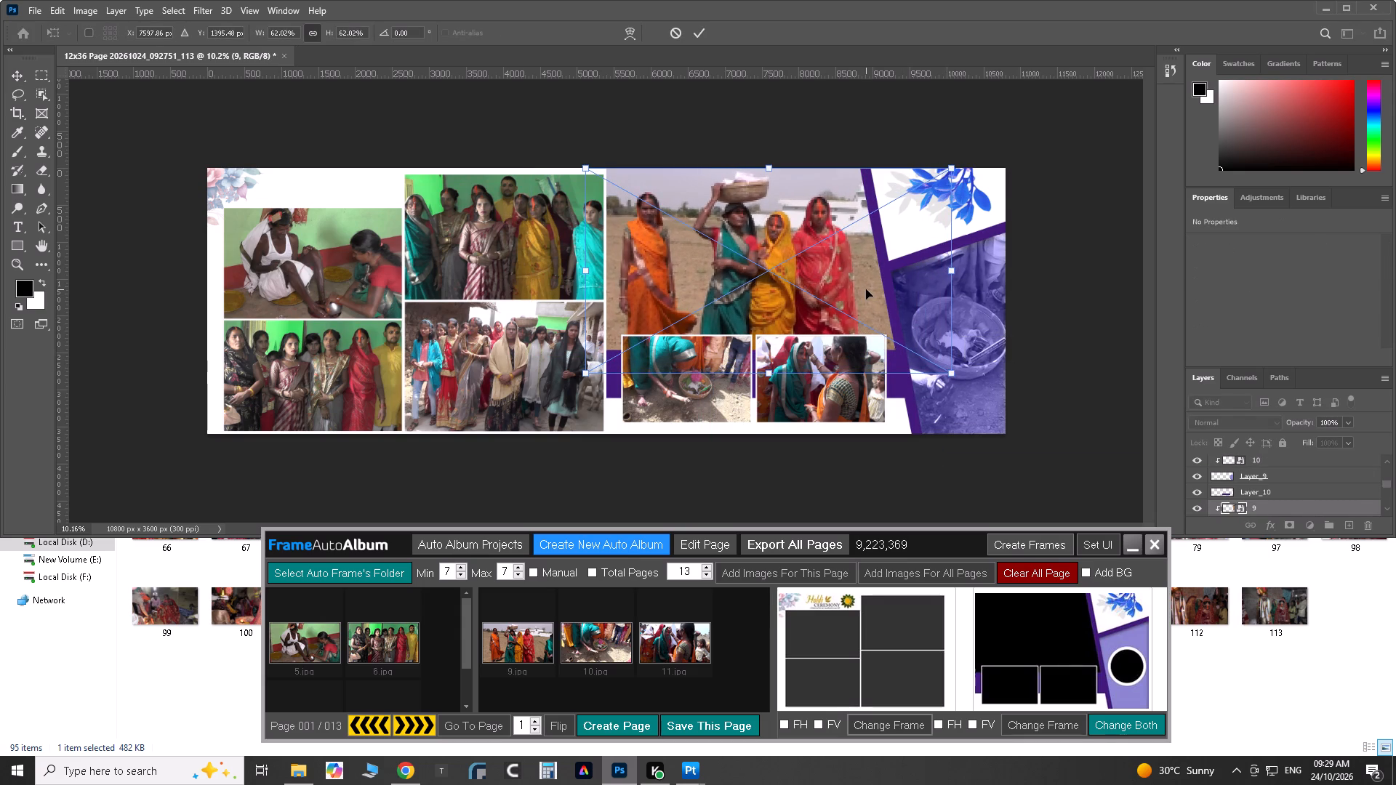
double_click(866, 289)
click(1119, 272)
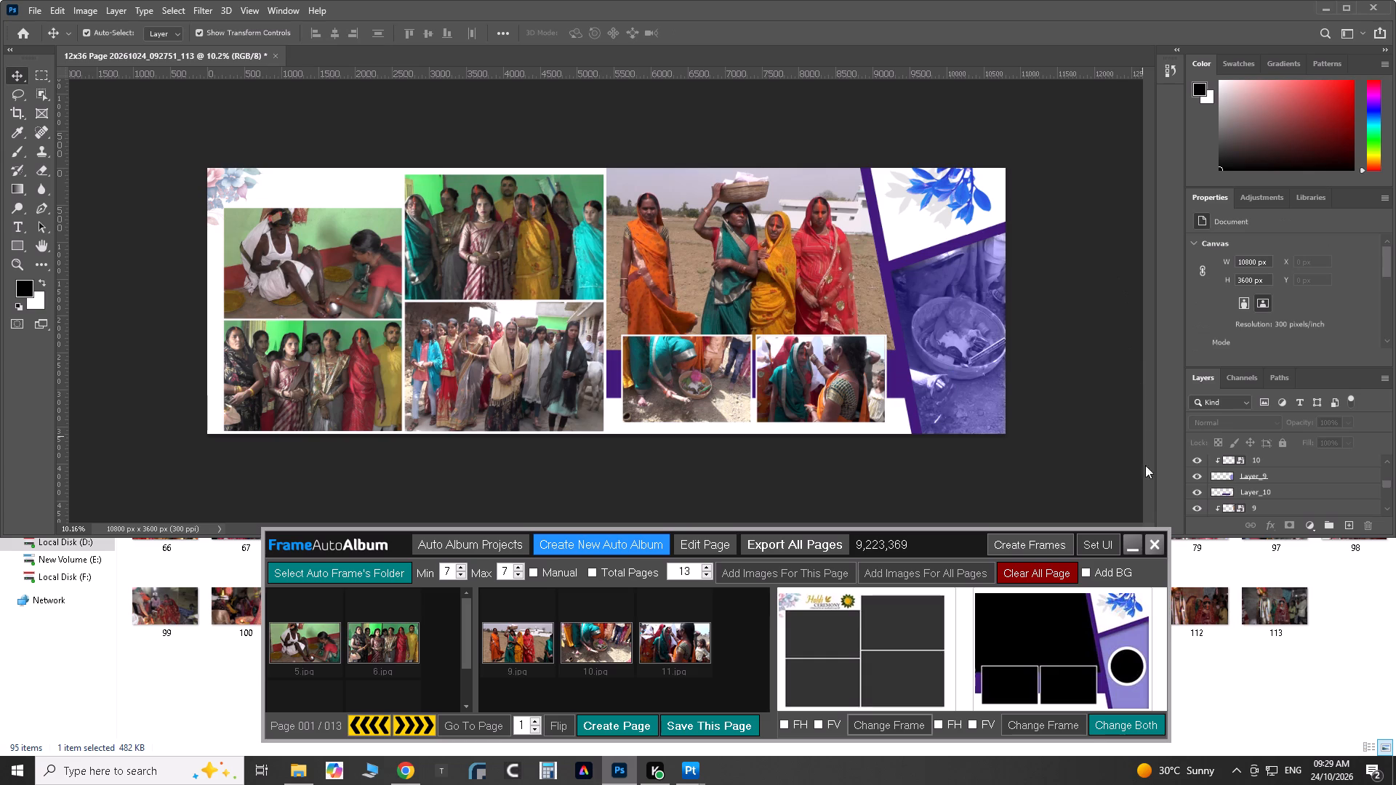
Switch to PsToolkit and save the finished page 1.
click(694, 770)
click(675, 728)
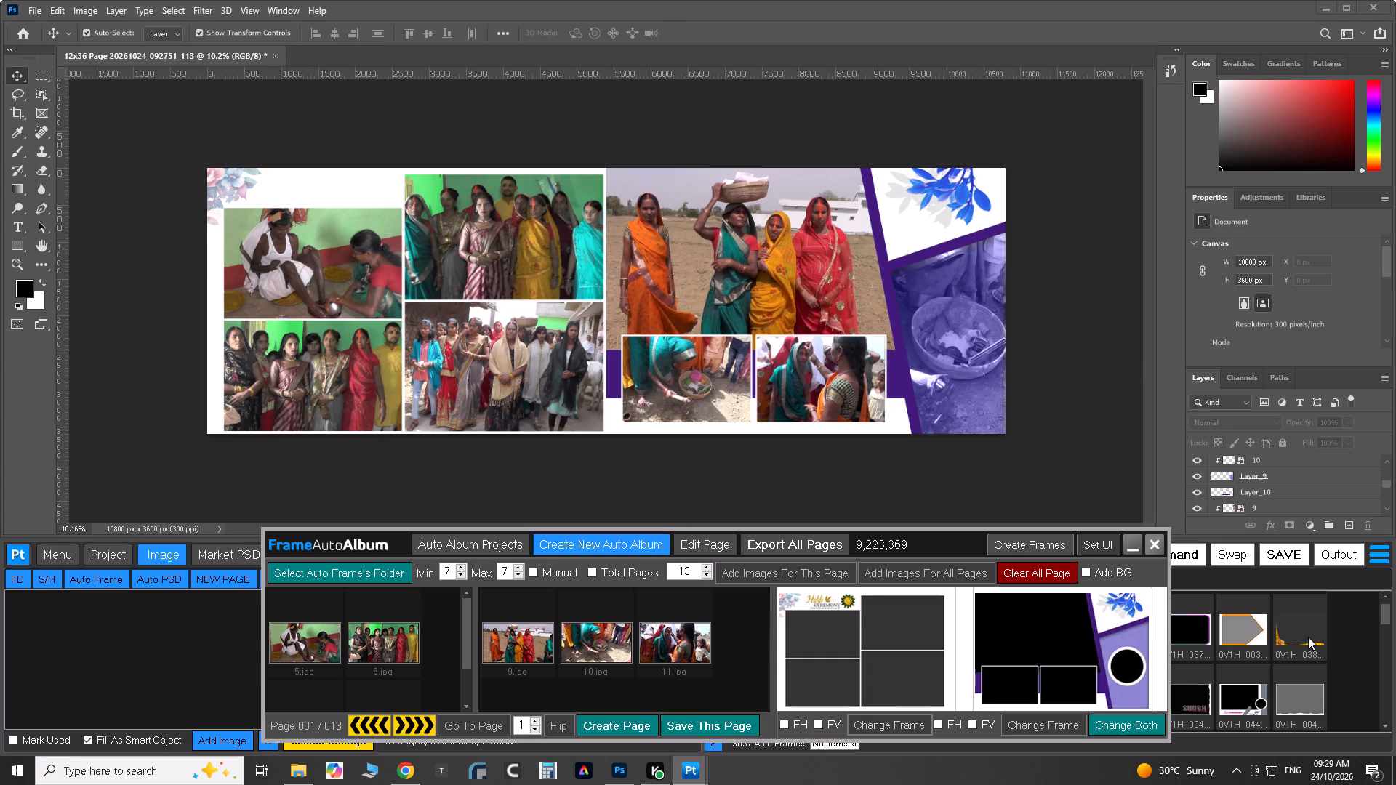
click(1284, 560)
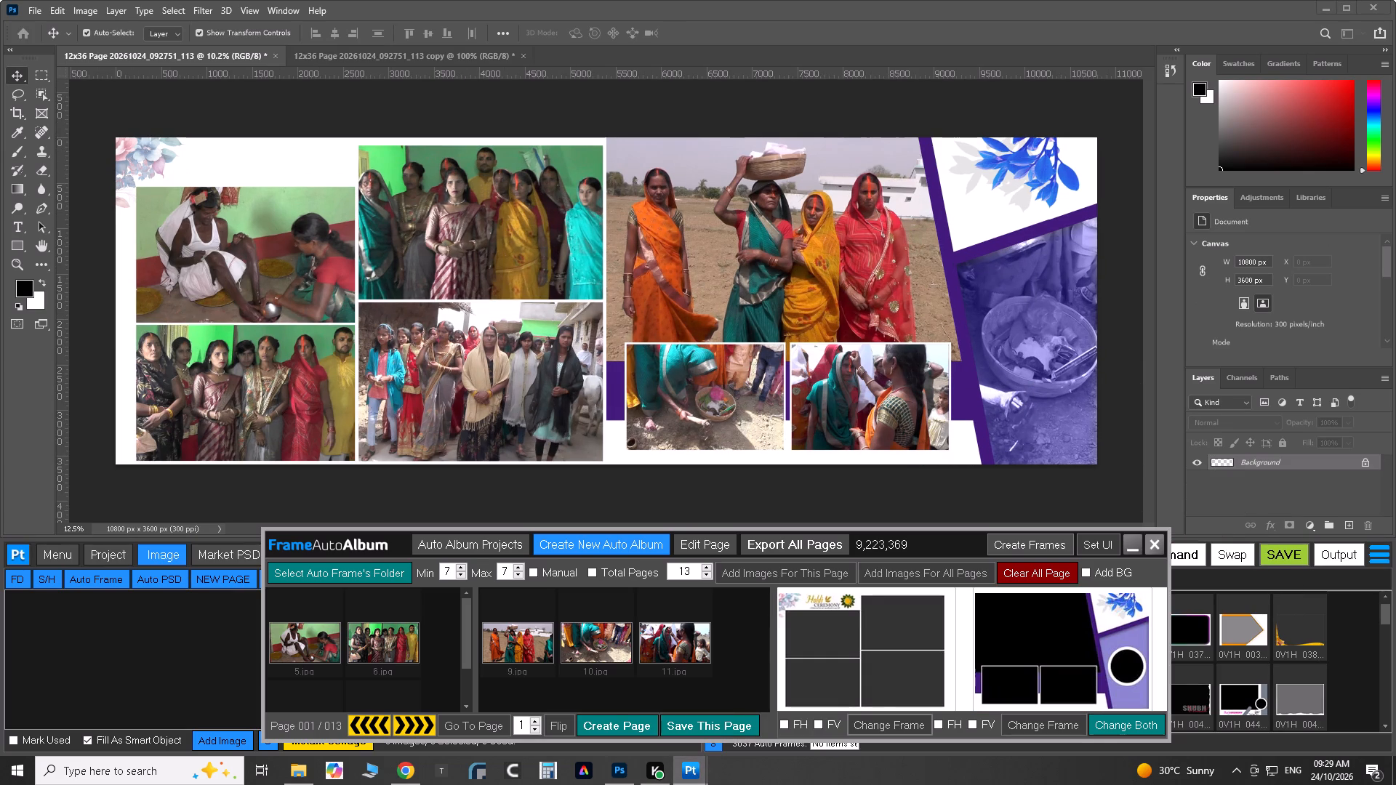
Advance the auto album to page 2.
click(414, 720)
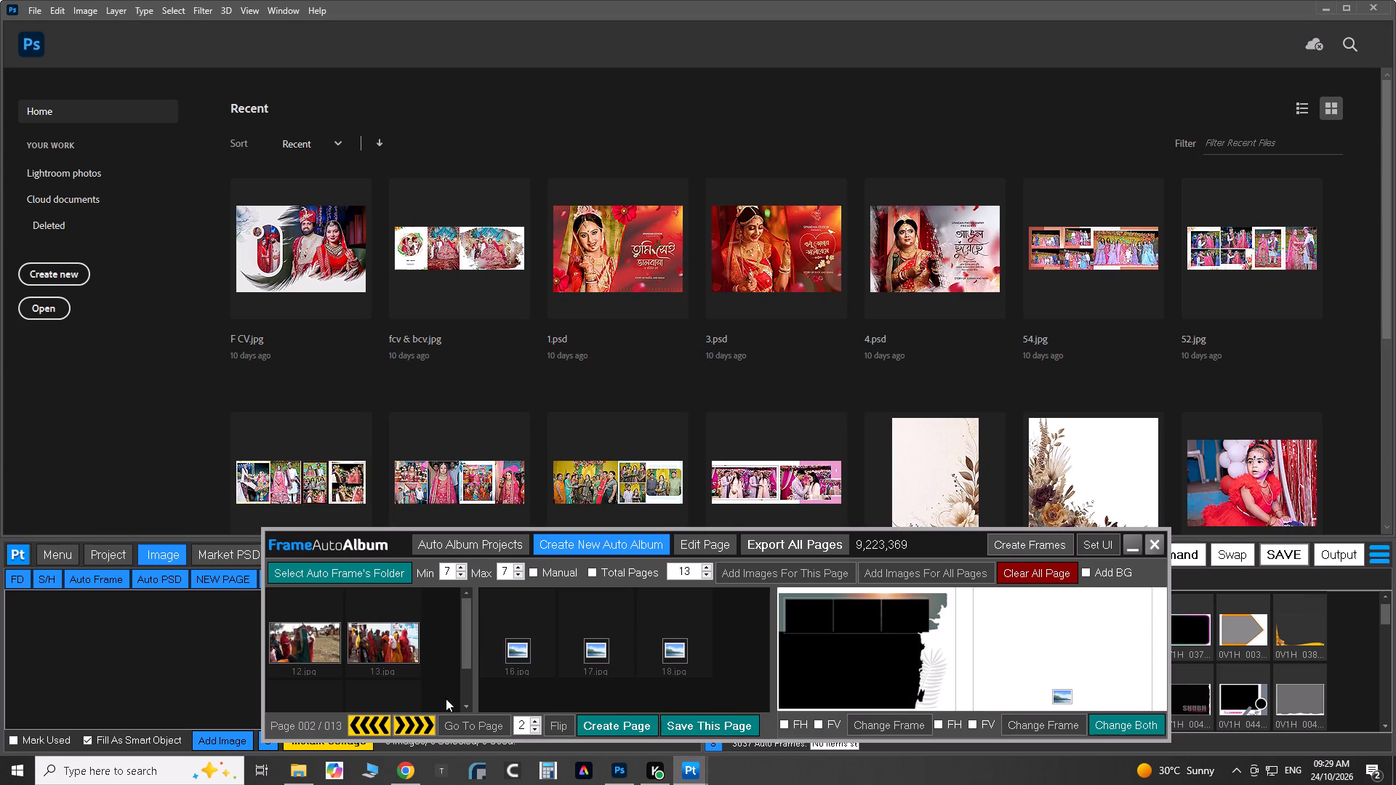
Change the left-hand frame of page 2 to the four-photo frame 0V4H_183.psd.
click(886, 724)
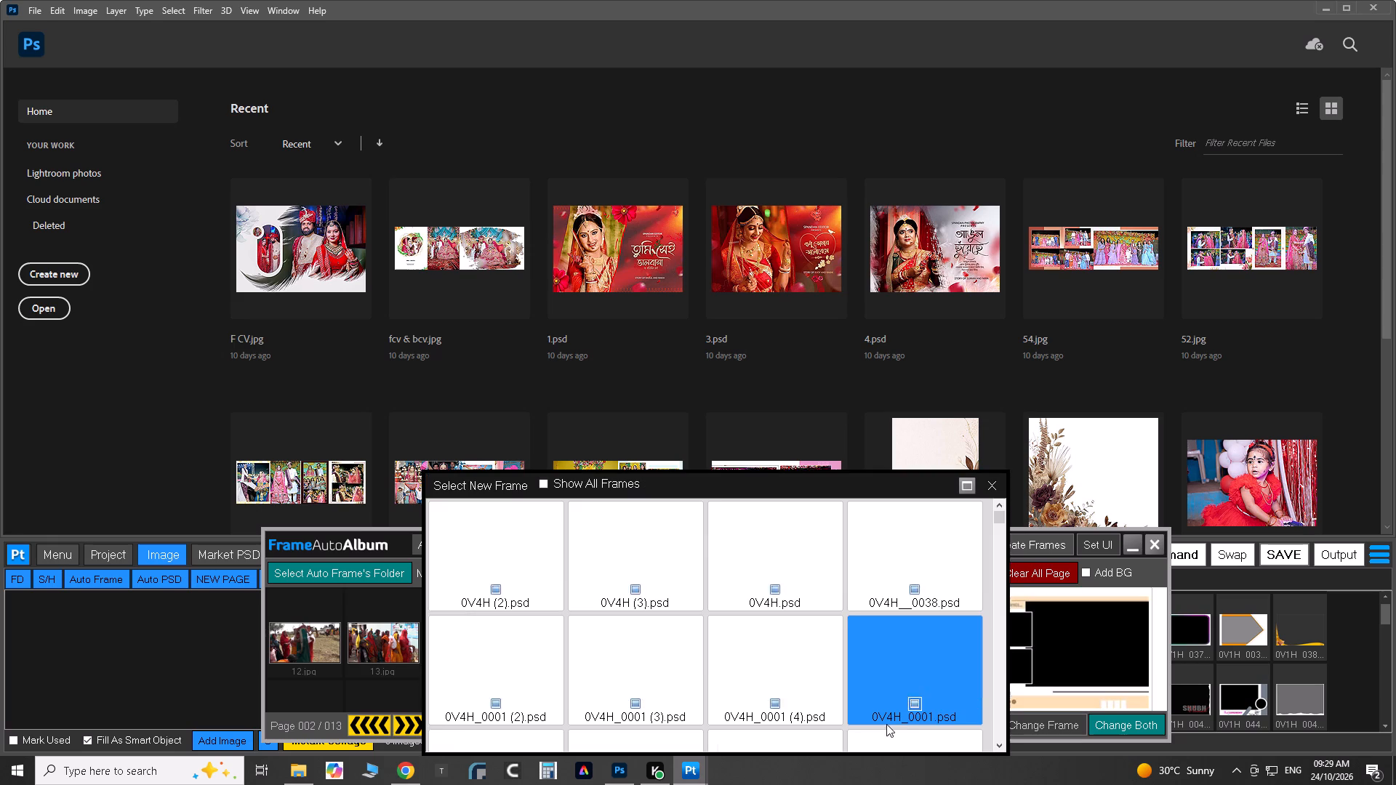
scroll(854, 663, down, 10)
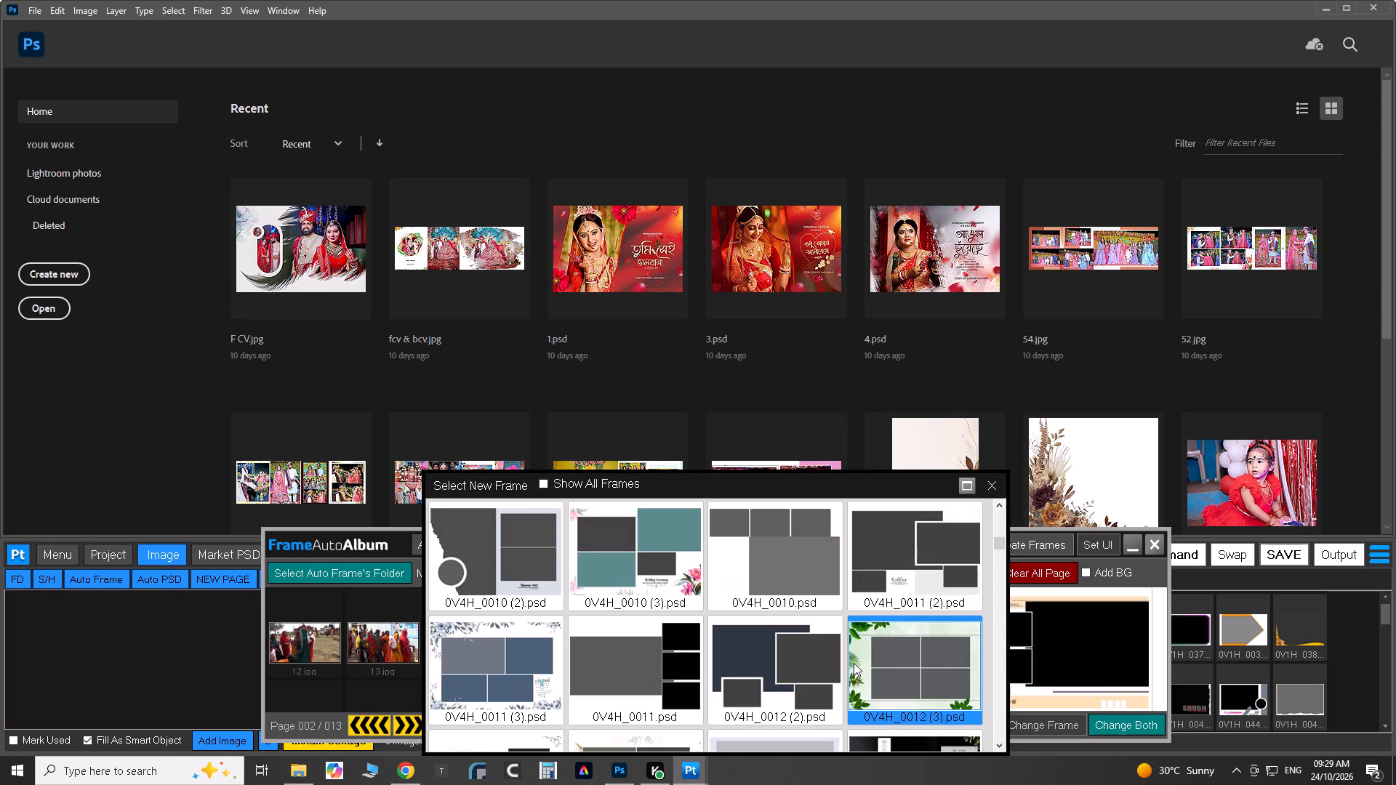
scroll(854, 663, down, 18)
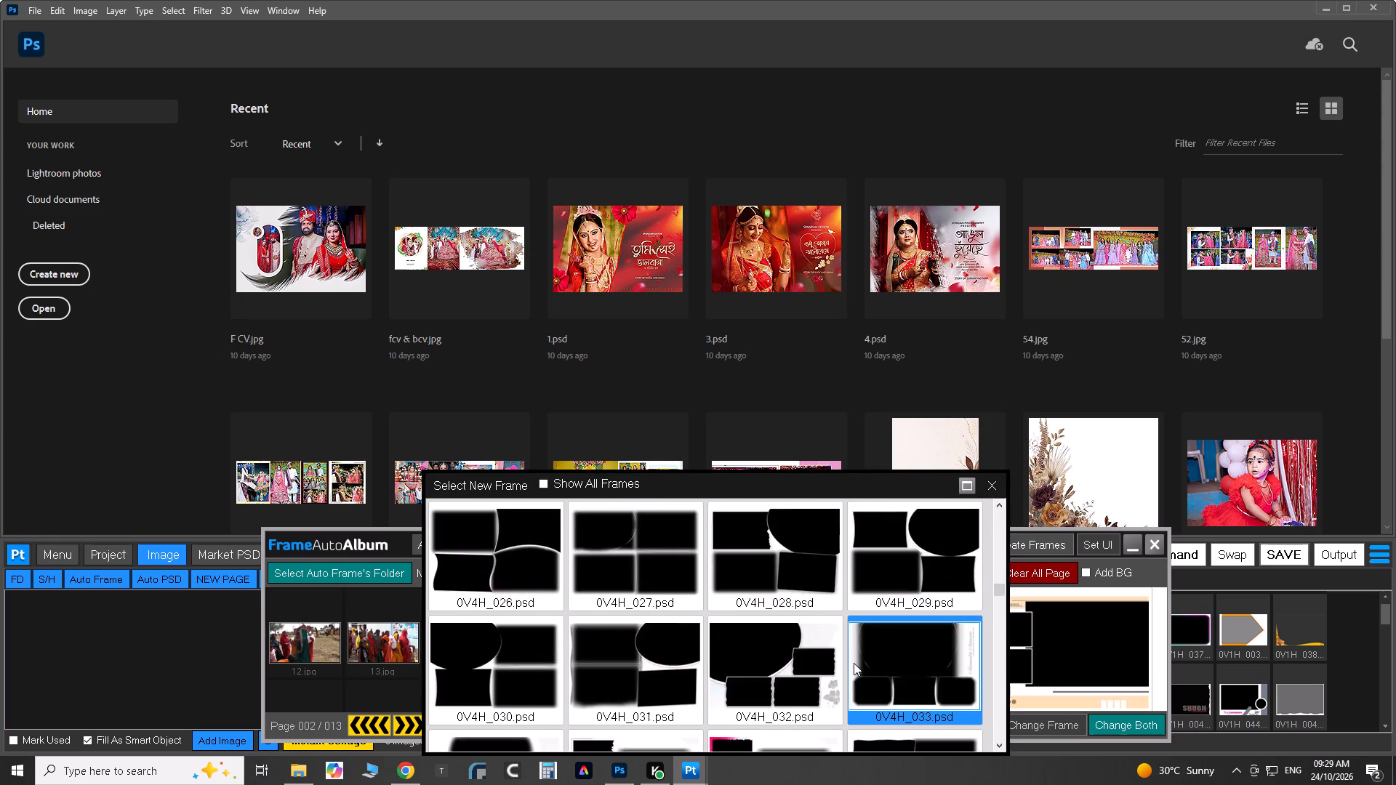
scroll(854, 663, down, 17)
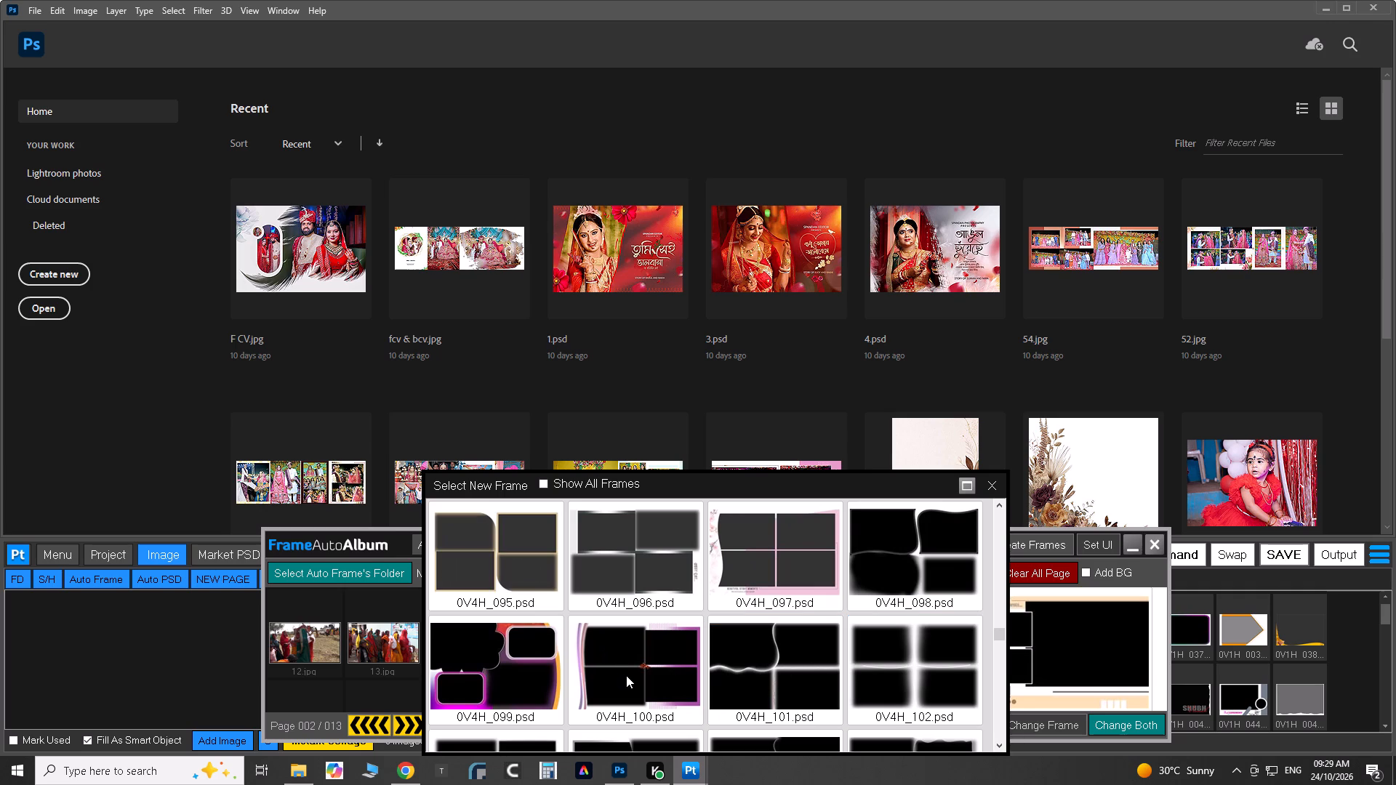
scroll(626, 675, down, 3)
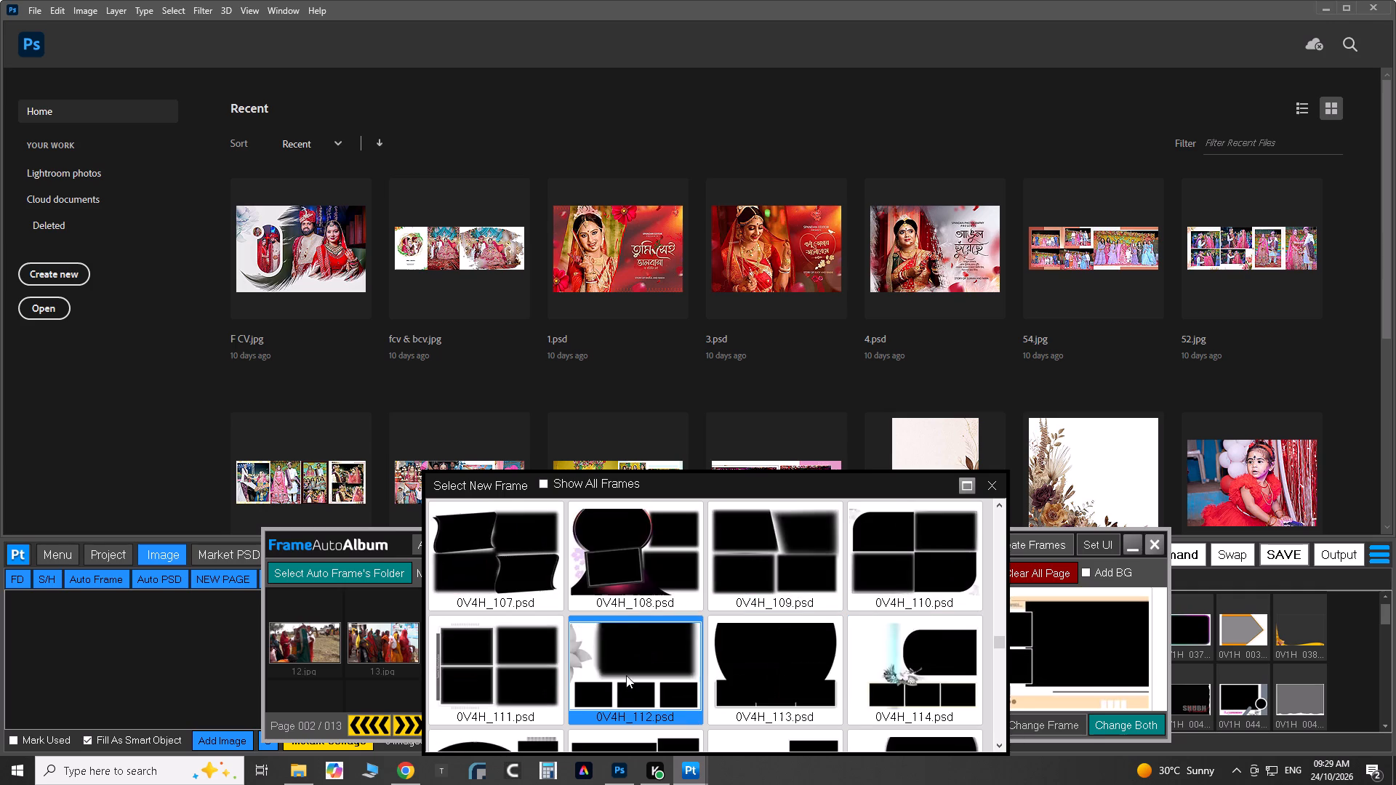
scroll(626, 675, down, 5)
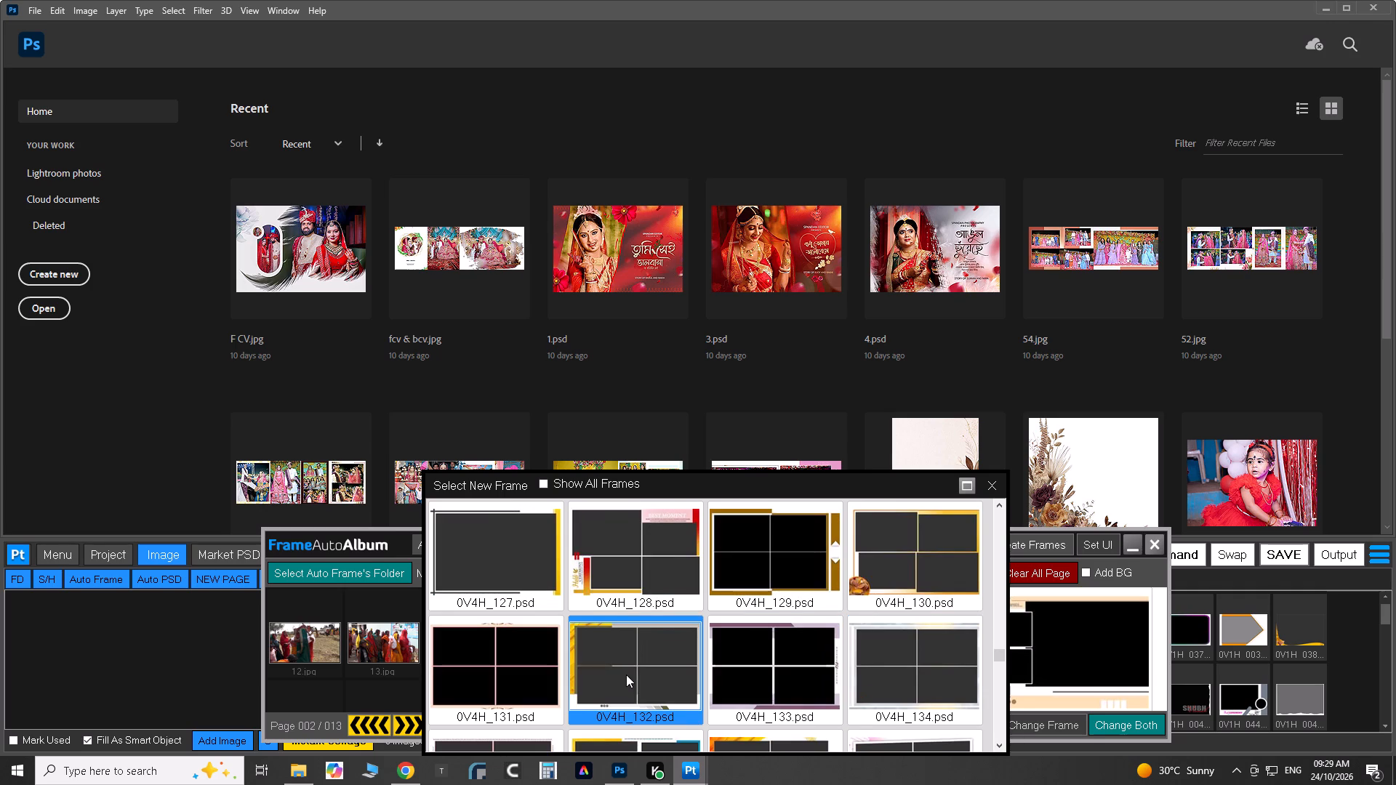
scroll(626, 675, down, 6)
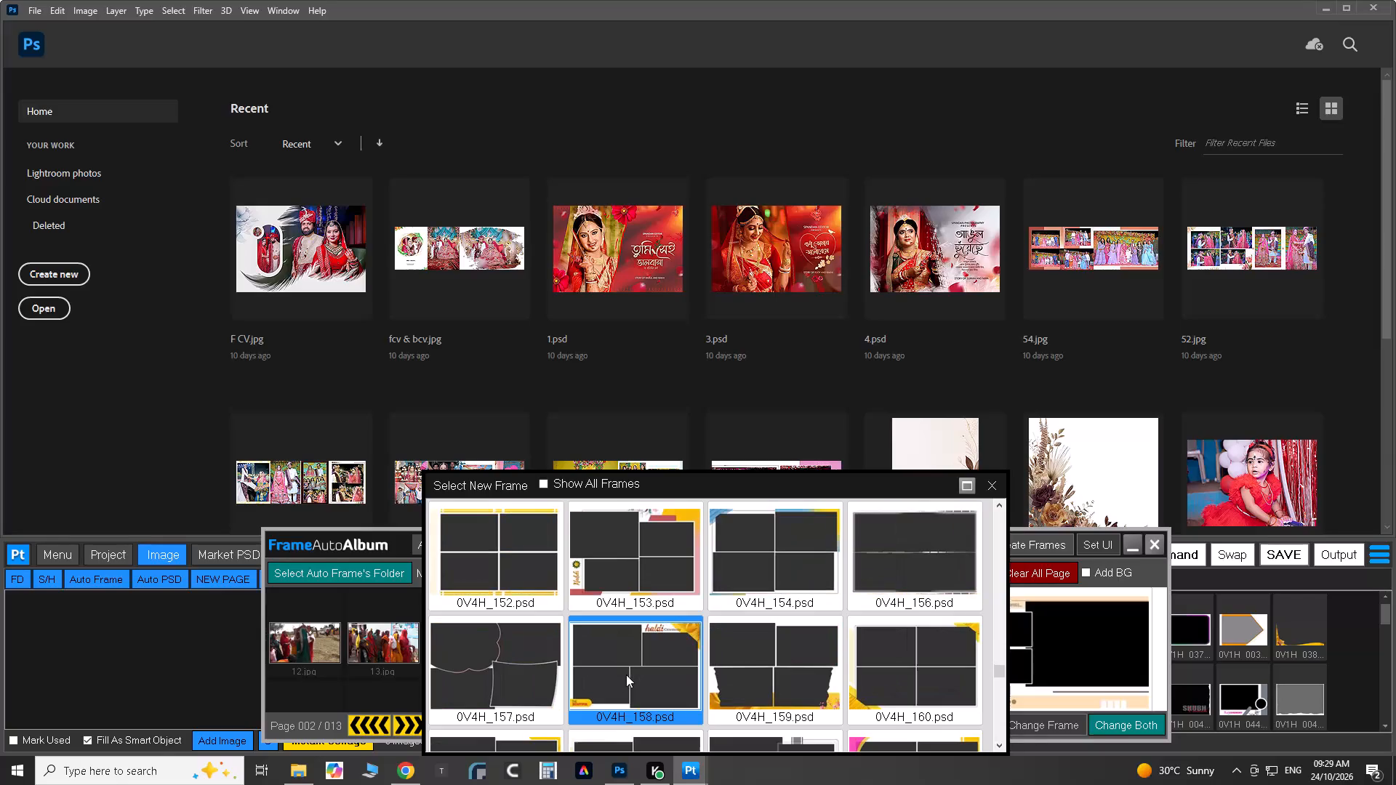
scroll(626, 675, down, 5)
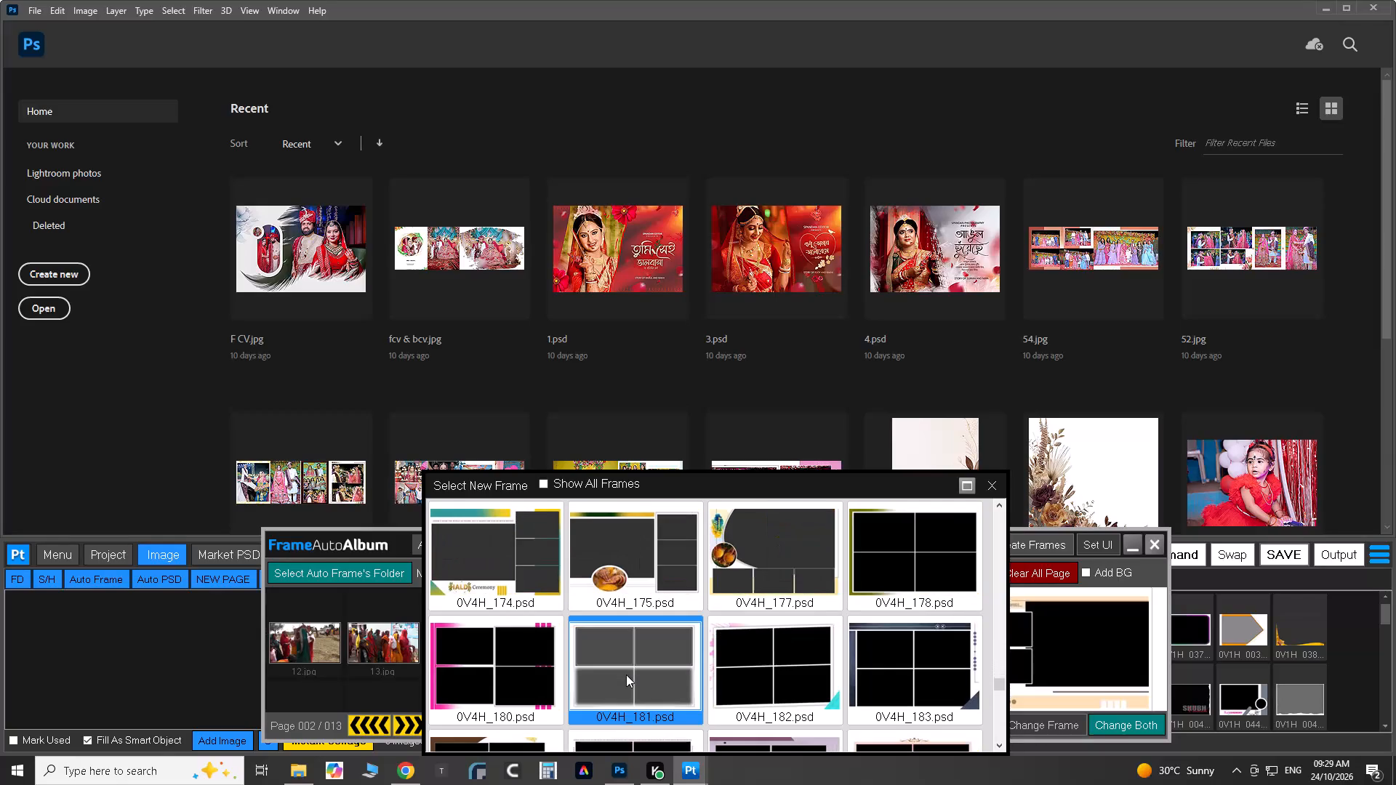
double_click(931, 673)
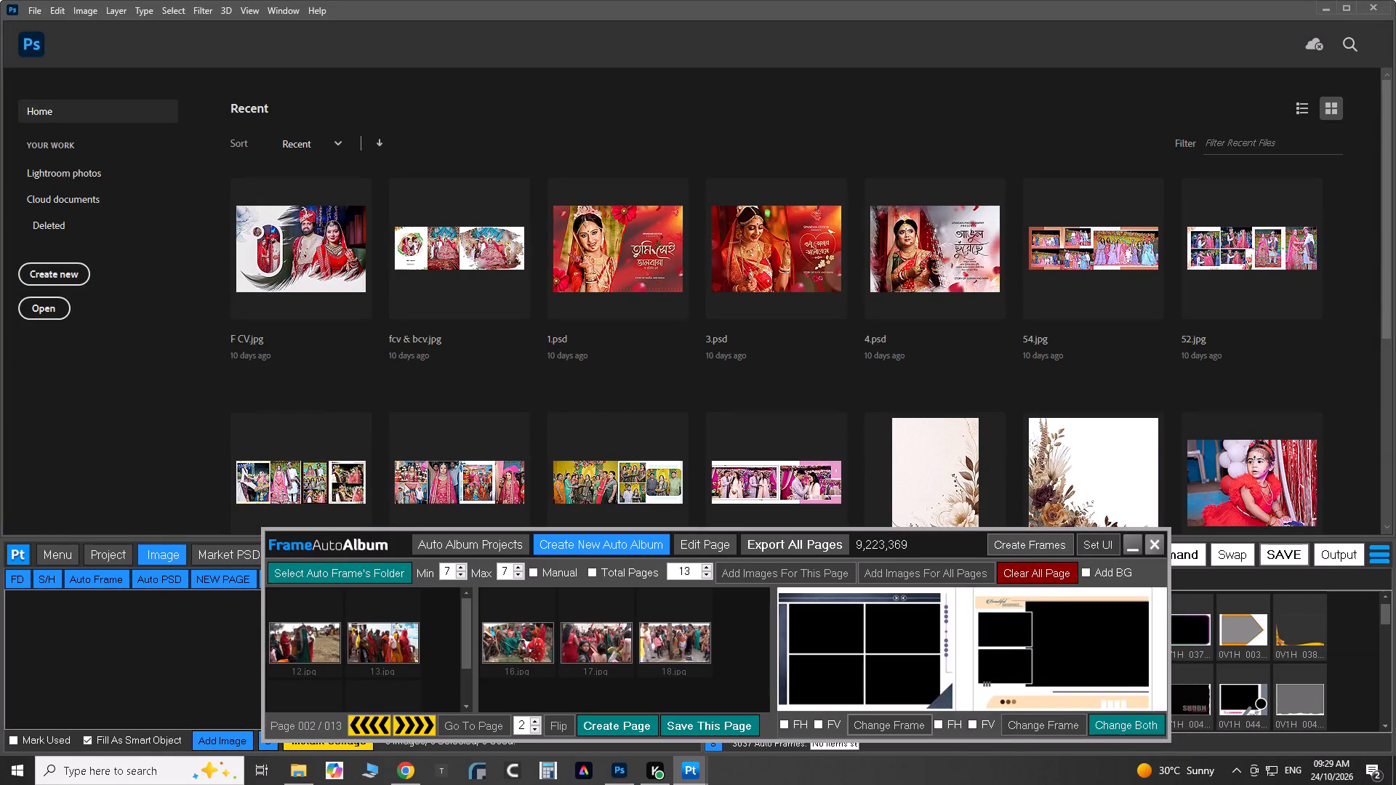
Change the right-hand frame of page 2 to the three-photo dark red frame 0V3H_206.psd.
click(1067, 728)
scroll(846, 699, down, 11)
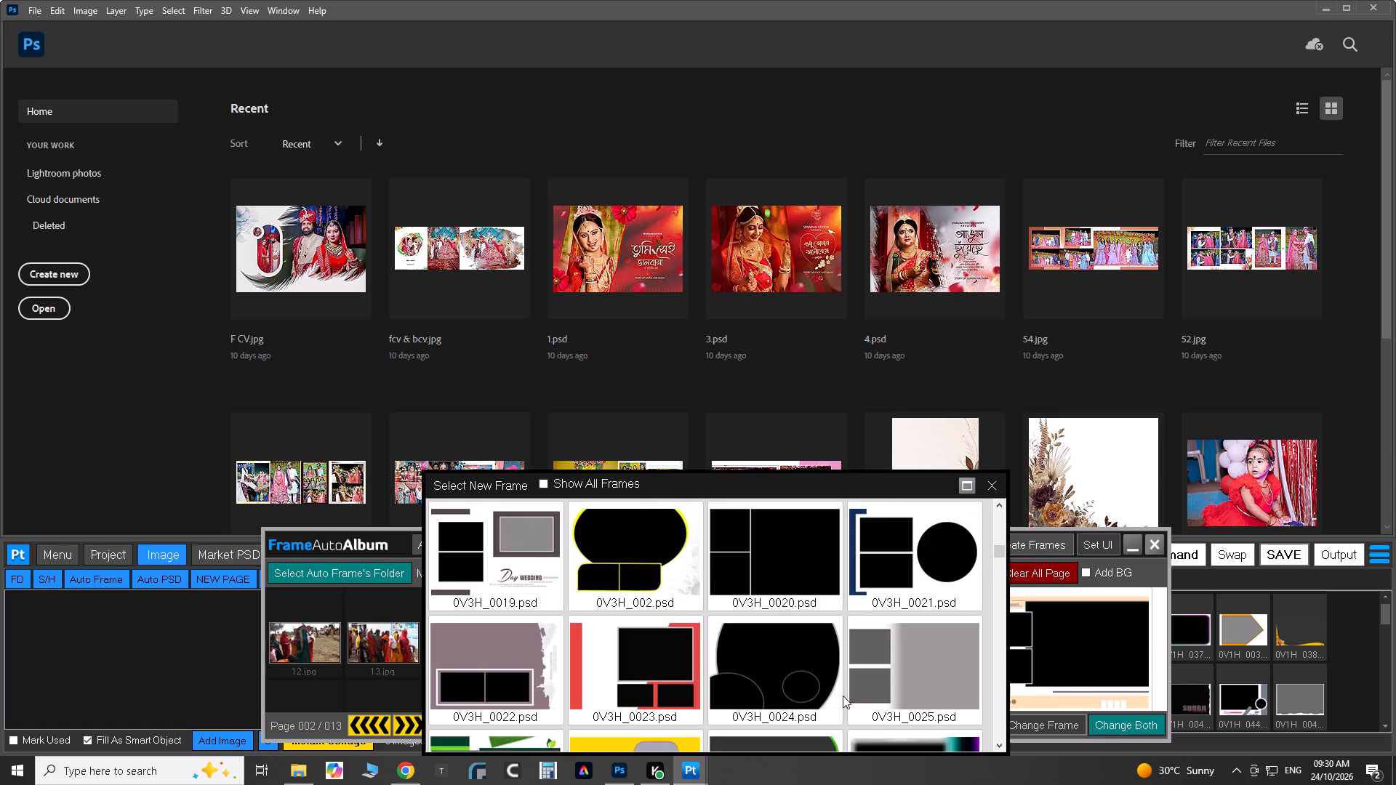
scroll(841, 693, down, 20)
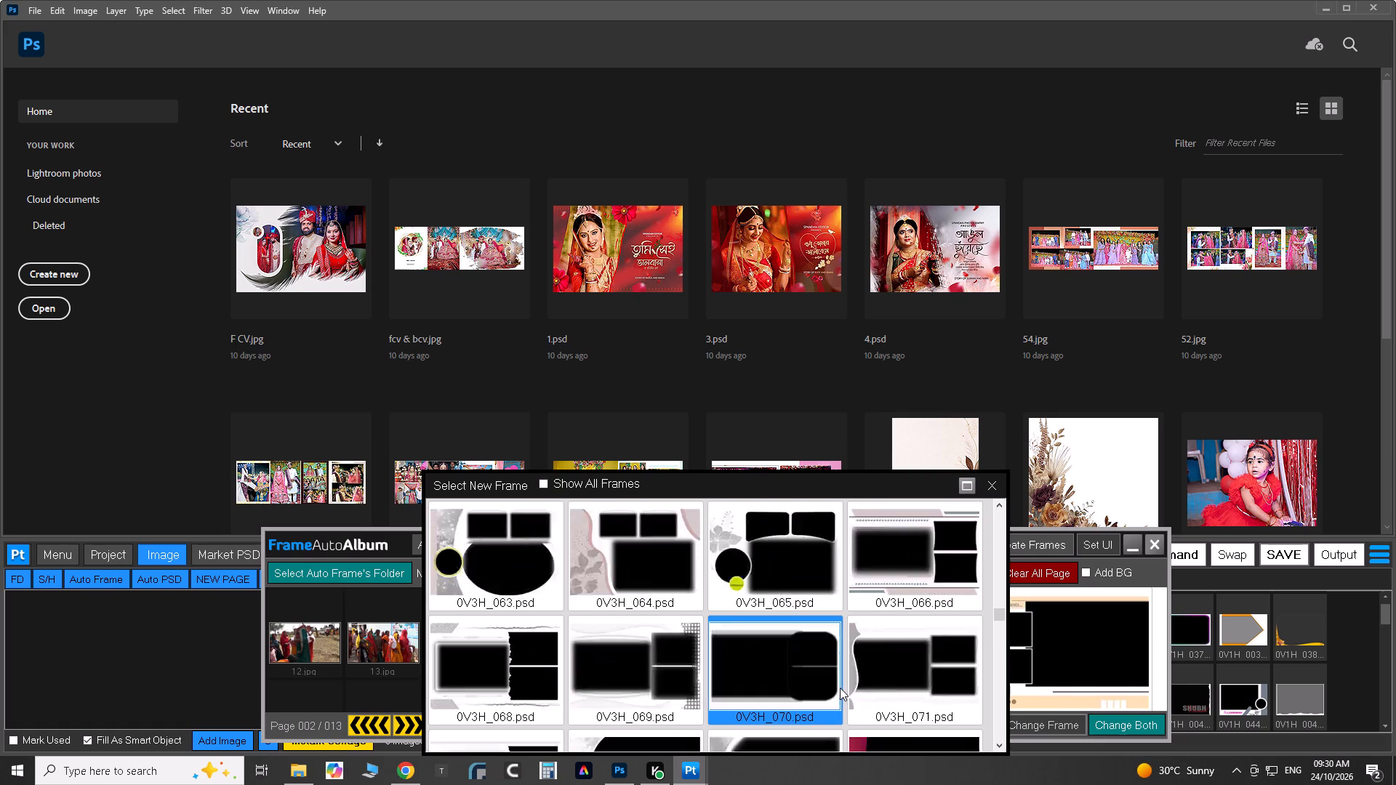
scroll(840, 688, down, 7)
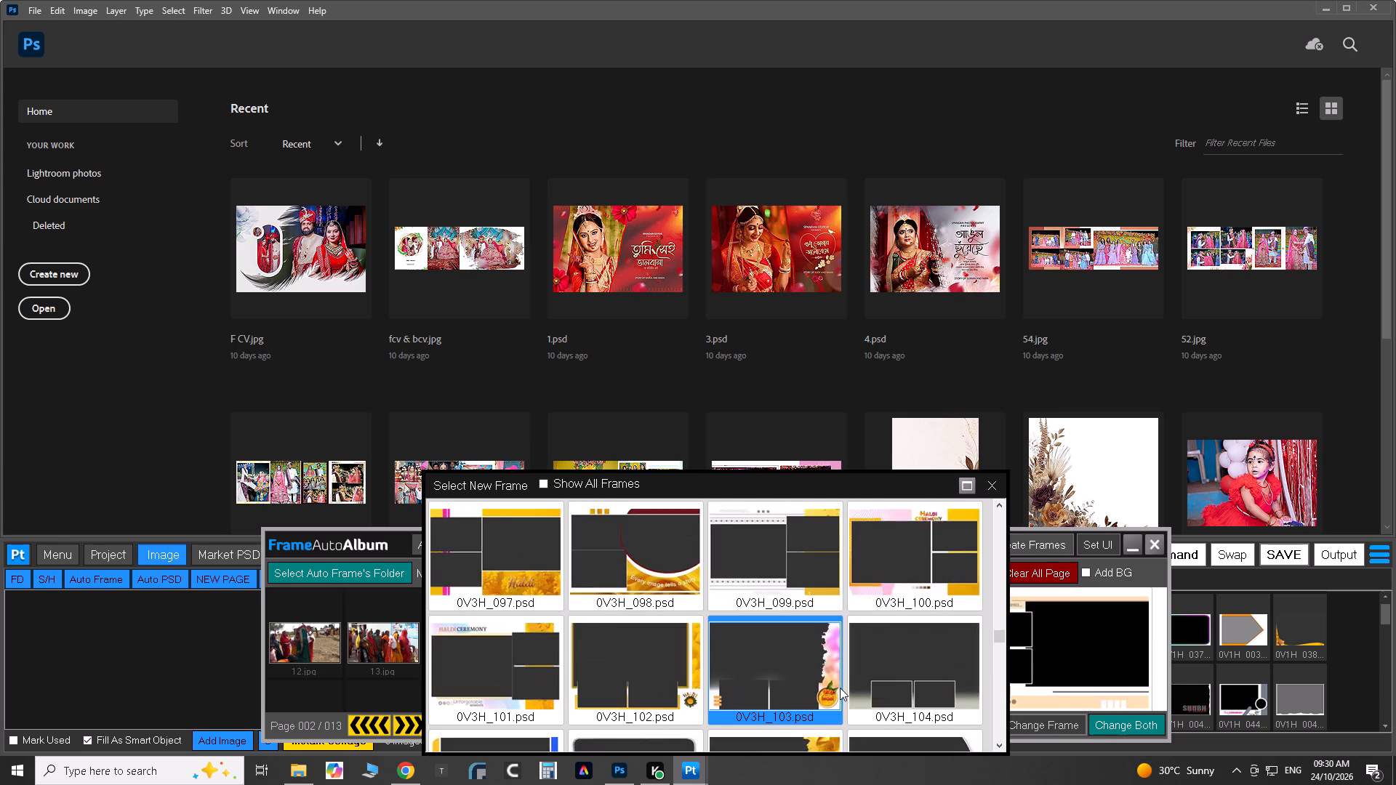
scroll(840, 688, down, 7)
scroll(839, 688, up, 3)
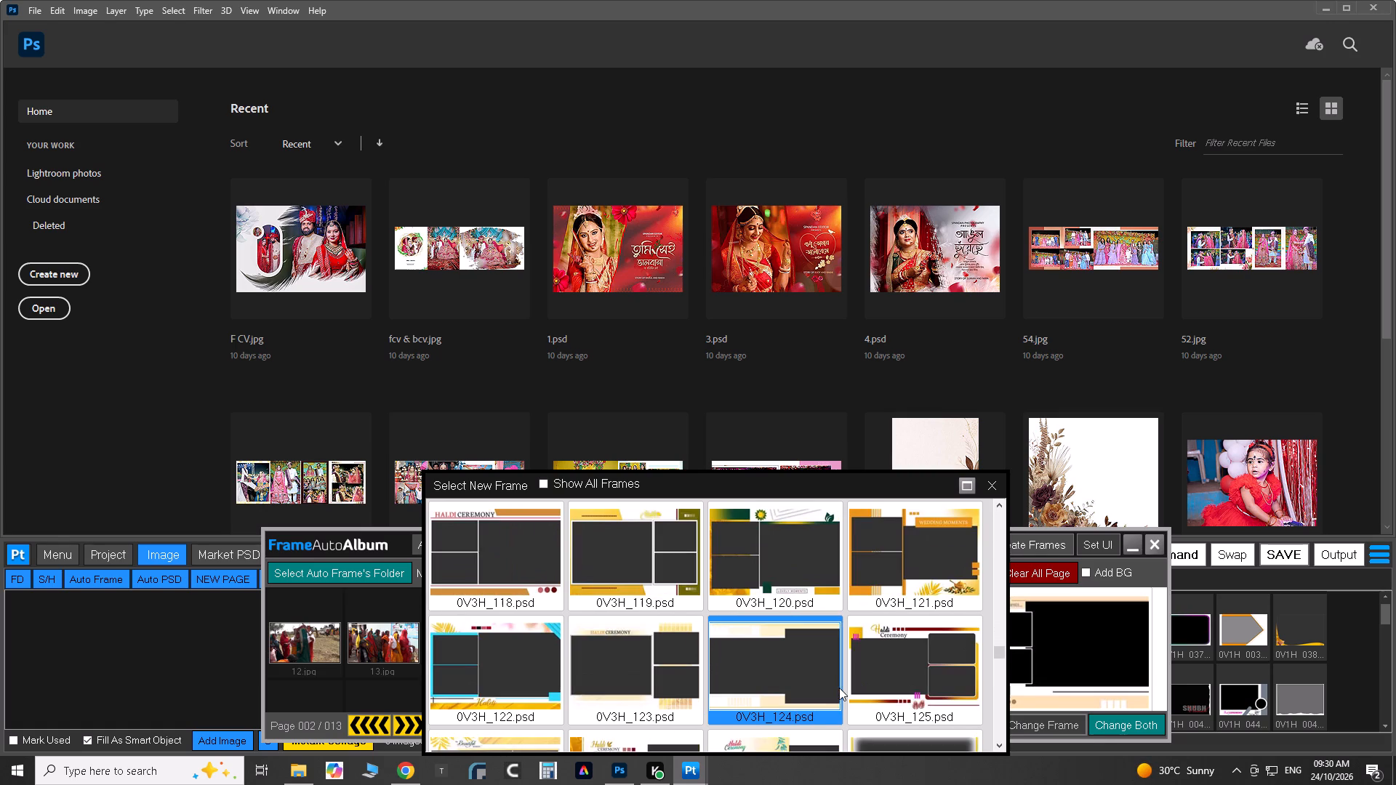
scroll(839, 688, down, 8)
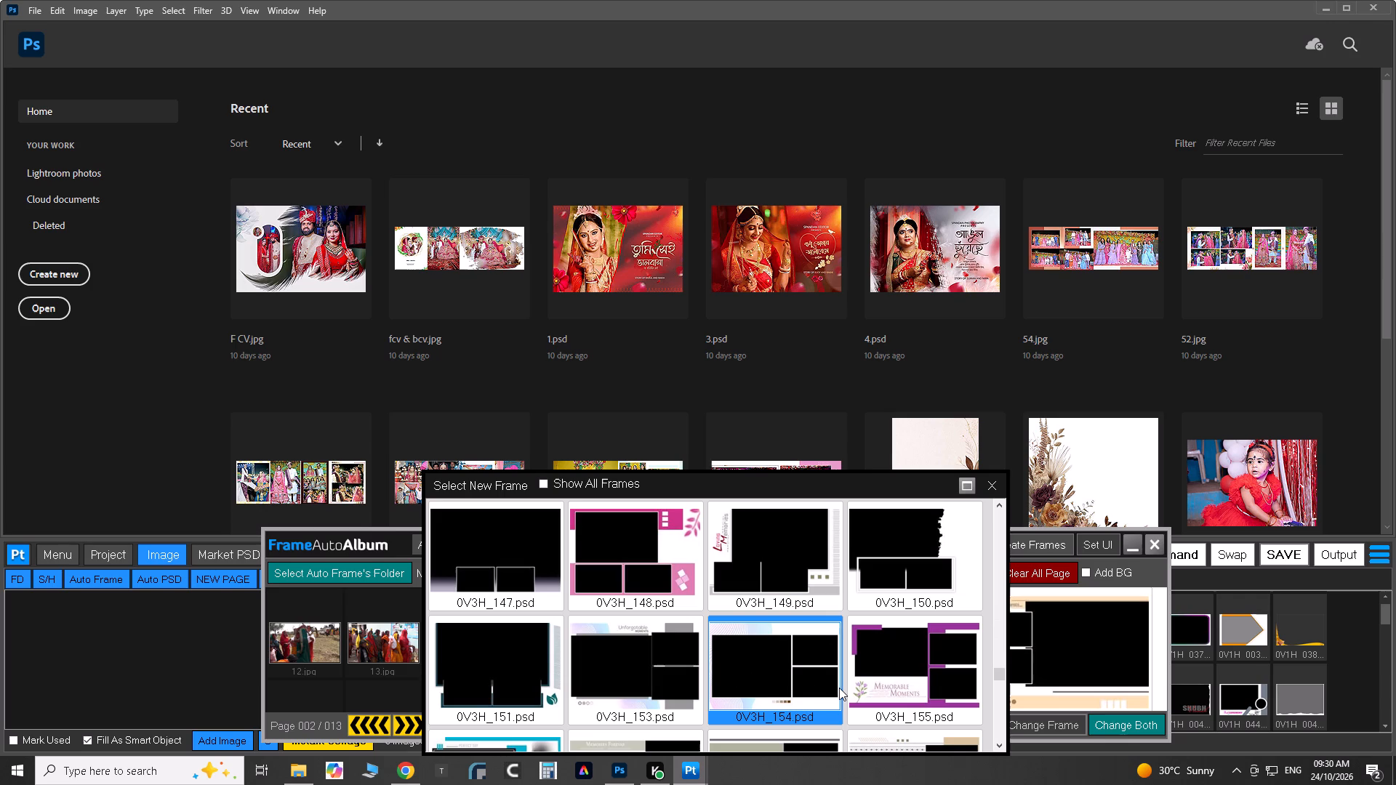
scroll(839, 688, down, 10)
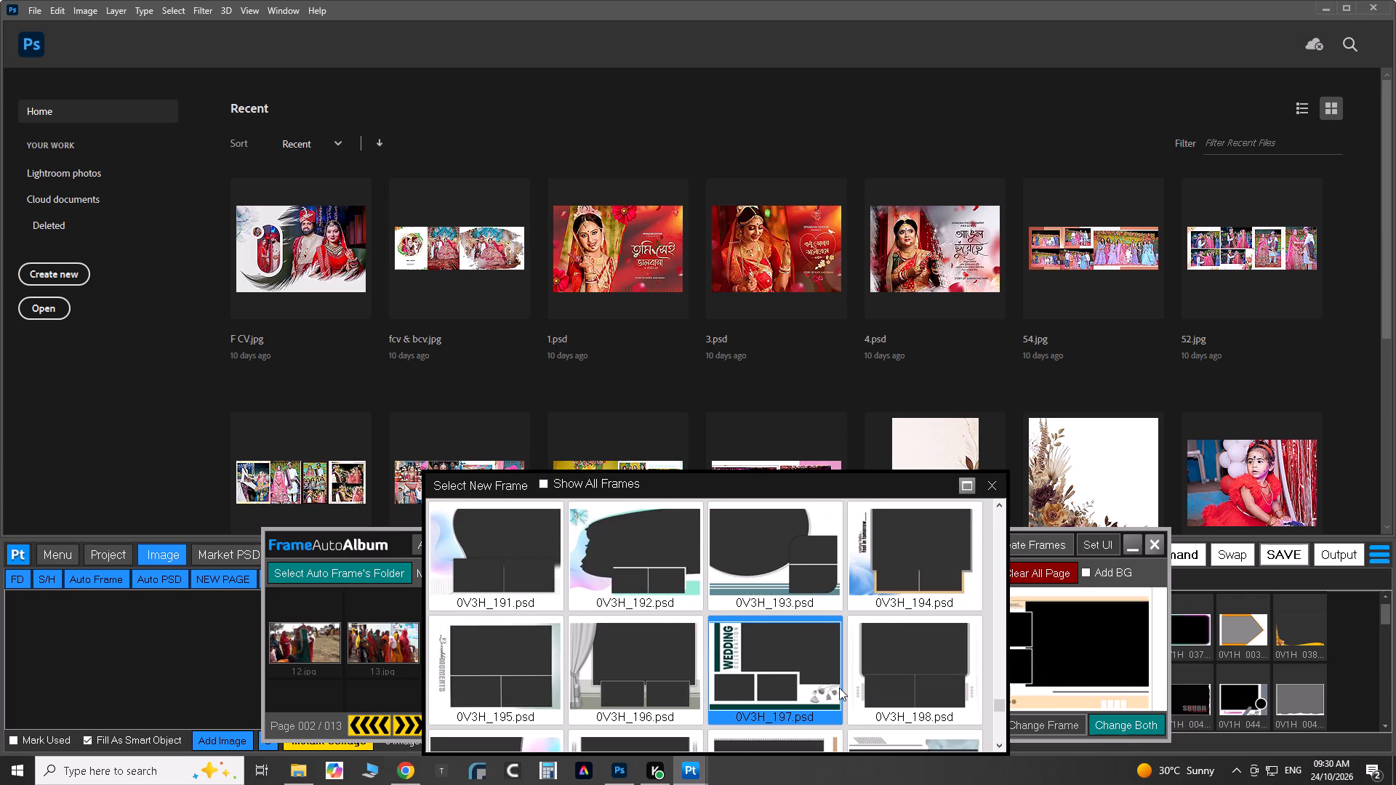
scroll(839, 688, down, 10)
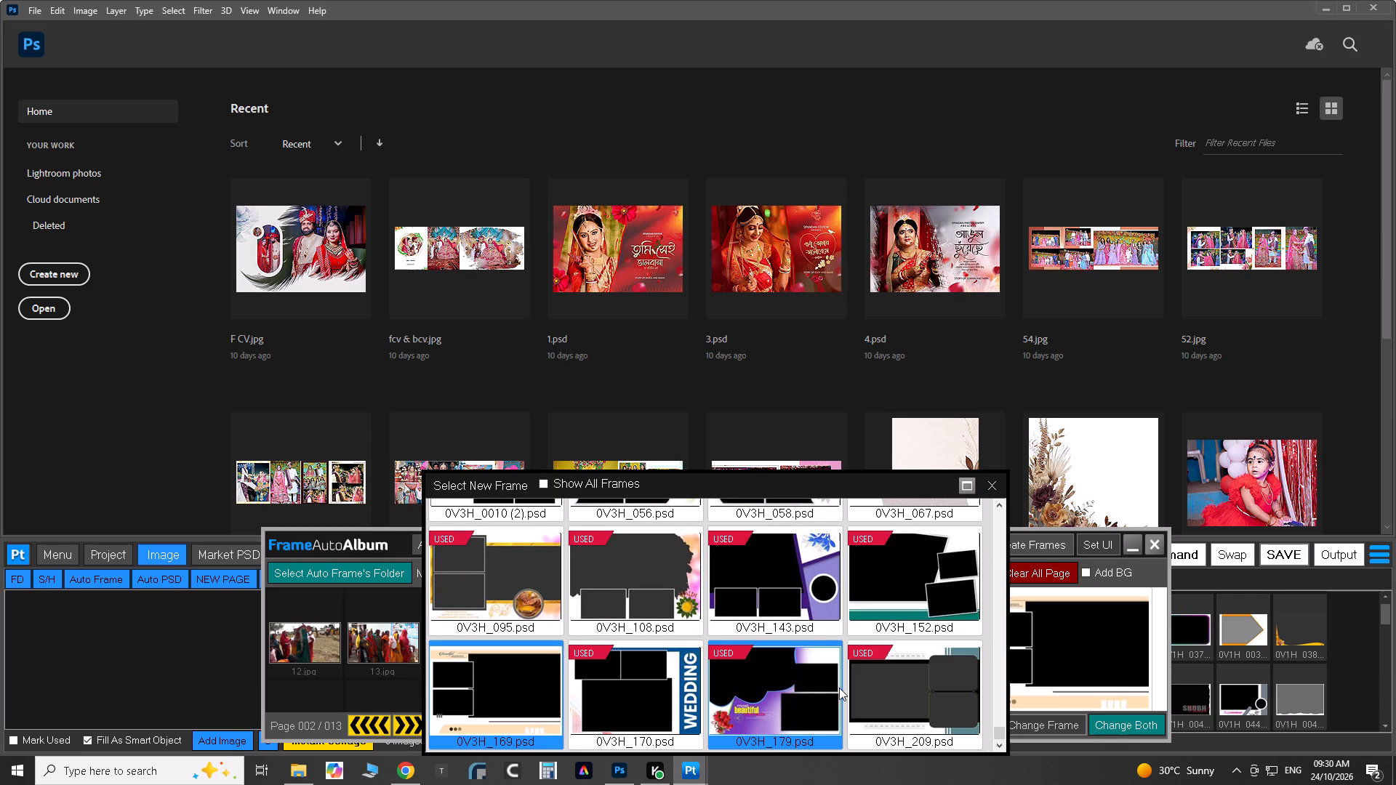
scroll(839, 688, down, 2)
scroll(839, 688, up, 1)
scroll(839, 688, down, 3)
scroll(839, 688, up, 4)
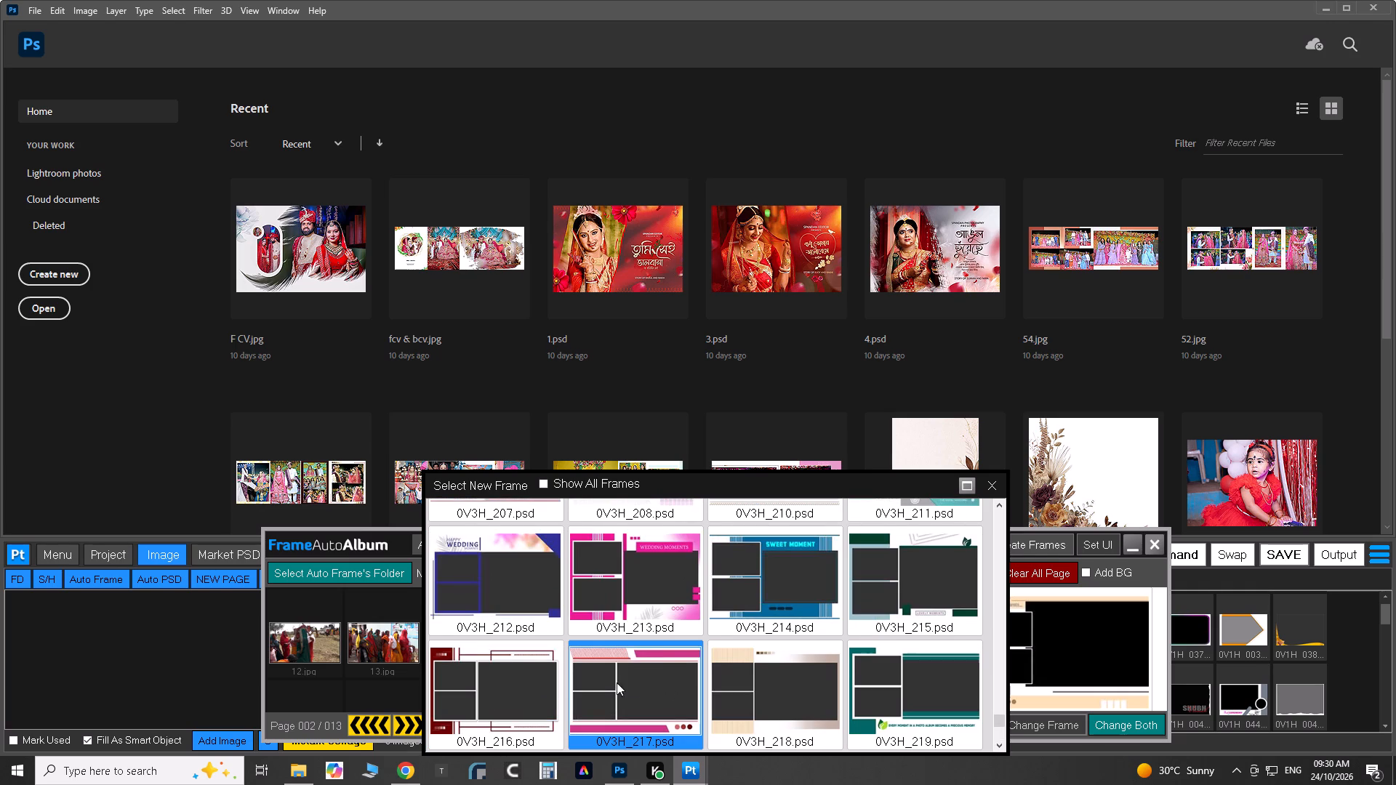
scroll(633, 683, up, 3)
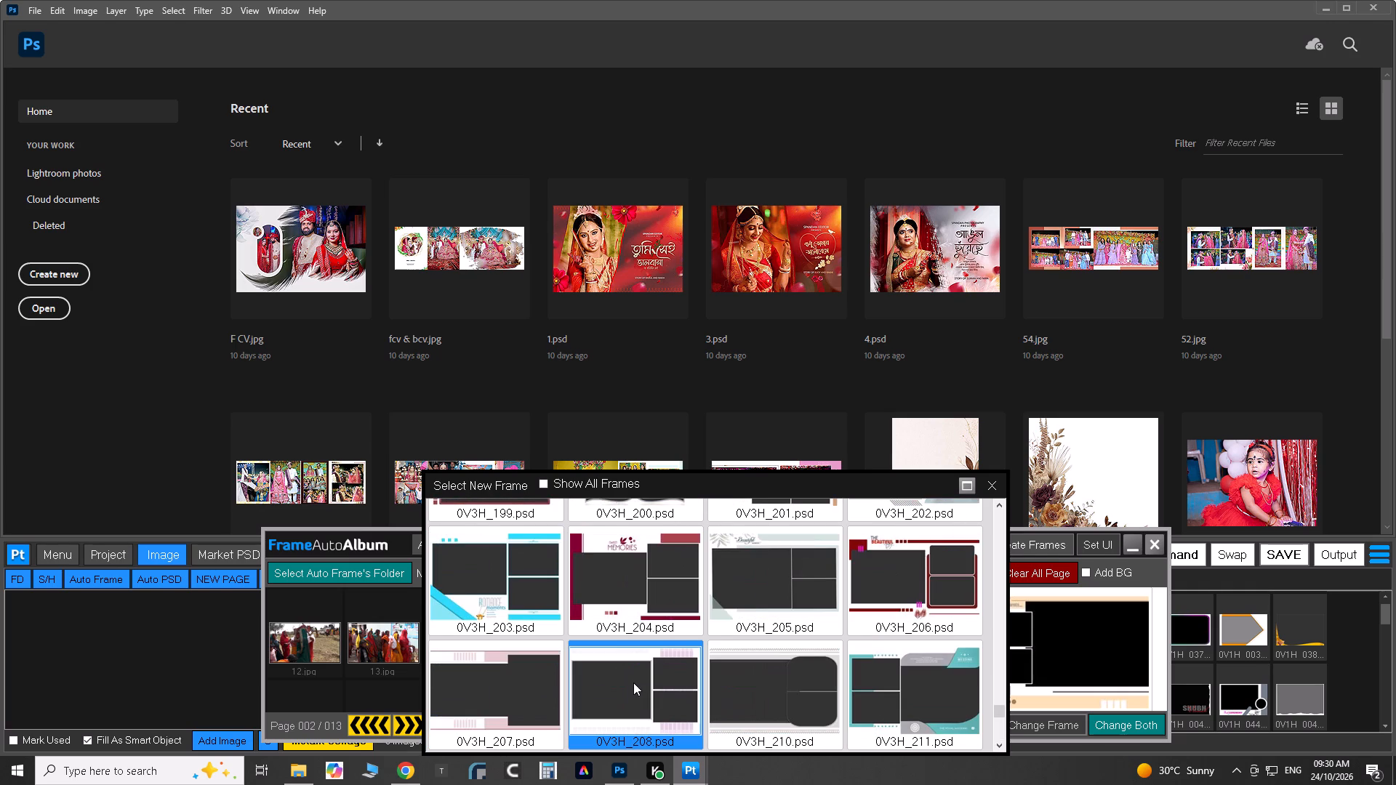
triple_click(915, 685)
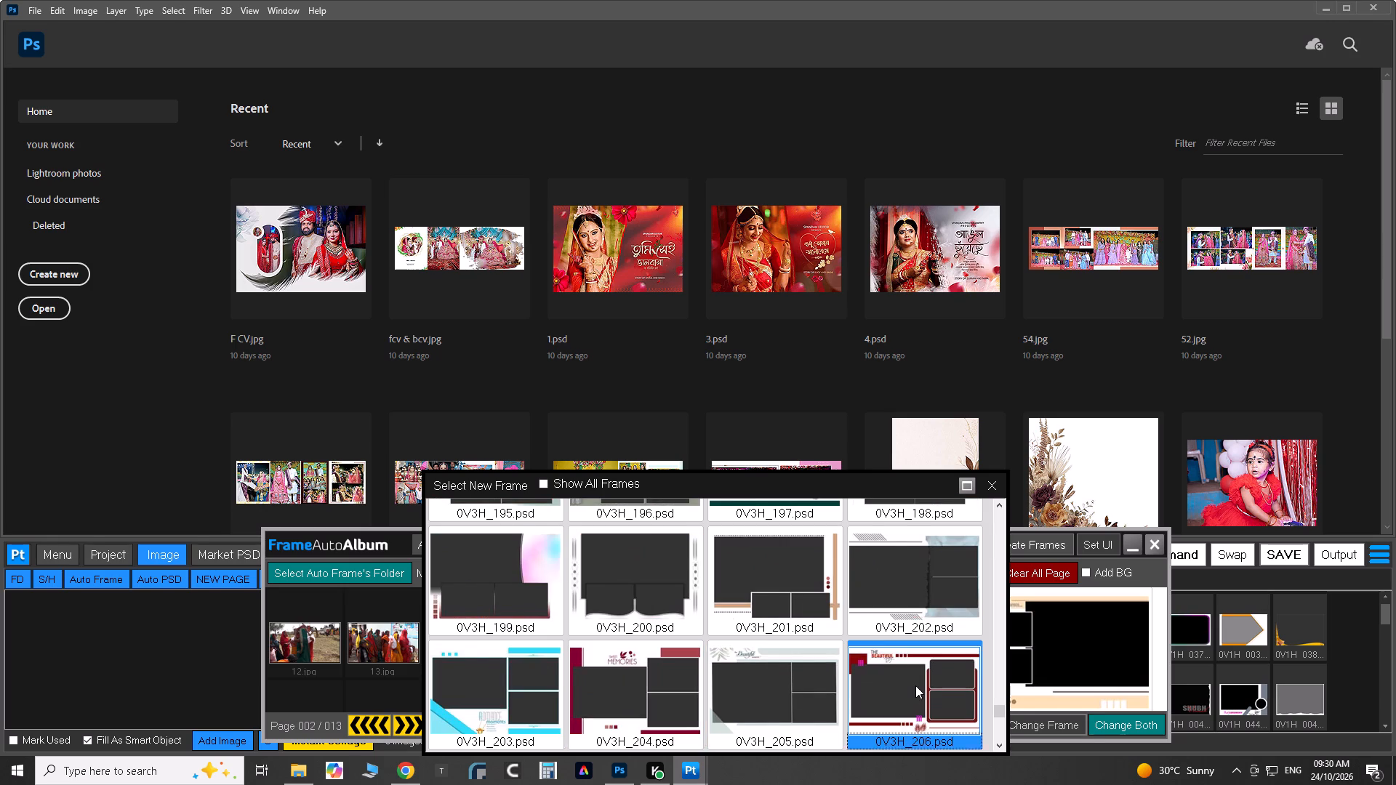
Create page 2 as a Photoshop document from the two chosen frames and its seven photos.
click(606, 729)
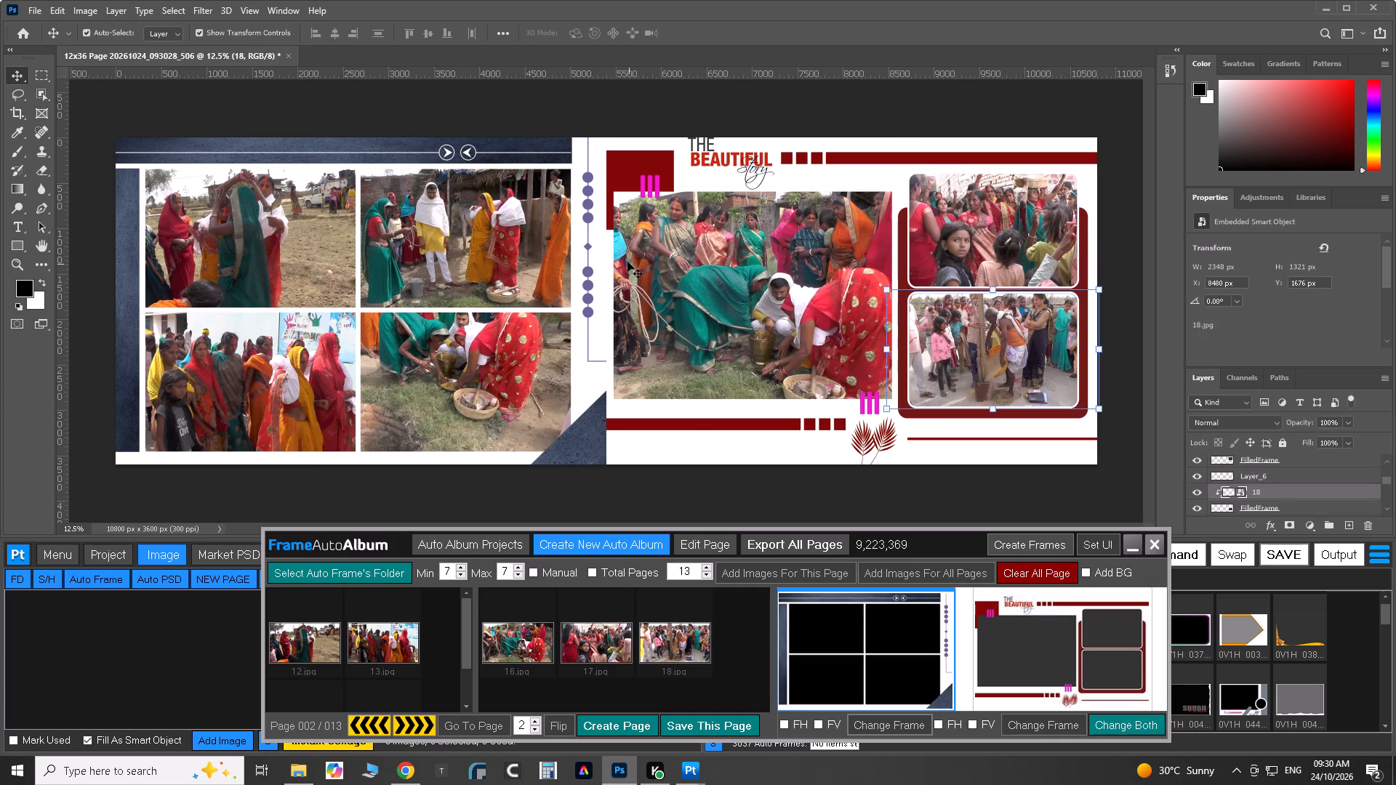
Delete both magenta three-bar ornaments at the upper-left and lower-right corners of the large photo on page 2's right half.
click(498, 94)
scroll(662, 179, up, 4)
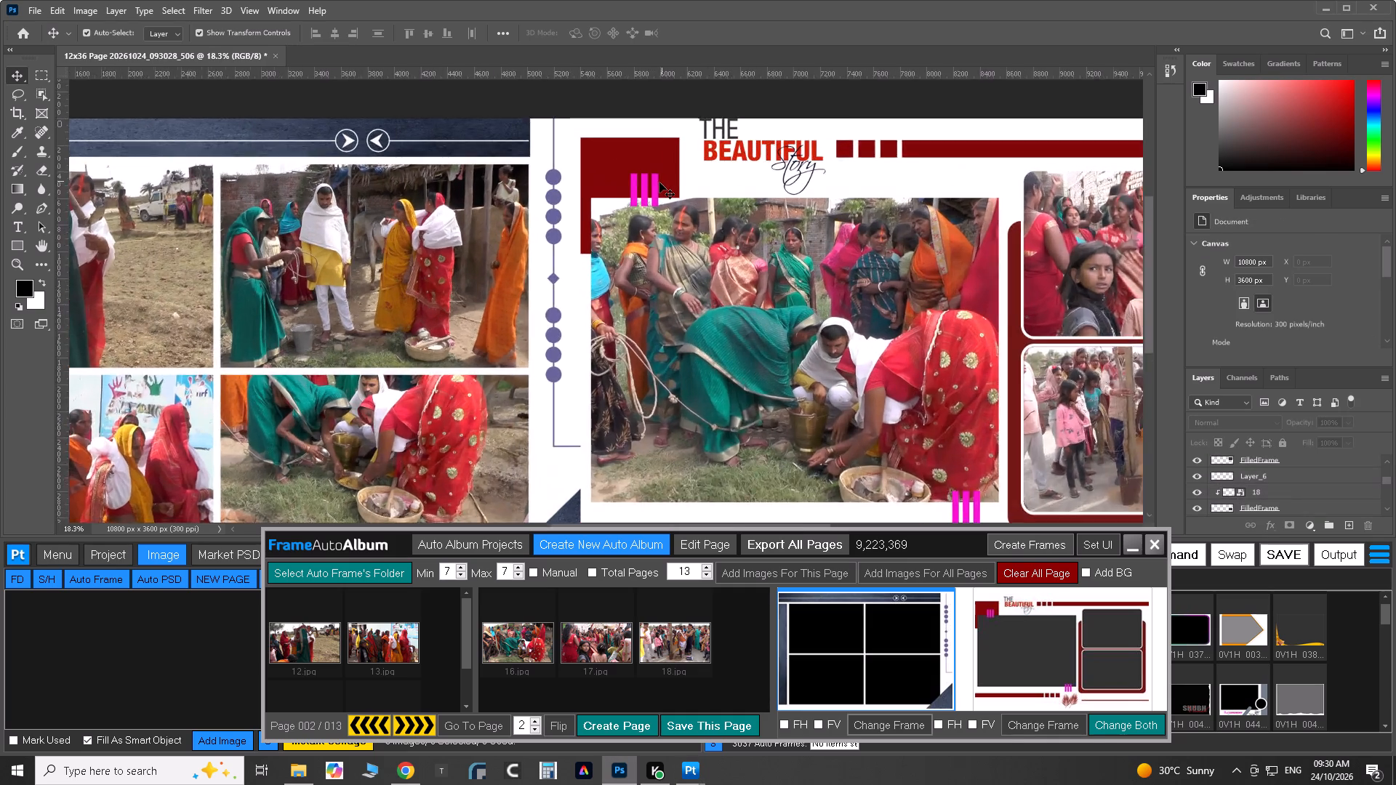
scroll(659, 182, up, 4)
click(652, 181)
key(Delete)
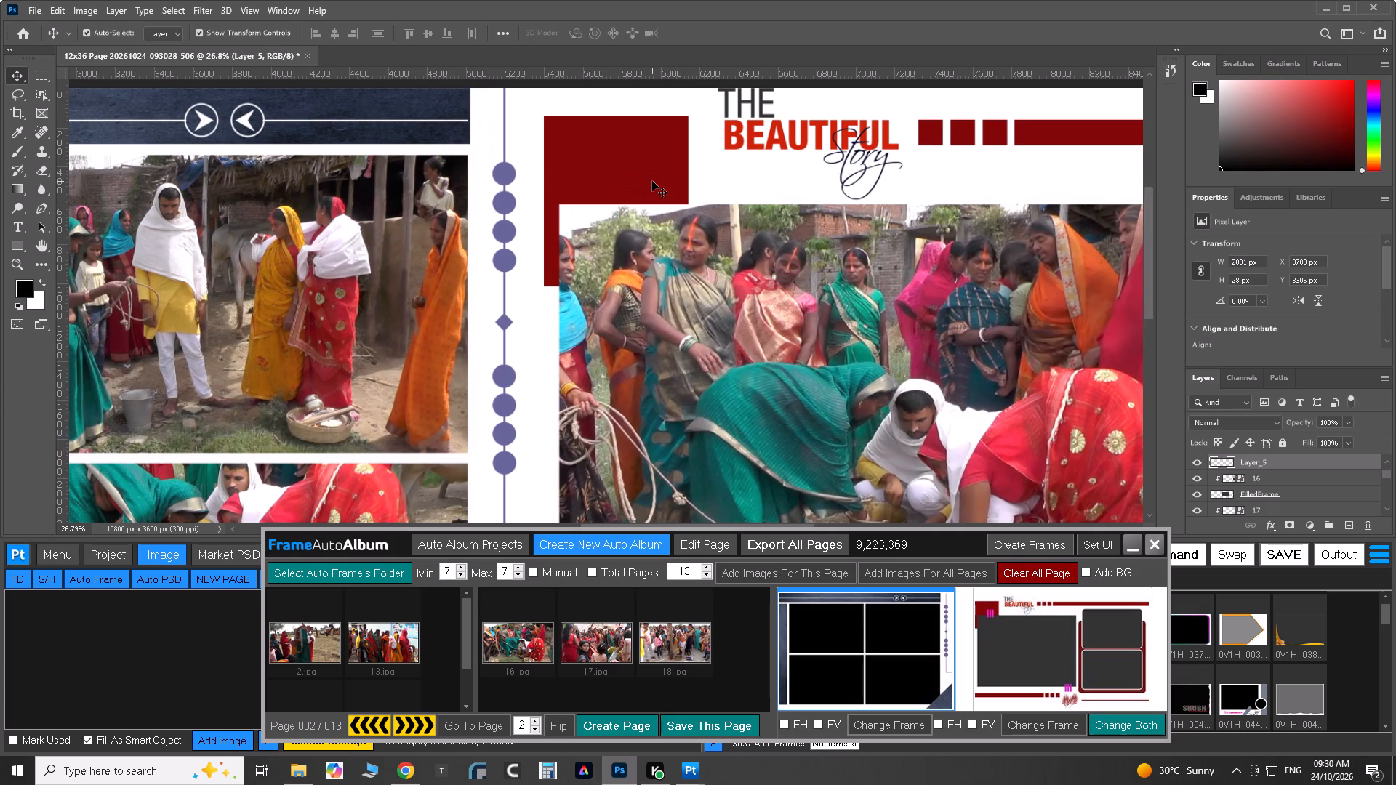
scroll(651, 183, down, 8)
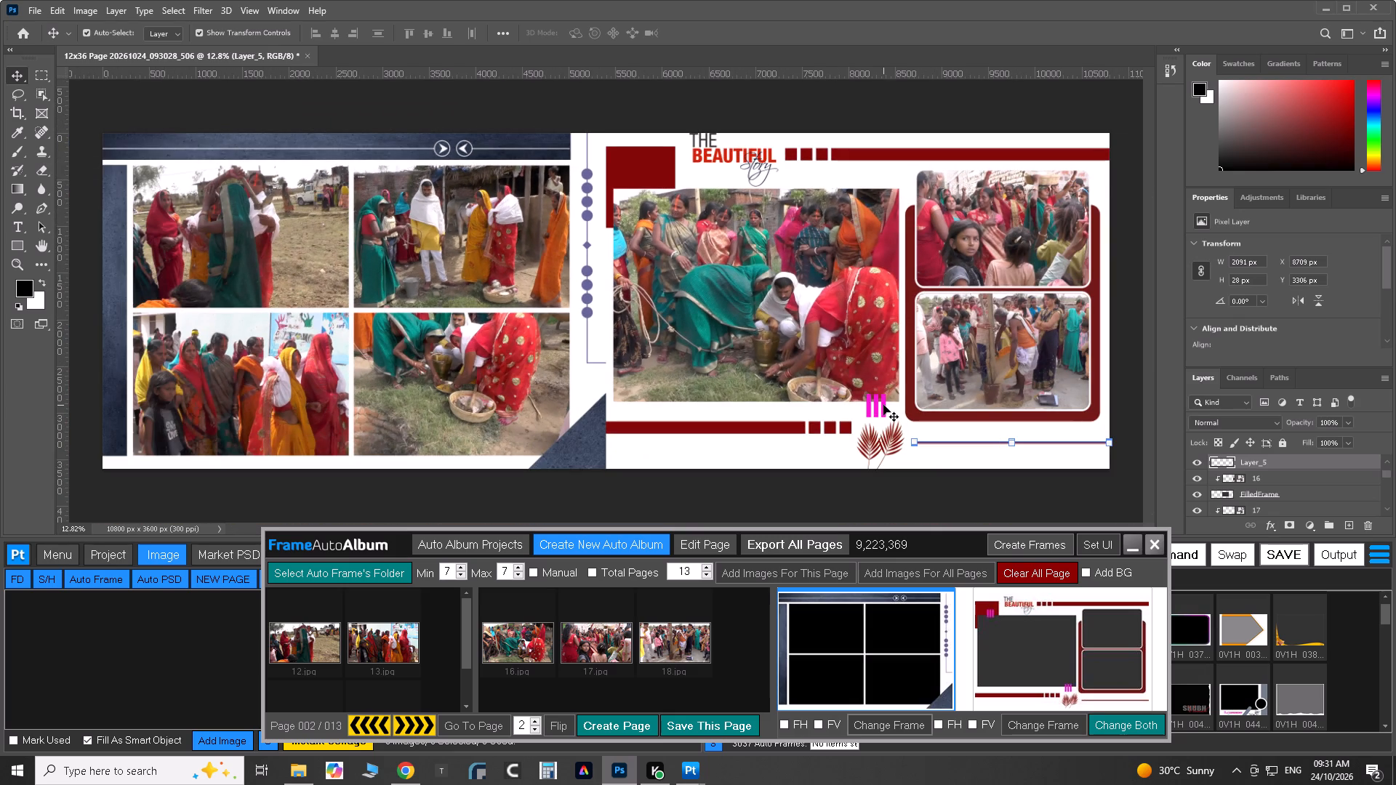
click(883, 405)
key(Delete)
scroll(883, 405, down, 3)
click(480, 133)
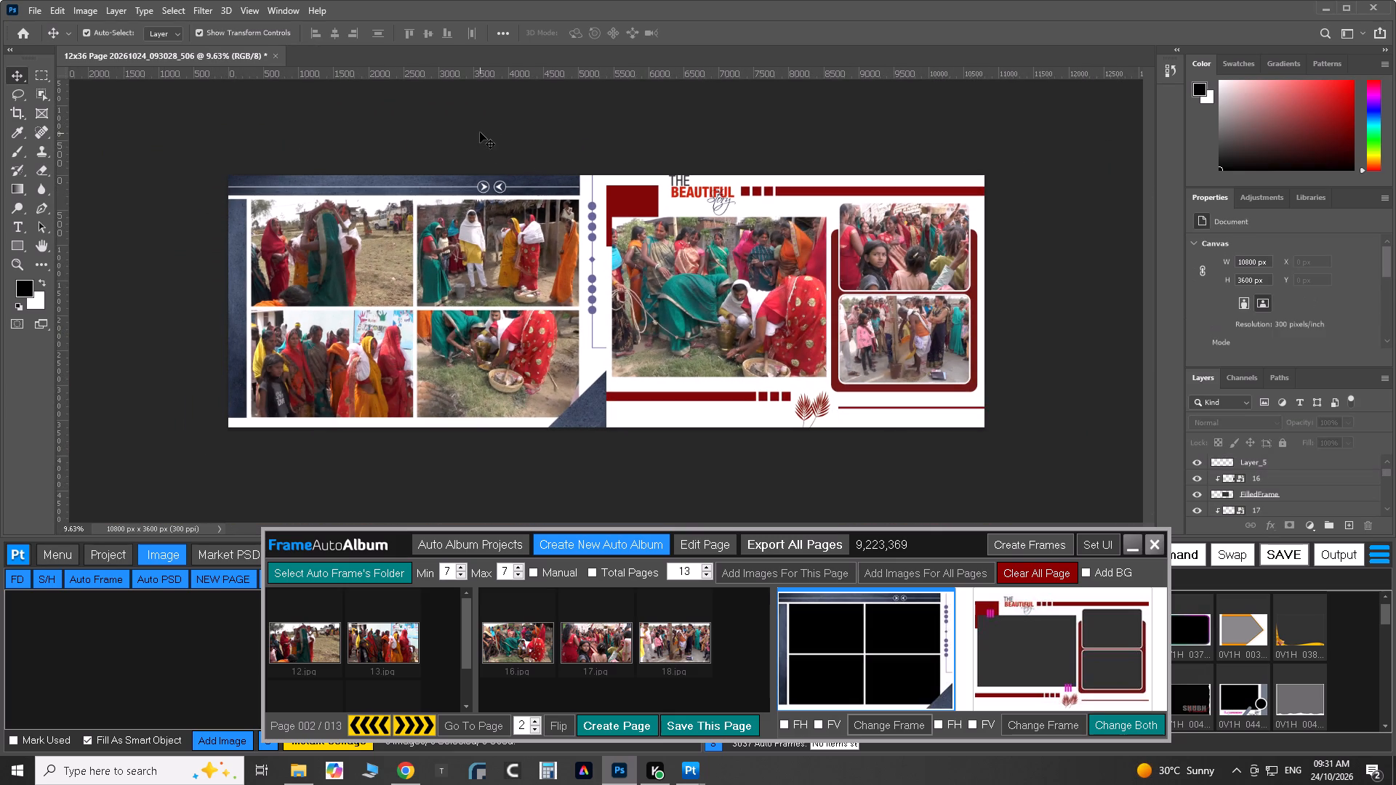
click(539, 124)
Check the whole page 2 spread and save it with PsToolkit.
scroll(926, 338, up, 6)
scroll(939, 342, down, 5)
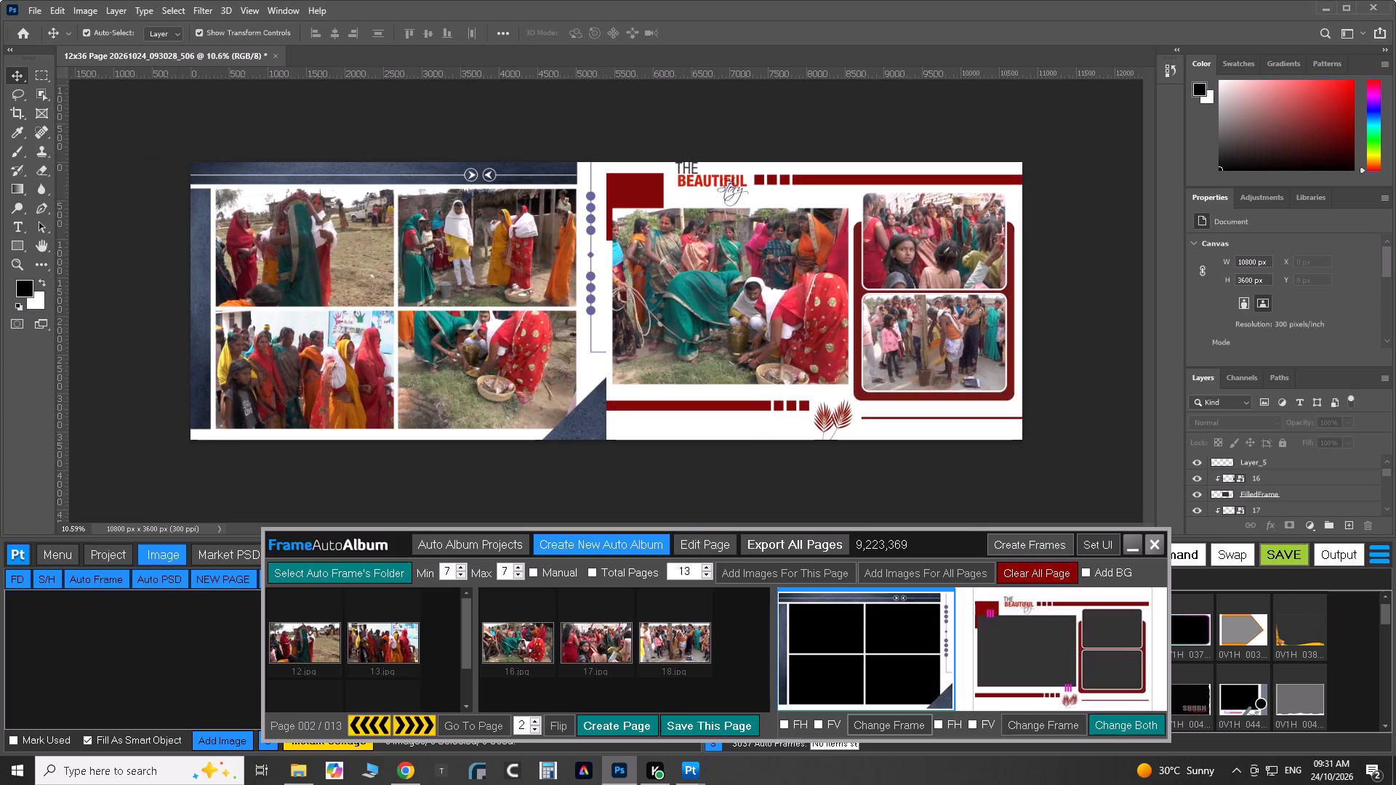
click(1284, 556)
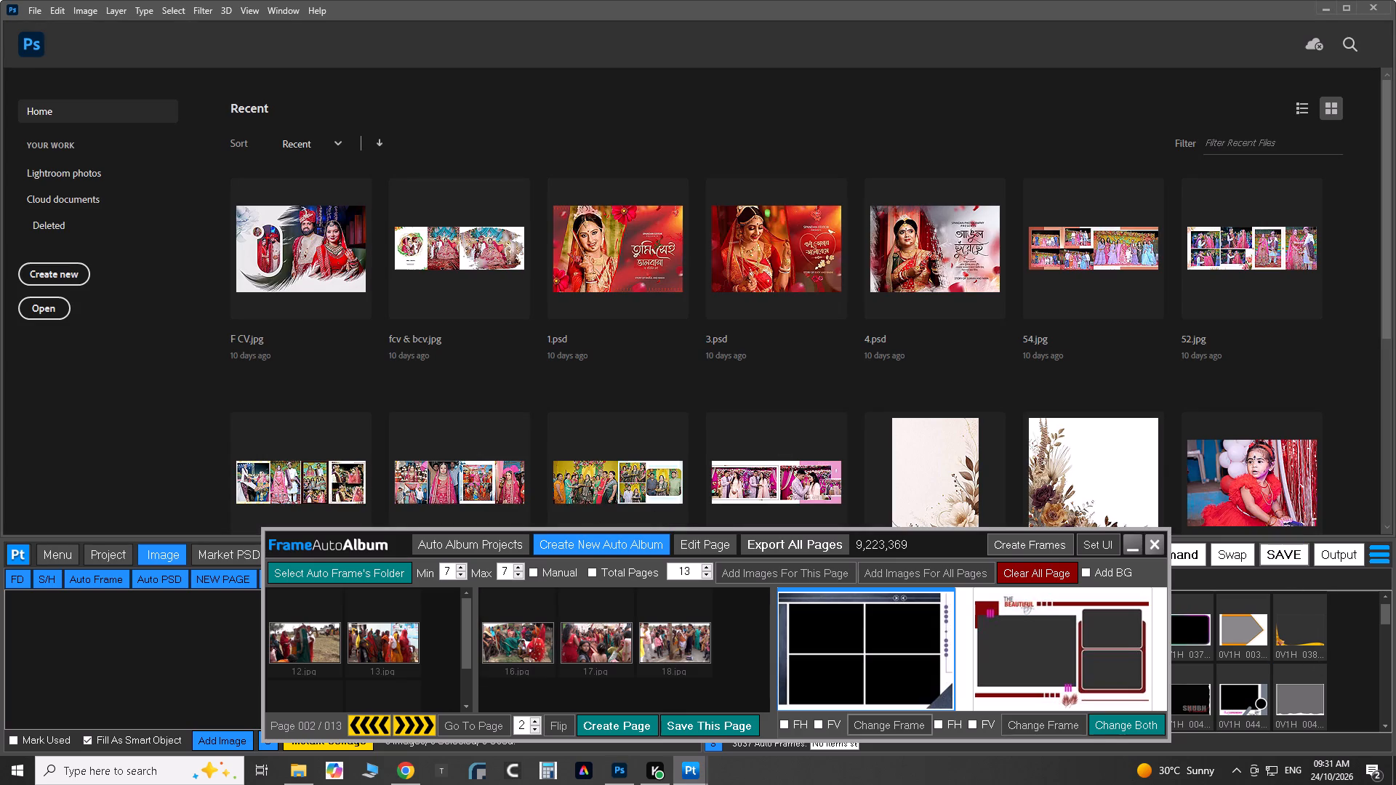
Advance the auto album to page 3.
click(407, 720)
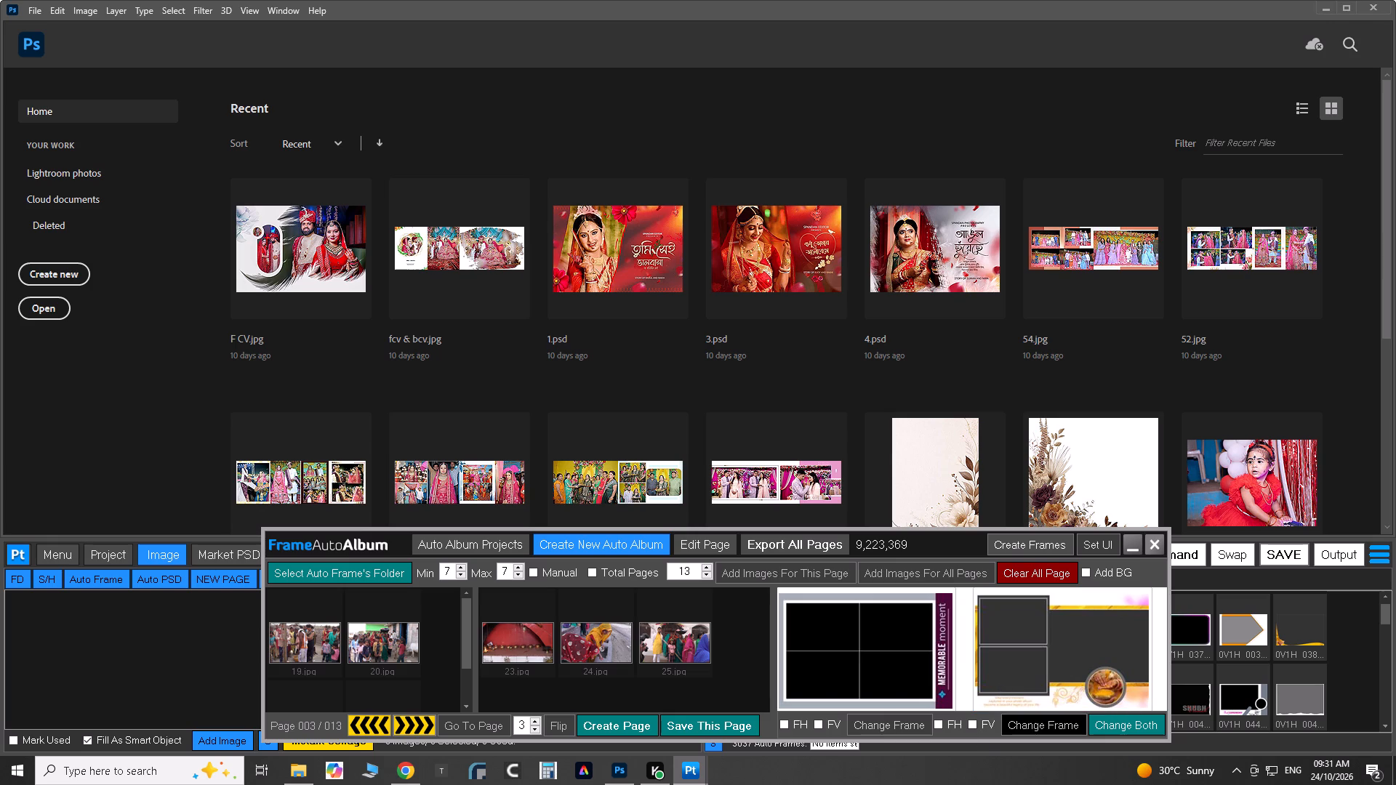
Swap page 3's left-hand frame for the four-photo soft-edged wavy frame 0V4H_107.psd.
click(910, 725)
scroll(798, 633, down, 5)
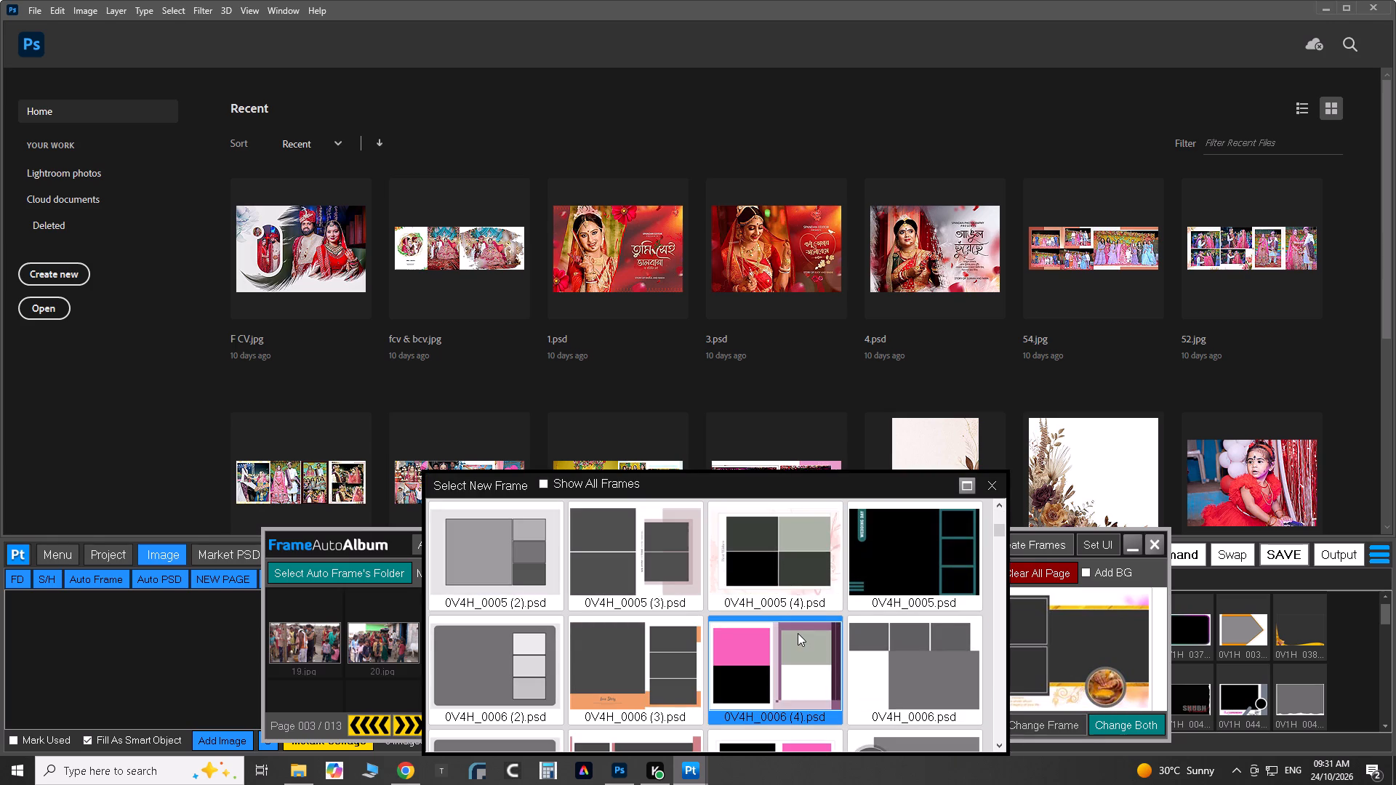
scroll(798, 633, down, 9)
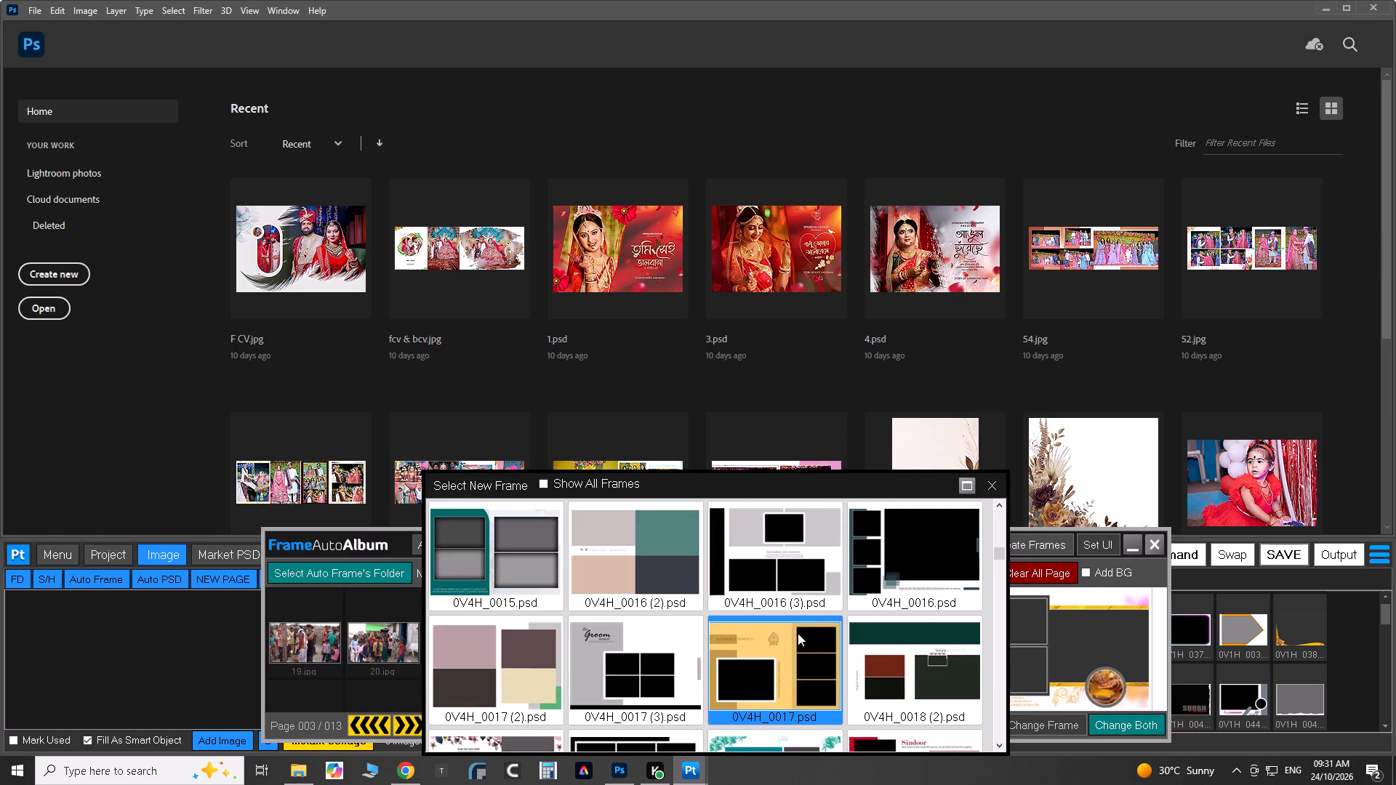
scroll(798, 633, down, 13)
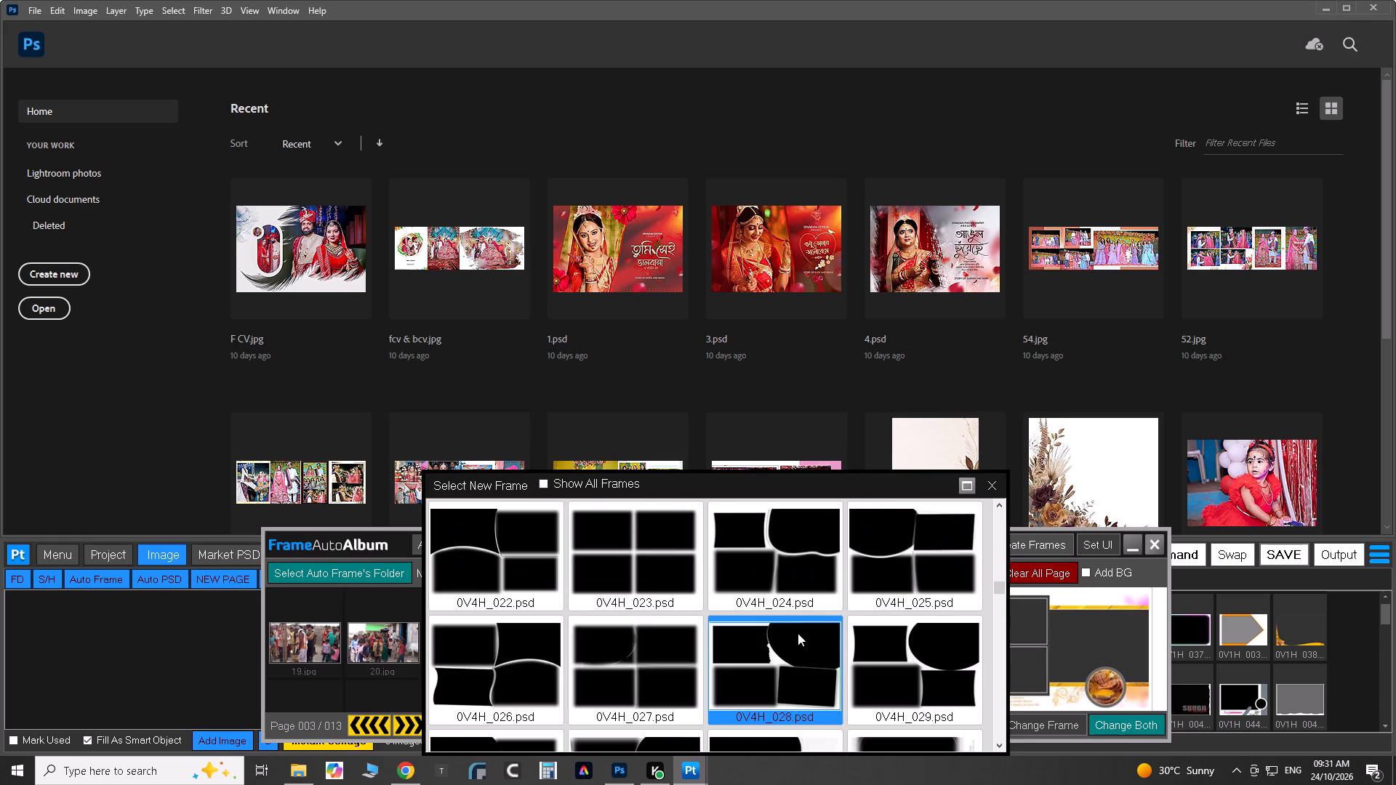
scroll(798, 633, down, 11)
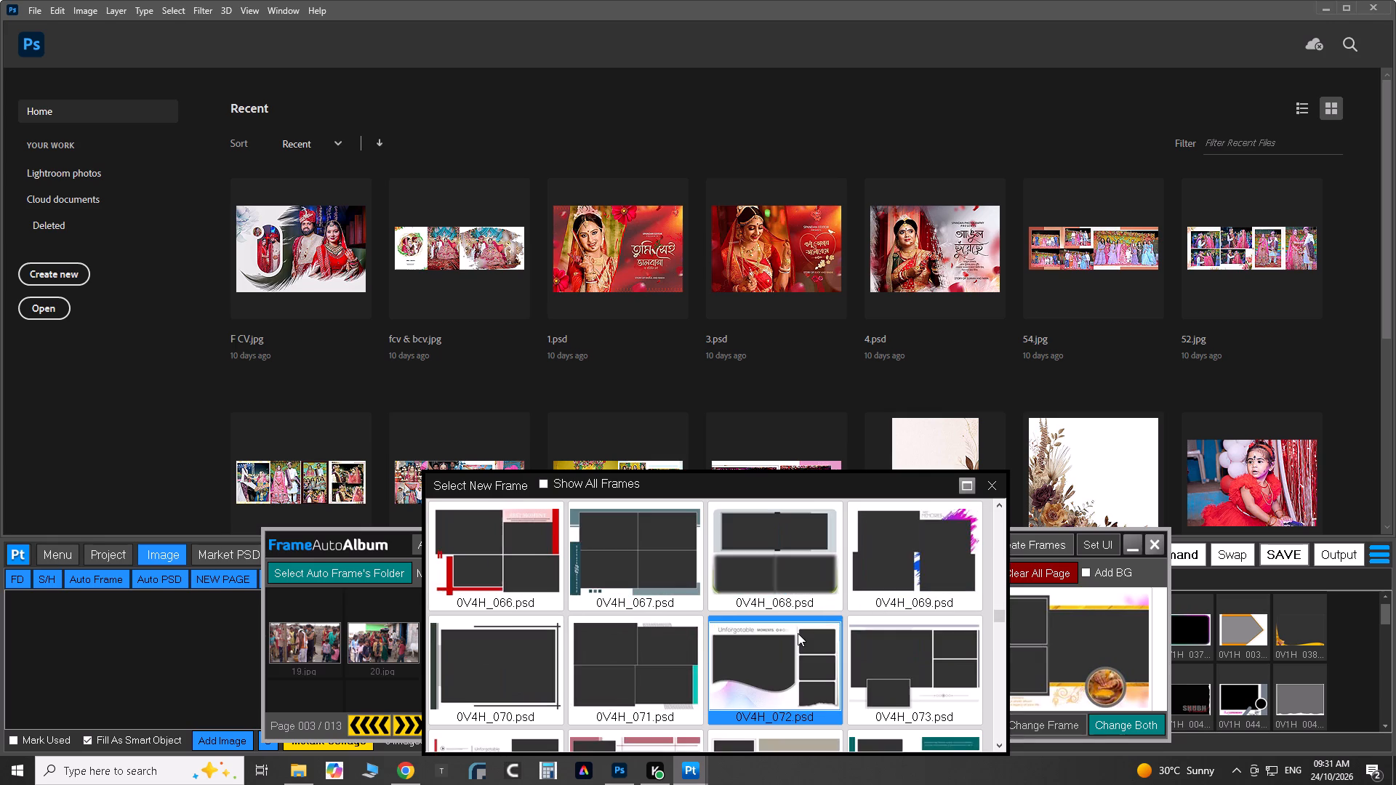
scroll(798, 633, down, 4)
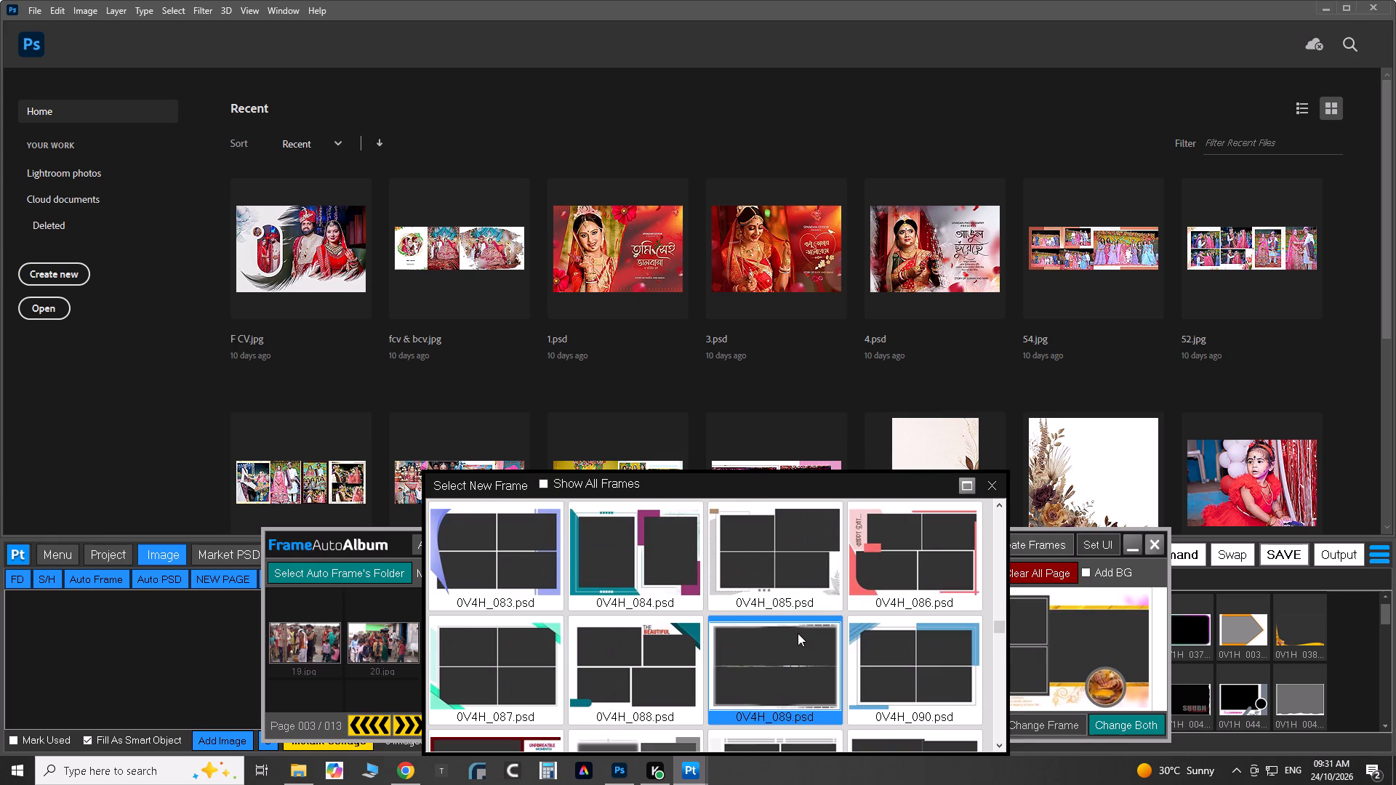
scroll(798, 633, down, 2)
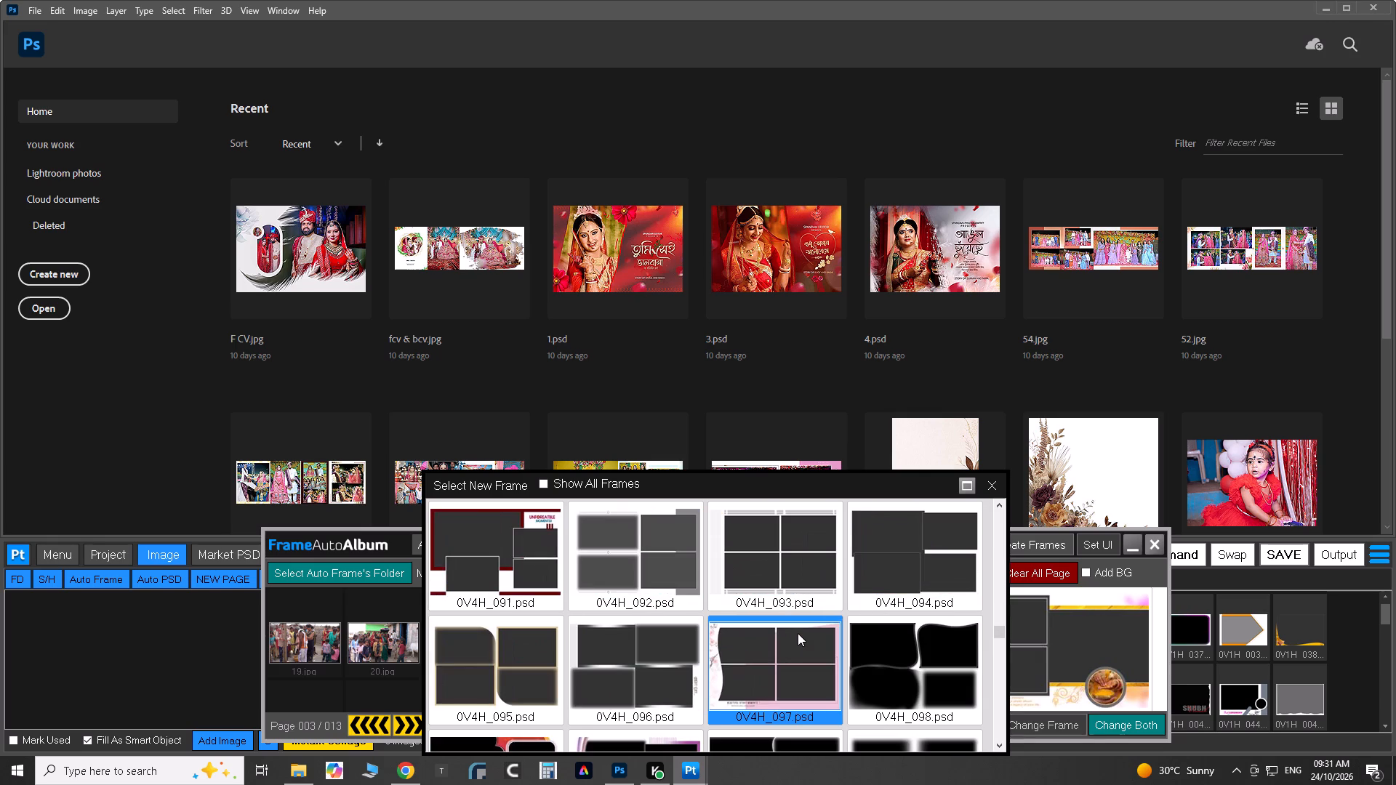
scroll(798, 633, down, 2)
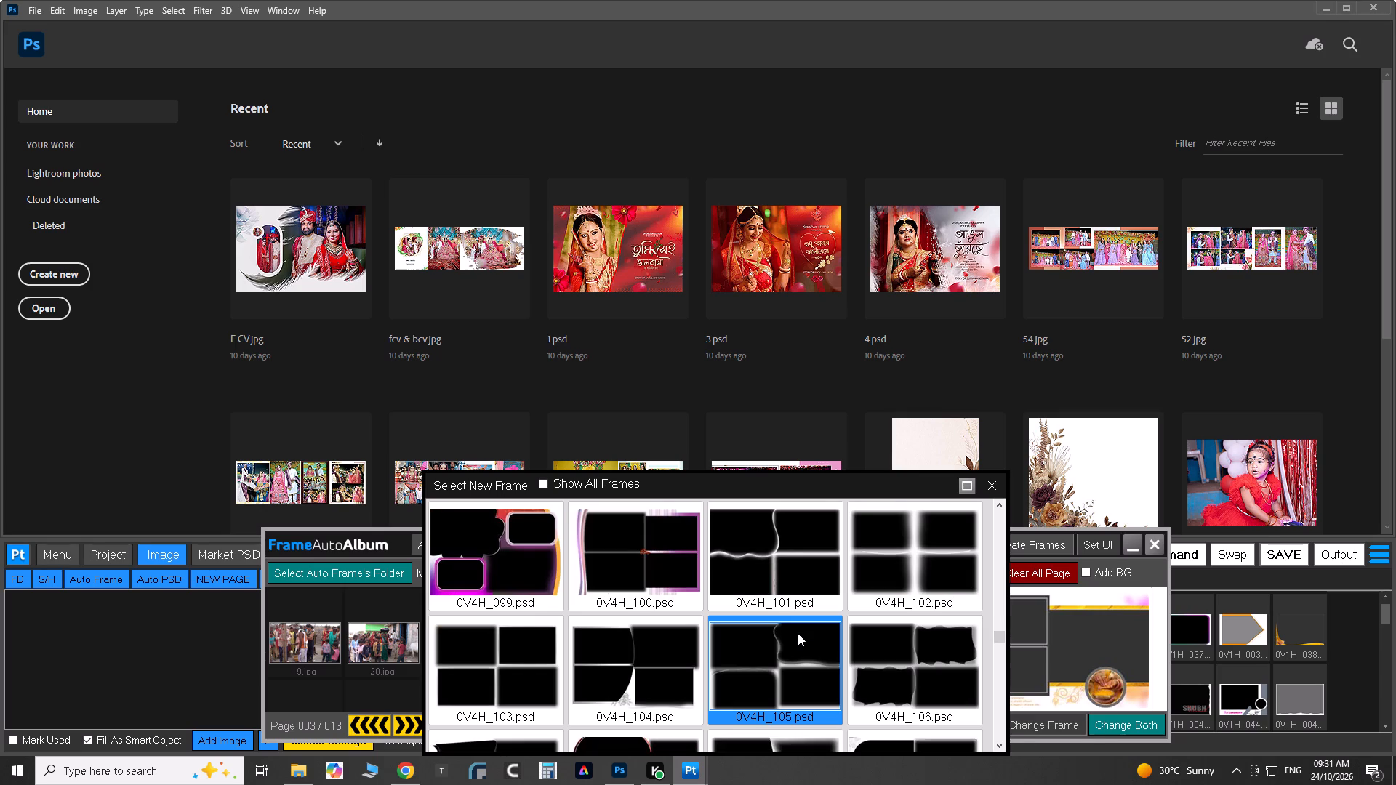
scroll(798, 633, down, 2)
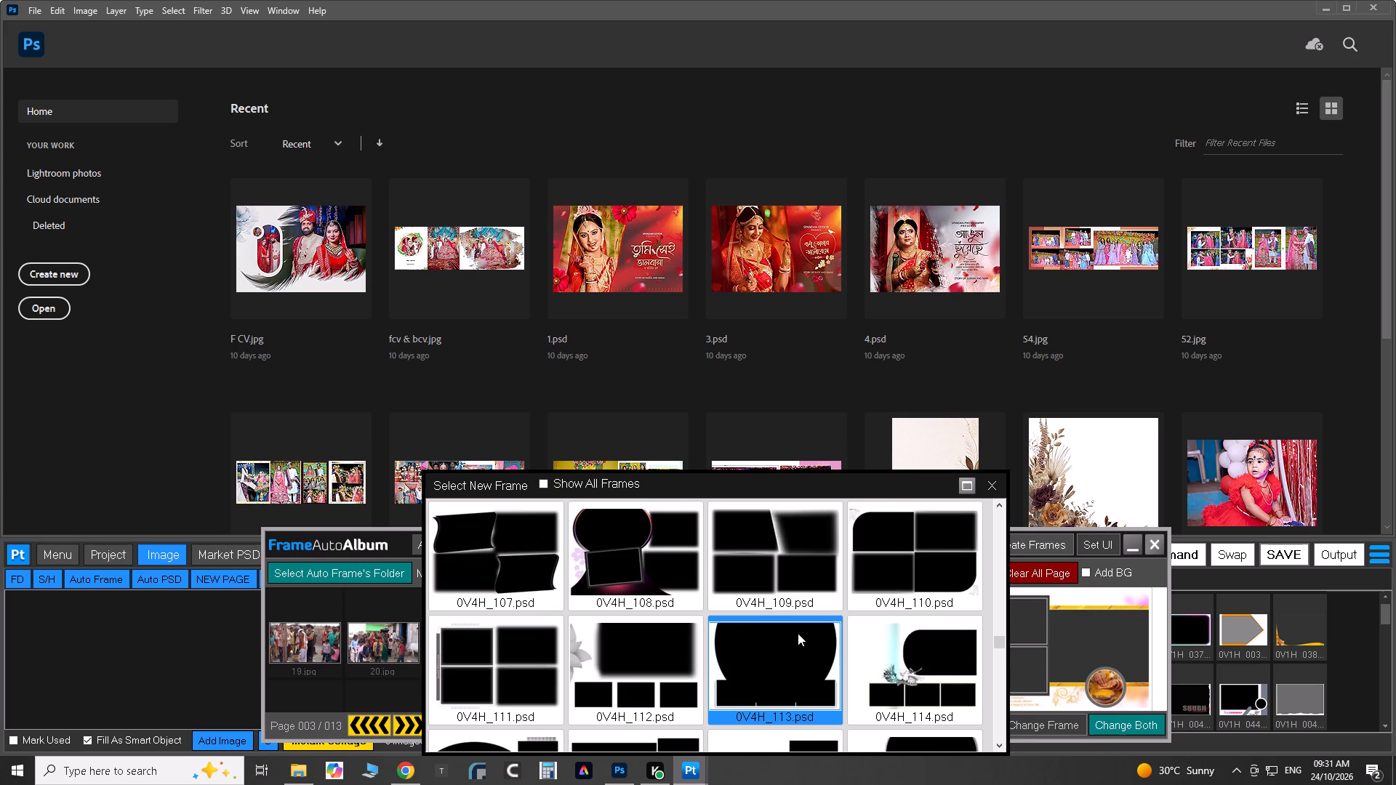
scroll(793, 633, down, 1)
scroll(793, 633, up, 1)
double_click(493, 540)
Swap page 3's right-hand frame for 0V3H_147.psd, one large photo with two small insets along the bottom.
click(1008, 723)
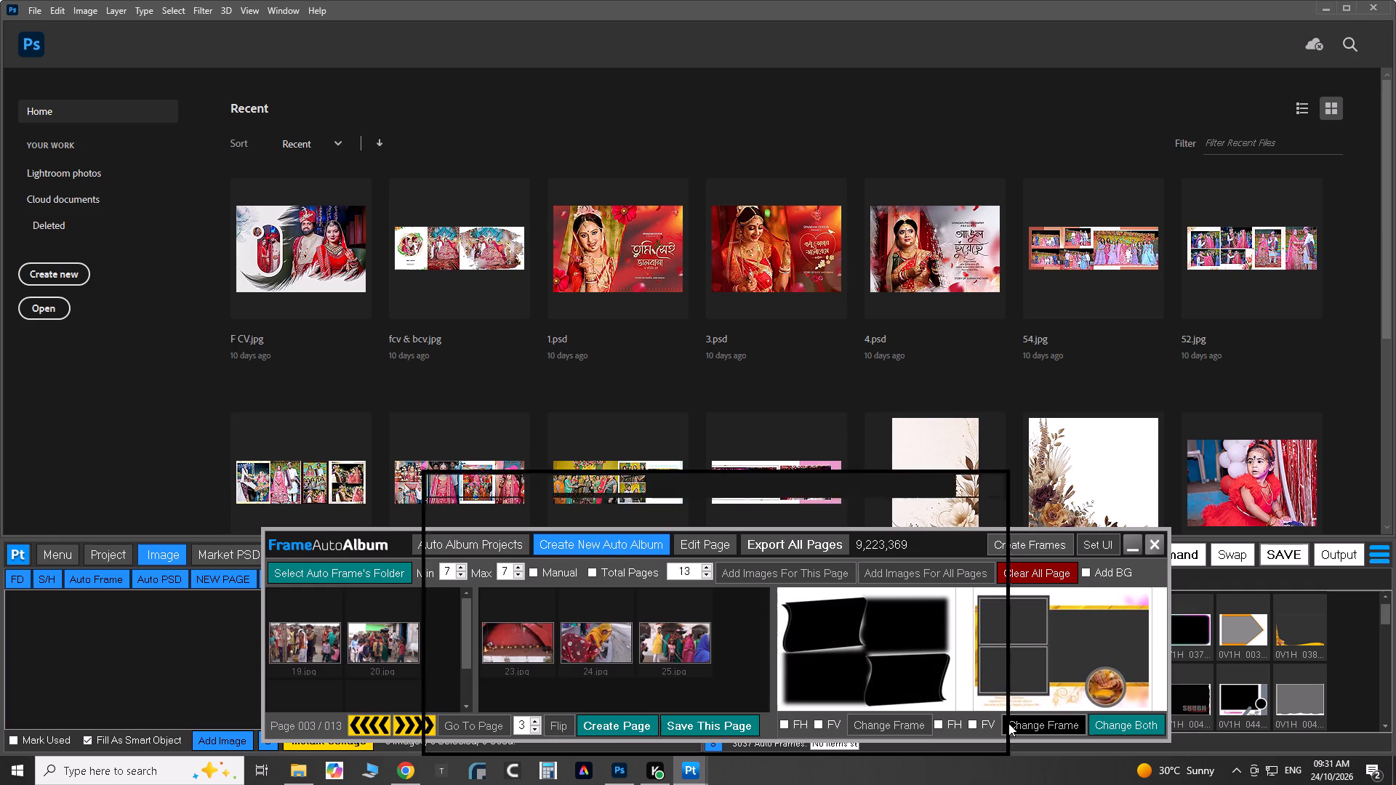
scroll(899, 630, down, 13)
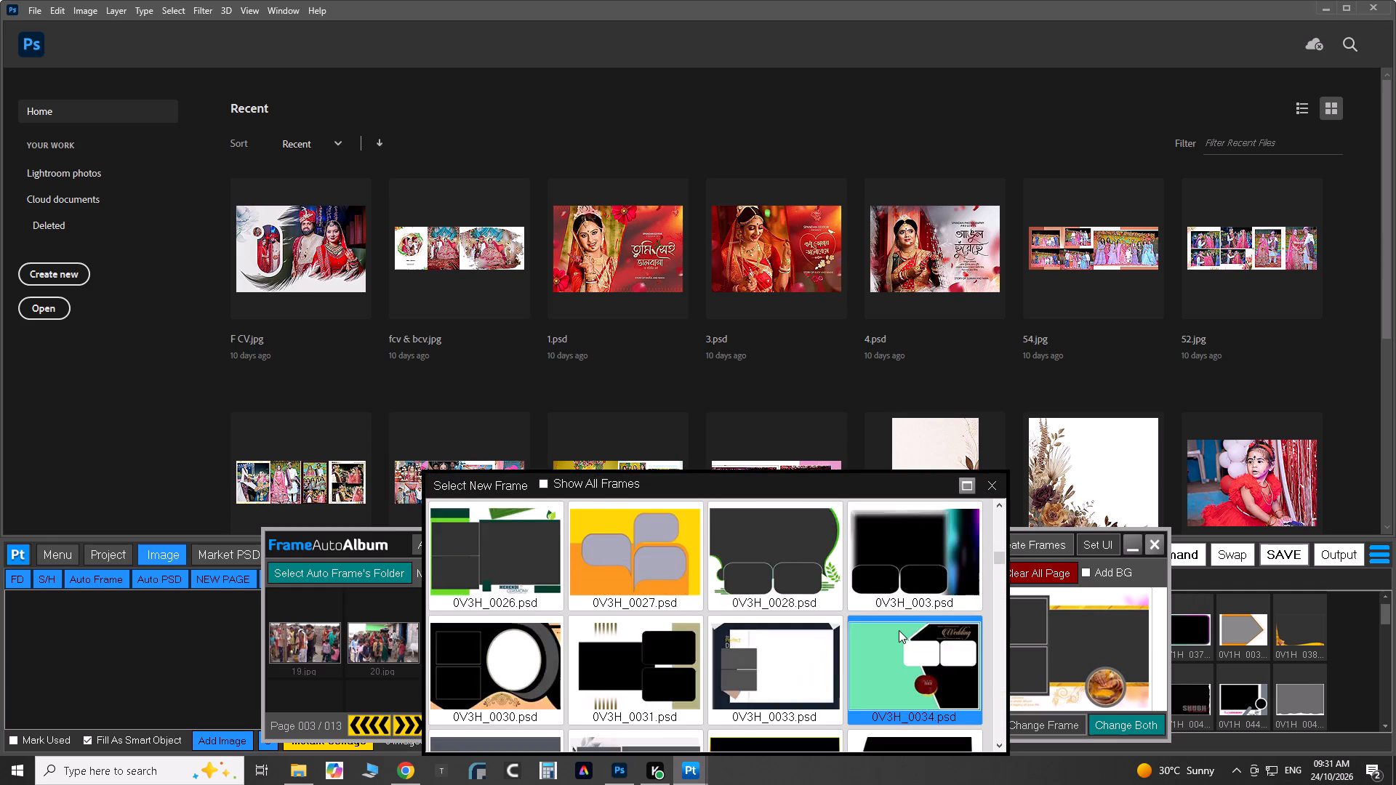
scroll(899, 630, down, 18)
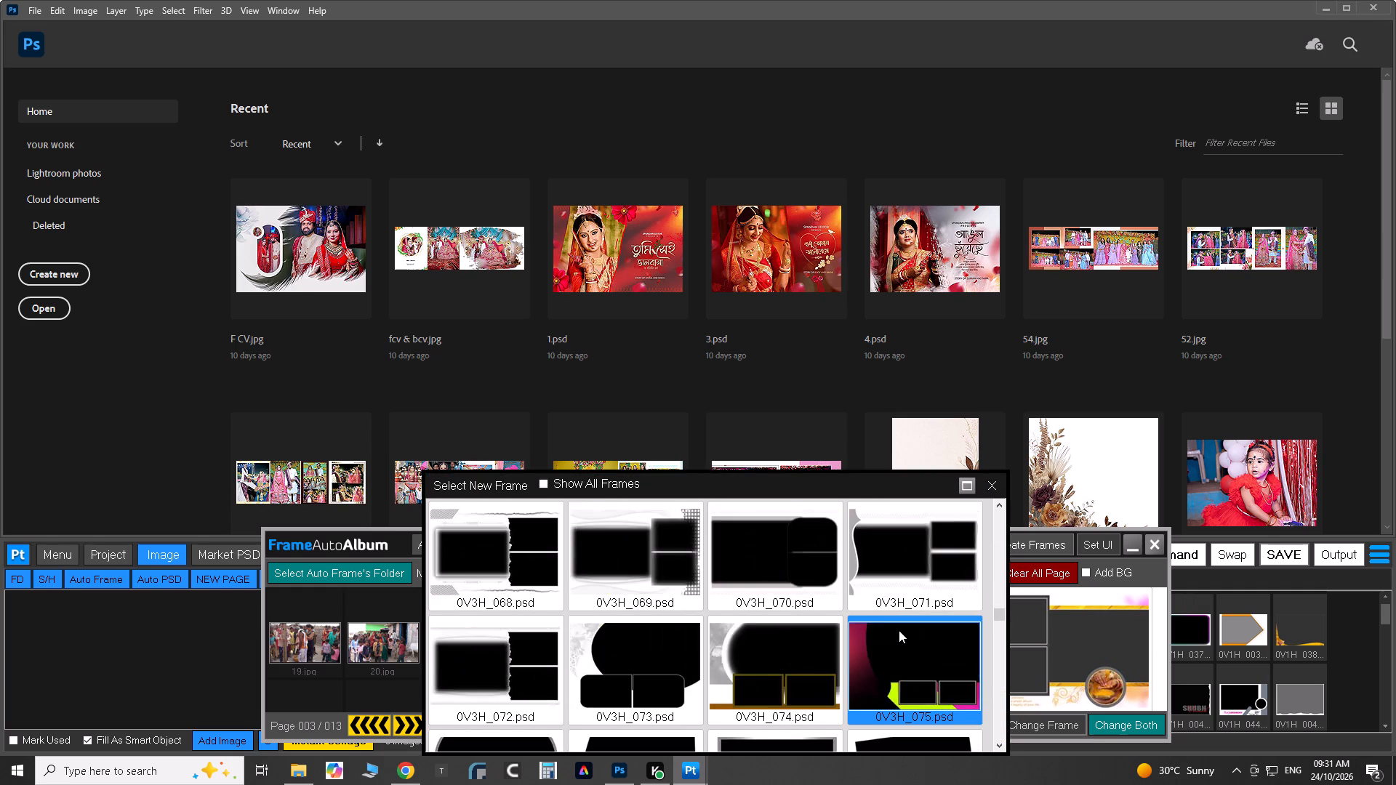
scroll(899, 630, down, 11)
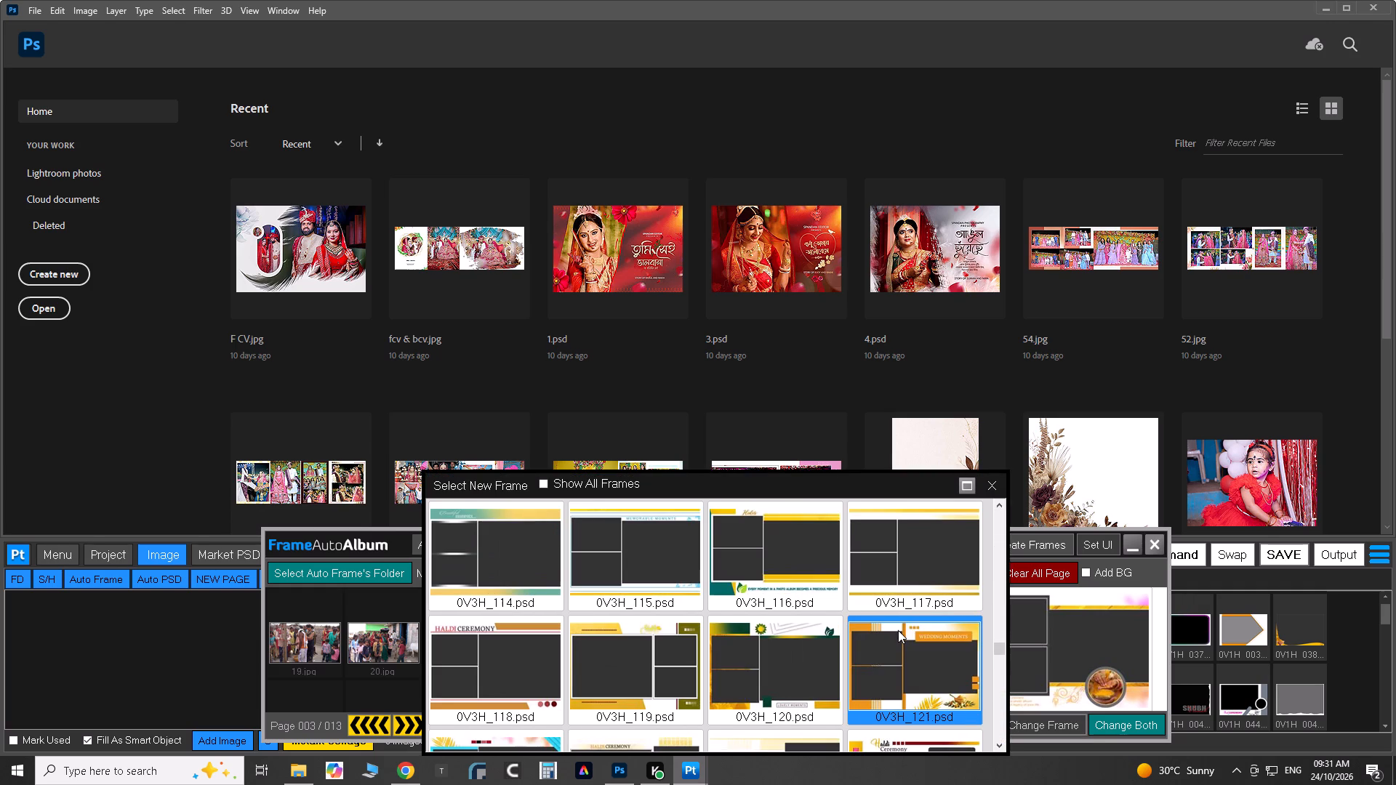
scroll(898, 630, down, 3)
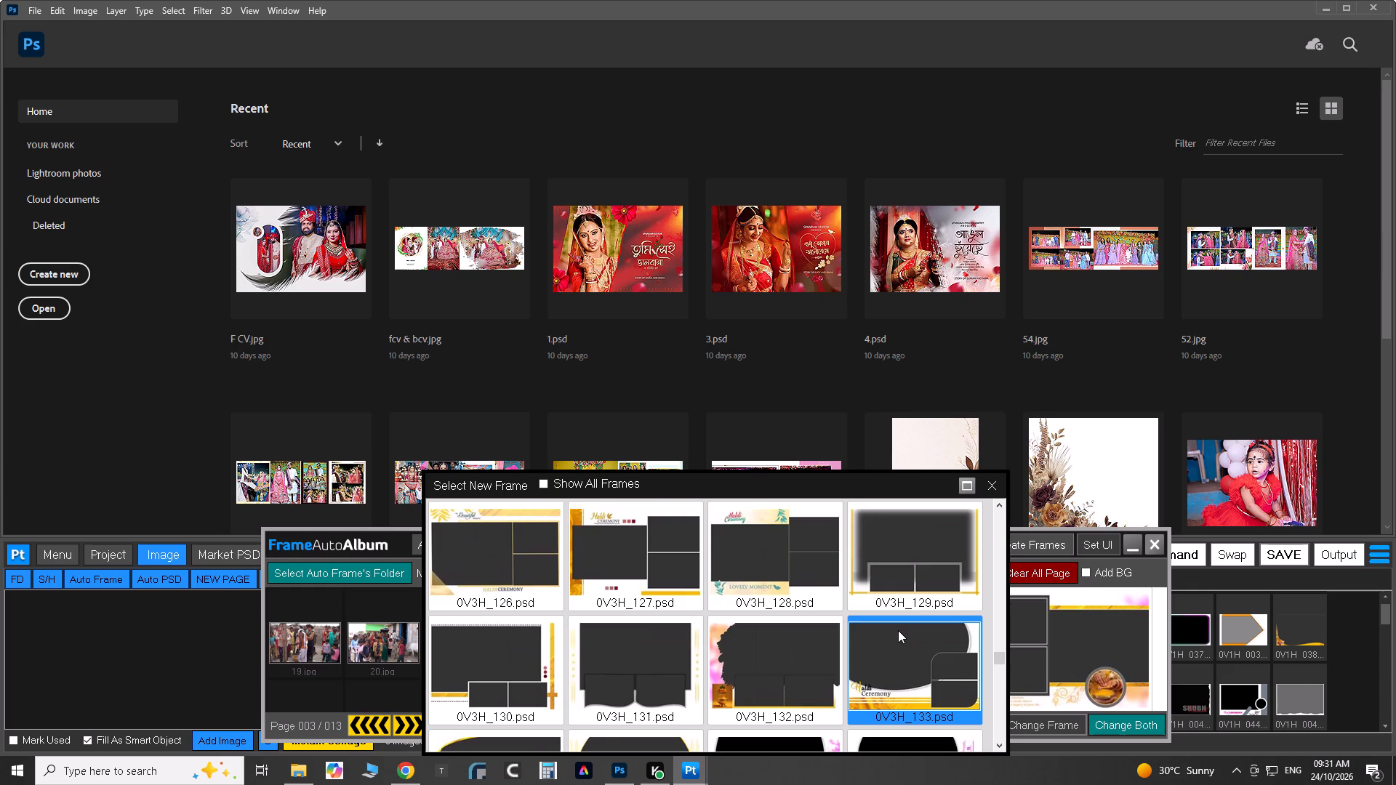
scroll(898, 630, down, 4)
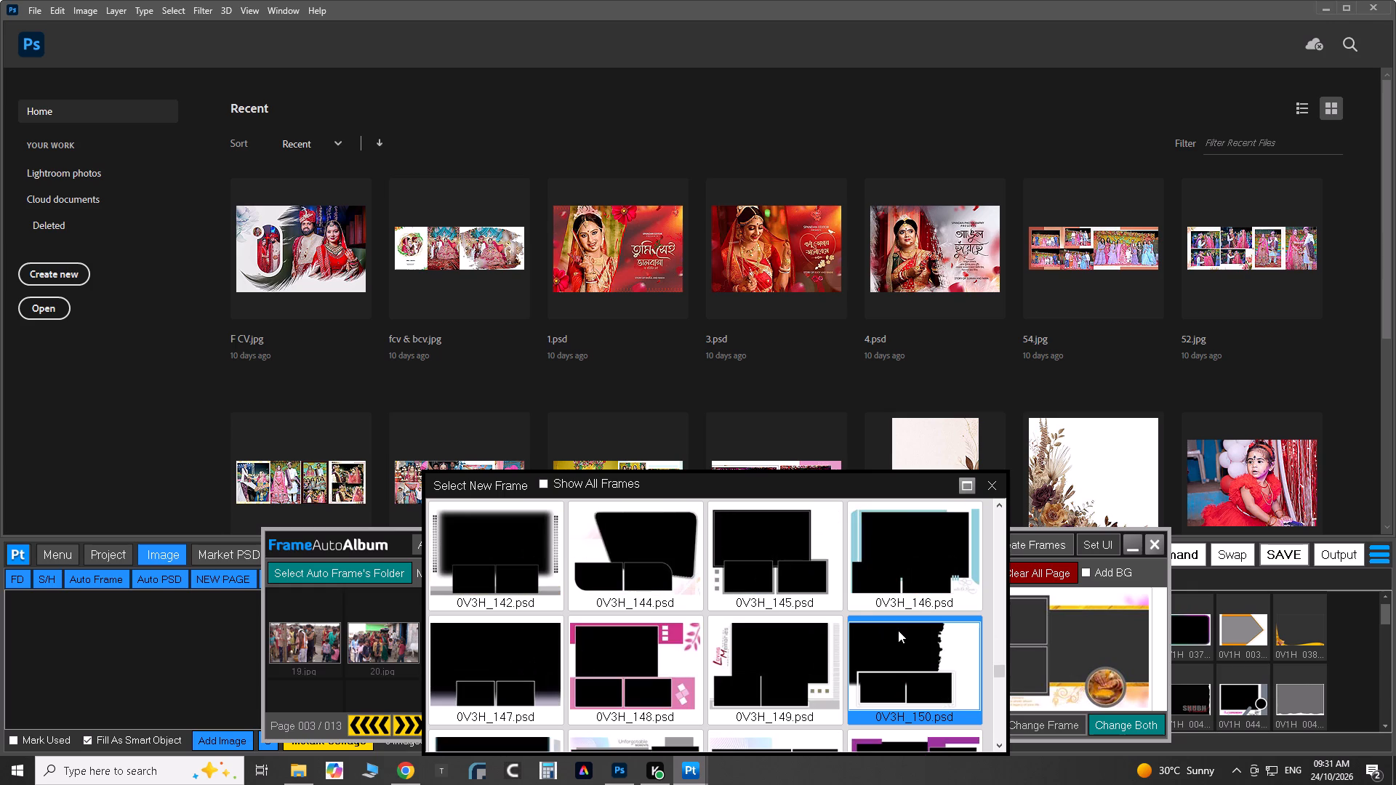
drag(681, 481, 984, 362)
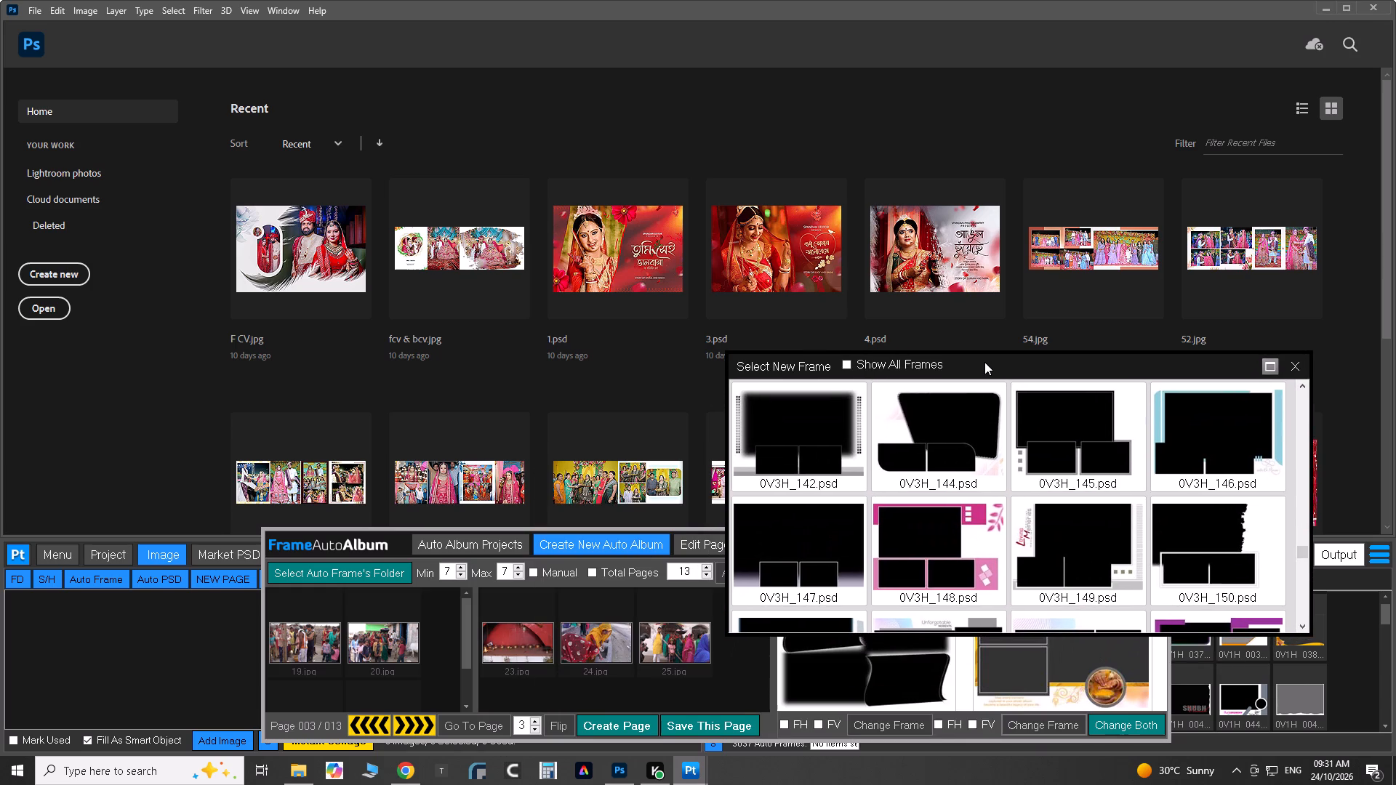
drag(984, 362, 979, 368)
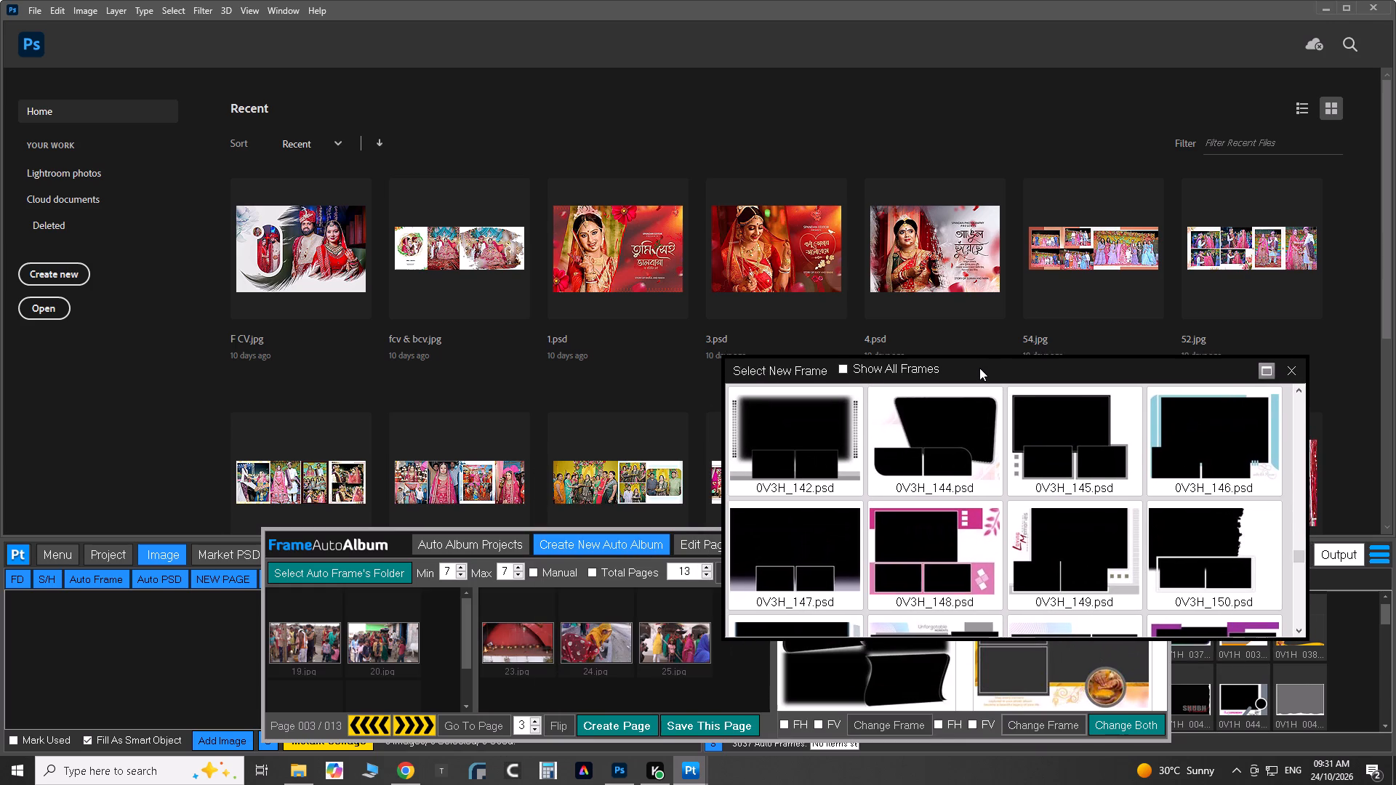
drag(979, 368, 913, 465)
double_click(723, 651)
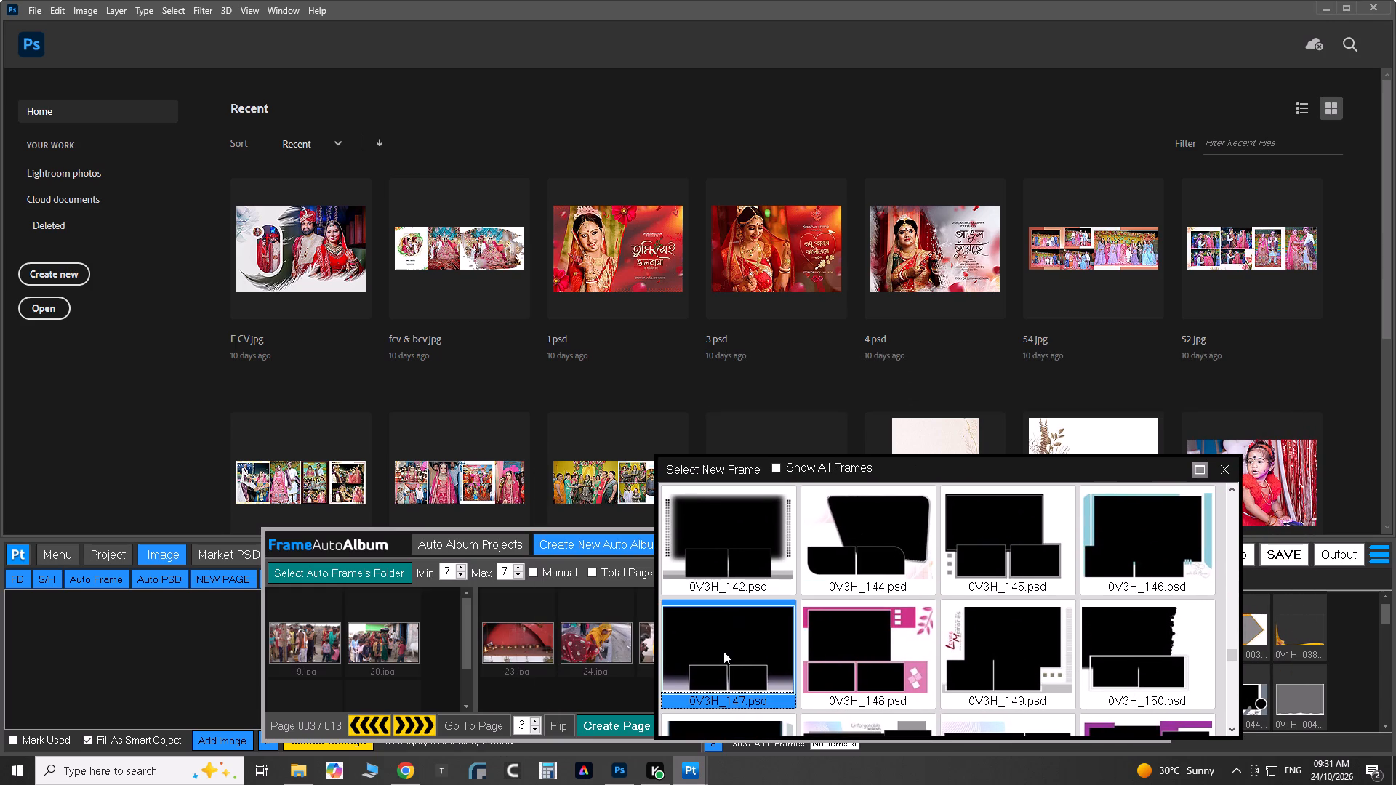
Create page 3 as a Photoshop document from the two chosen frames and its seven photos.
click(613, 728)
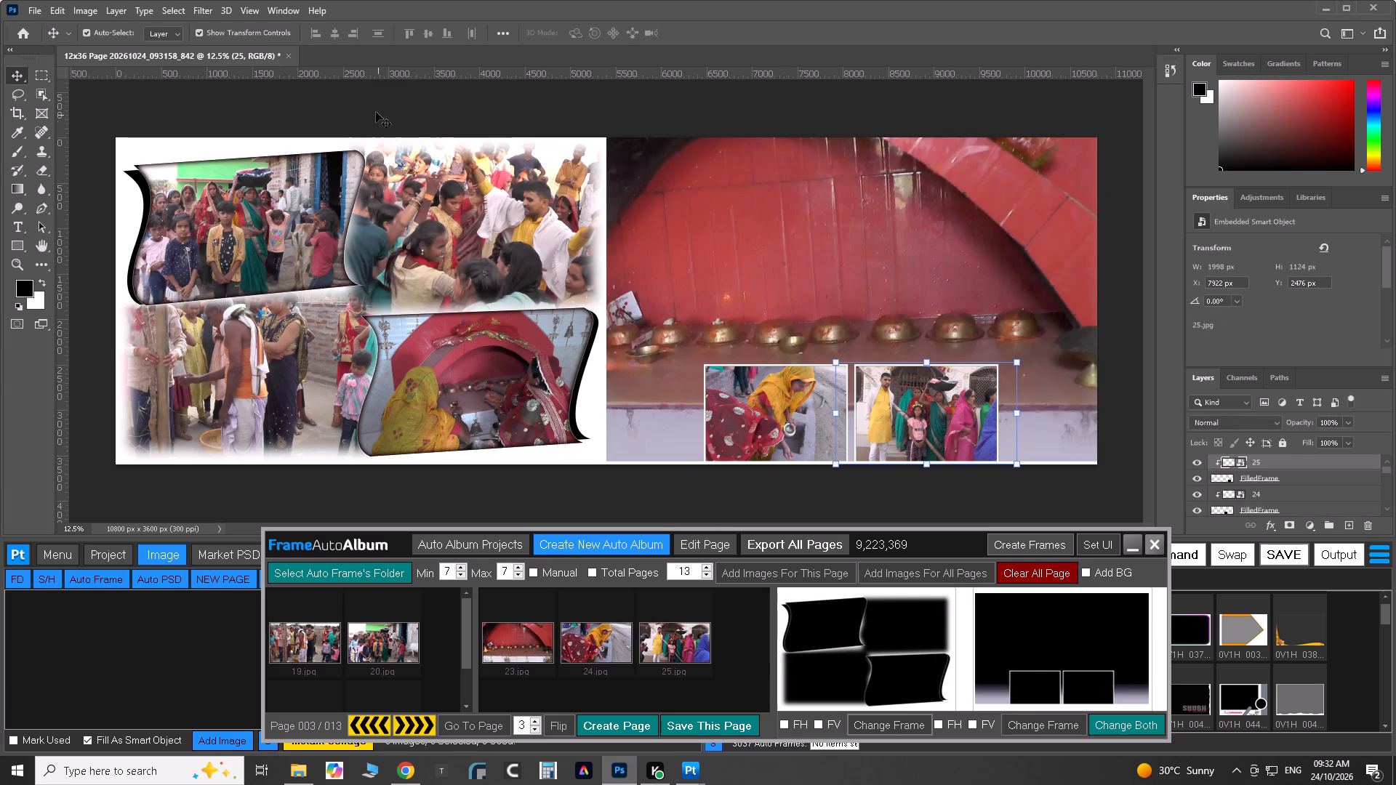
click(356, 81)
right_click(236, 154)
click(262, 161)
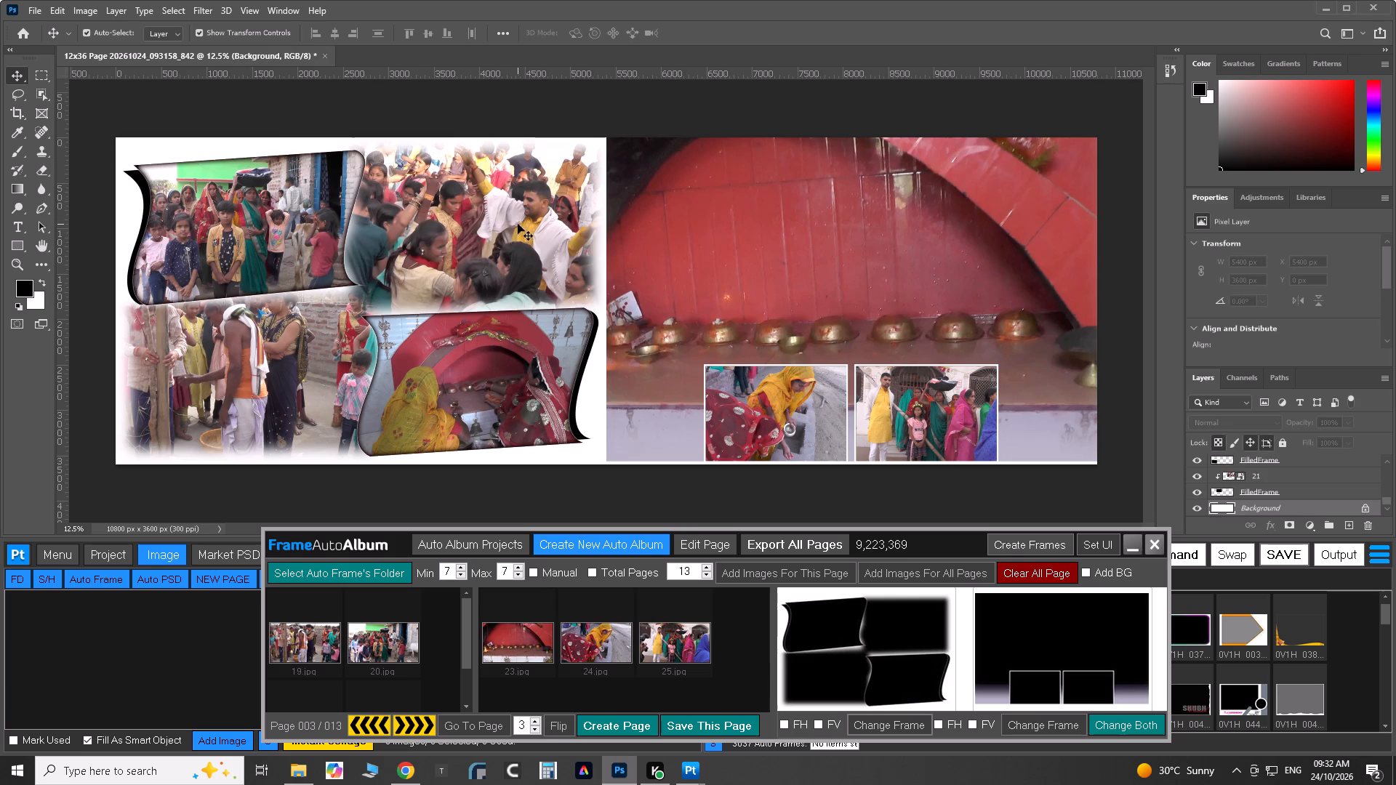
Rotate photo 19 in the lower-left frame about 4.5° counter-clockwise and shift it slightly downward inside the frame.
click(269, 355)
click(292, 349)
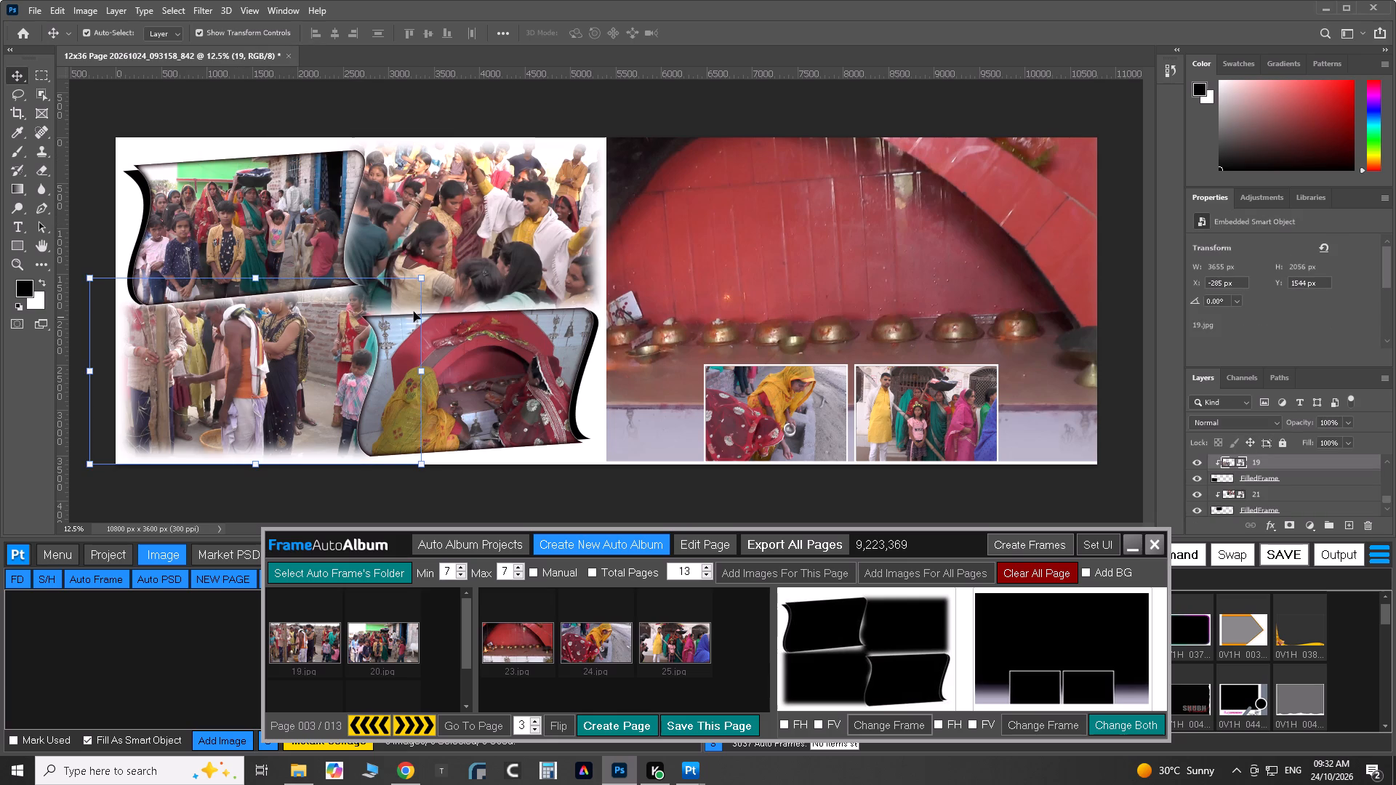
drag(433, 267, 417, 229)
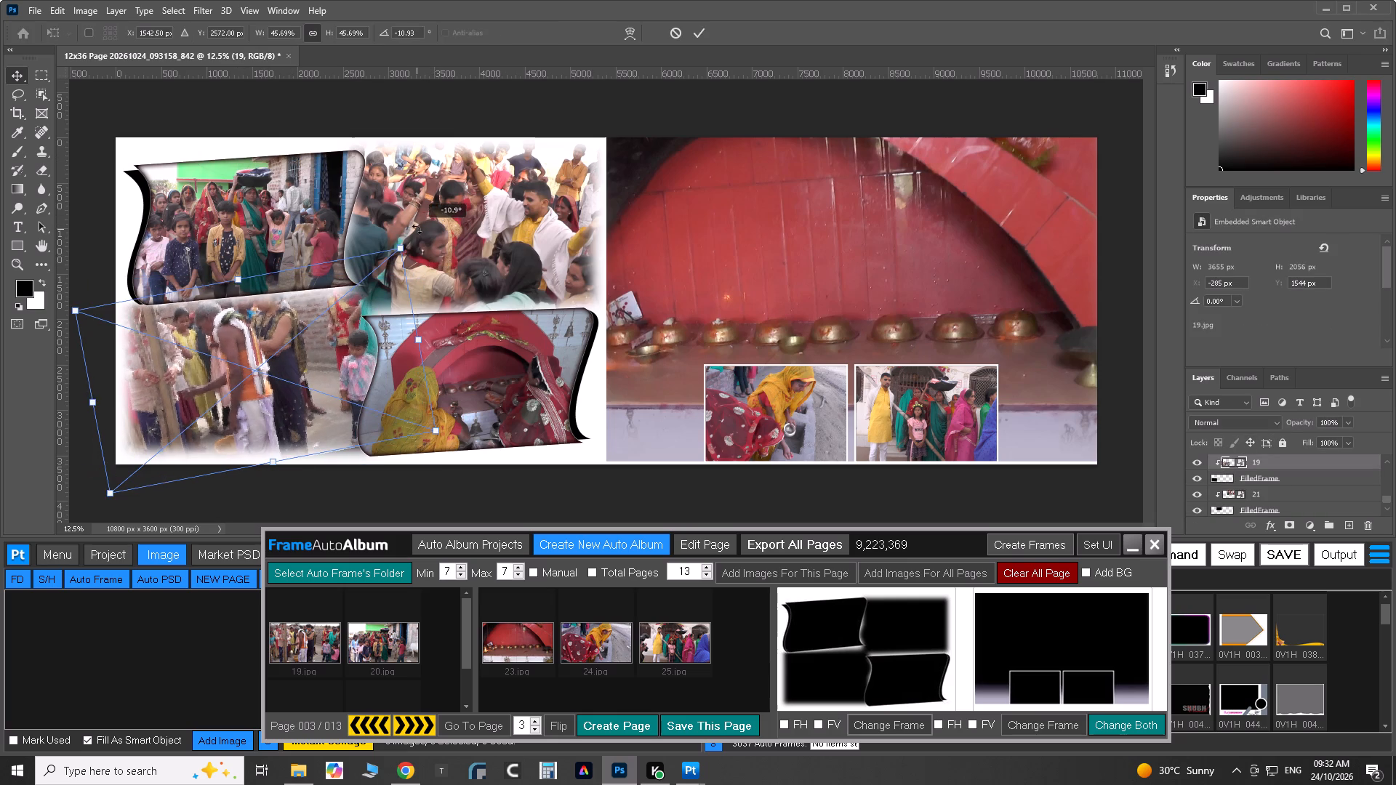
drag(417, 229, 420, 239)
drag(332, 331, 332, 353)
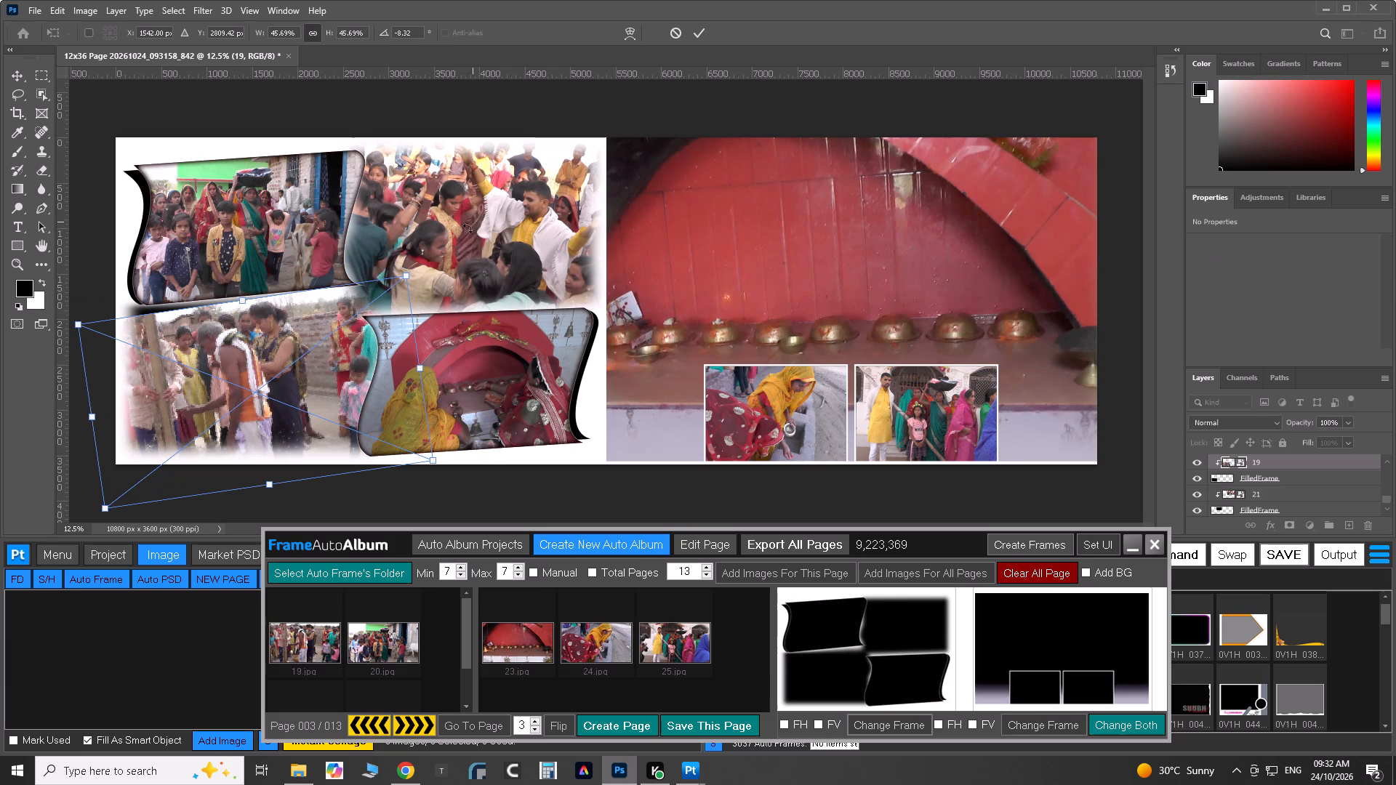
drag(432, 262, 438, 275)
click(318, 339)
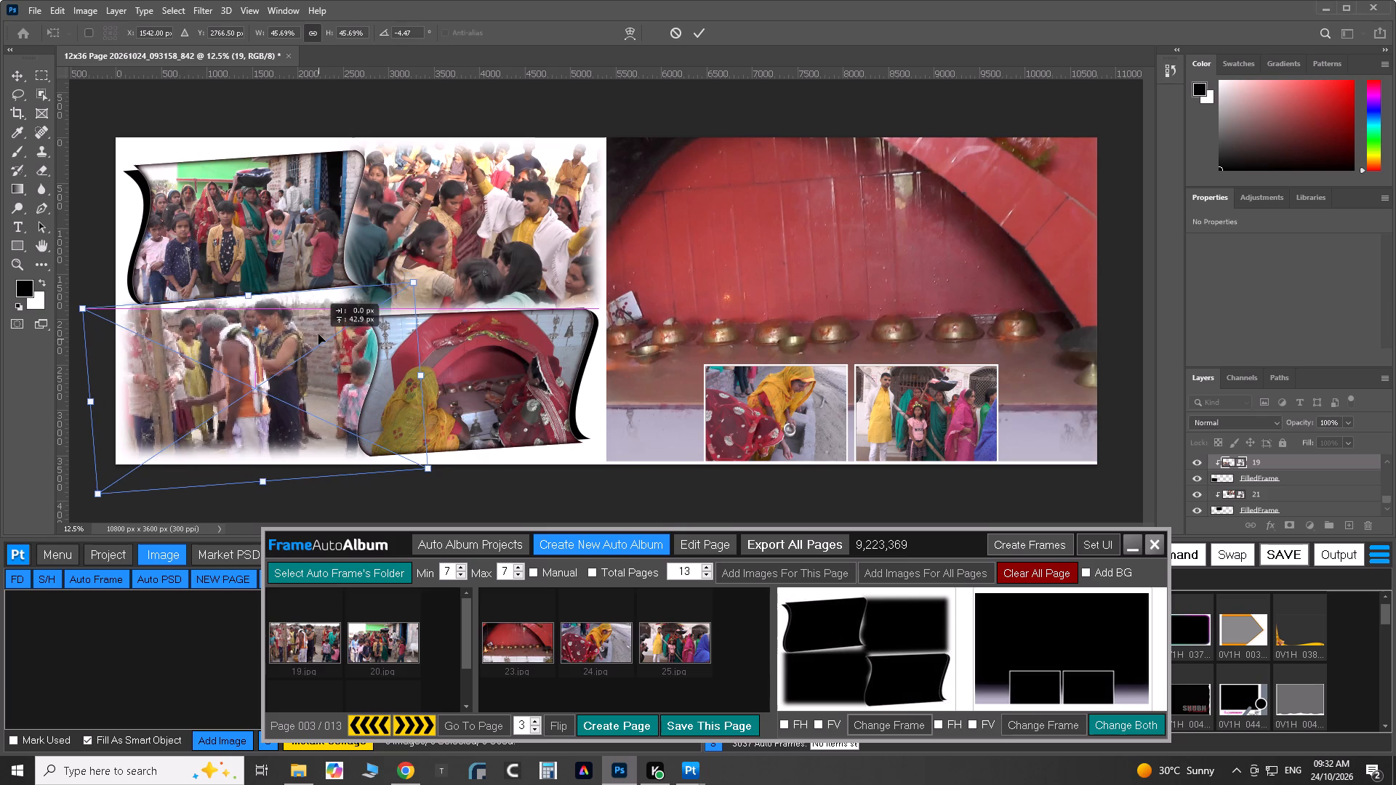
triple_click(318, 334)
click(476, 121)
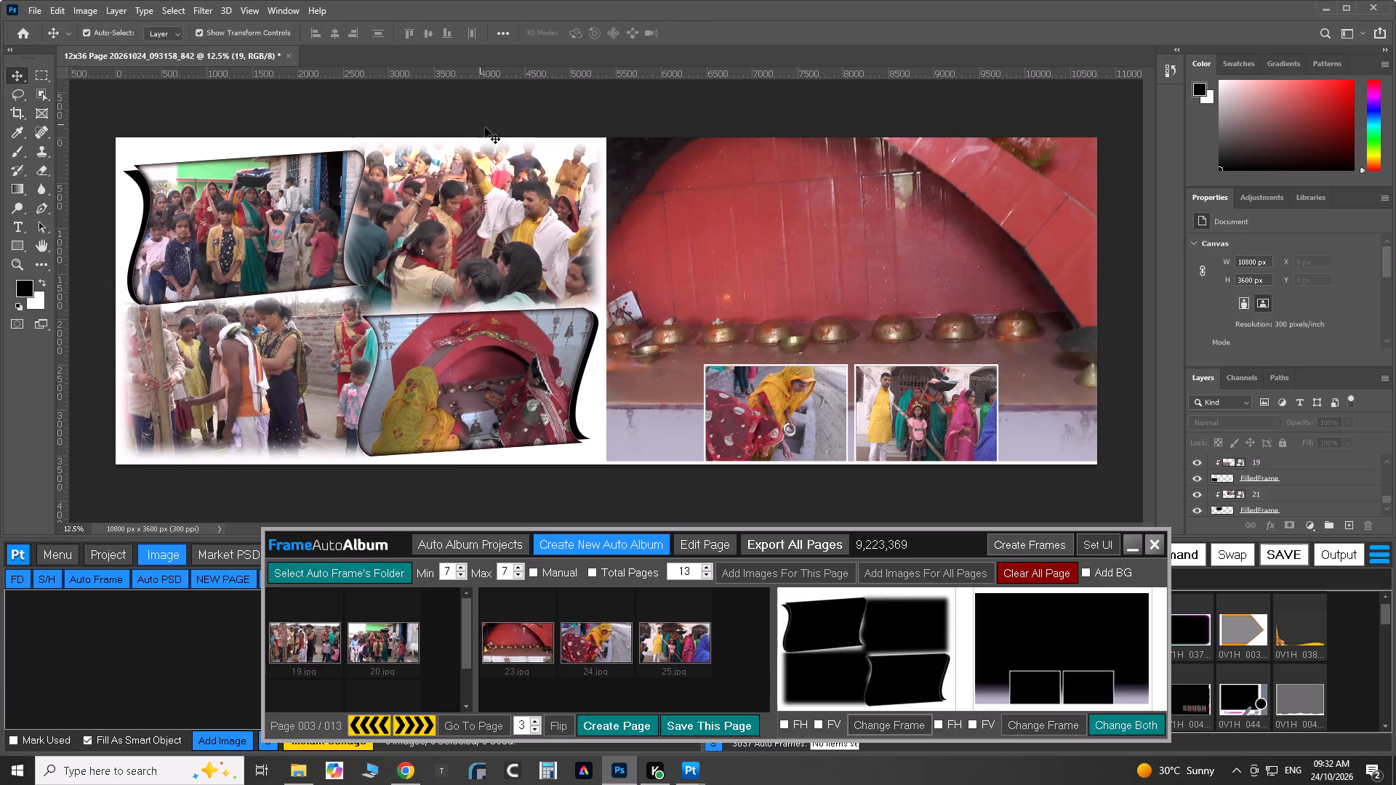
Place the image DSC03342 copy-2 from the Downloads folder into page 3, directly above the Background layer.
right_click(228, 145)
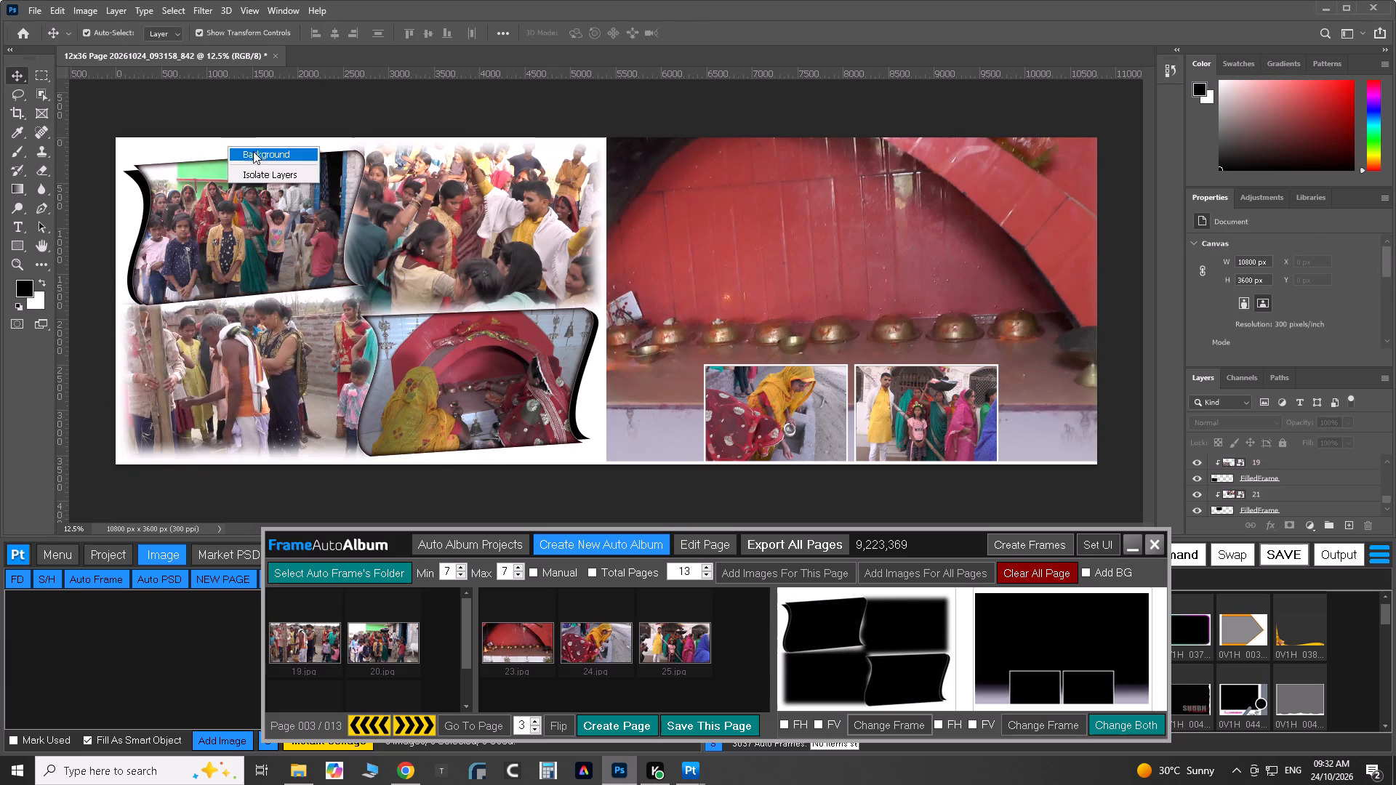
click(260, 152)
click(304, 772)
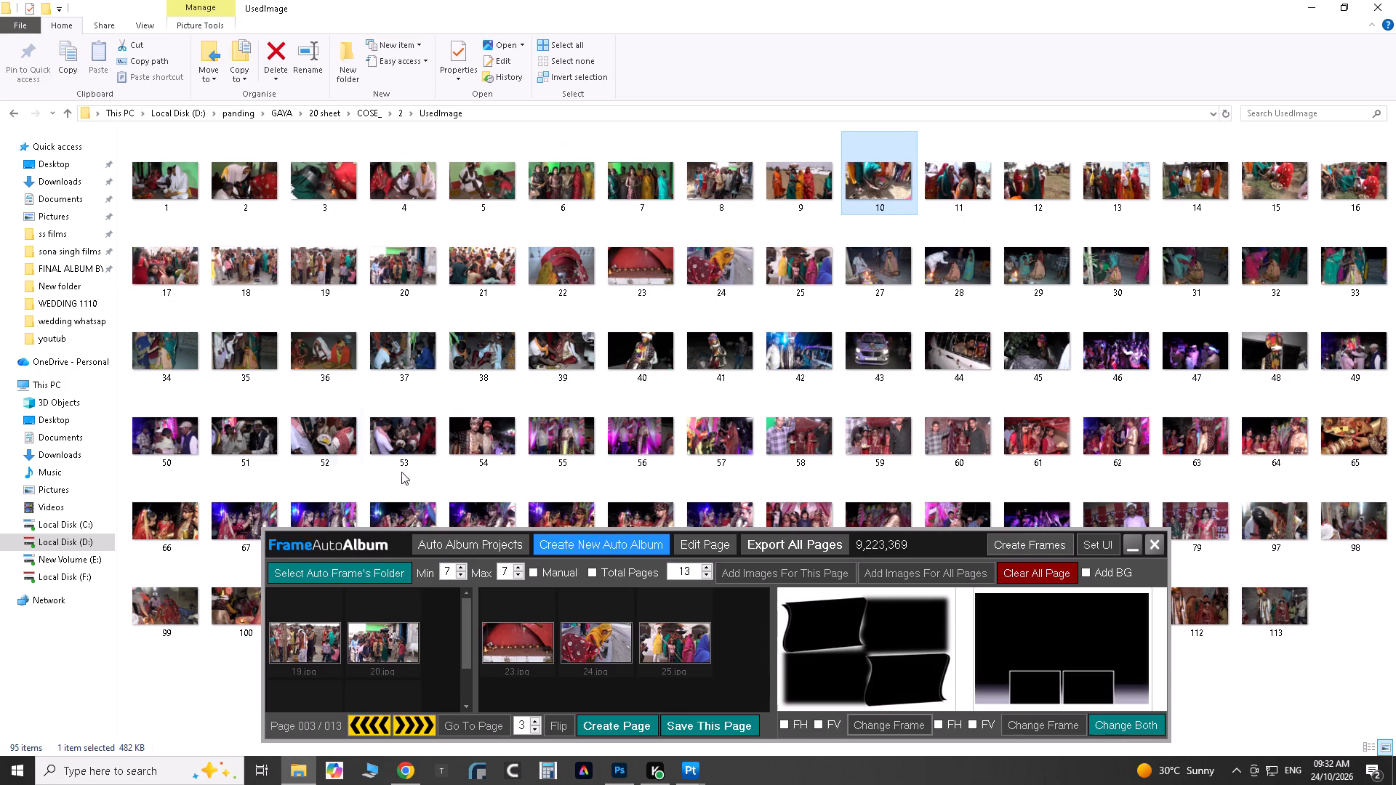
click(56, 456)
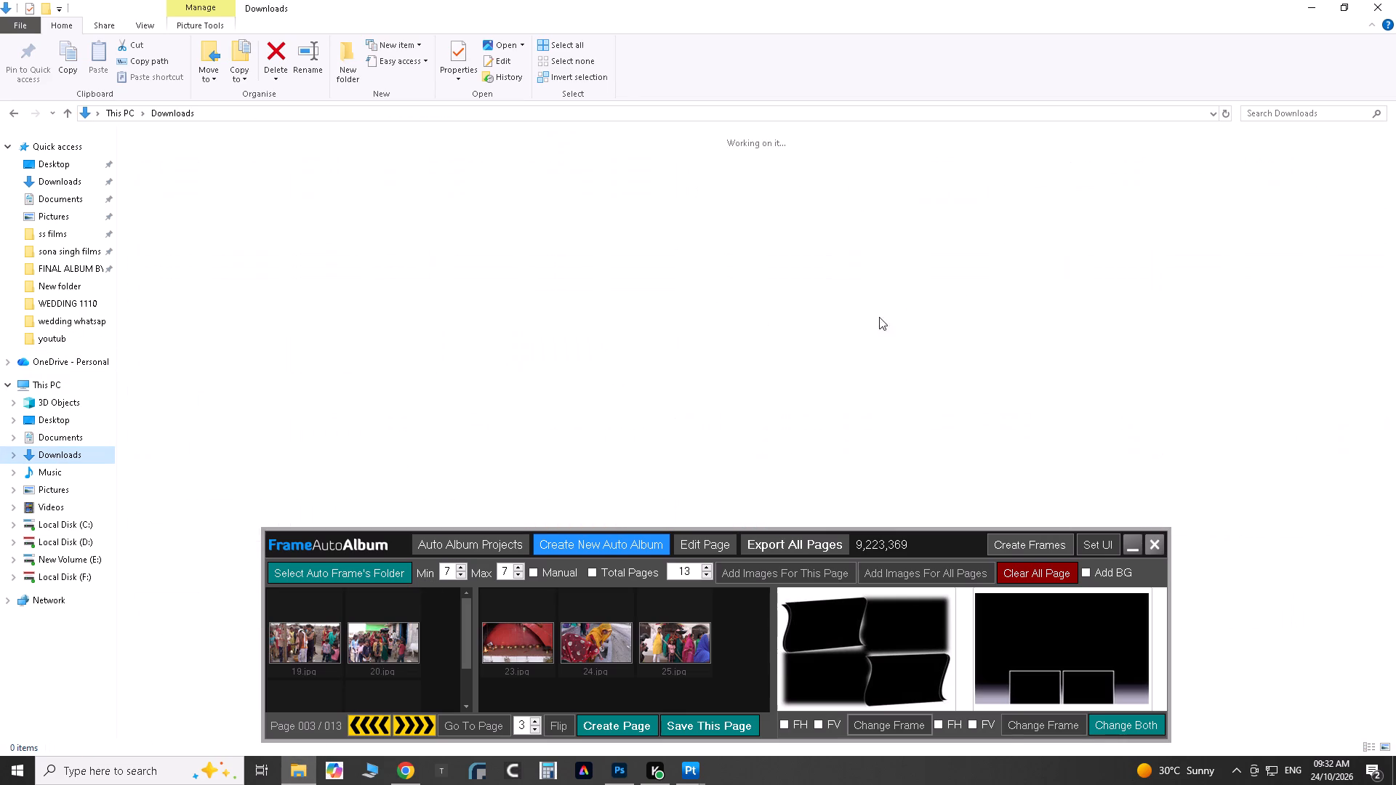
scroll(963, 333, down, 3)
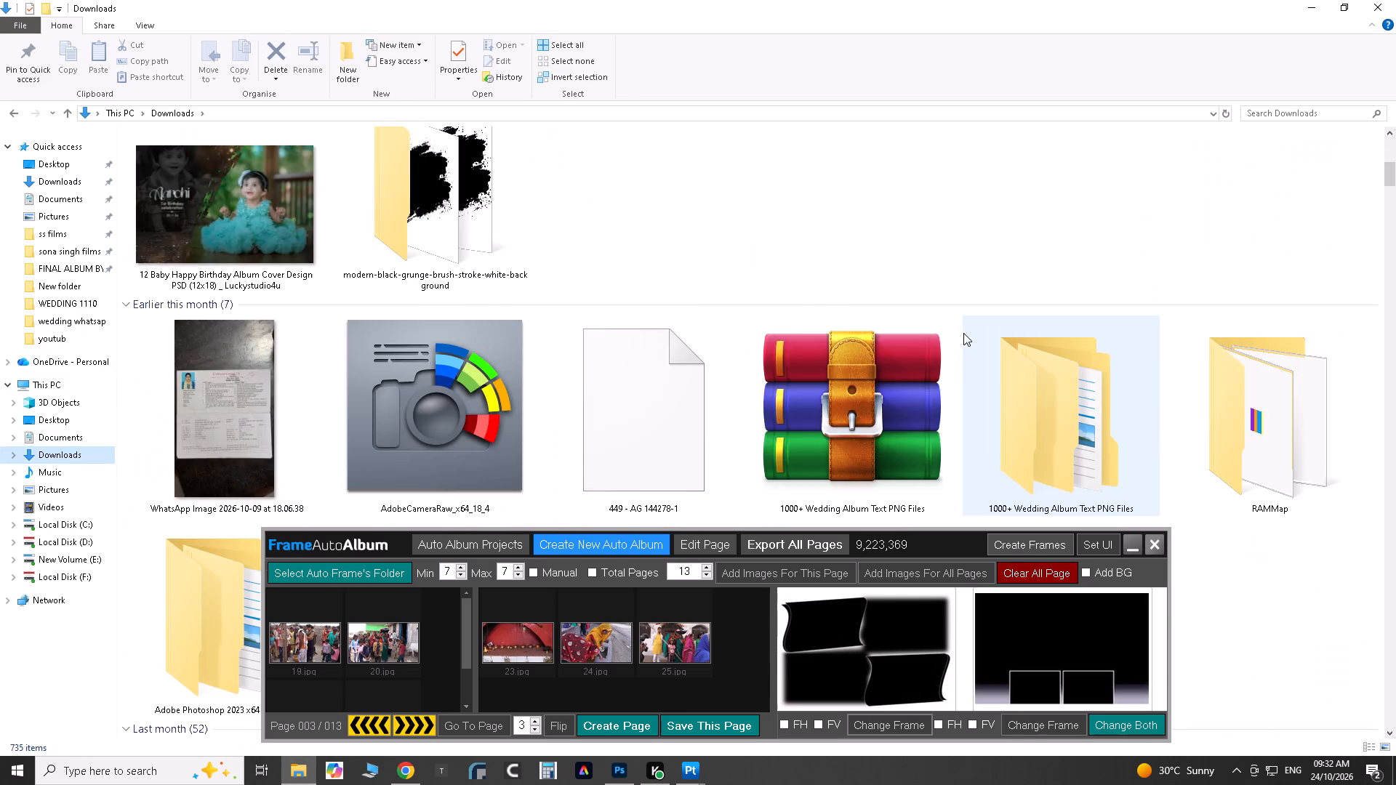
scroll(963, 333, down, 2)
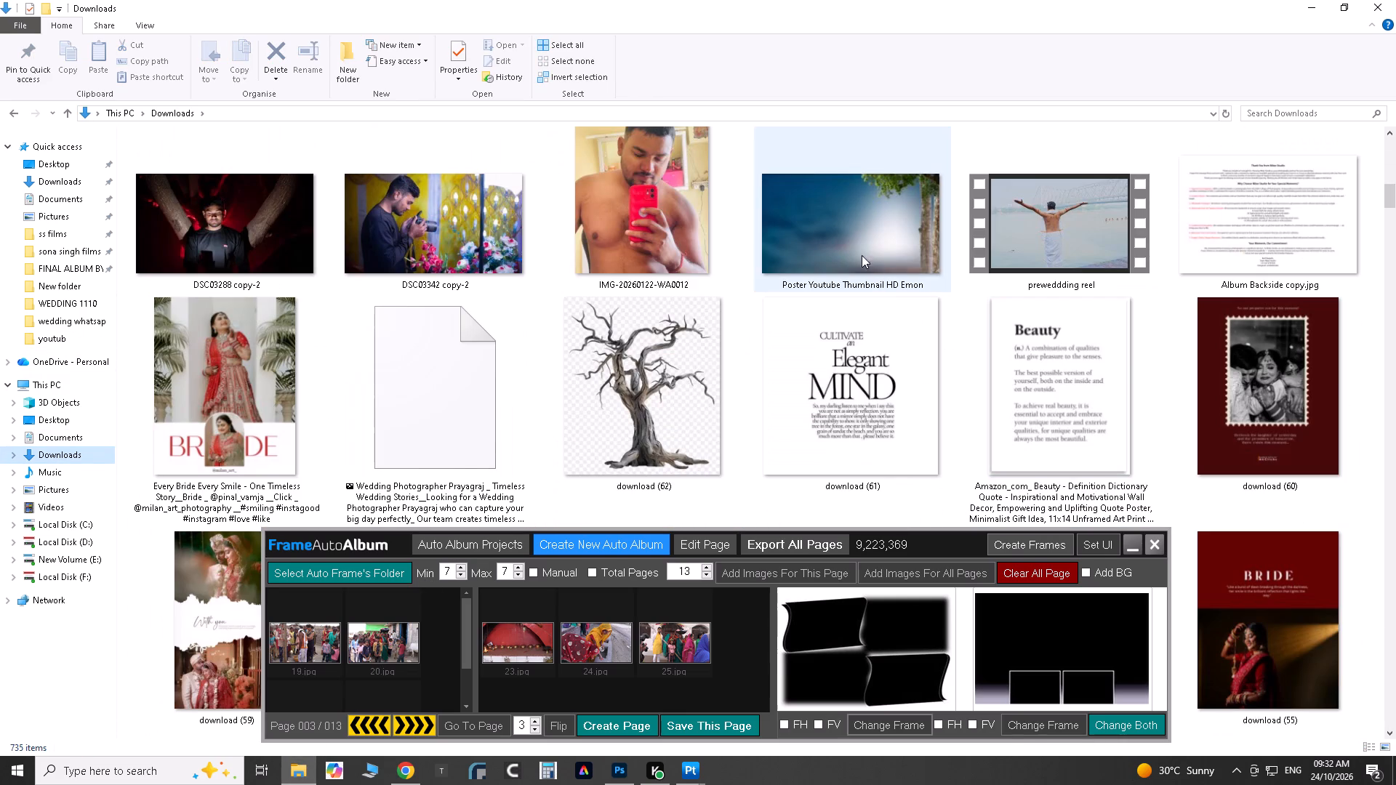
scroll(855, 246, down, 1)
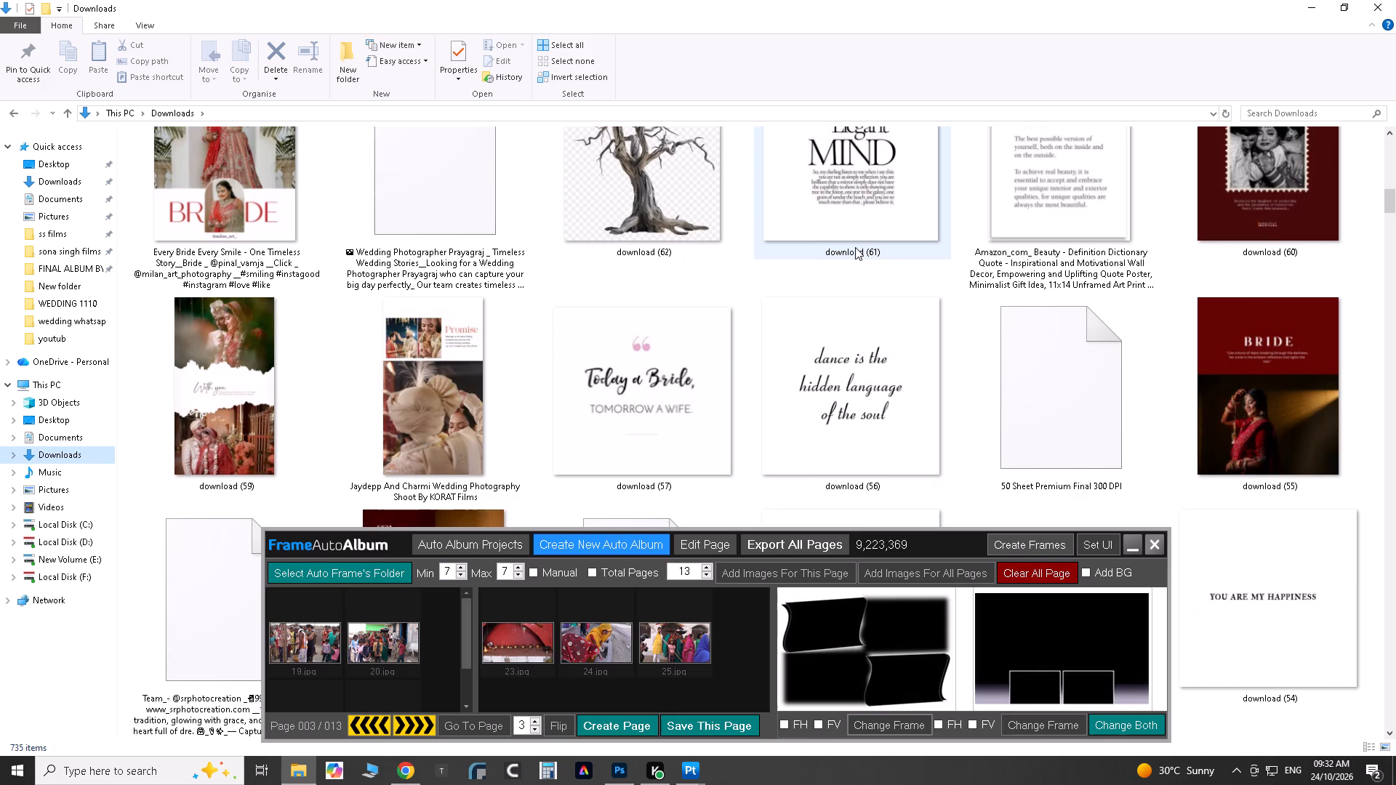
scroll(855, 249, up, 2)
drag(456, 302, 478, 510)
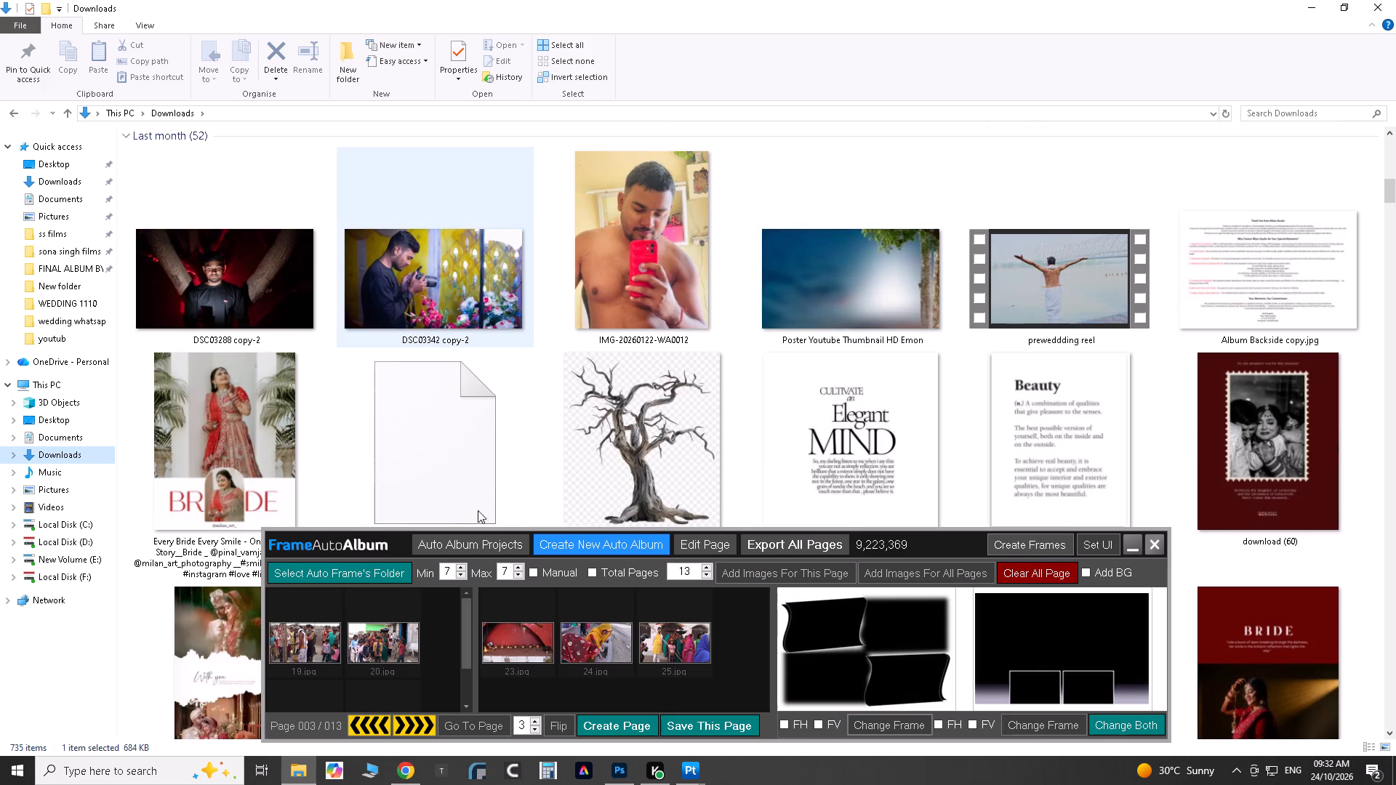
drag(478, 510, 286, 321)
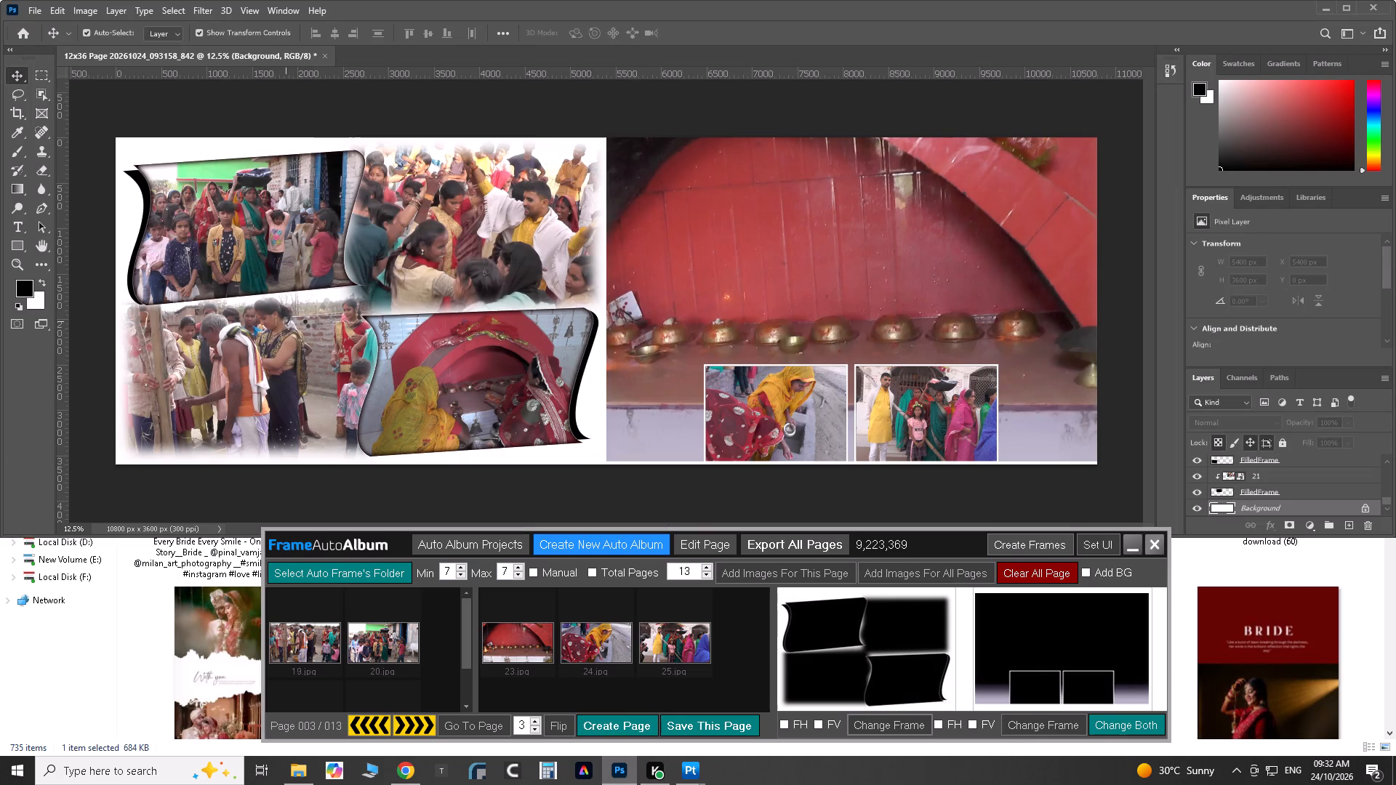
Scale the DSC03342 copy-2 image to about 125% and move it behind the left half of the left-hand page.
key(ctrl+t)
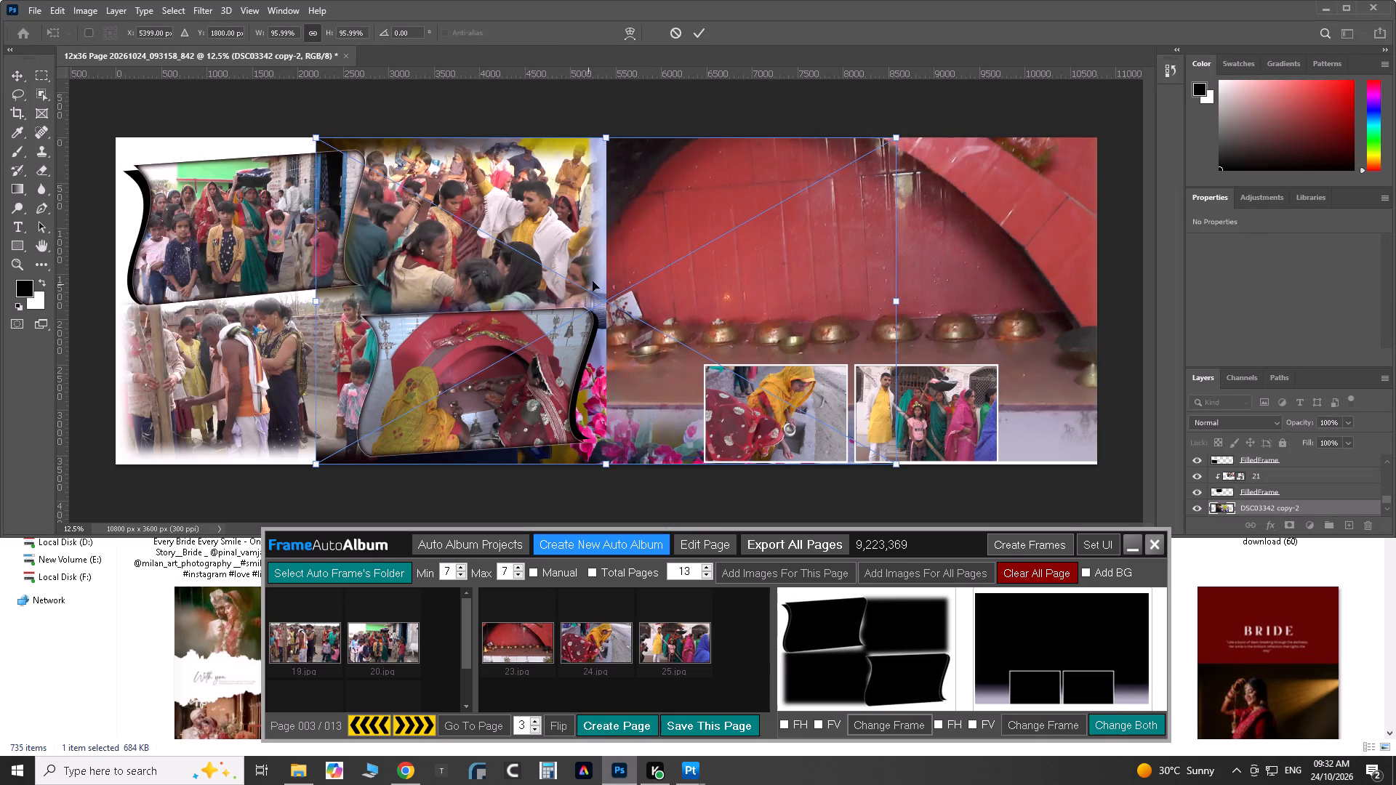
drag(599, 271, 121, 272)
drag(421, 304, 552, 310)
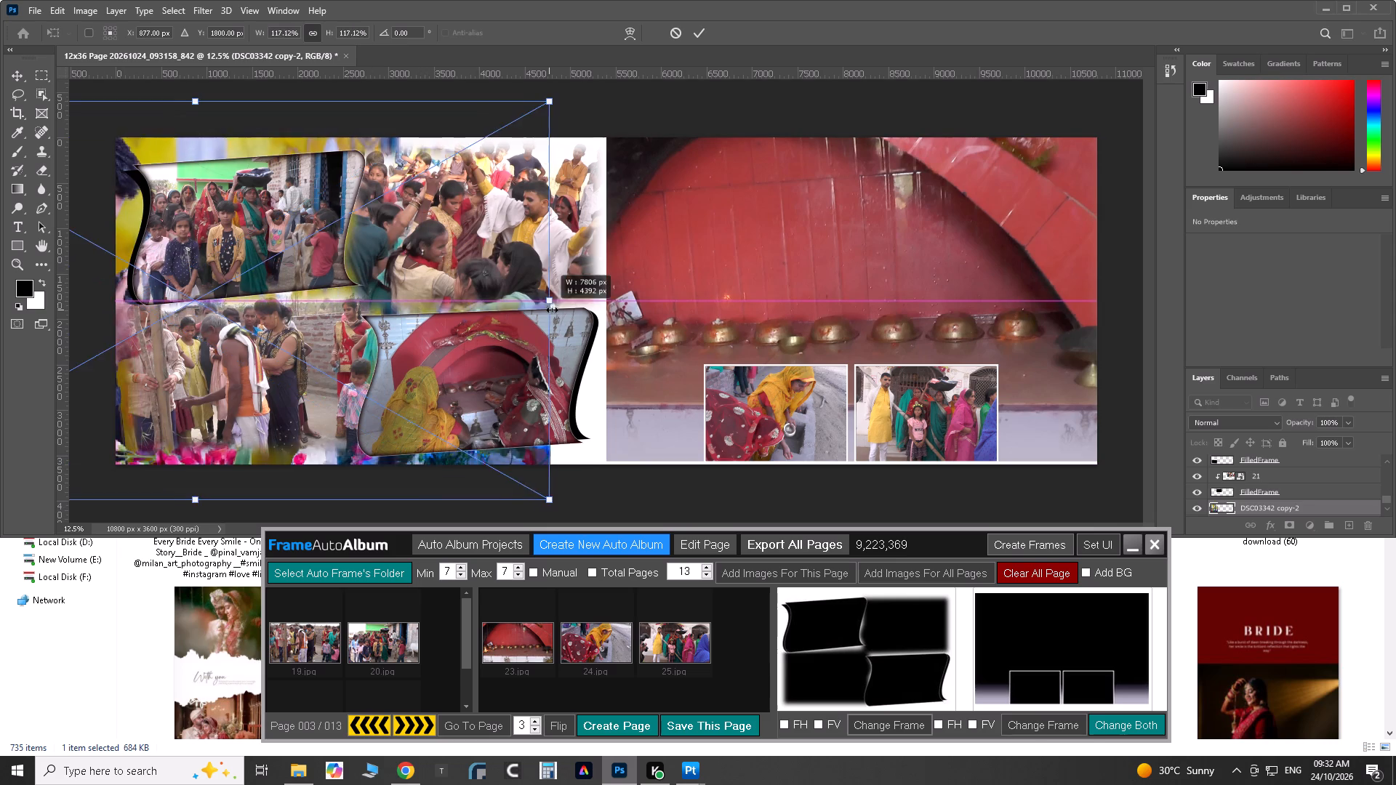
drag(552, 310, 598, 310)
drag(598, 310, 369, 309)
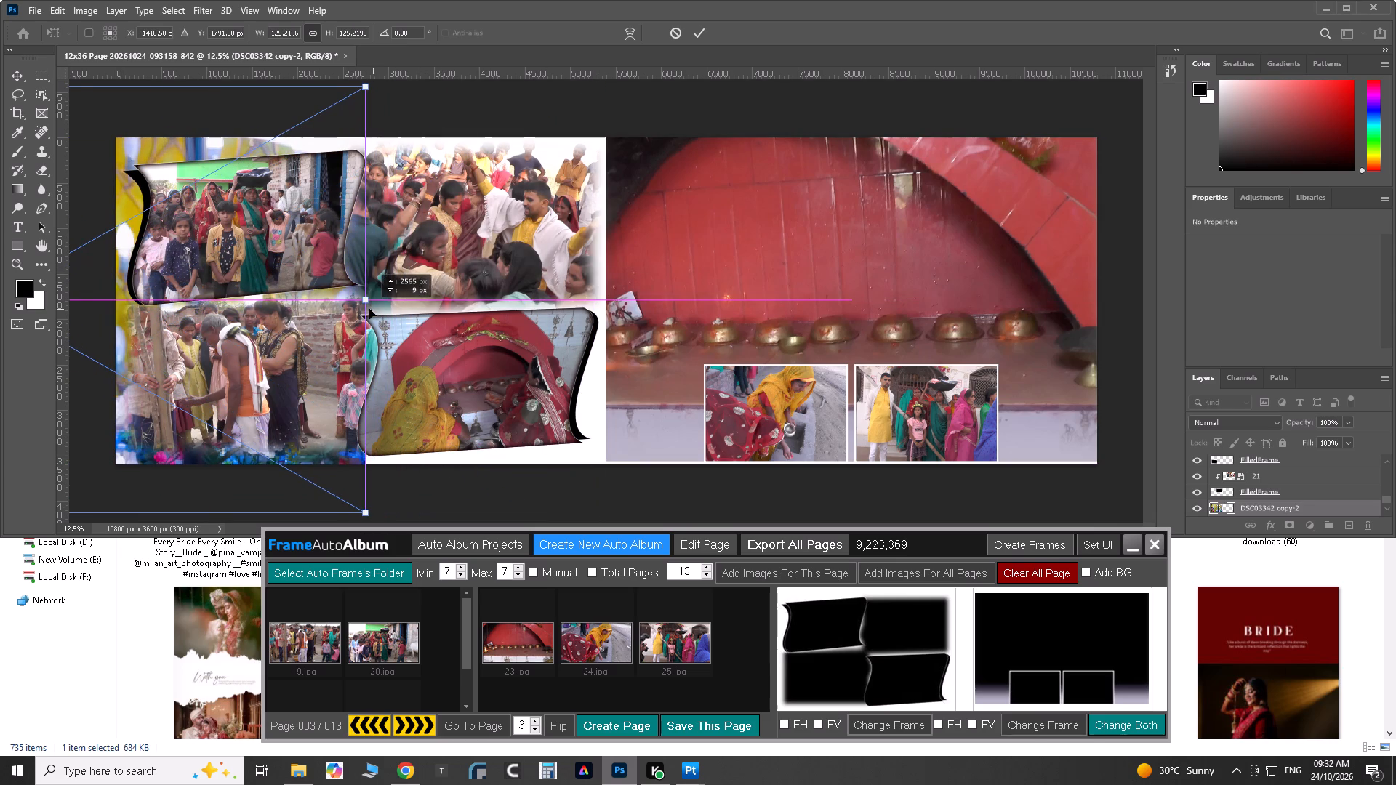
drag(369, 309, 363, 309)
triple_click(217, 144)
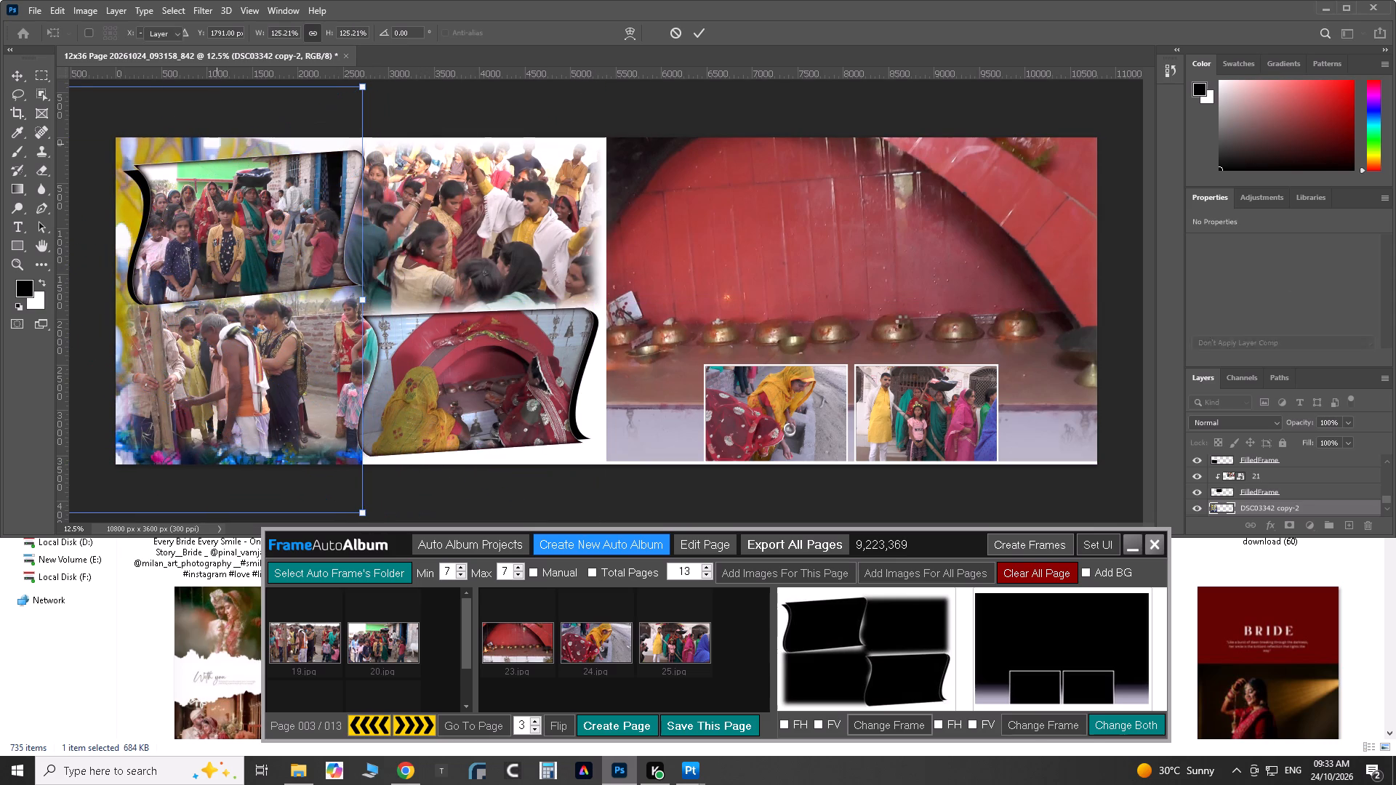
Hide DSC03342 copy-2 with a black layer mask and erase the mask along the page's left edge to reveal it softly.
alt+click(1283, 528)
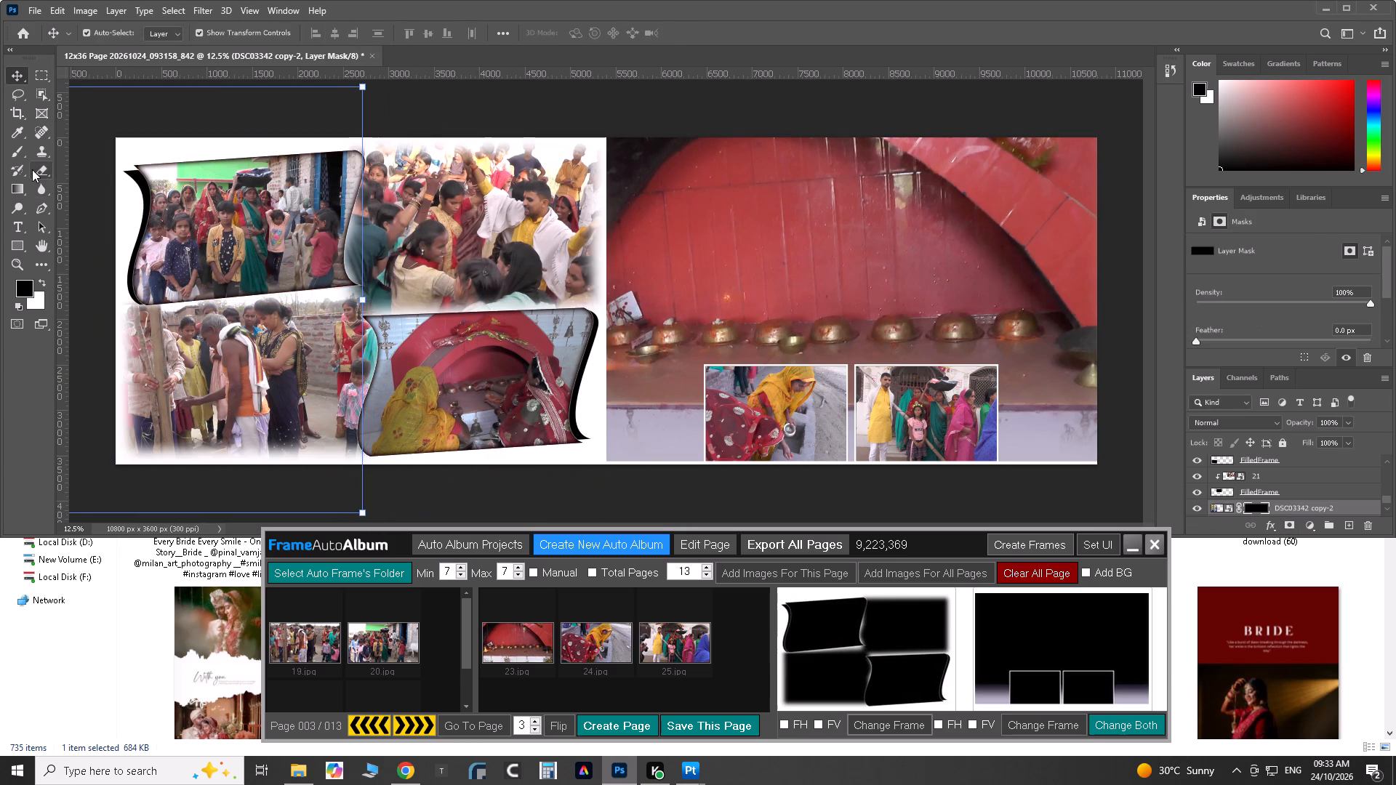
click(32, 169)
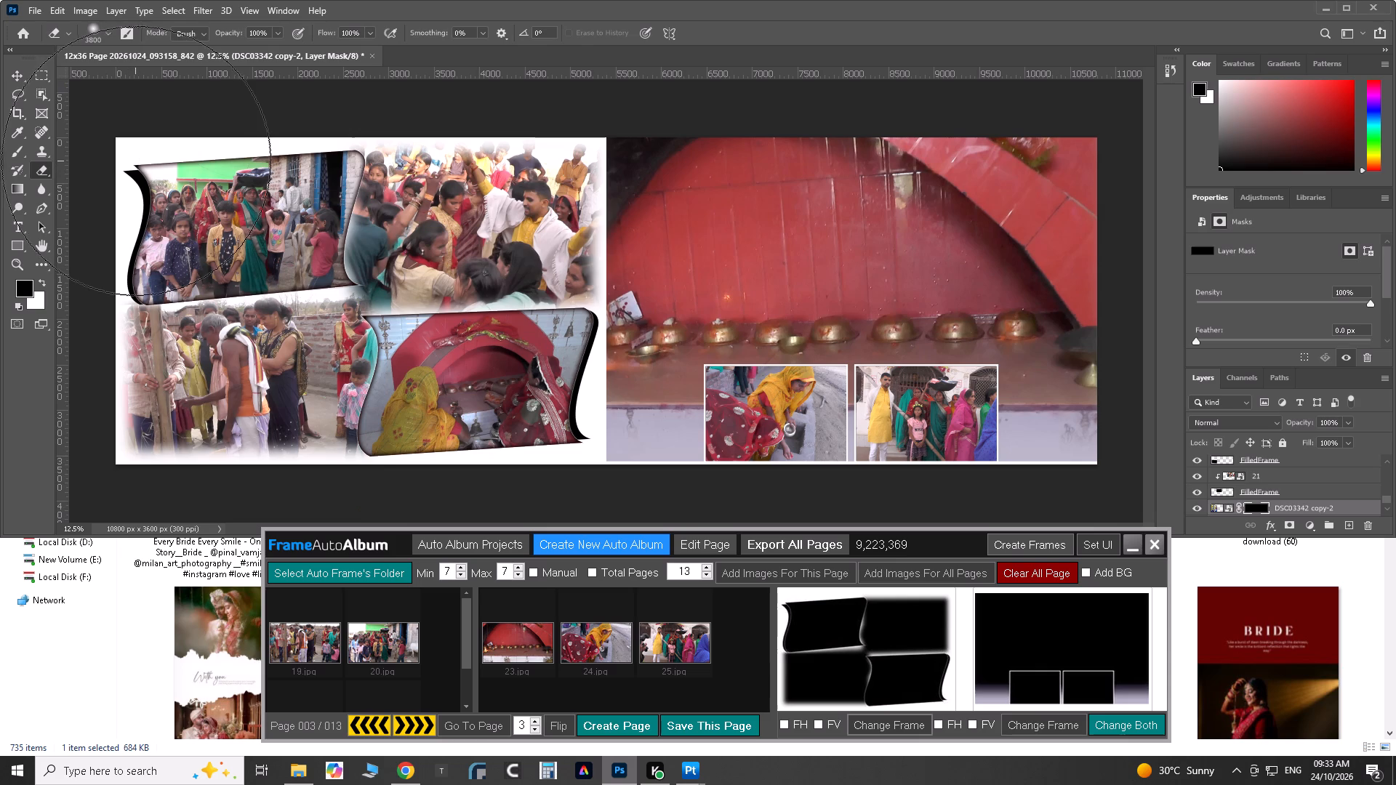
drag(138, 166, 161, 489)
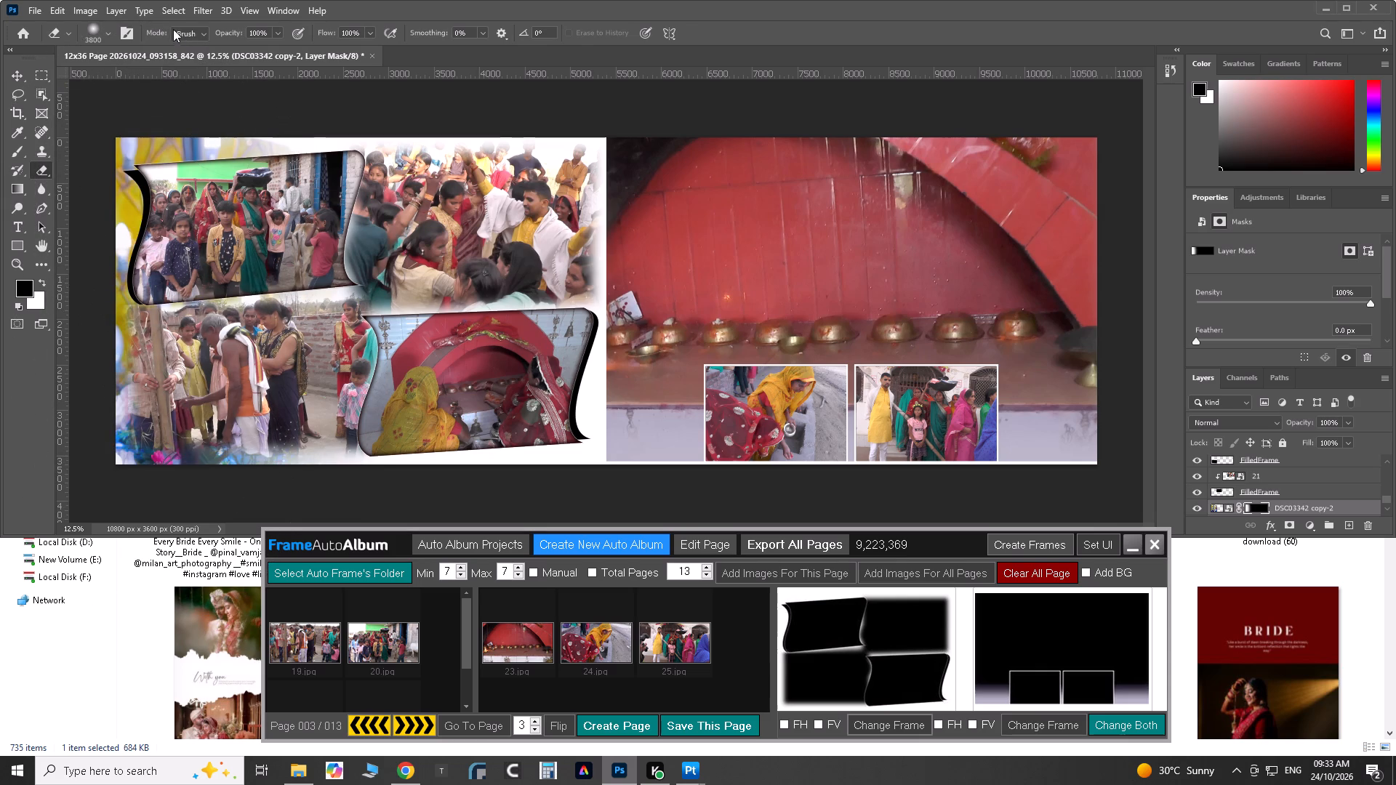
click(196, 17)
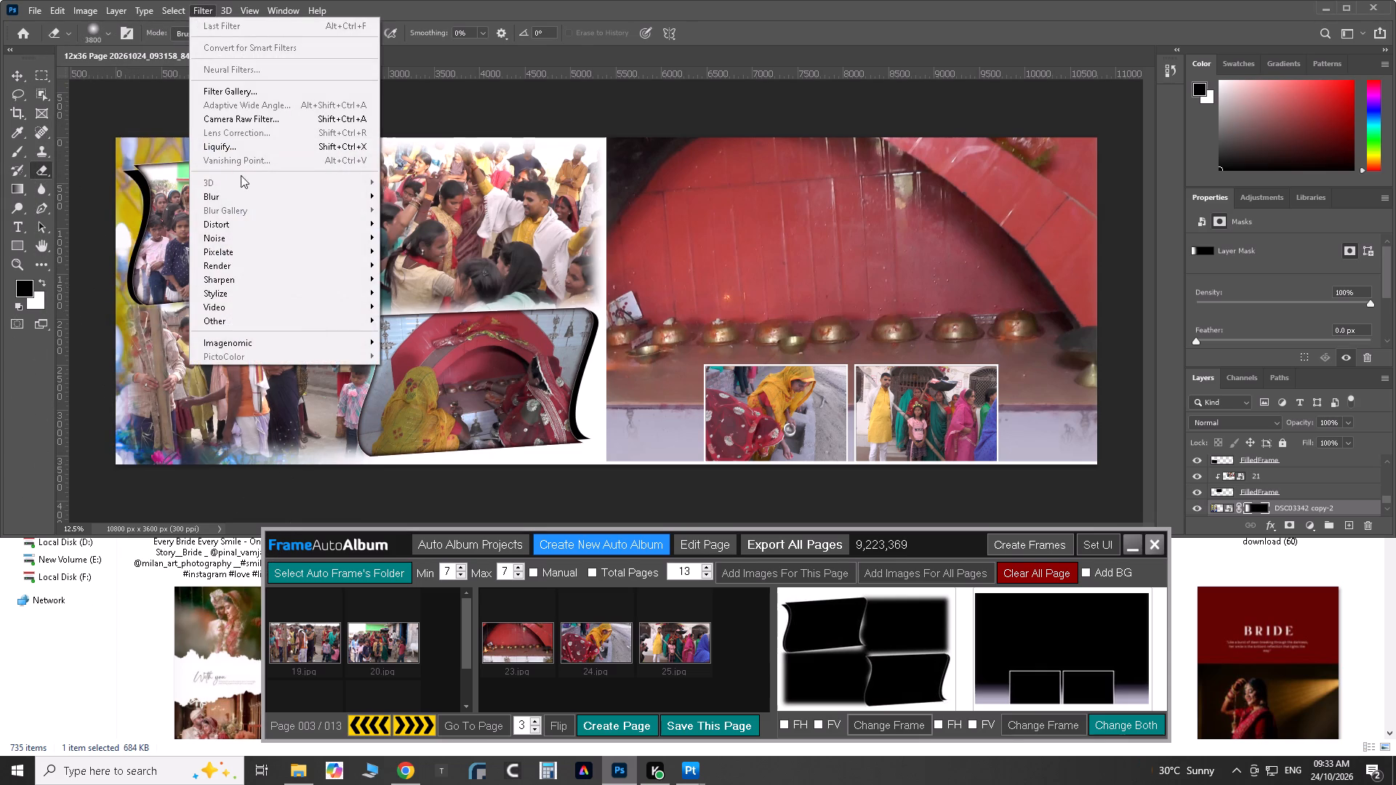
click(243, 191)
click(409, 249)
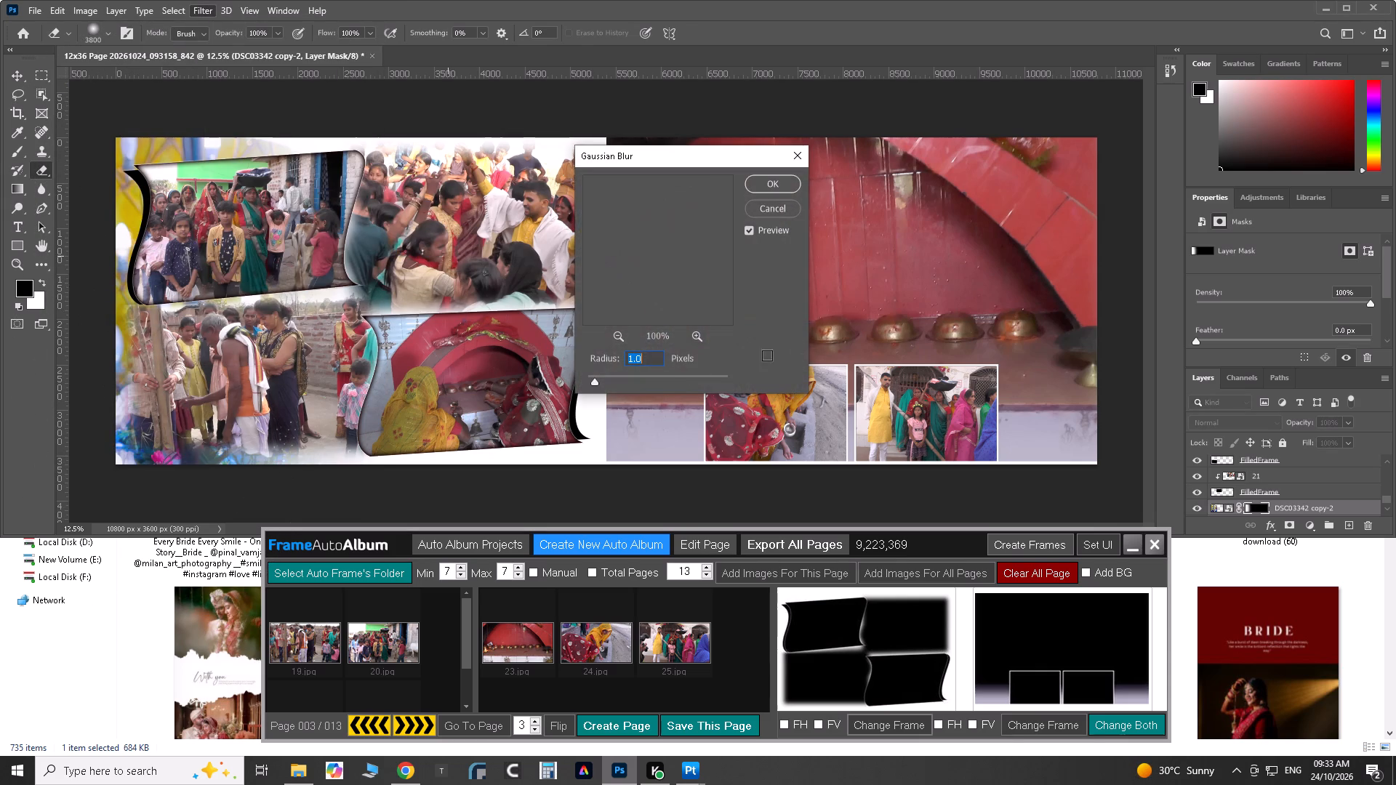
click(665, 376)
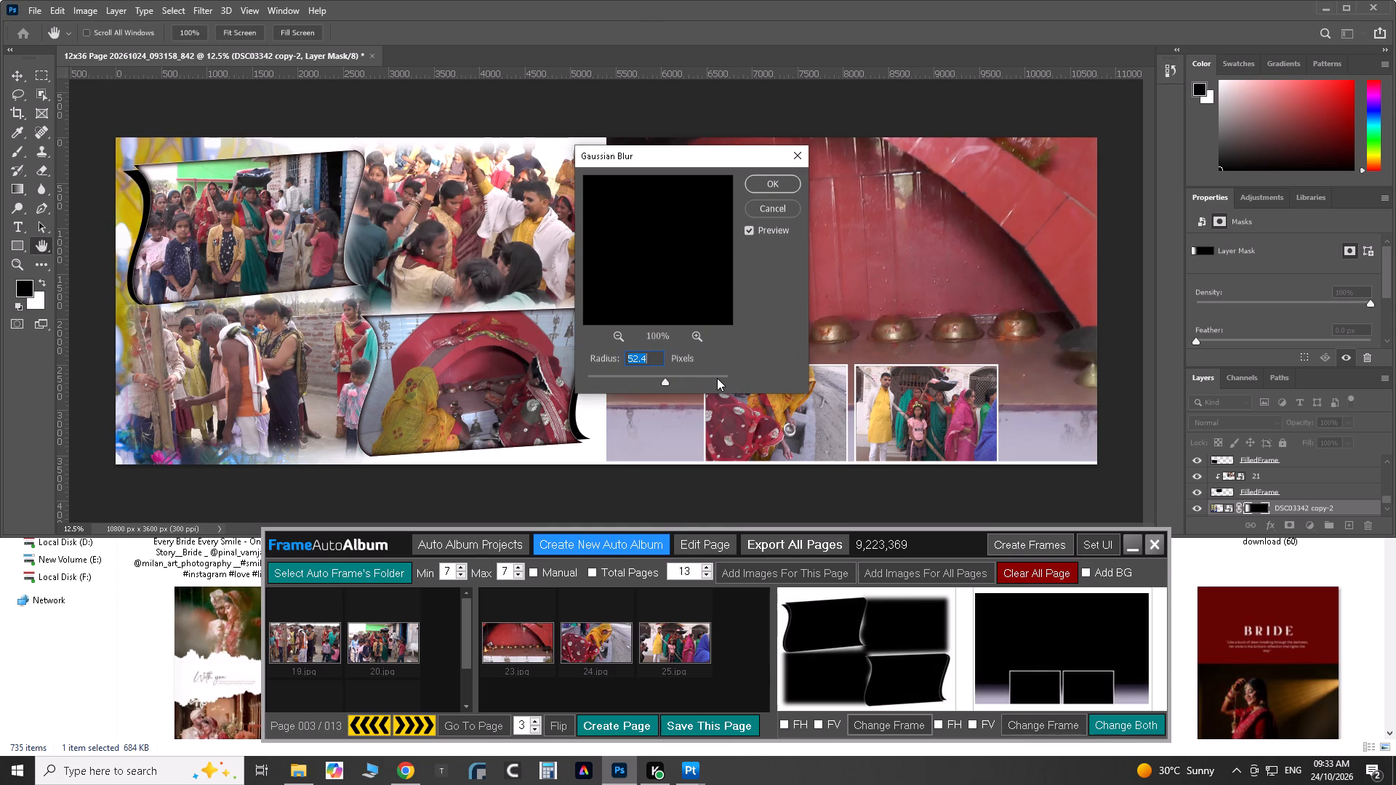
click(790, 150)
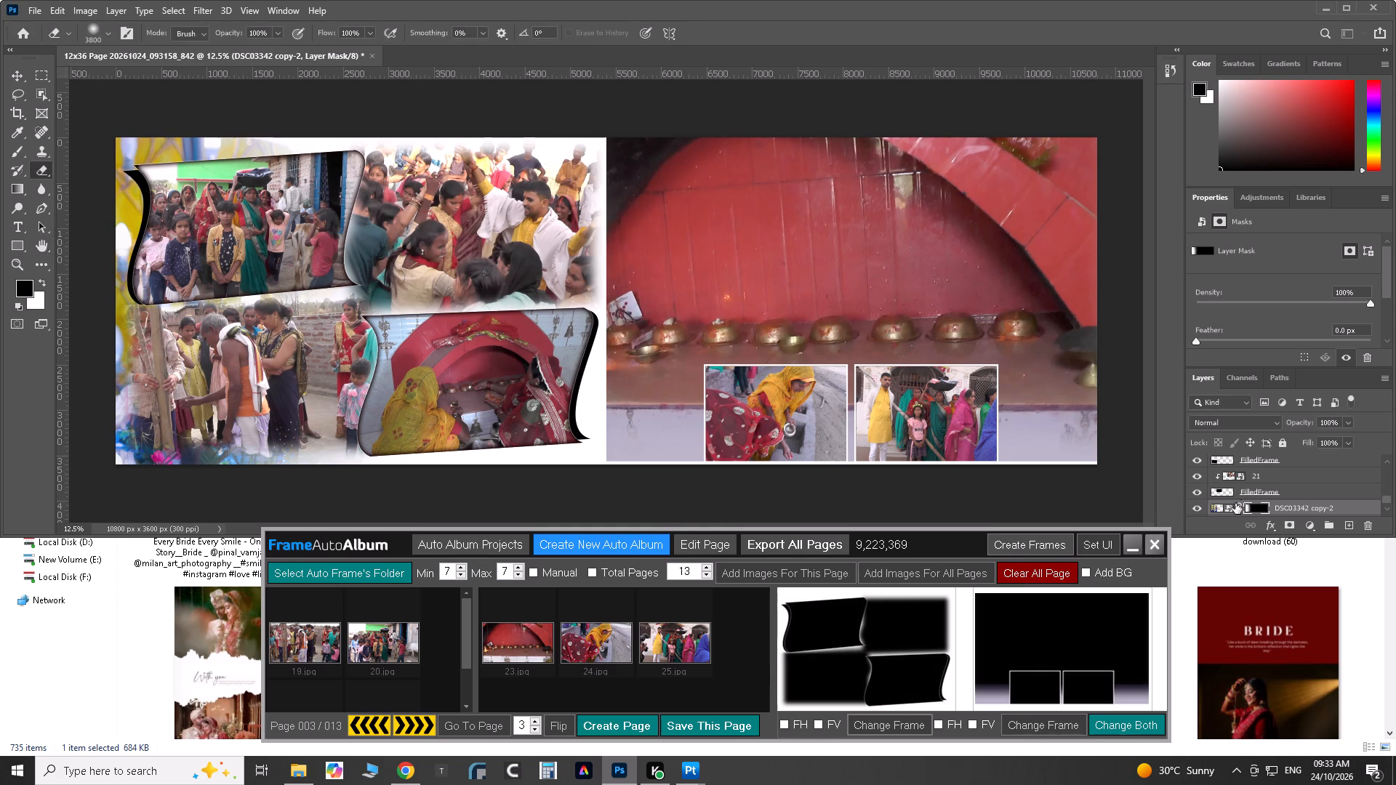
Apply a Gaussian Blur of 144.6 pixels to the DSC03342 copy-2 image itself, not its mask.
click(1229, 507)
click(208, 10)
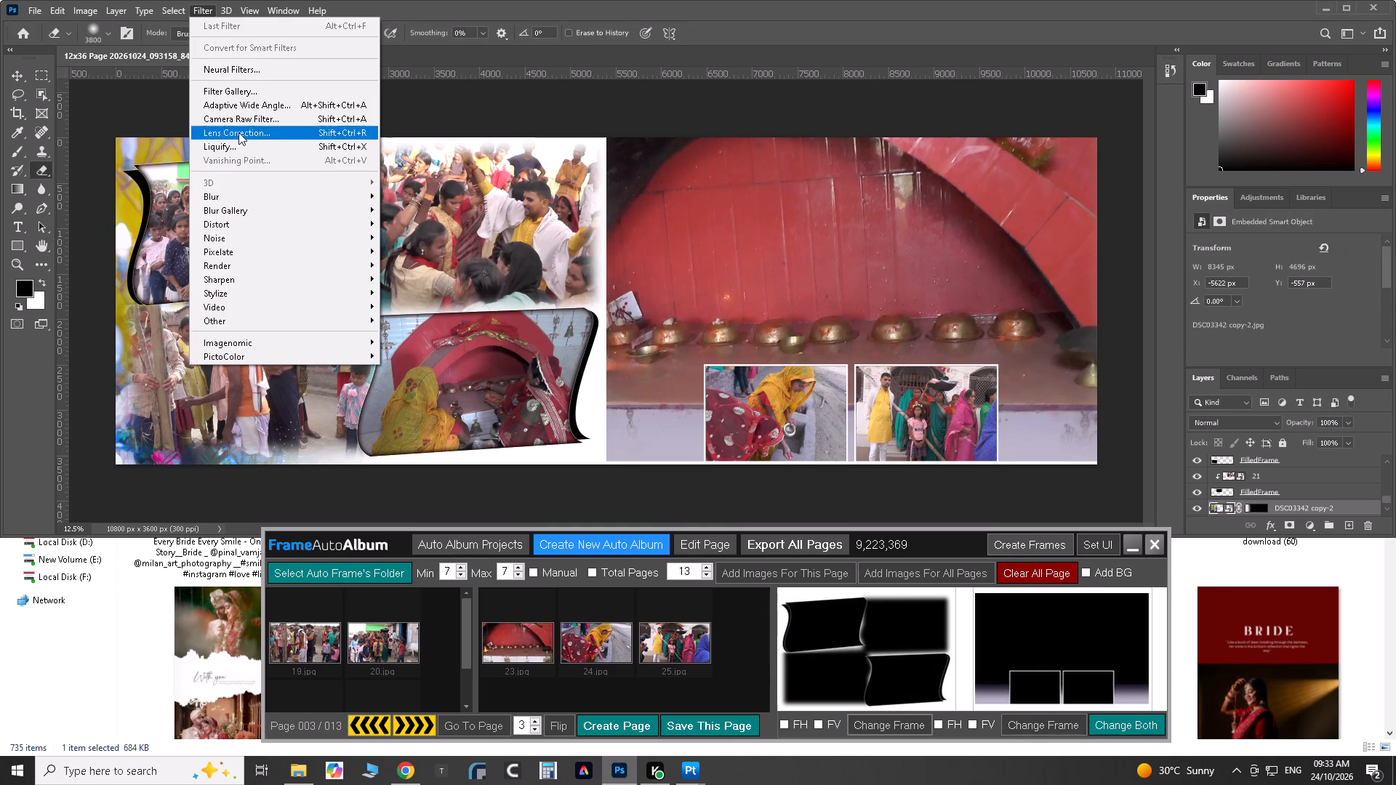
click(239, 201)
click(421, 249)
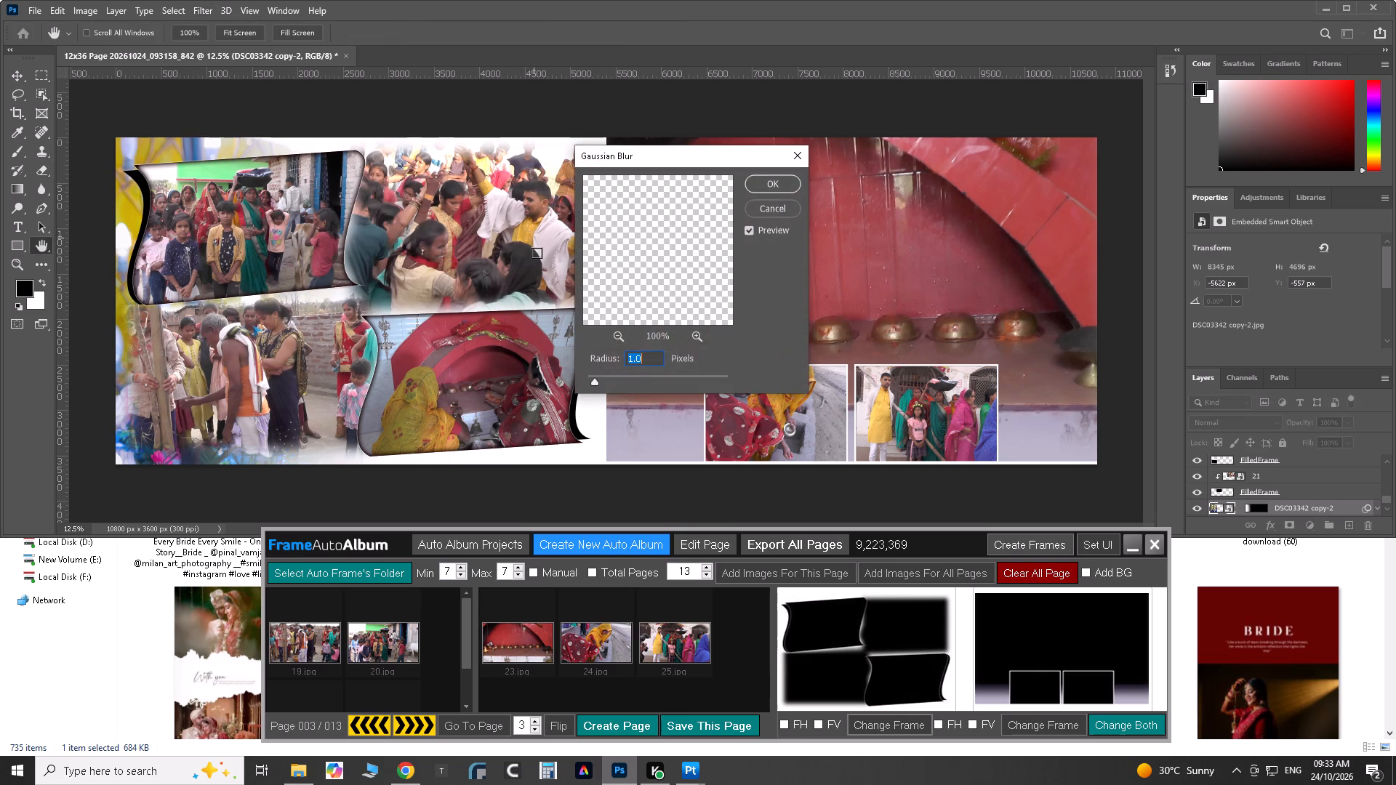
click(689, 377)
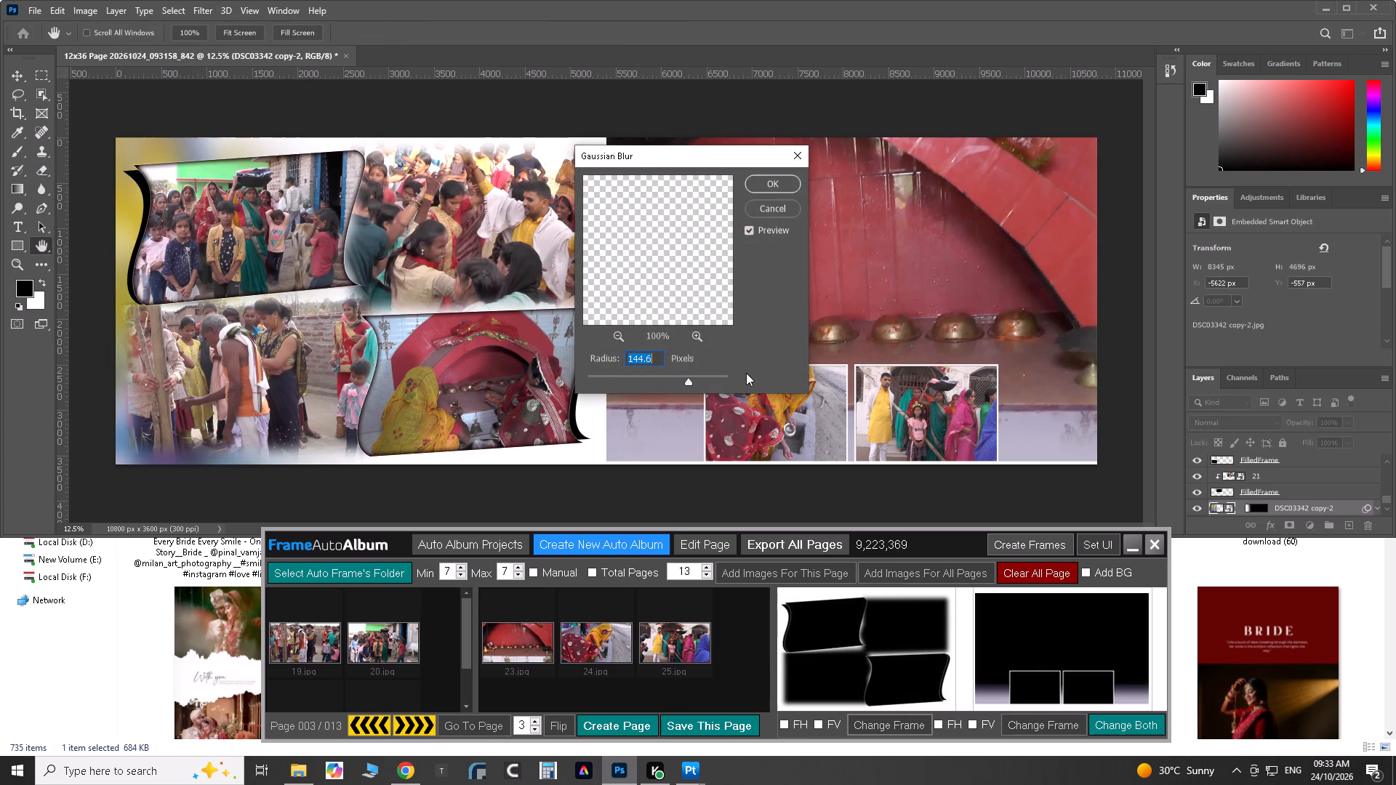
click(771, 182)
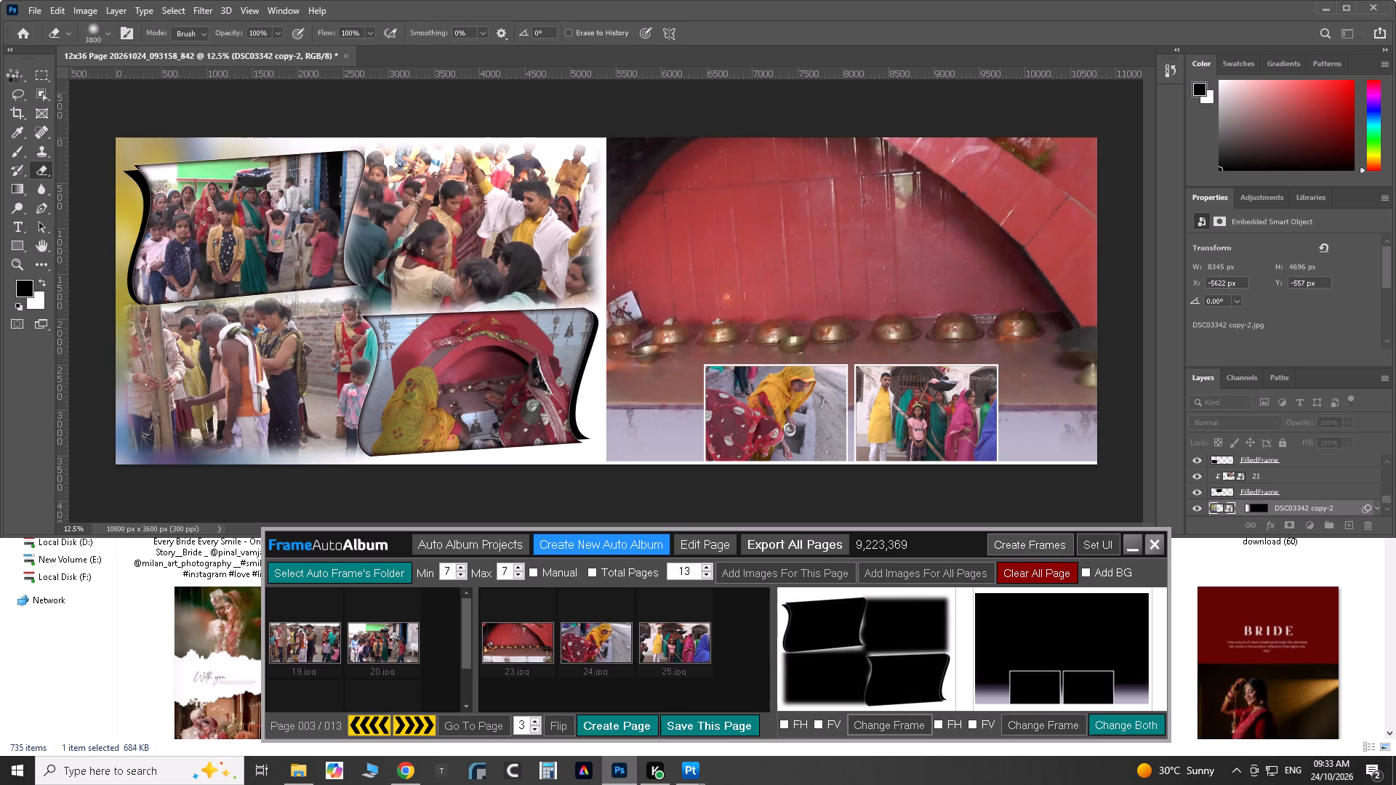
click(13, 75)
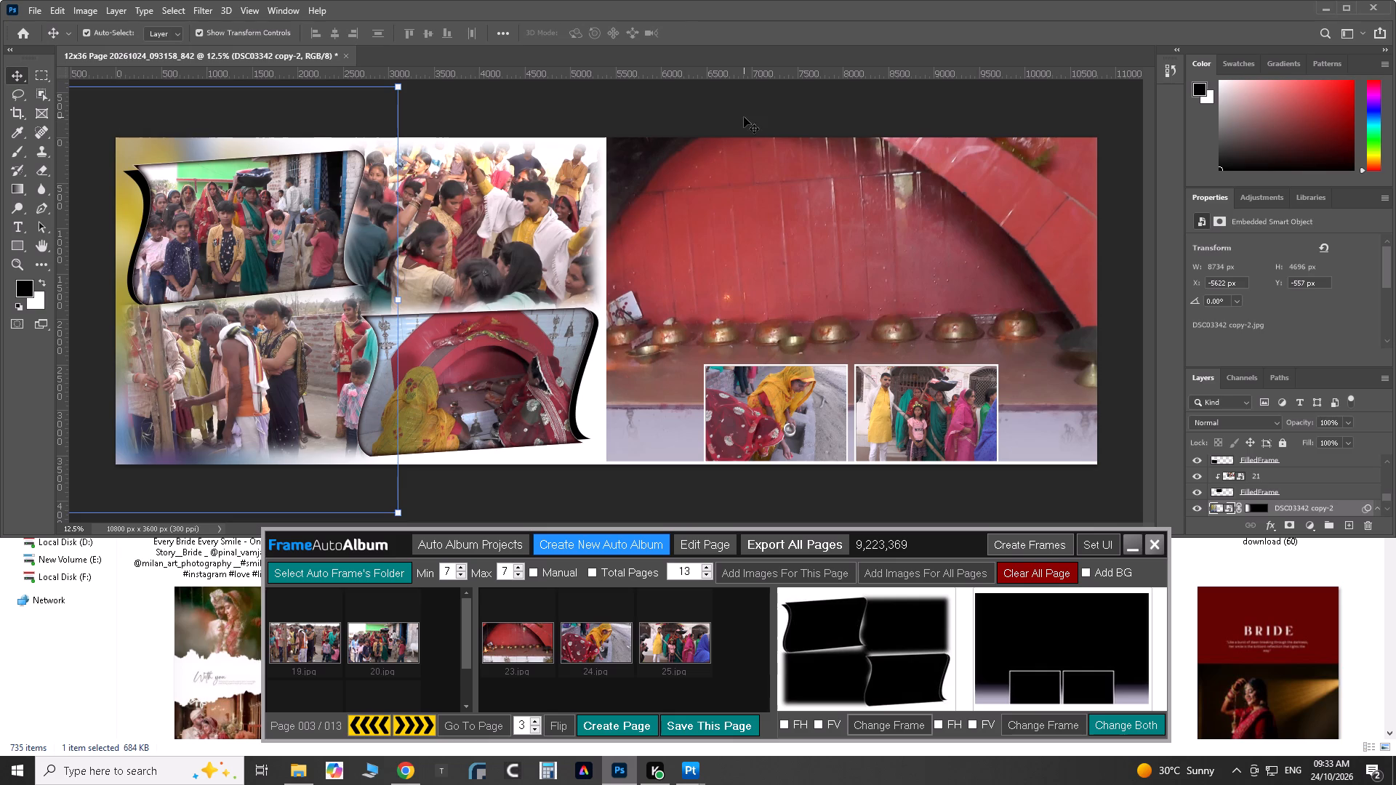
click(744, 117)
Place Sun (46) from the PS TOOLKIT Sun Overlay folder on drive E: directly above page 3's Background layer.
scroll(944, 265, down, 1)
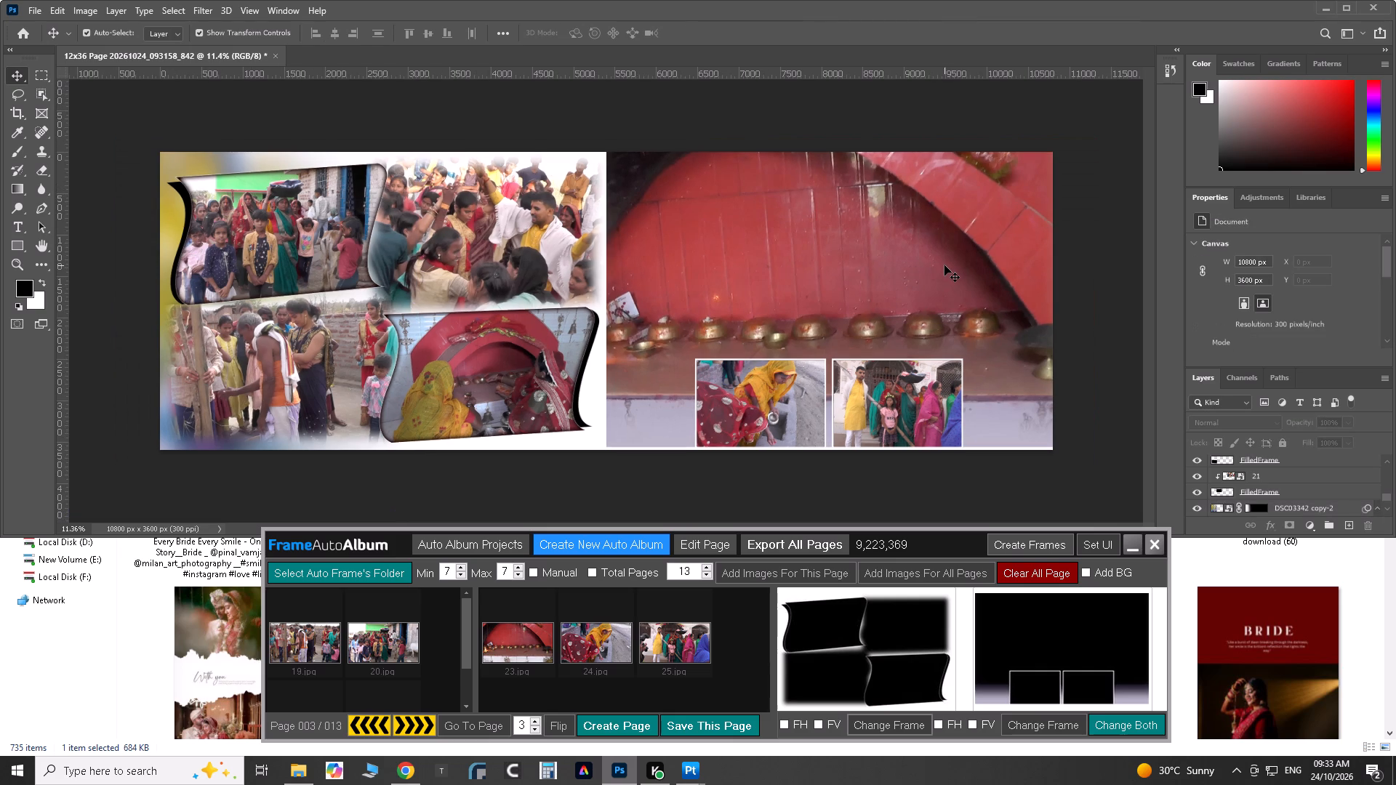
right_click(582, 443)
click(598, 447)
click(302, 779)
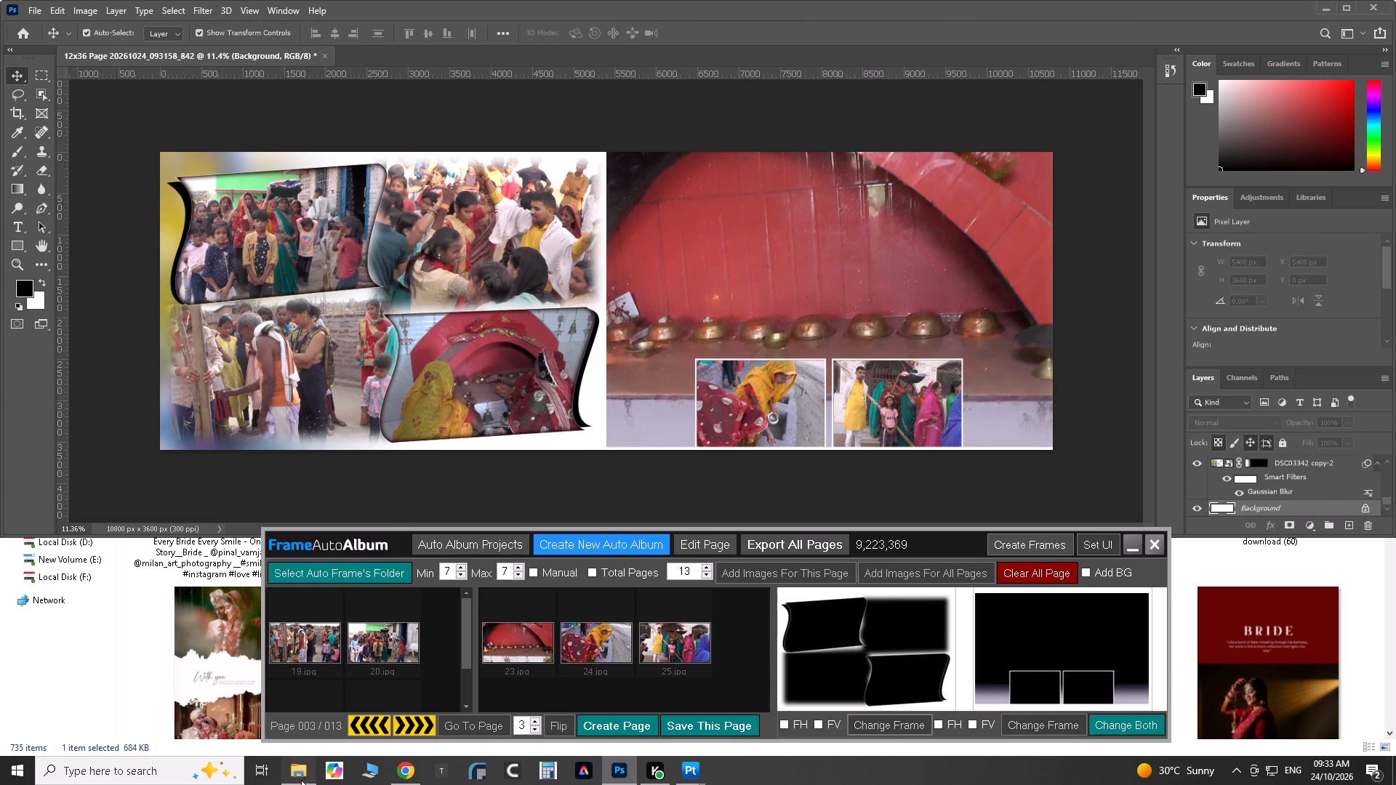
click(79, 552)
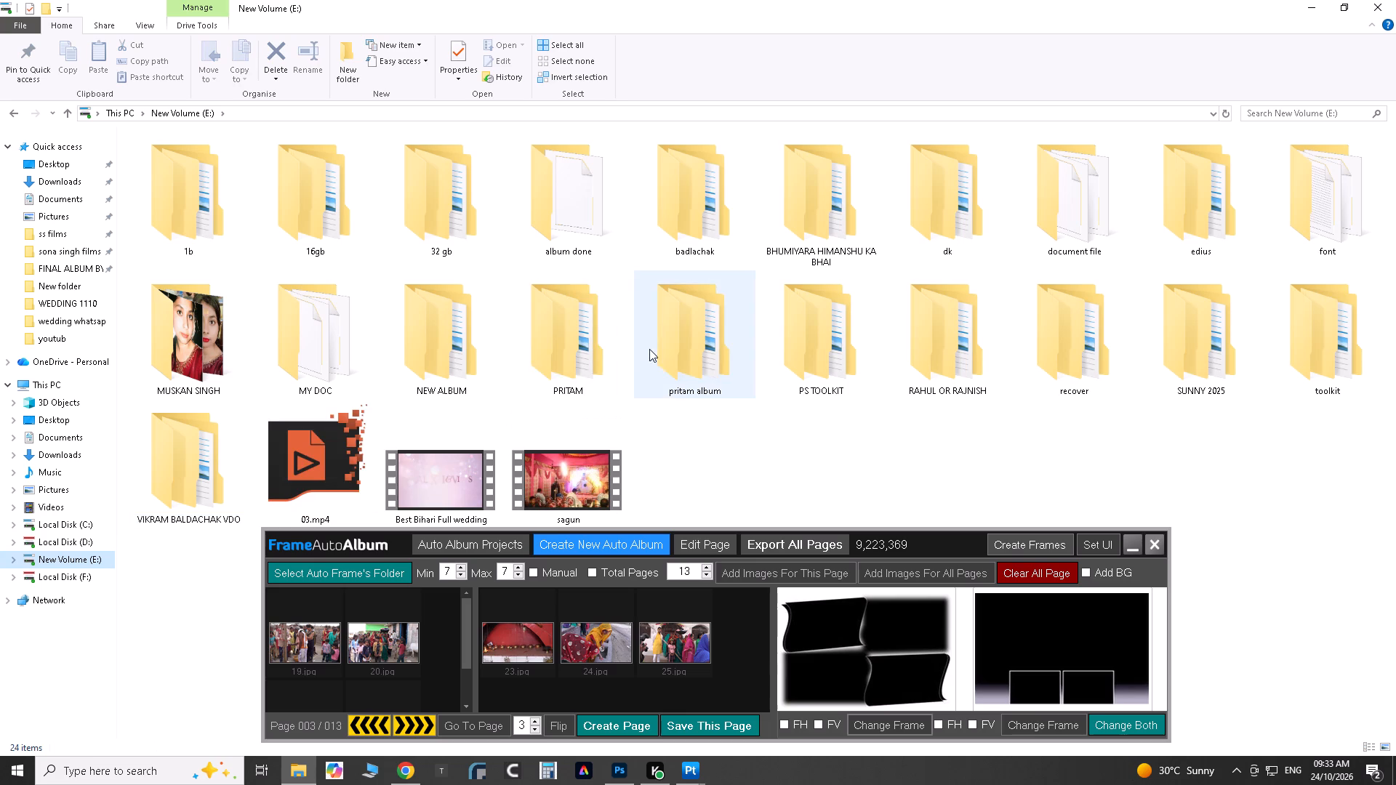
double_click(825, 368)
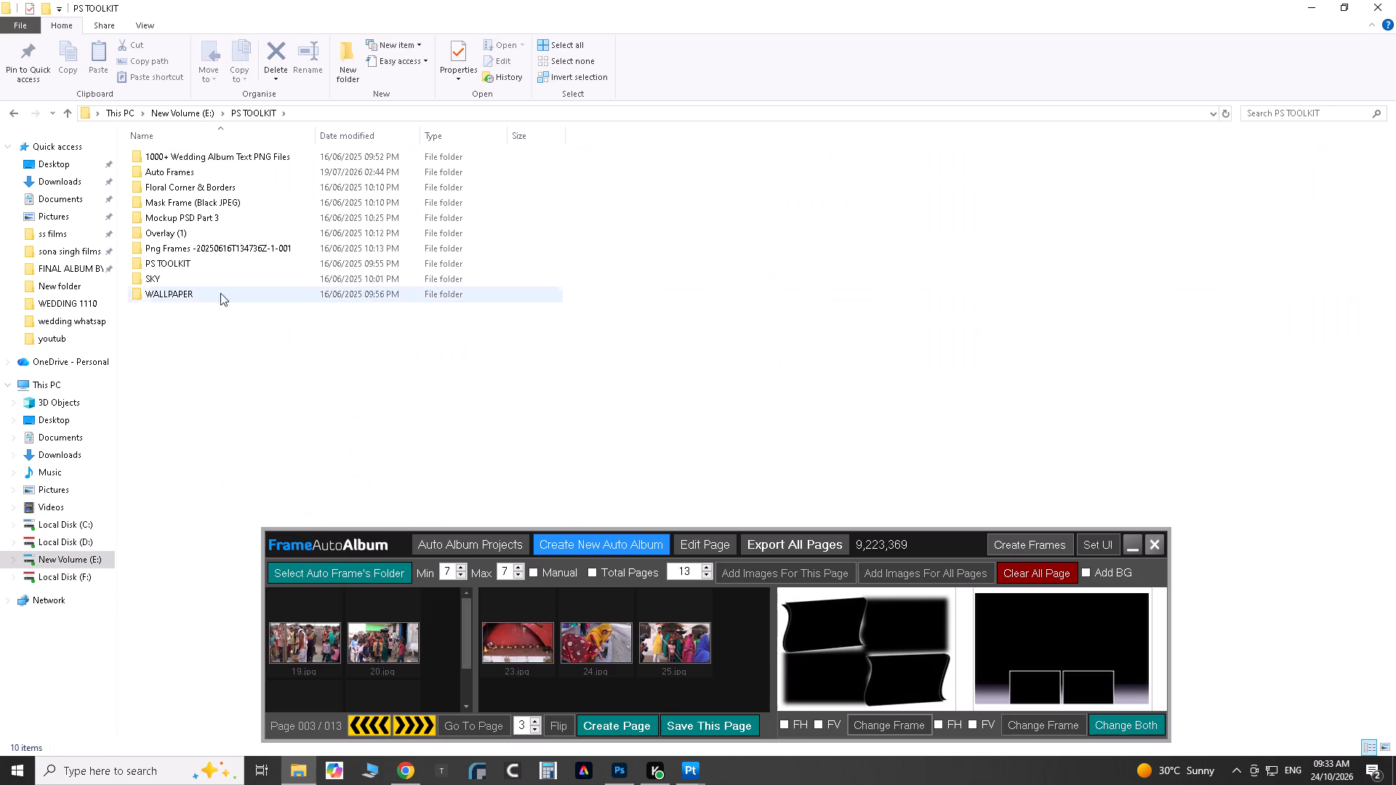
double_click(184, 227)
double_click(181, 151)
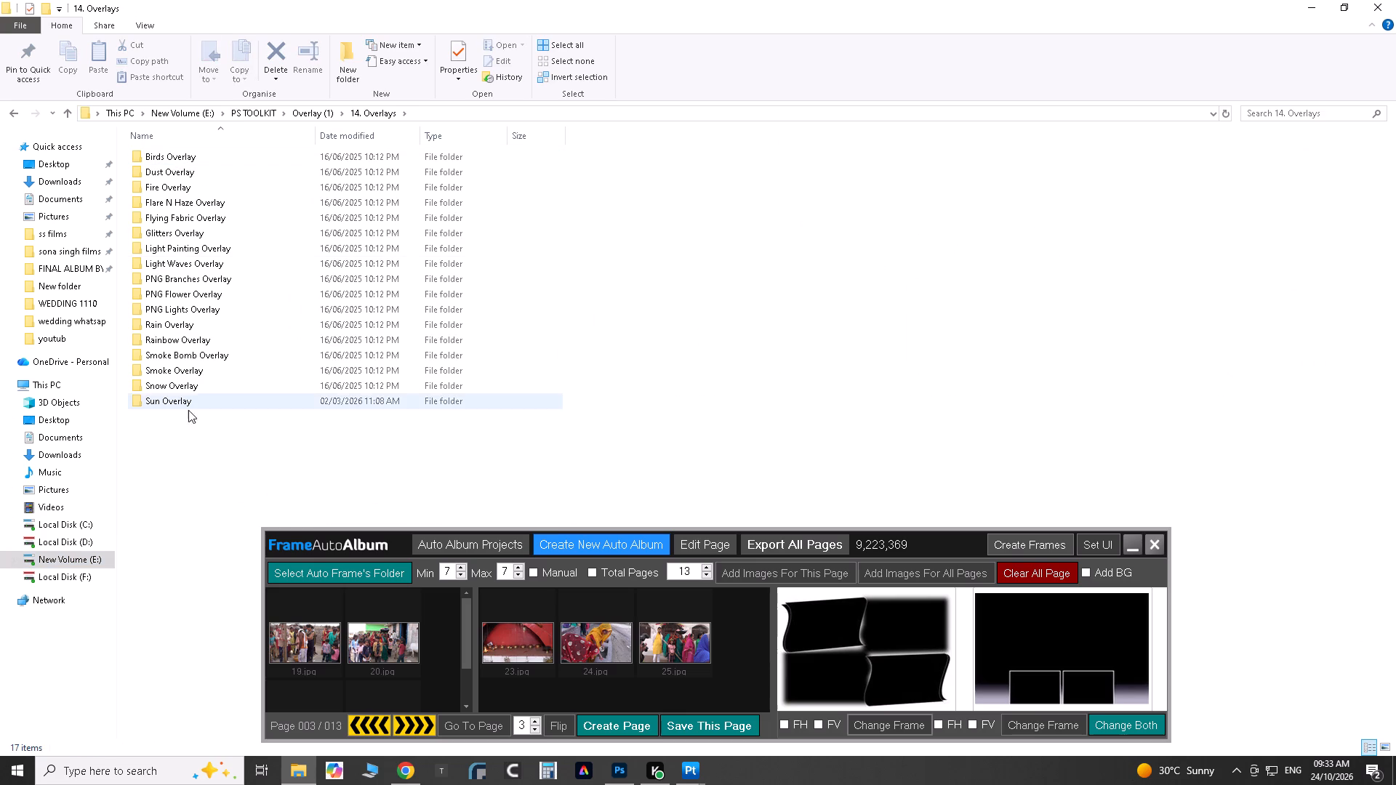
click(185, 403)
click(185, 403)
click(273, 416)
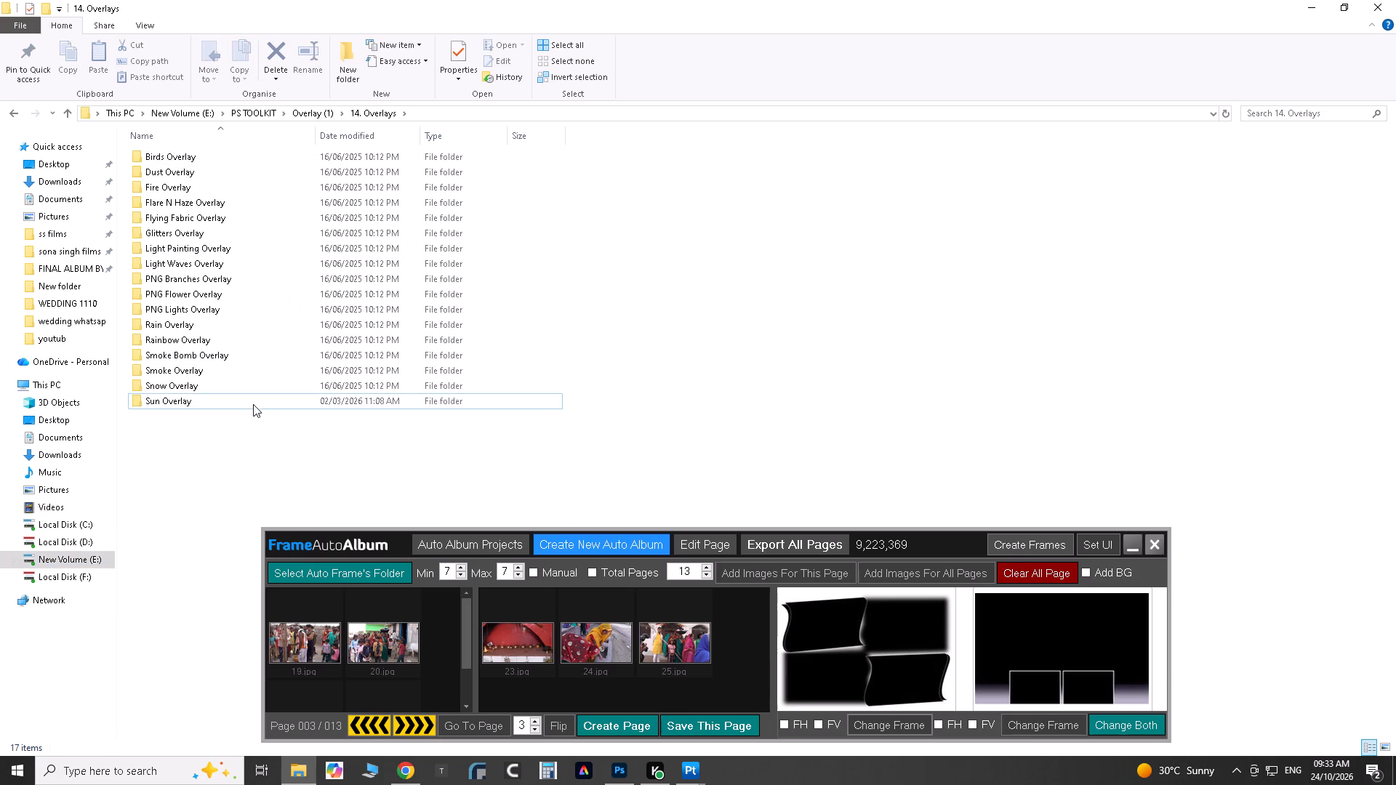
double_click(252, 403)
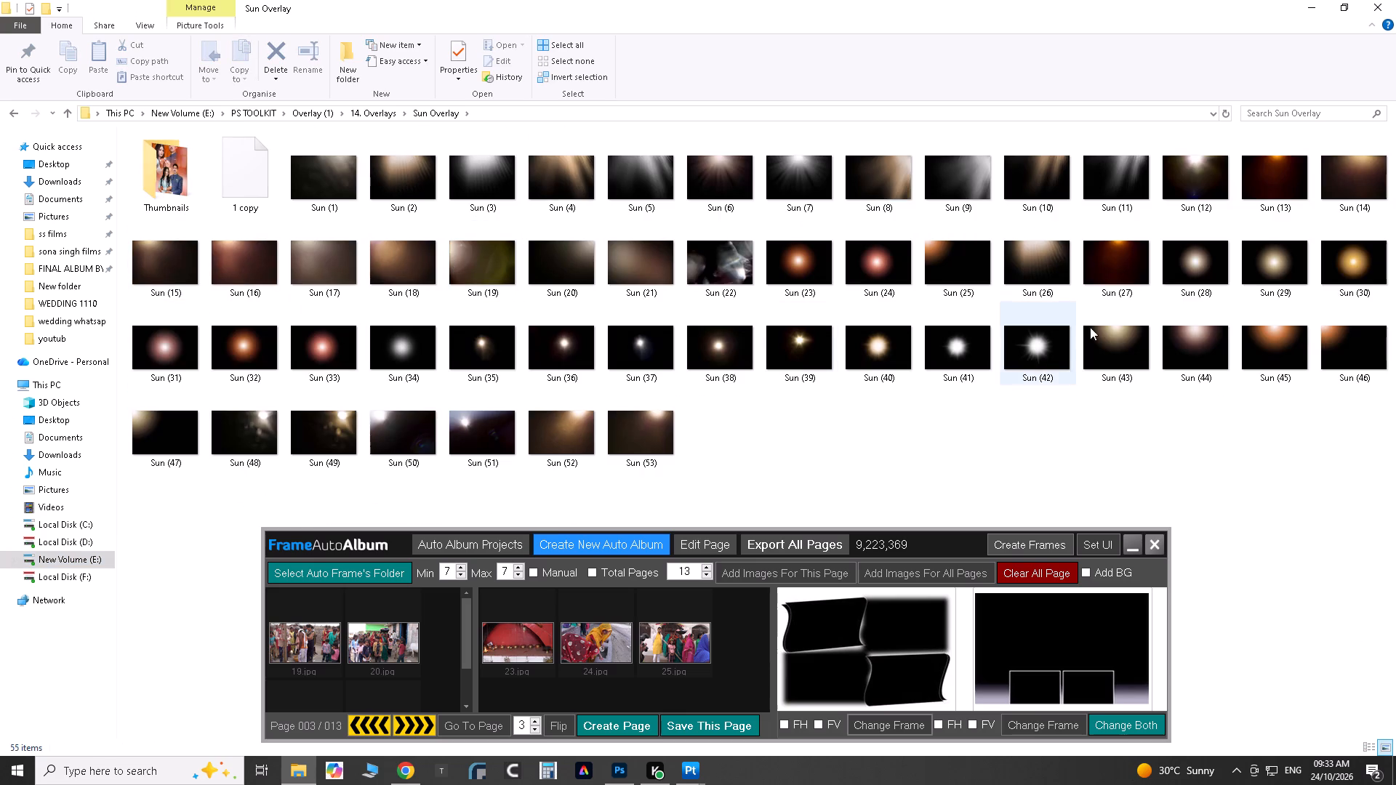
drag(1345, 348, 494, 653)
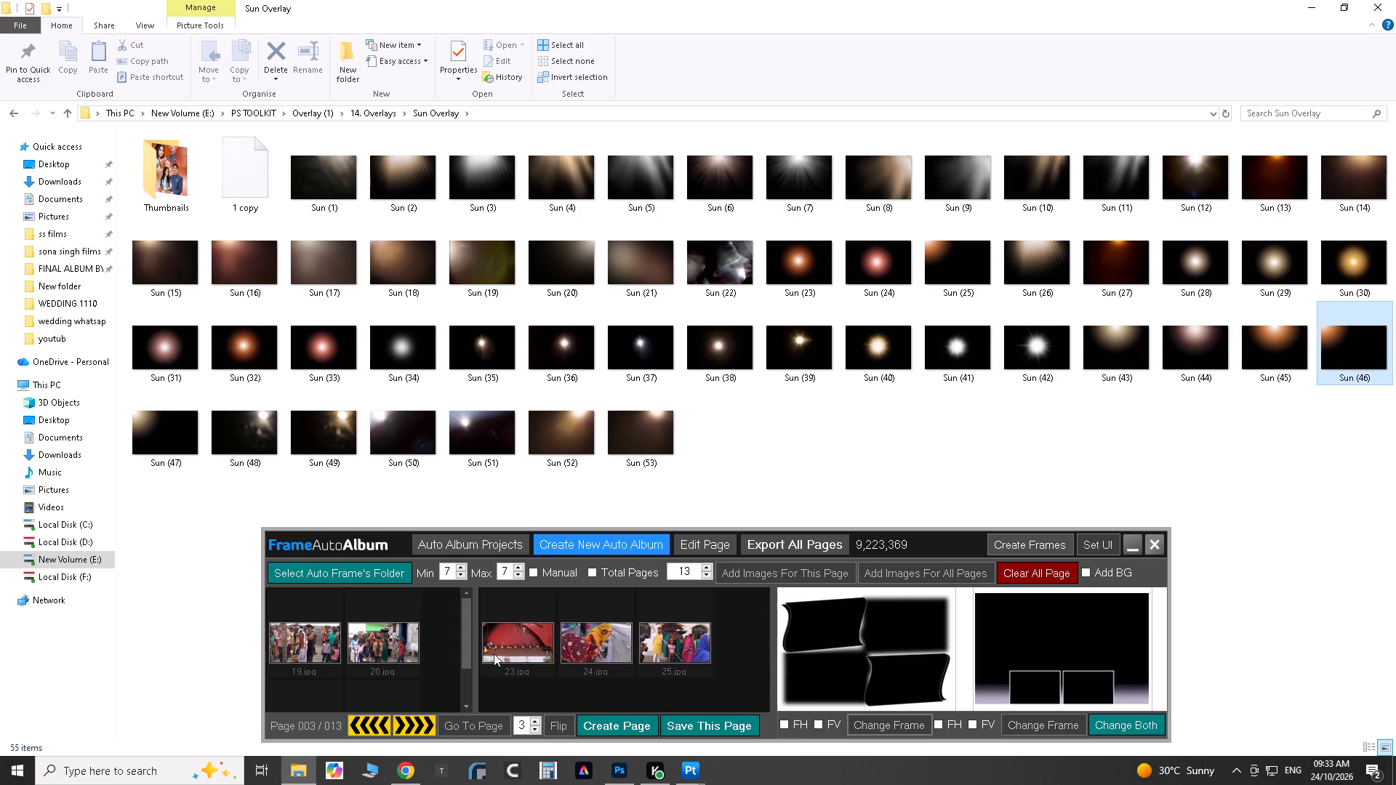
drag(494, 653, 481, 332)
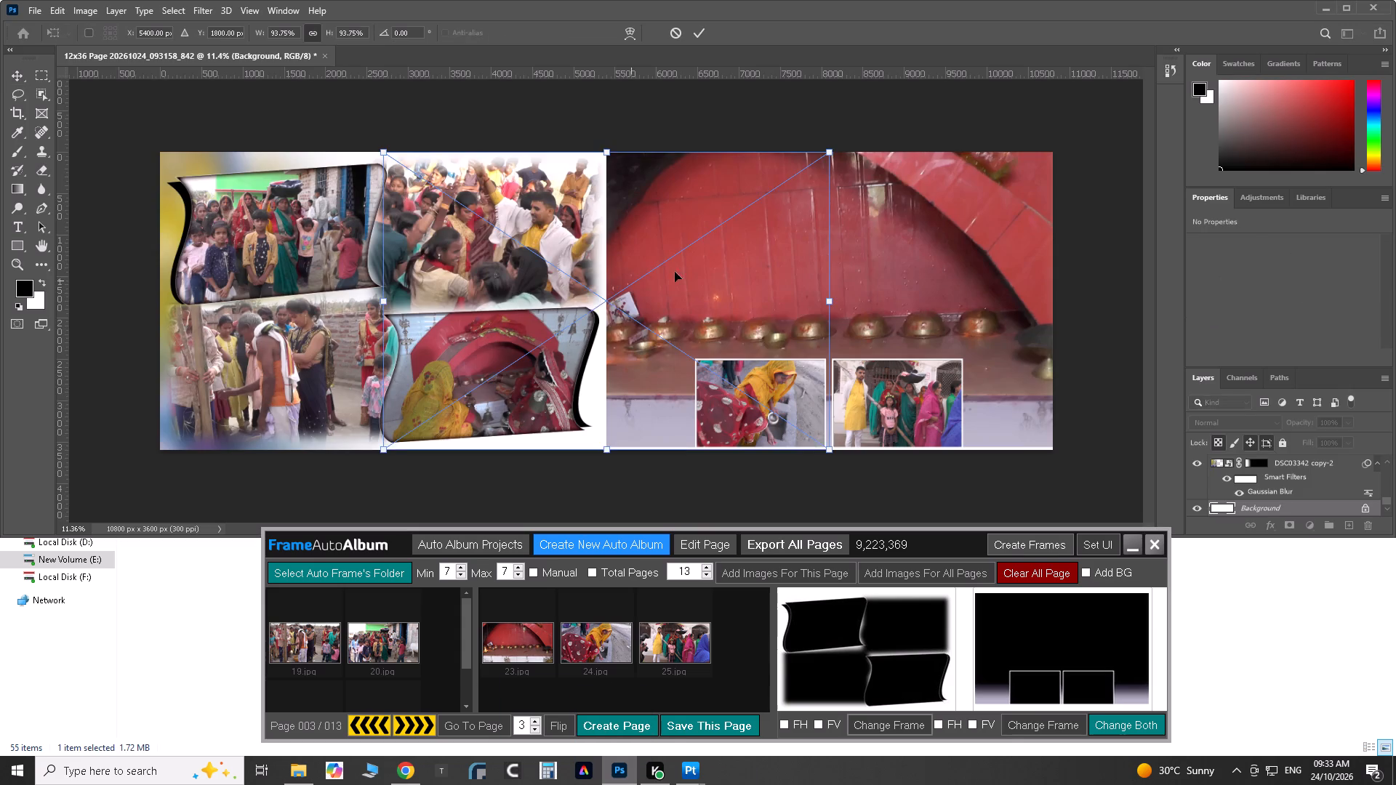
Rotate Sun (46) about 180°, scale it to about 122%, and align its glow with the left-hand page's lower-right corner.
drag(871, 125, 963, 399)
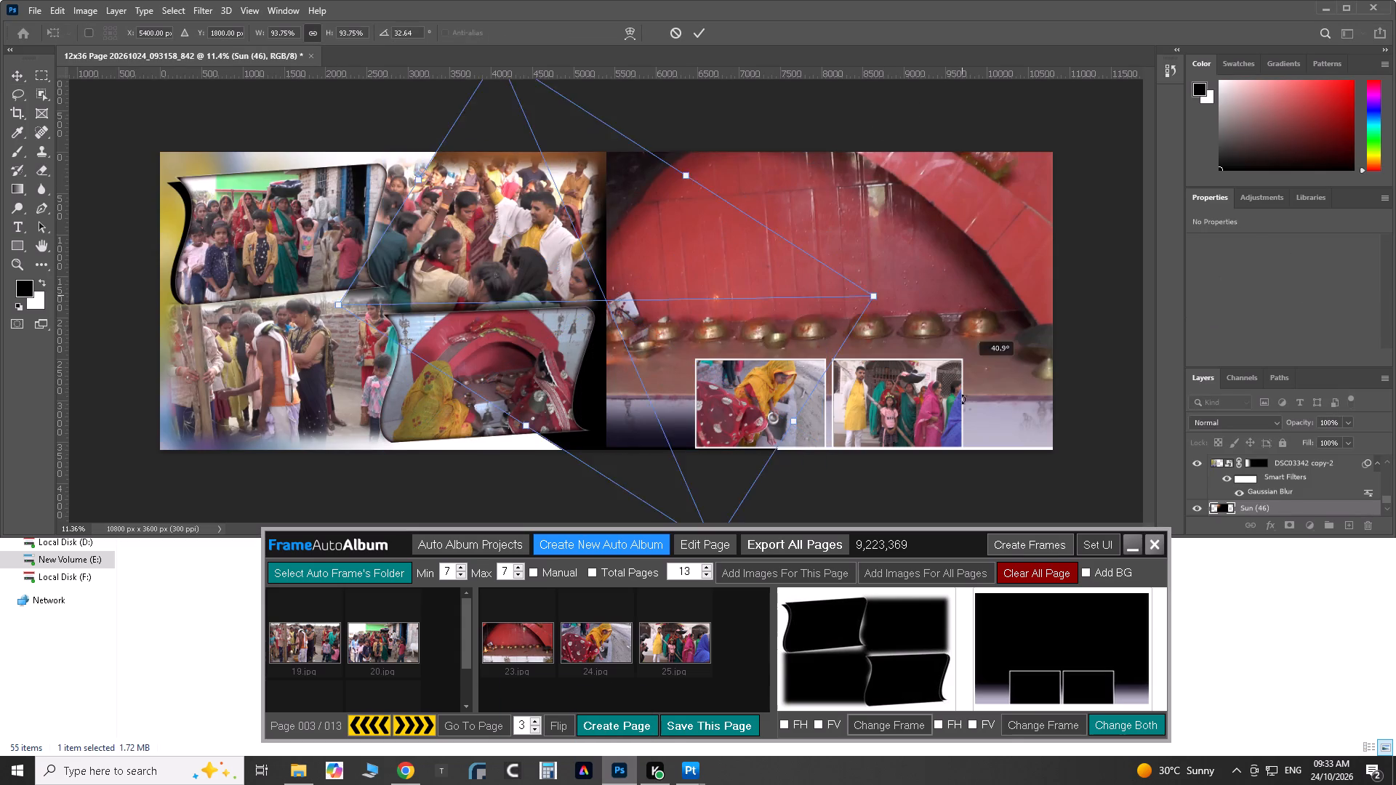
drag(963, 399, 516, 367)
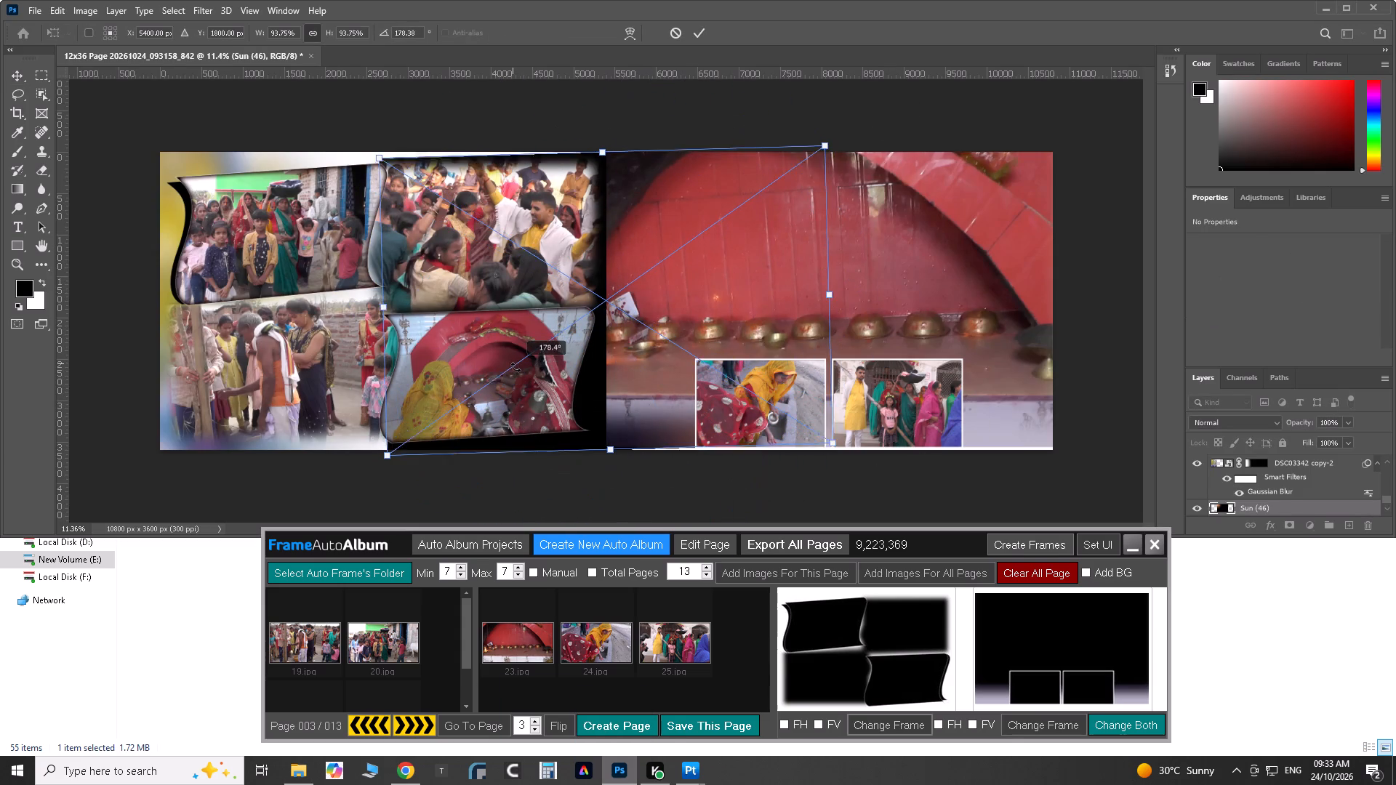
drag(516, 367, 513, 363)
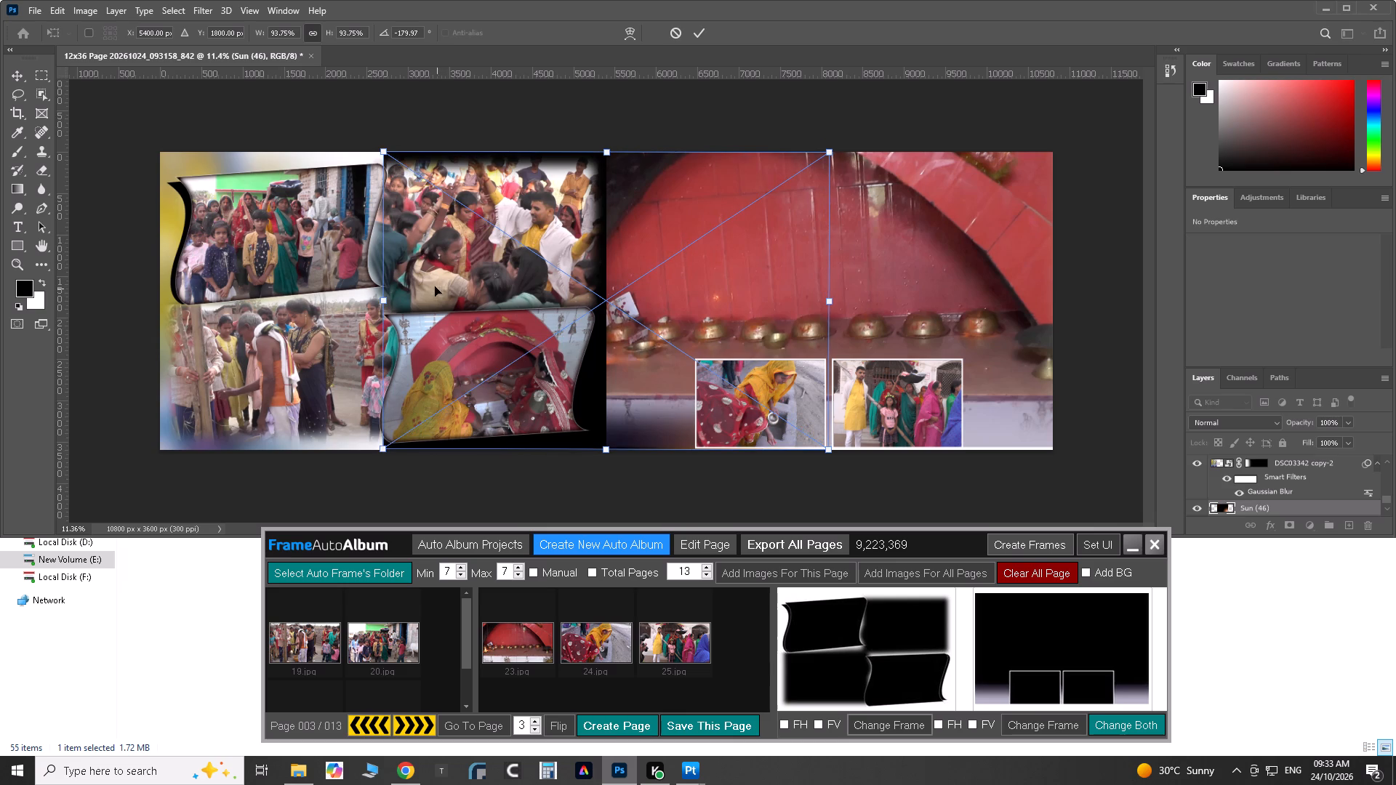
drag(381, 303, 245, 258)
drag(636, 380, 510, 368)
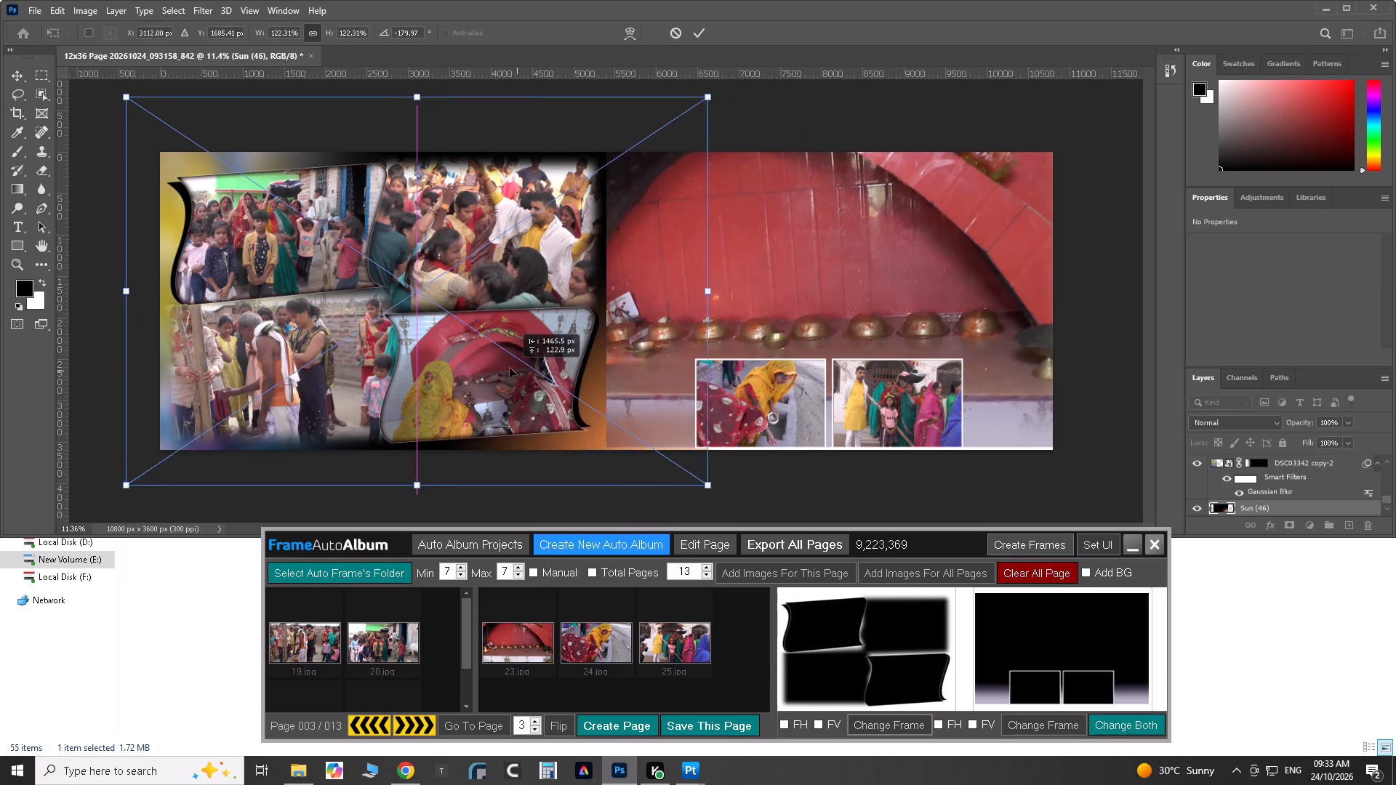
drag(510, 368, 414, 353)
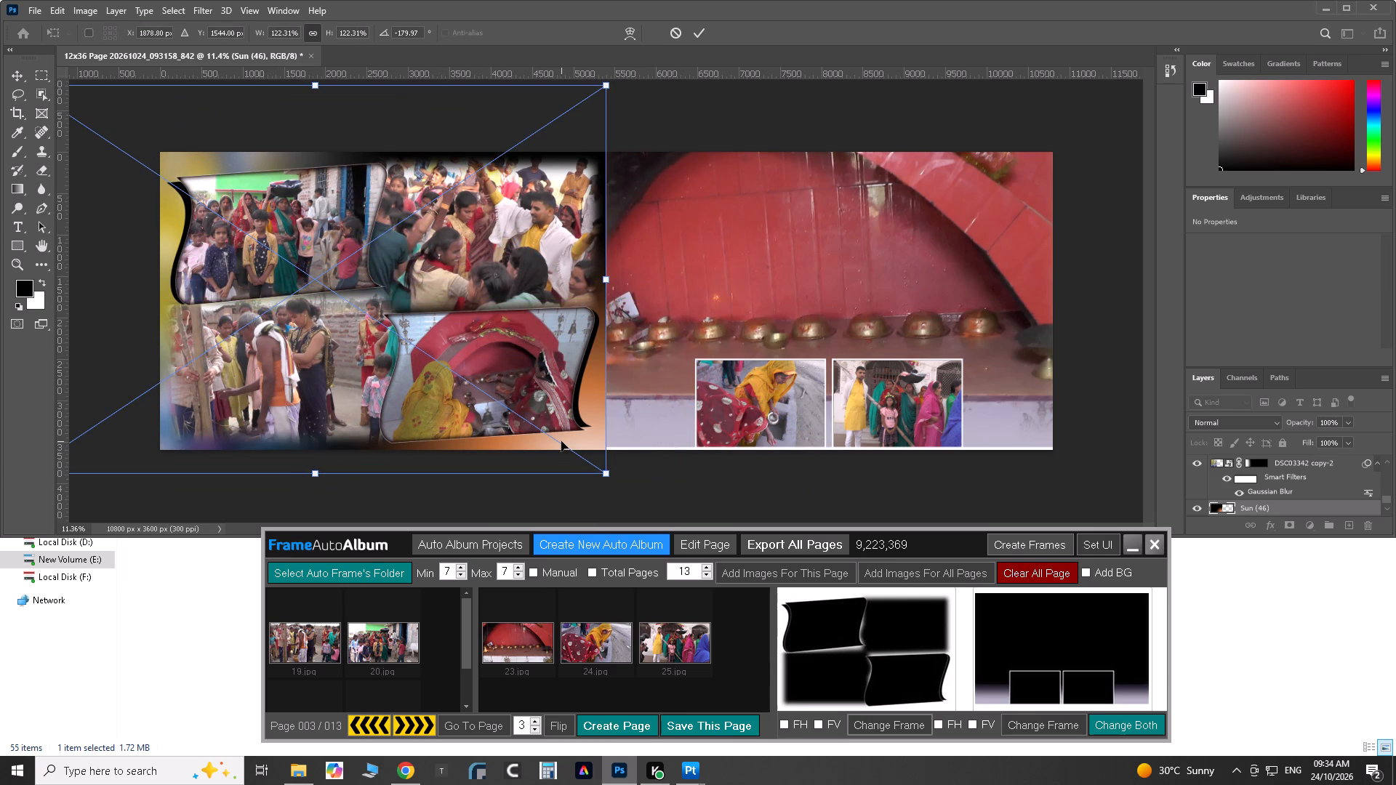
triple_click(561, 441)
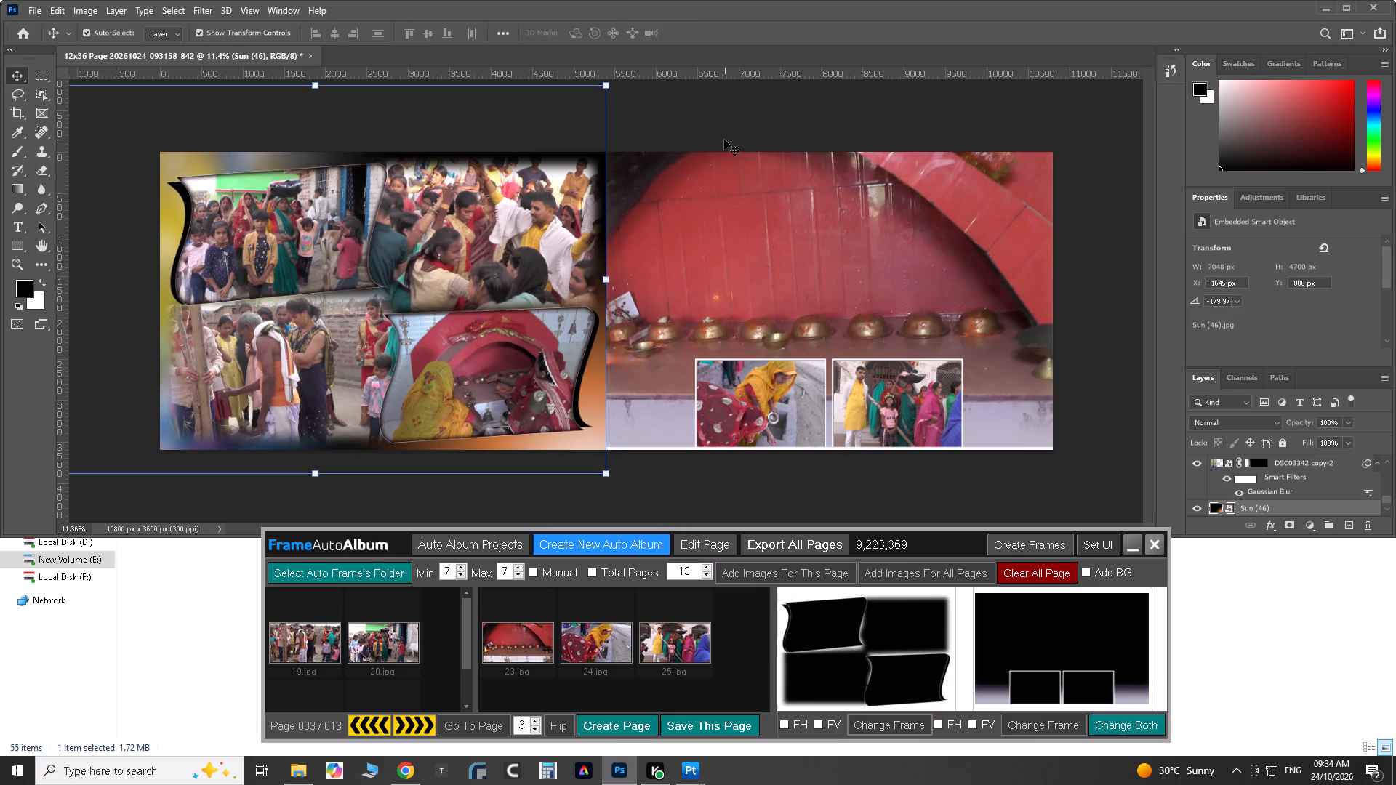
click(716, 113)
click(1104, 278)
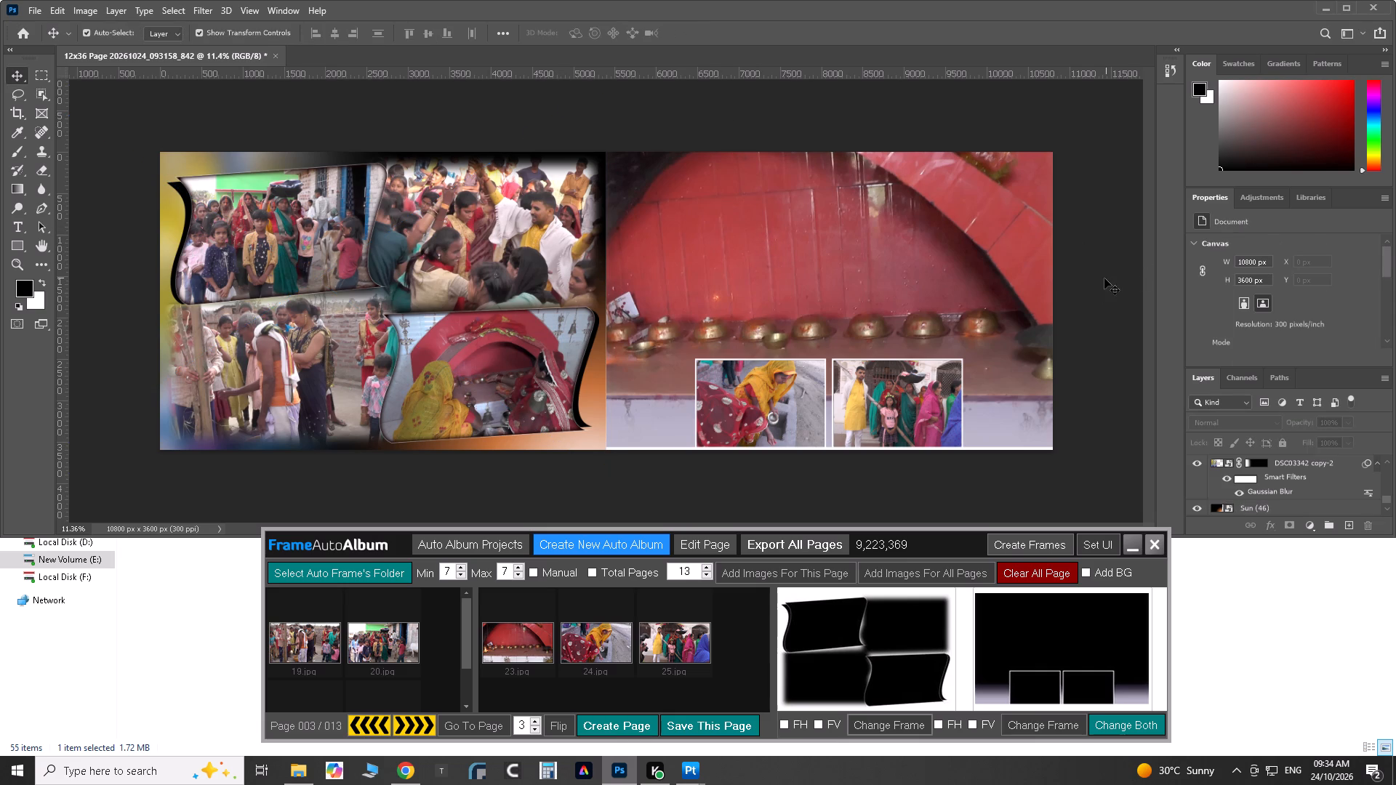
Switch to the PsToolkit window and save the finished page 3.
click(700, 781)
click(607, 736)
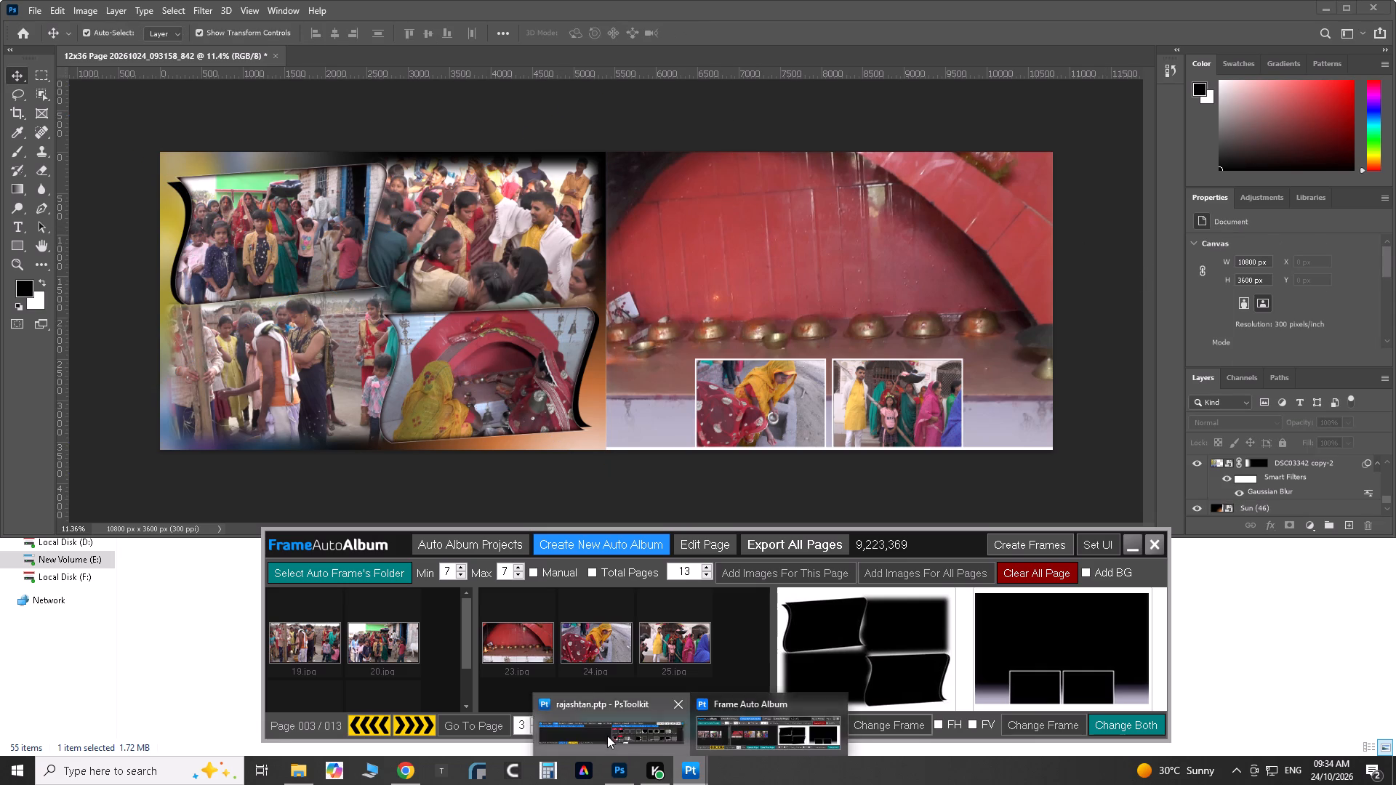
click(1288, 553)
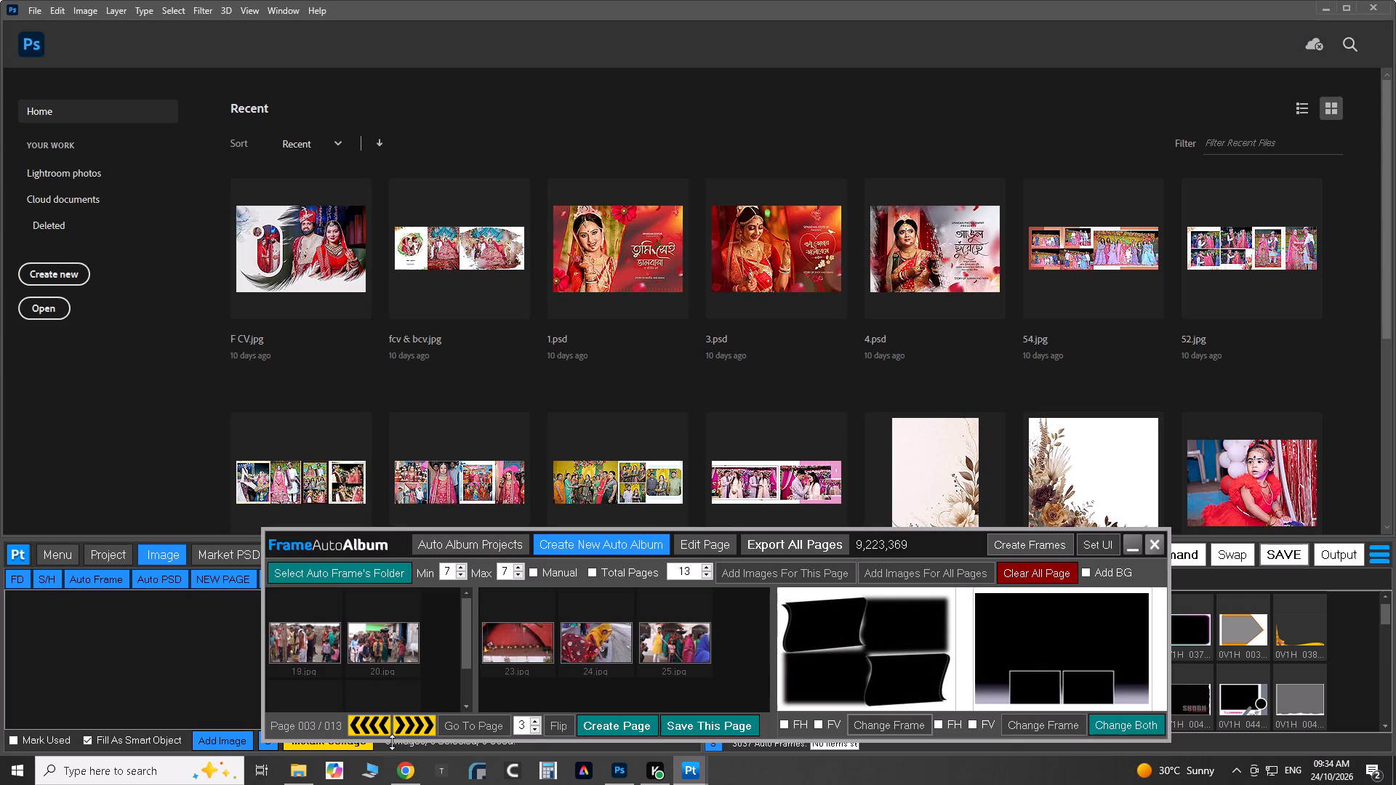
Advance the auto album to page 4.
click(405, 728)
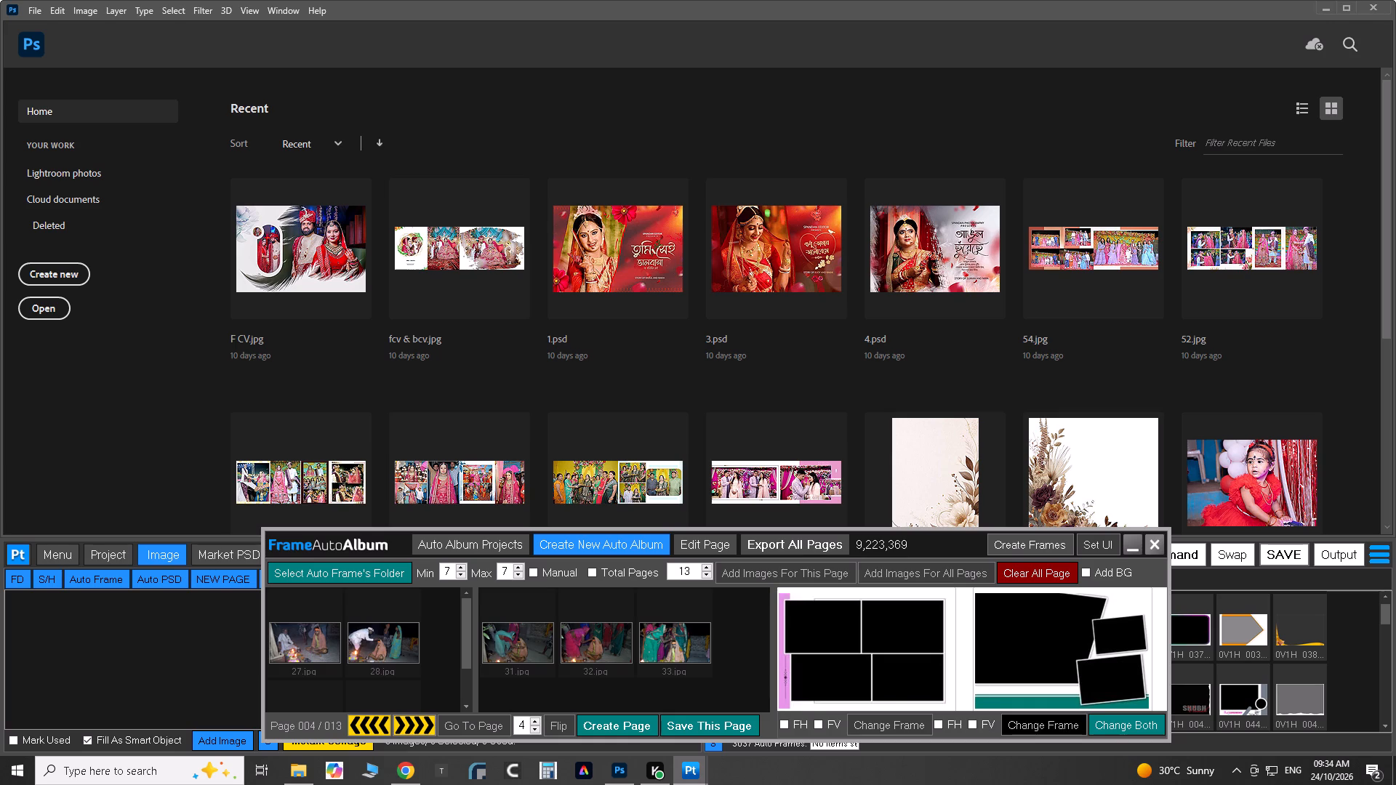
Replace the left-hand frame of page 4 with the four-photo frame 0V4H_077.psd.
click(883, 722)
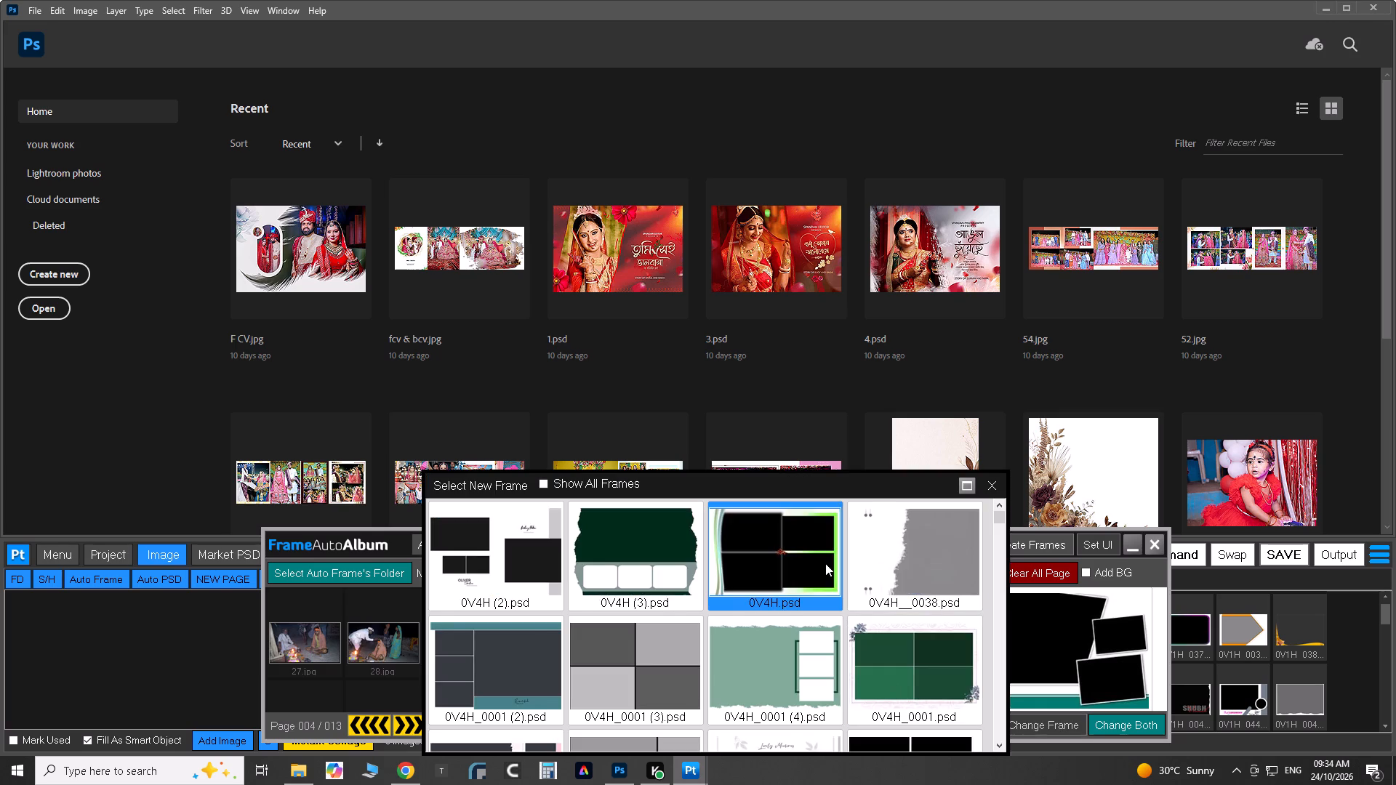
scroll(825, 563, down, 15)
scroll(825, 564, down, 16)
scroll(825, 564, down, 5)
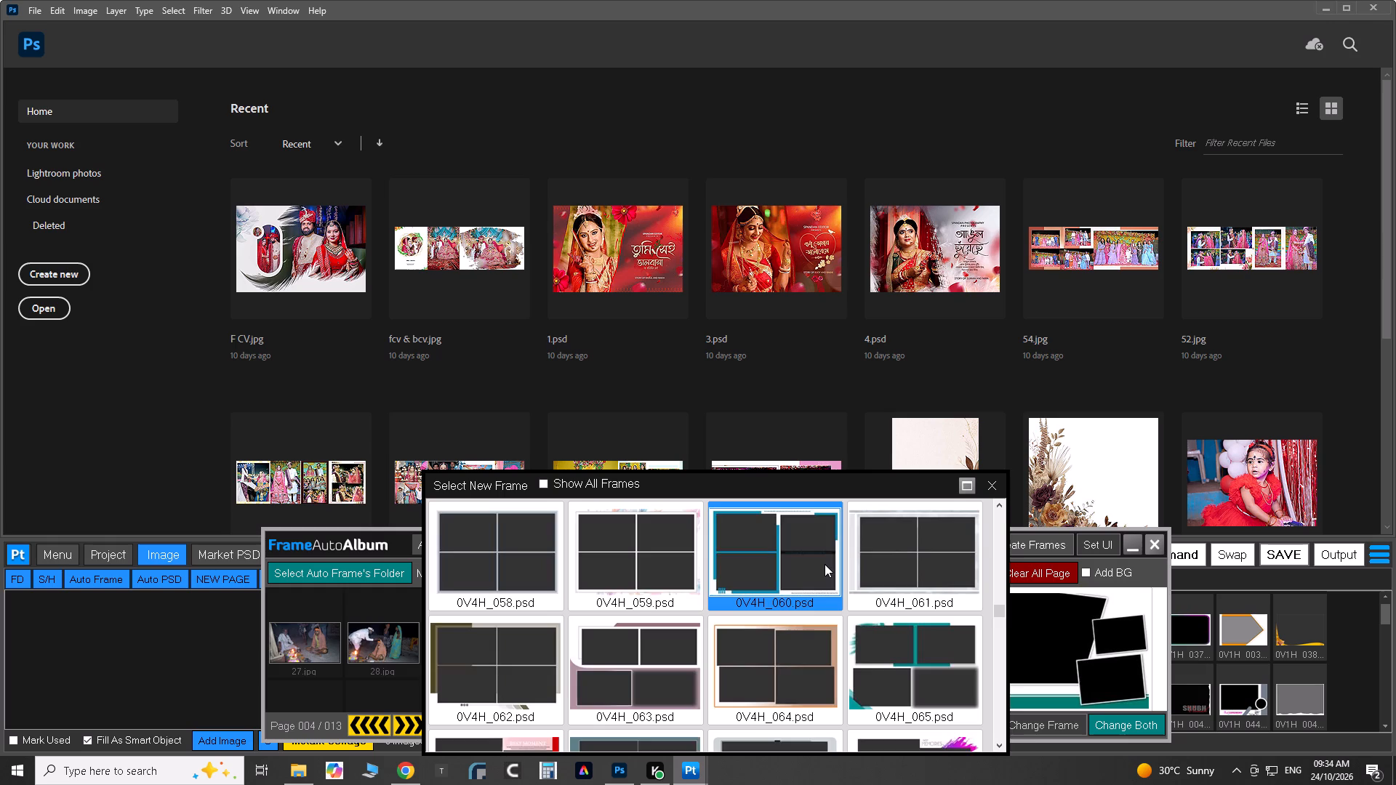
scroll(825, 564, down, 4)
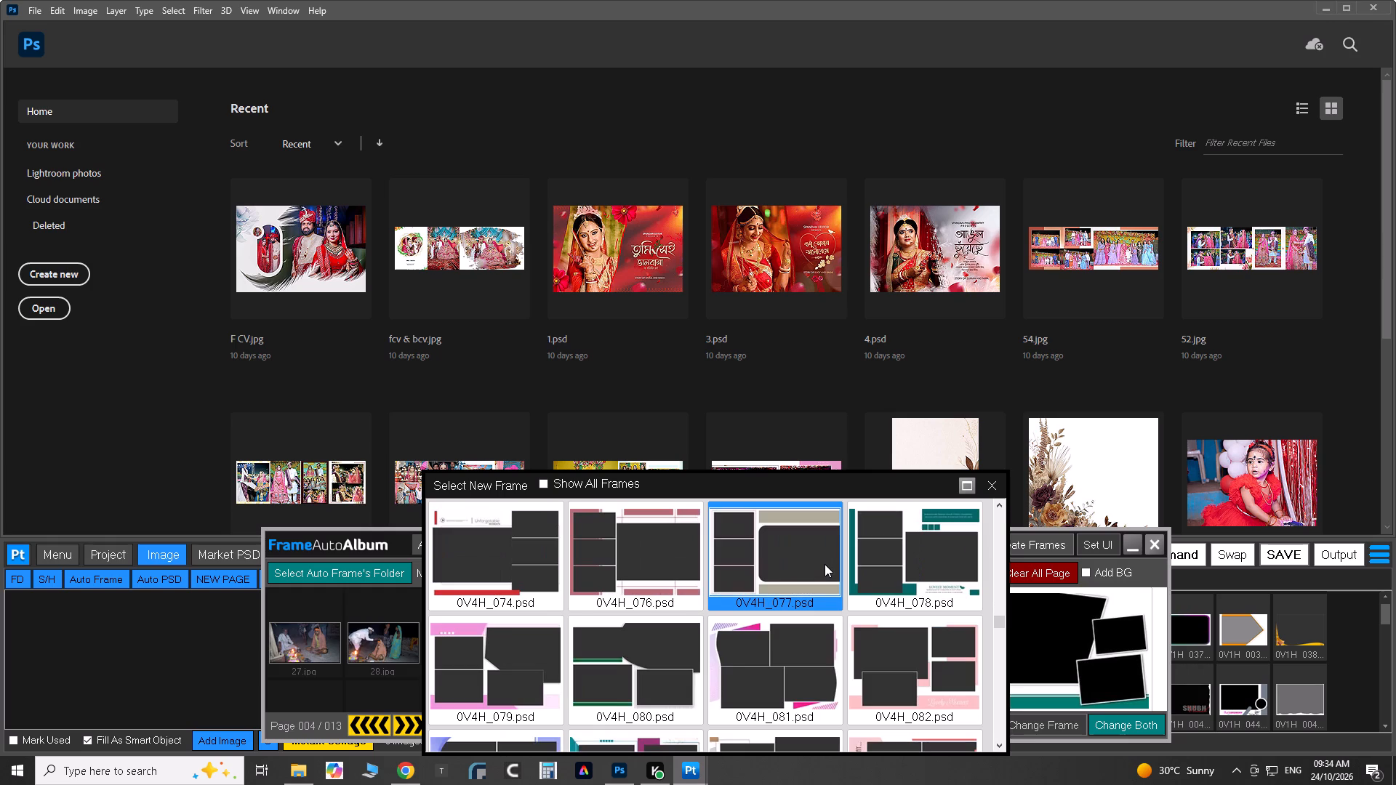
scroll(825, 564, down, 3)
scroll(825, 564, up, 3)
double_click(817, 564)
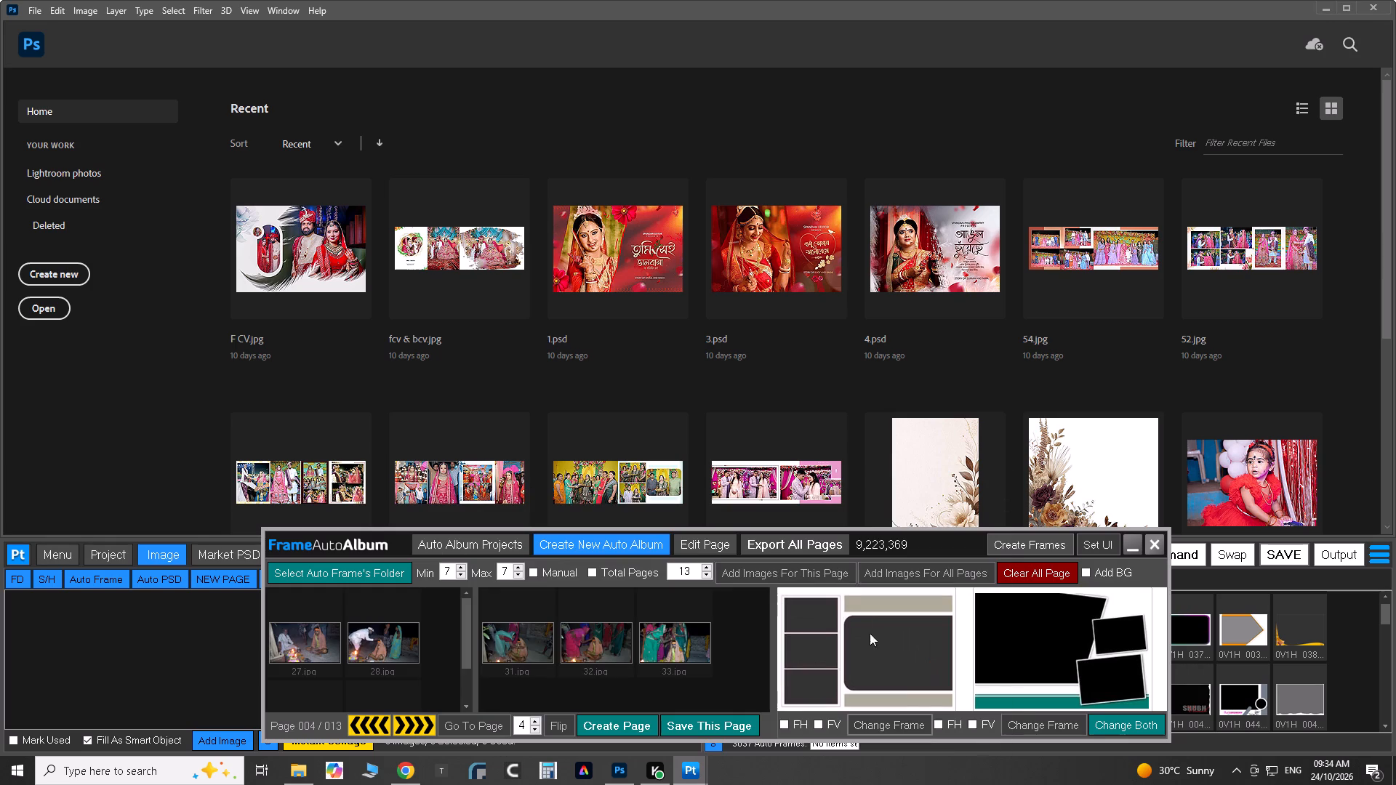
Replace the right-hand frame of page 4 with the three-photo frame 0V3H_157.psd.
click(1027, 730)
scroll(918, 629, down, 14)
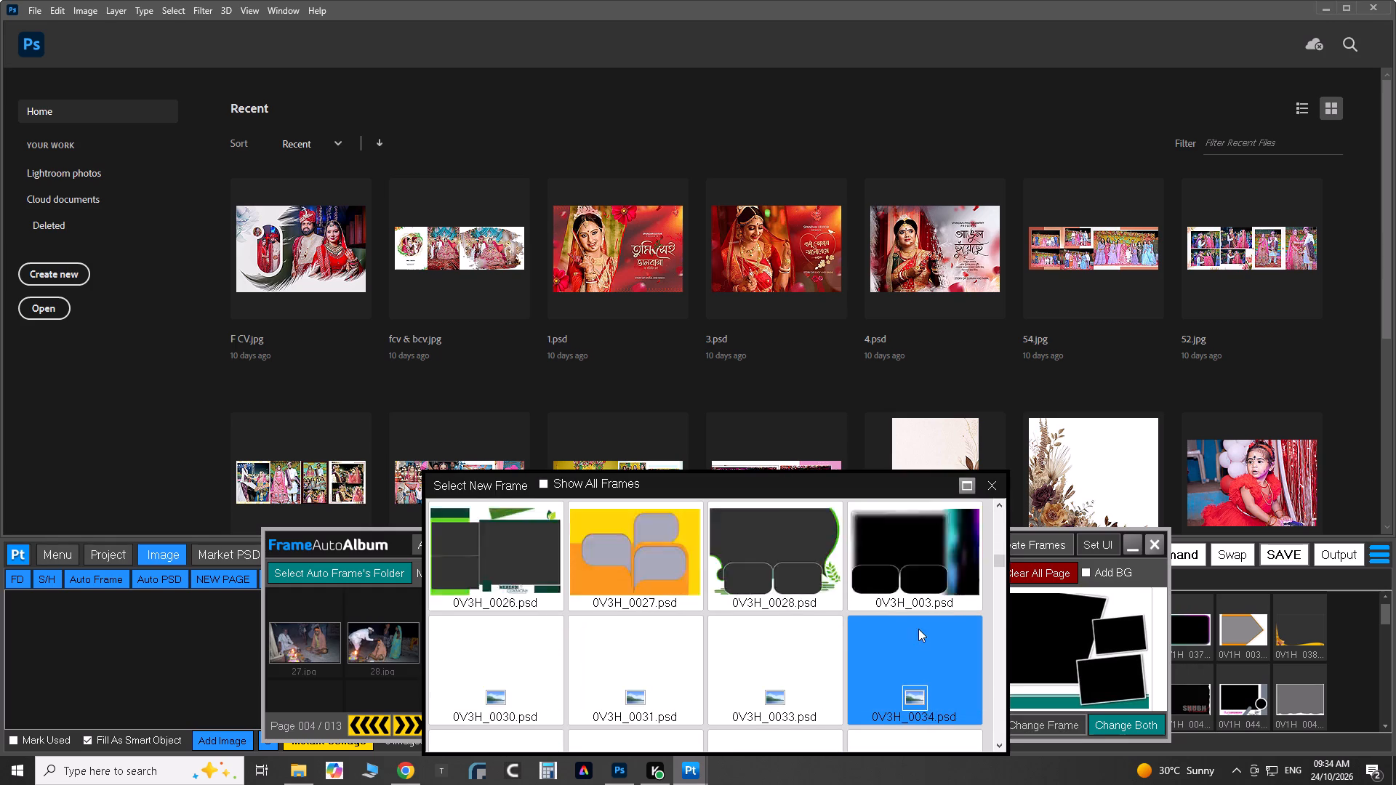
scroll(918, 629, down, 20)
scroll(918, 629, down, 17)
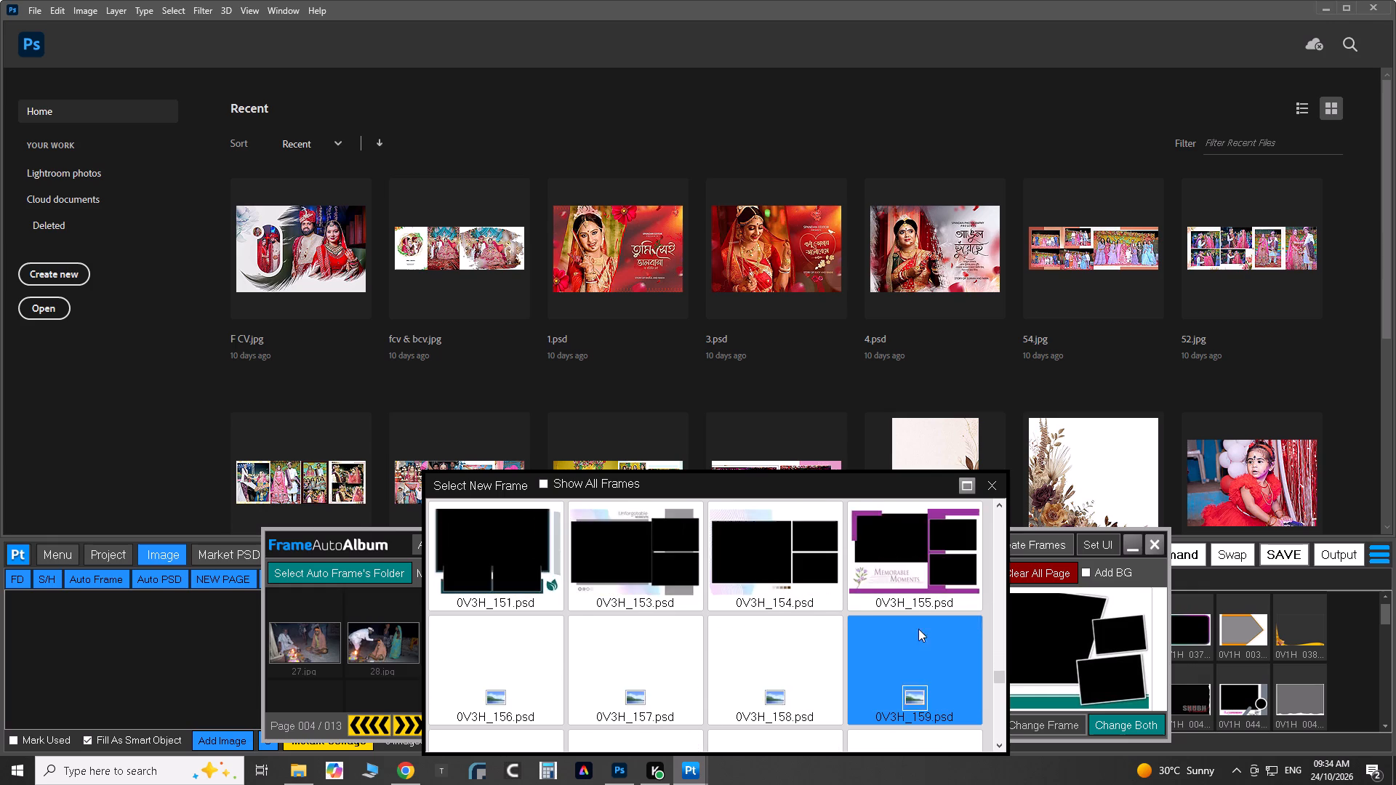
scroll(918, 629, down, 2)
scroll(918, 629, up, 1)
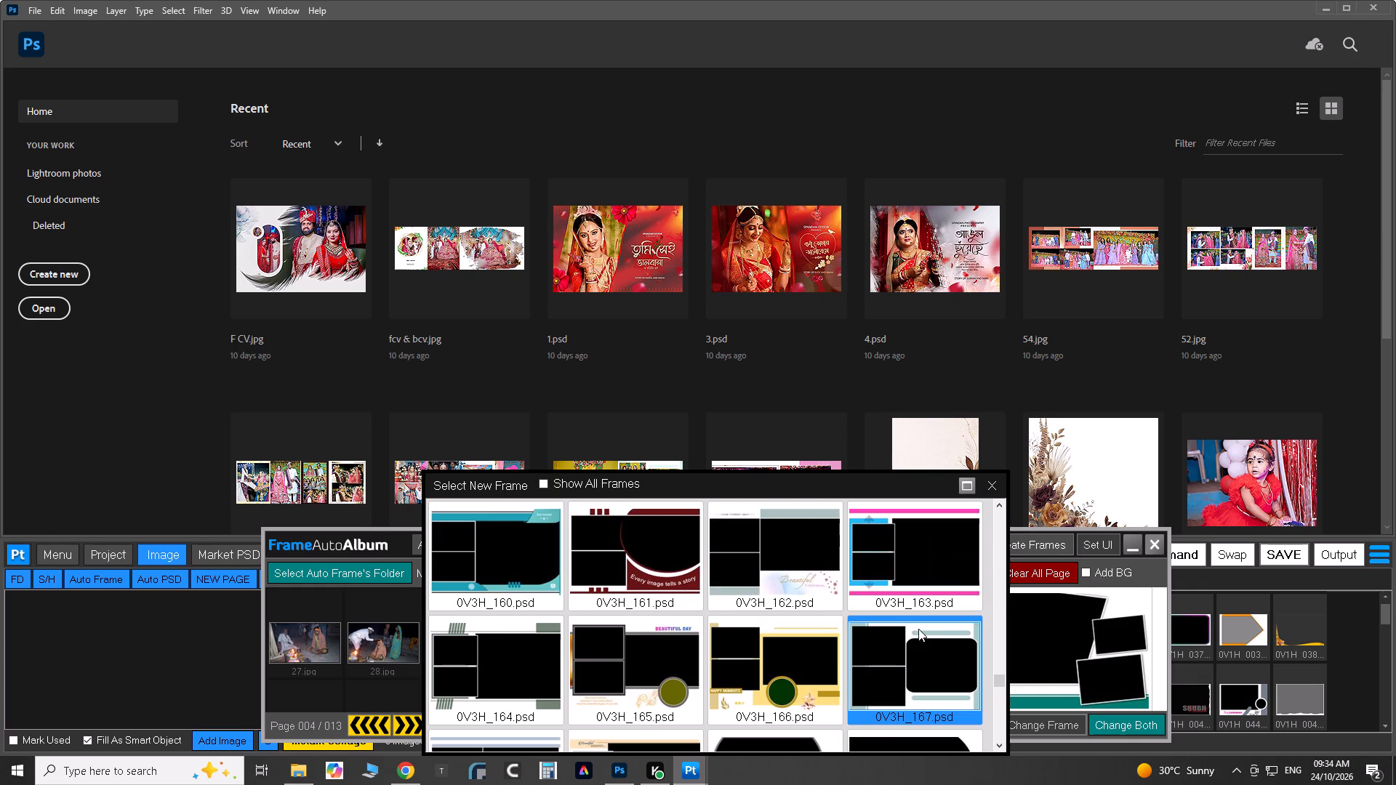
double_click(652, 547)
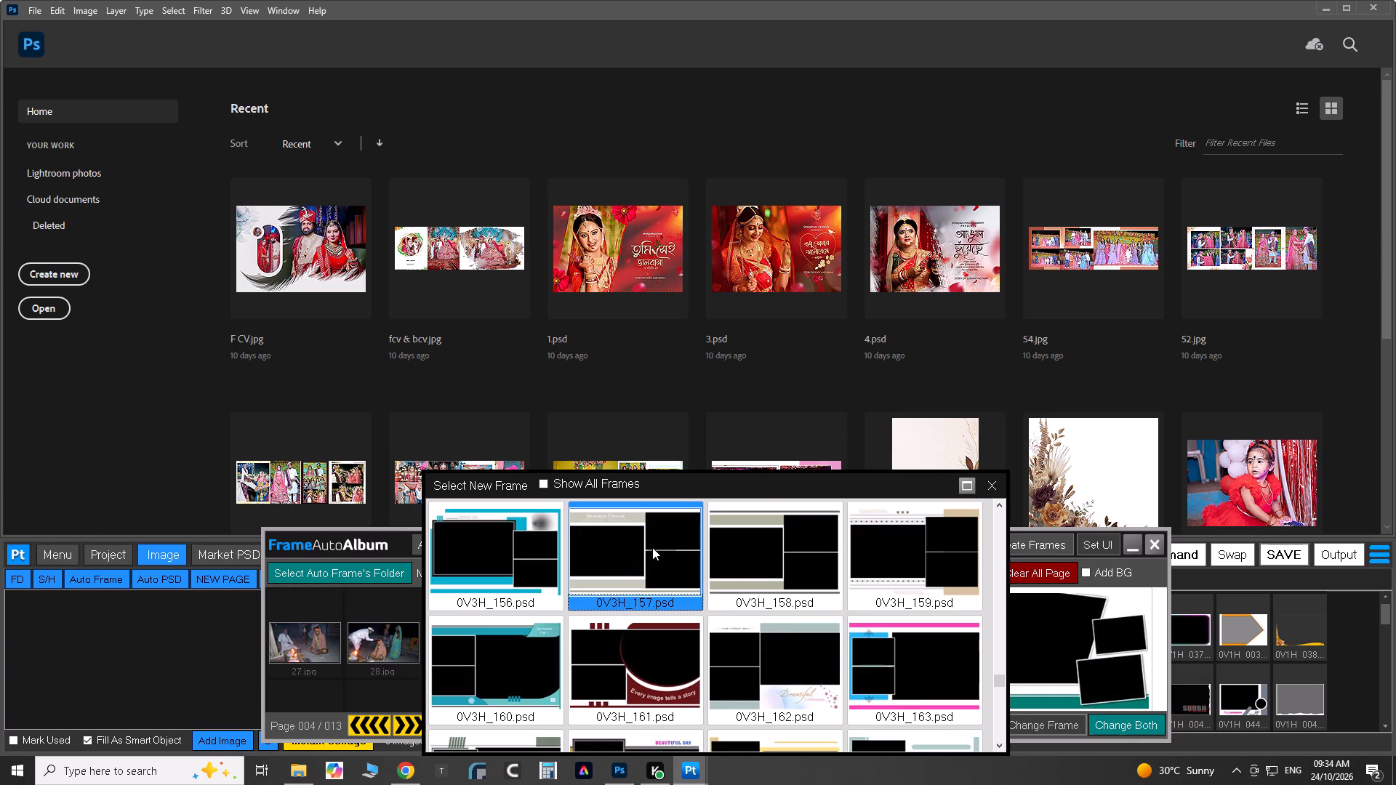
Generate page 4 in Photoshop from the chosen frames and leave its layers deselected.
click(611, 729)
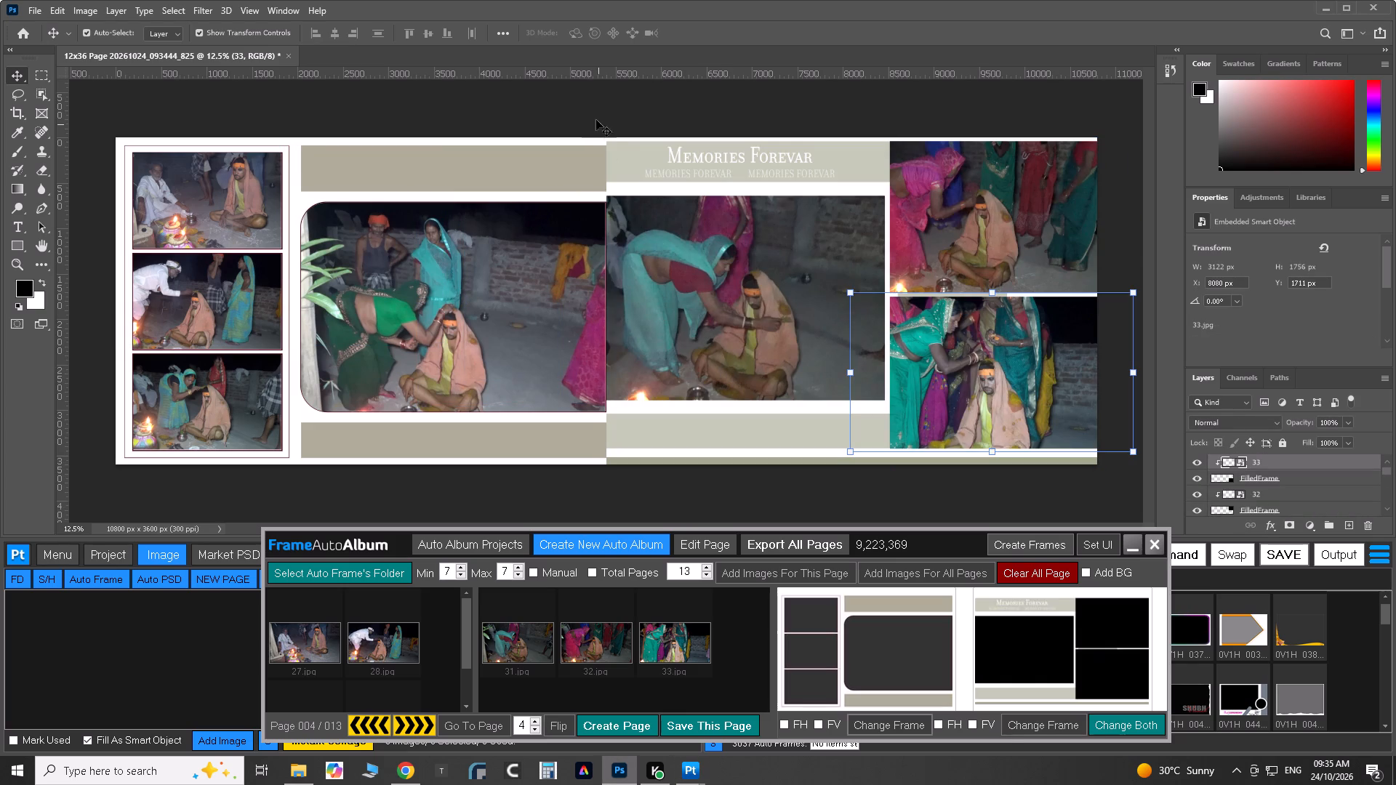
click(590, 108)
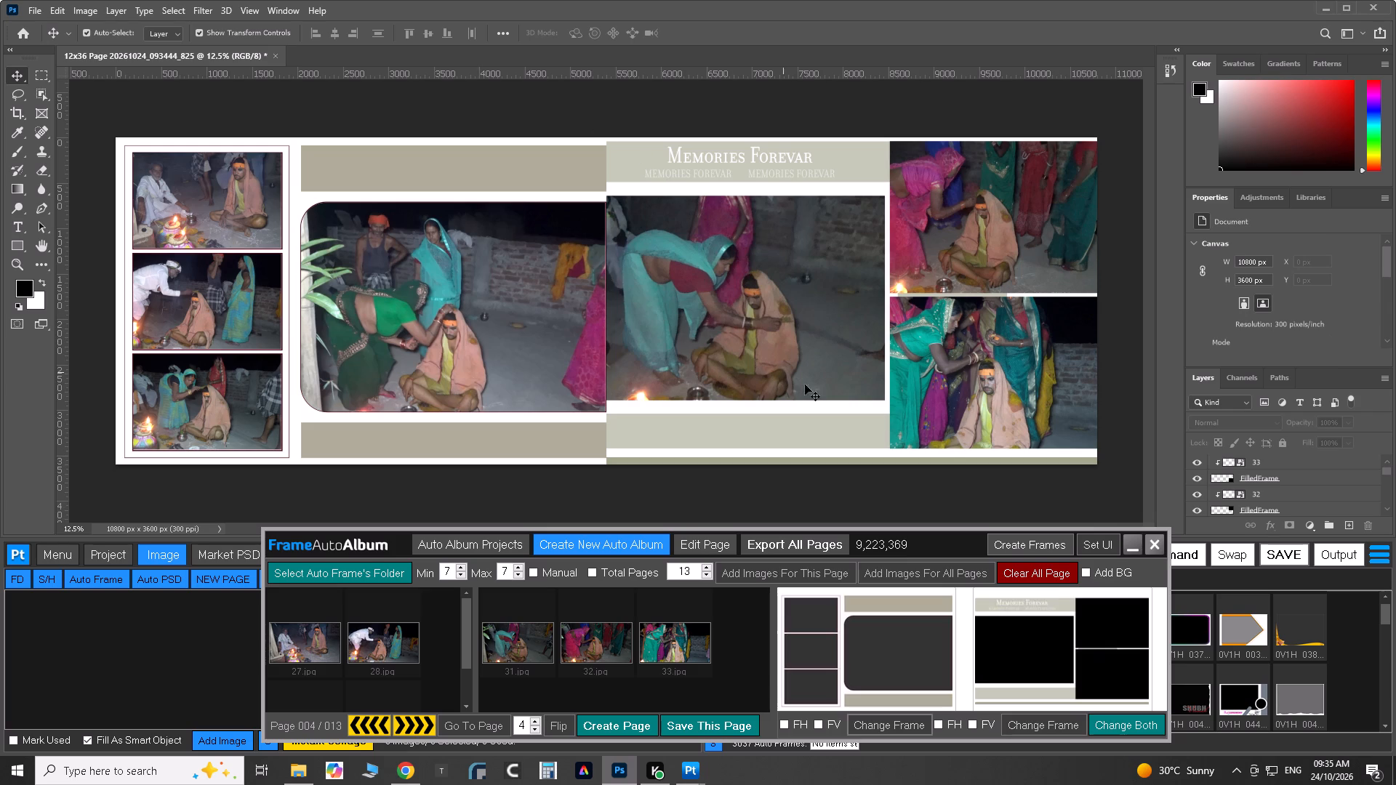
Switch to the PsToolkit window and save the finished page 4.
click(1280, 558)
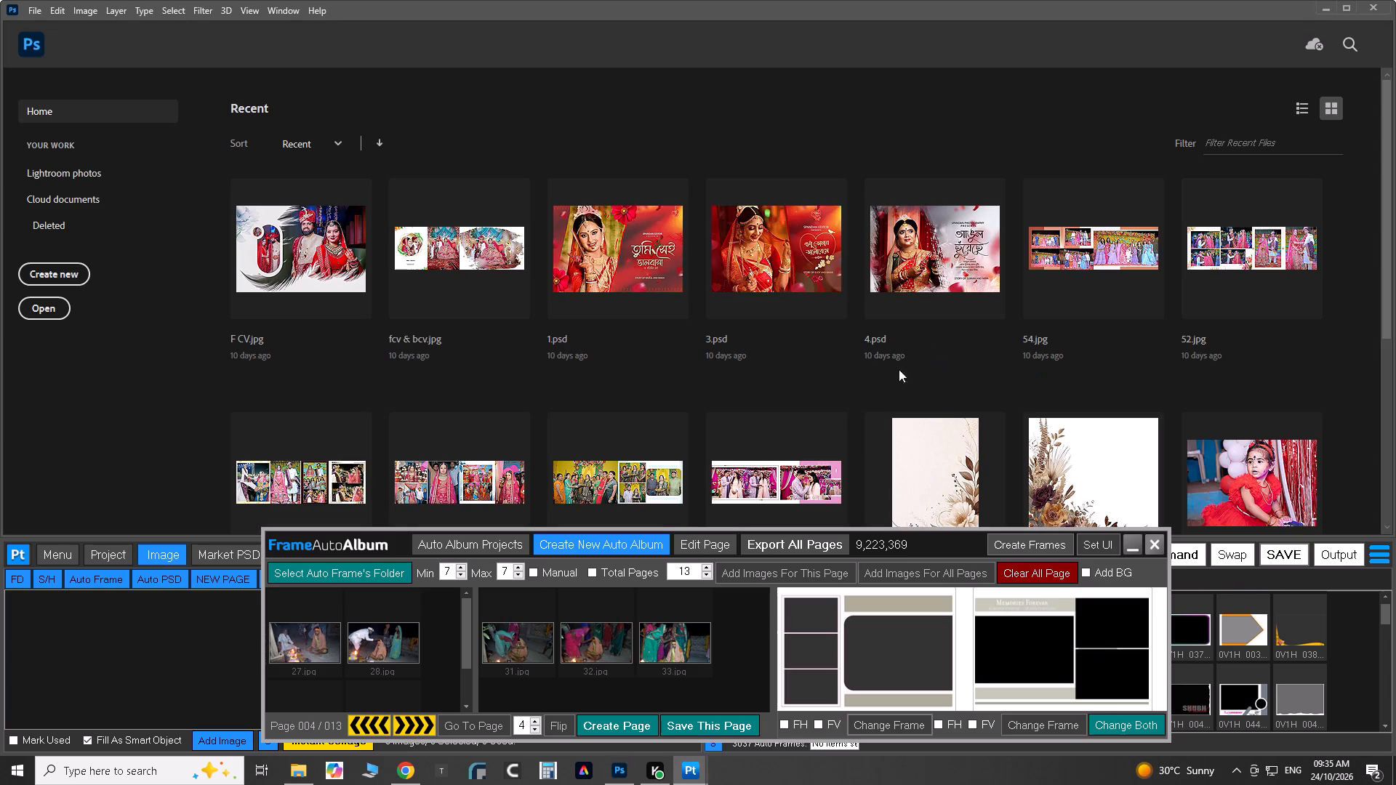
Advance the auto album to page 5.
click(414, 725)
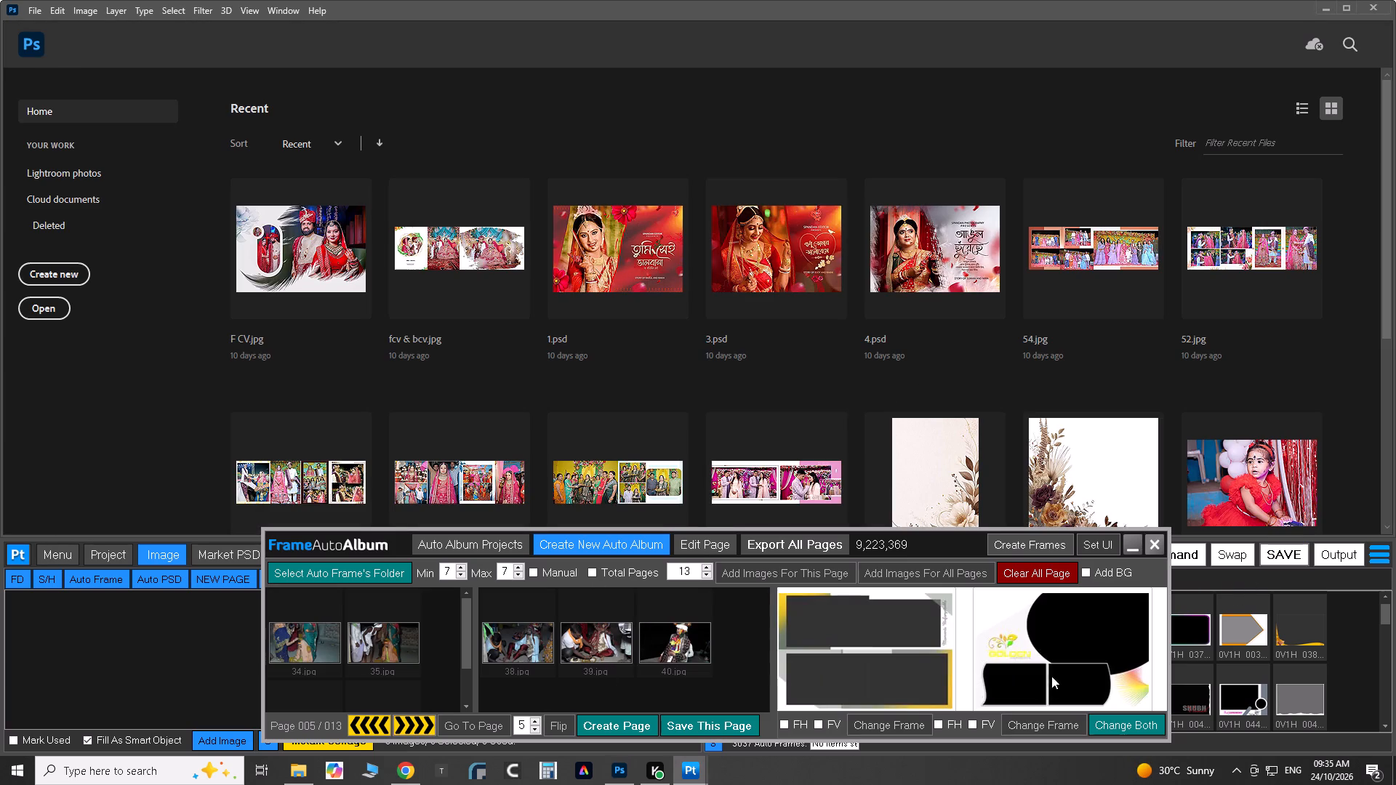
Replace the left-hand frame of page 5 with the four-photo frame 0V4H_157.psd.
click(863, 722)
scroll(814, 637, down, 10)
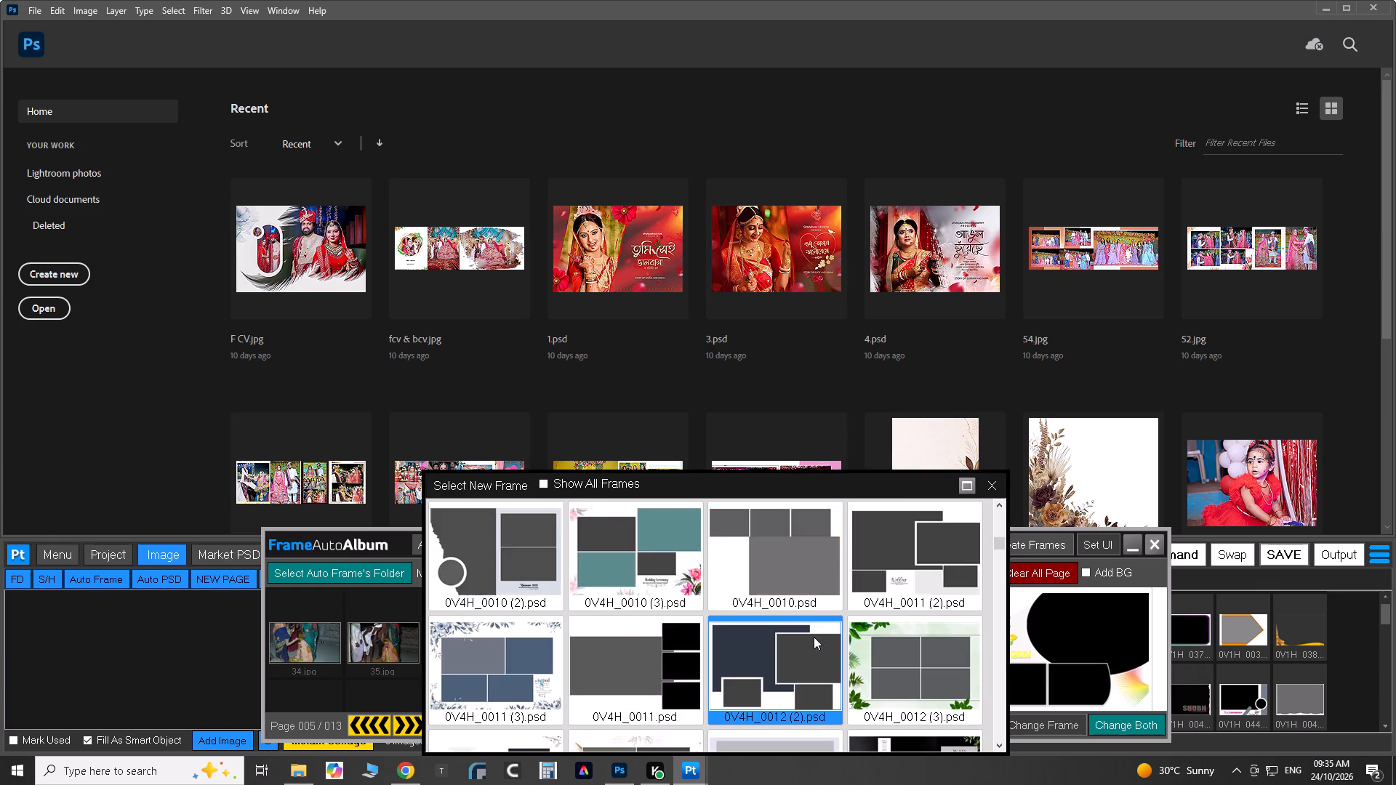
scroll(814, 637, down, 20)
scroll(813, 637, down, 12)
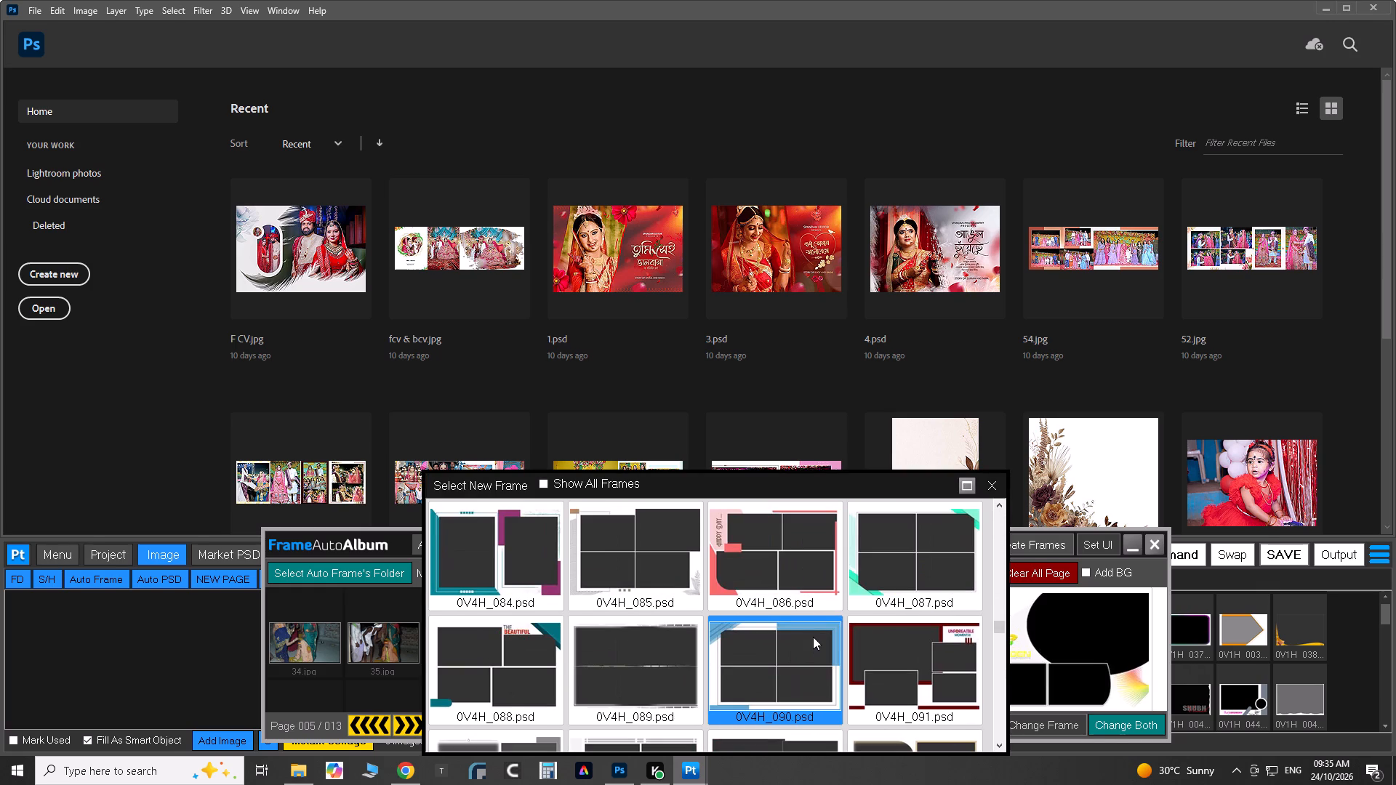
scroll(813, 637, down, 10)
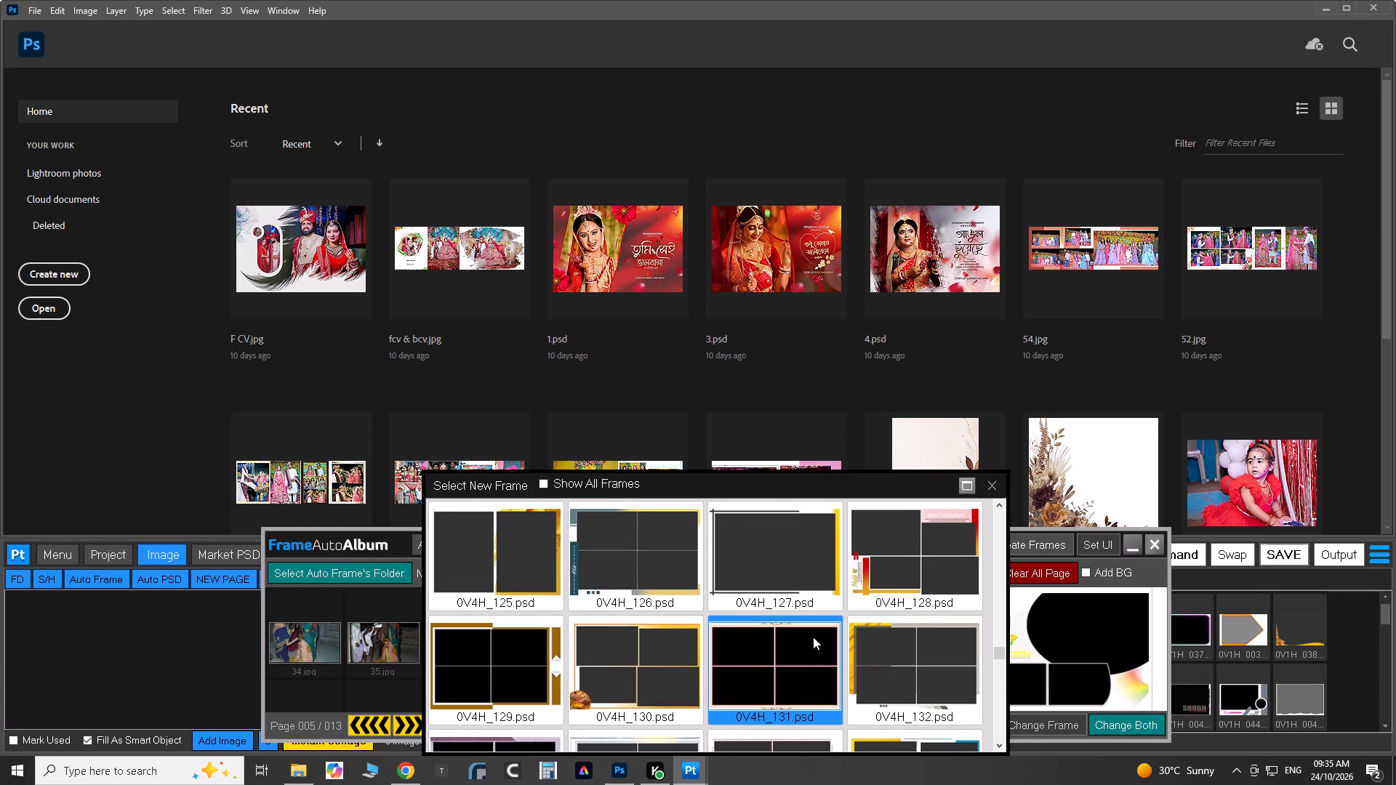
scroll(813, 637, down, 4)
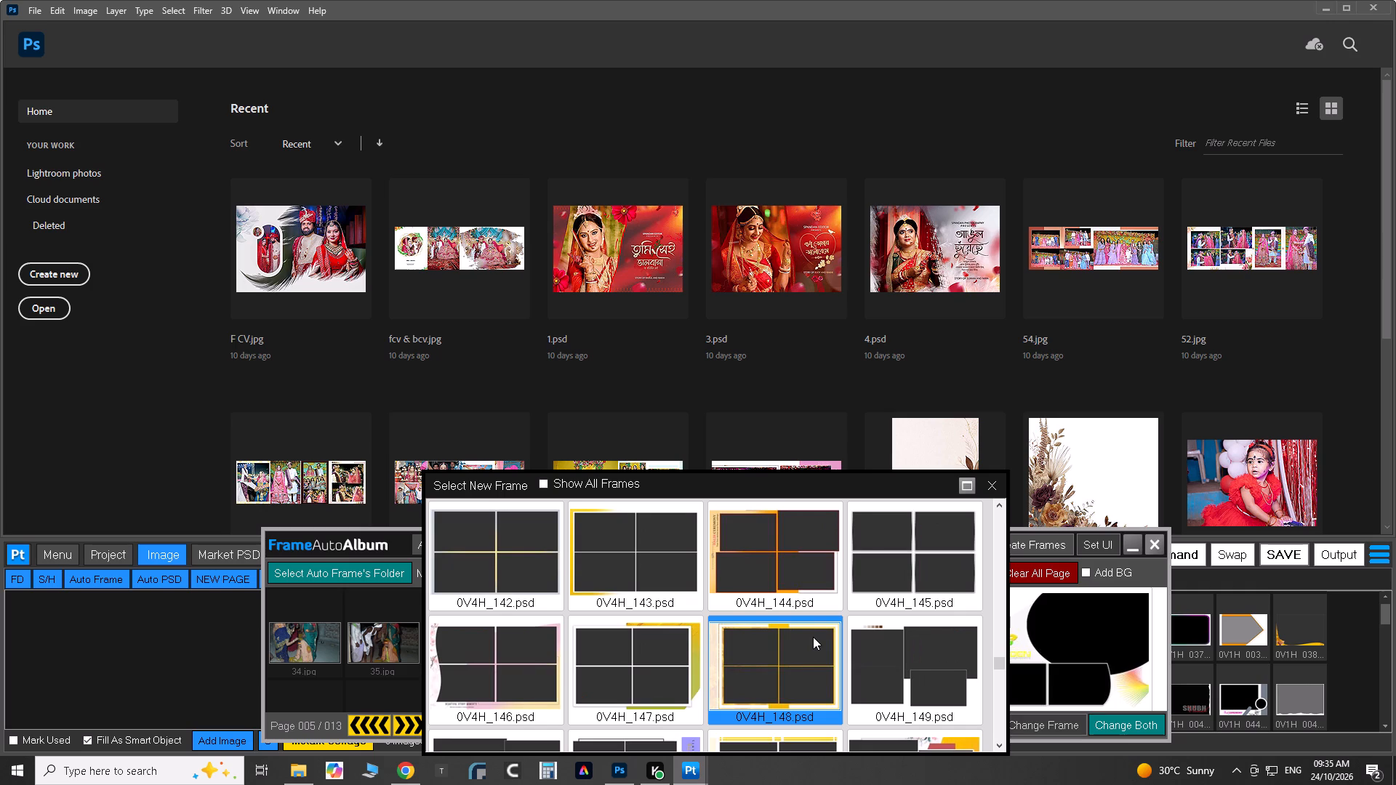
scroll(813, 637, down, 1)
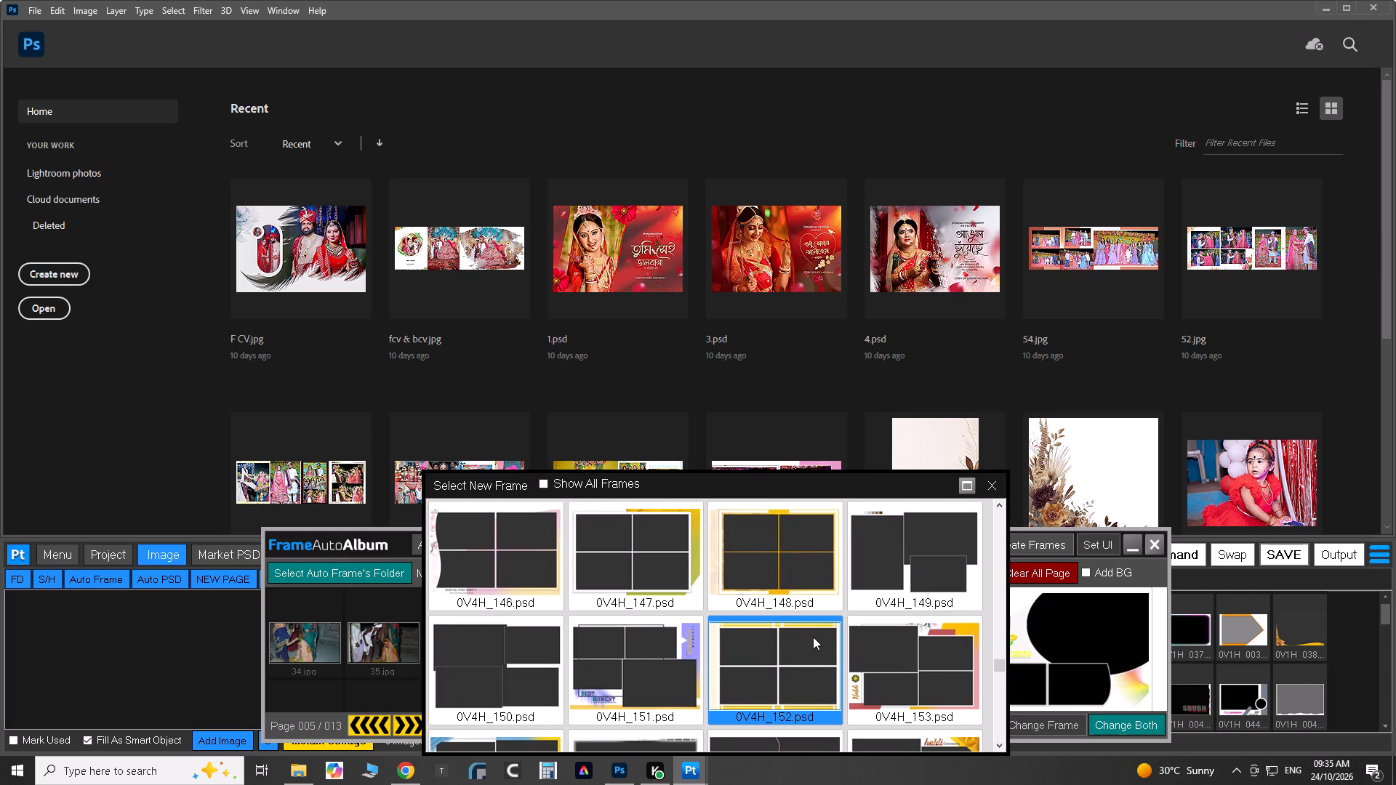
scroll(813, 637, down, 1)
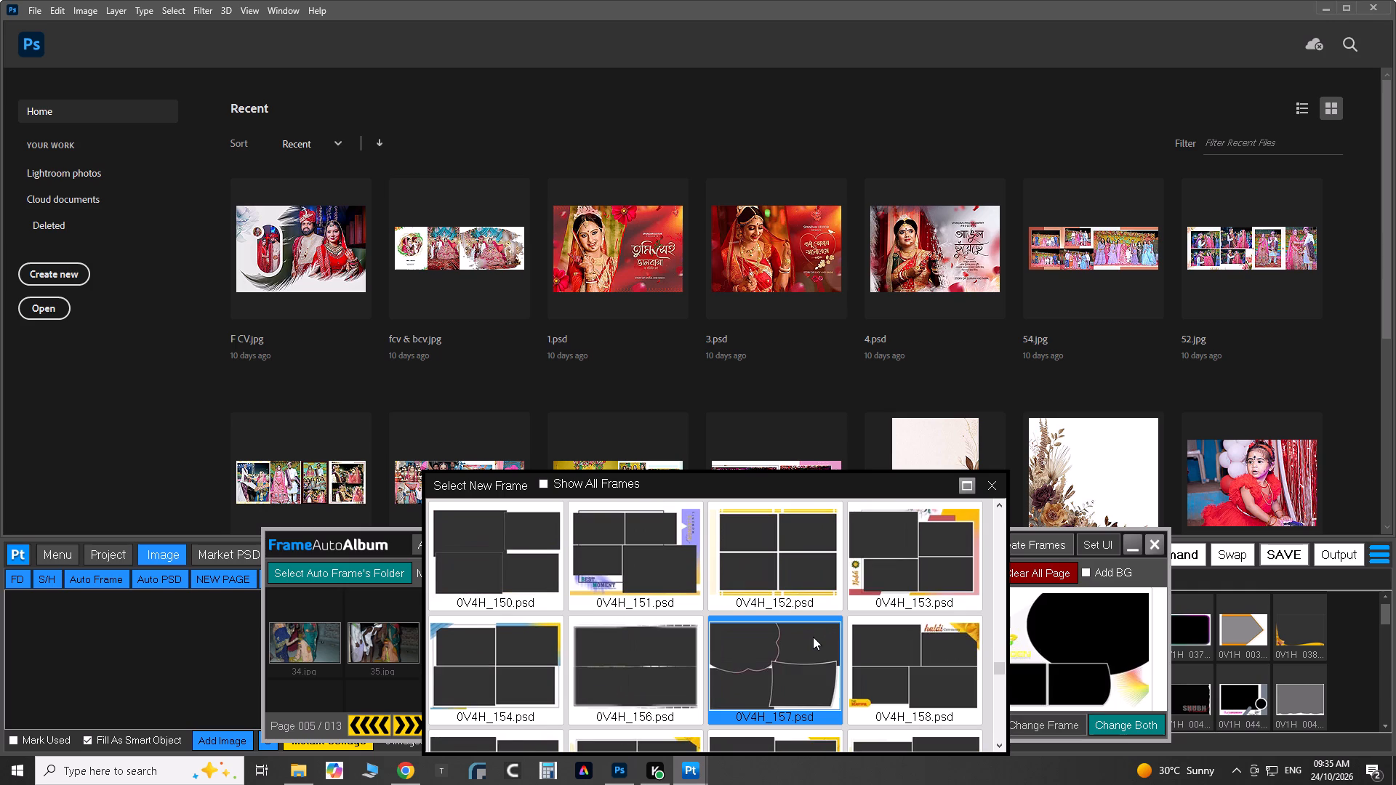
scroll(813, 637, down, 1)
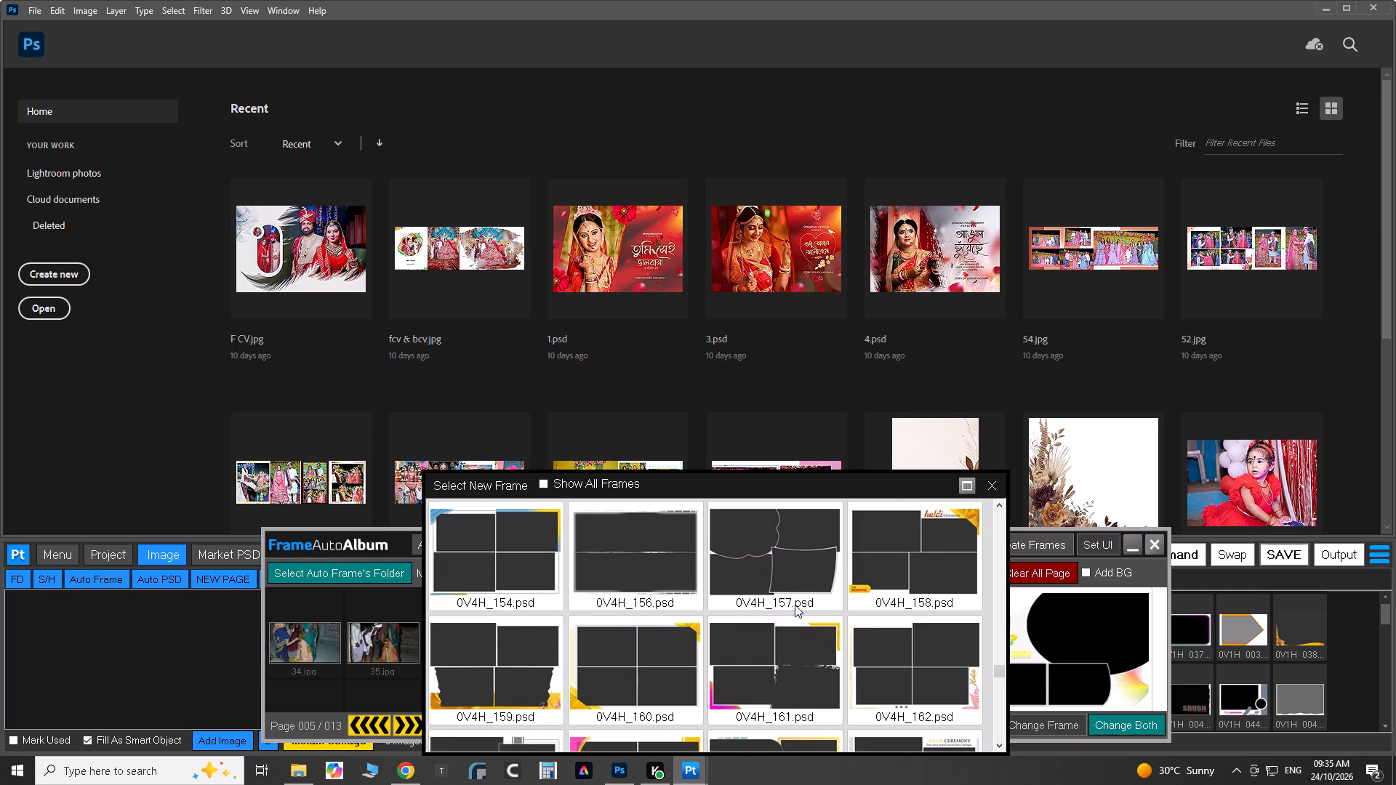
double_click(791, 570)
Replace the right-hand frame of page 5 with the three-photo frame 0V3H_161.psd.
click(1051, 723)
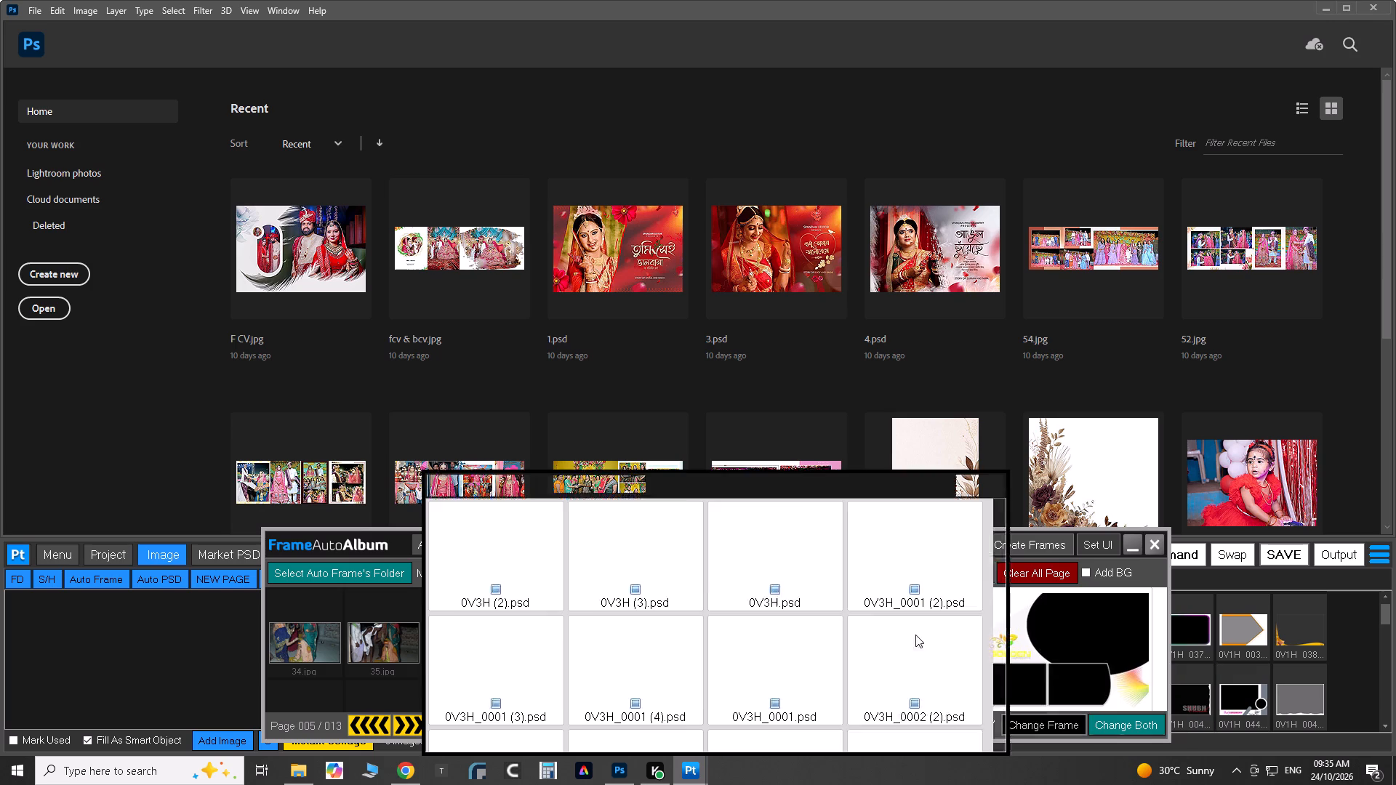
scroll(796, 611, down, 16)
scroll(796, 611, down, 5)
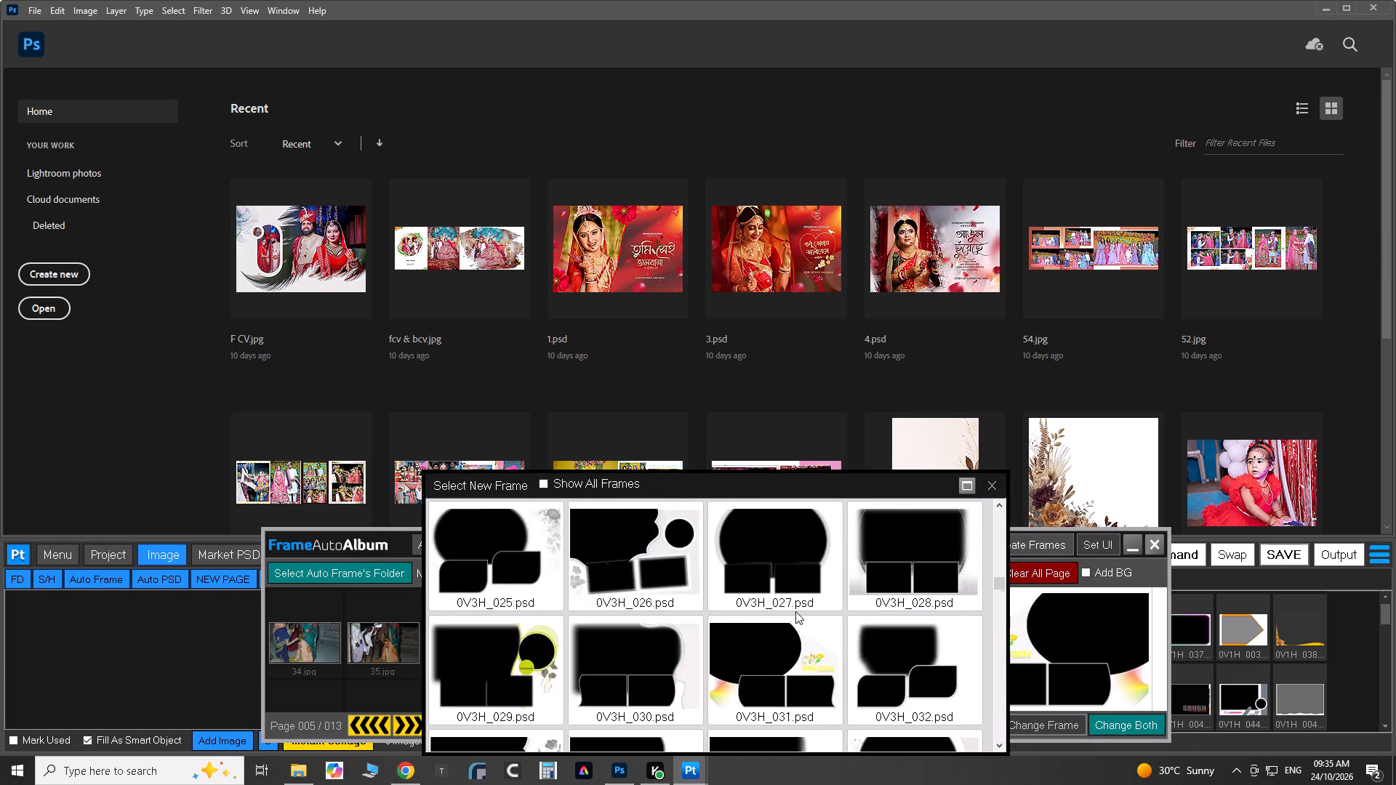
scroll(795, 611, down, 19)
scroll(795, 611, down, 2)
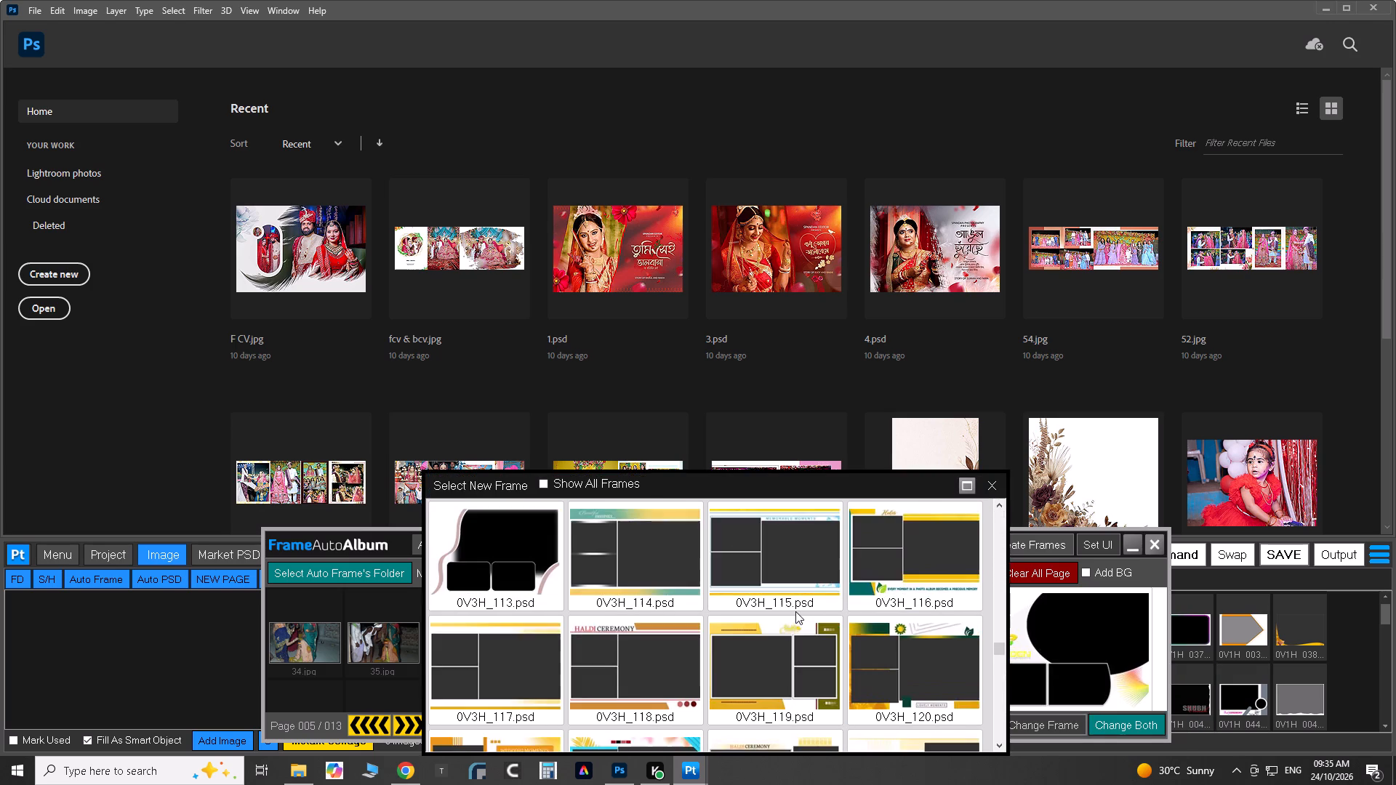
scroll(795, 611, down, 3)
scroll(795, 611, up, 1)
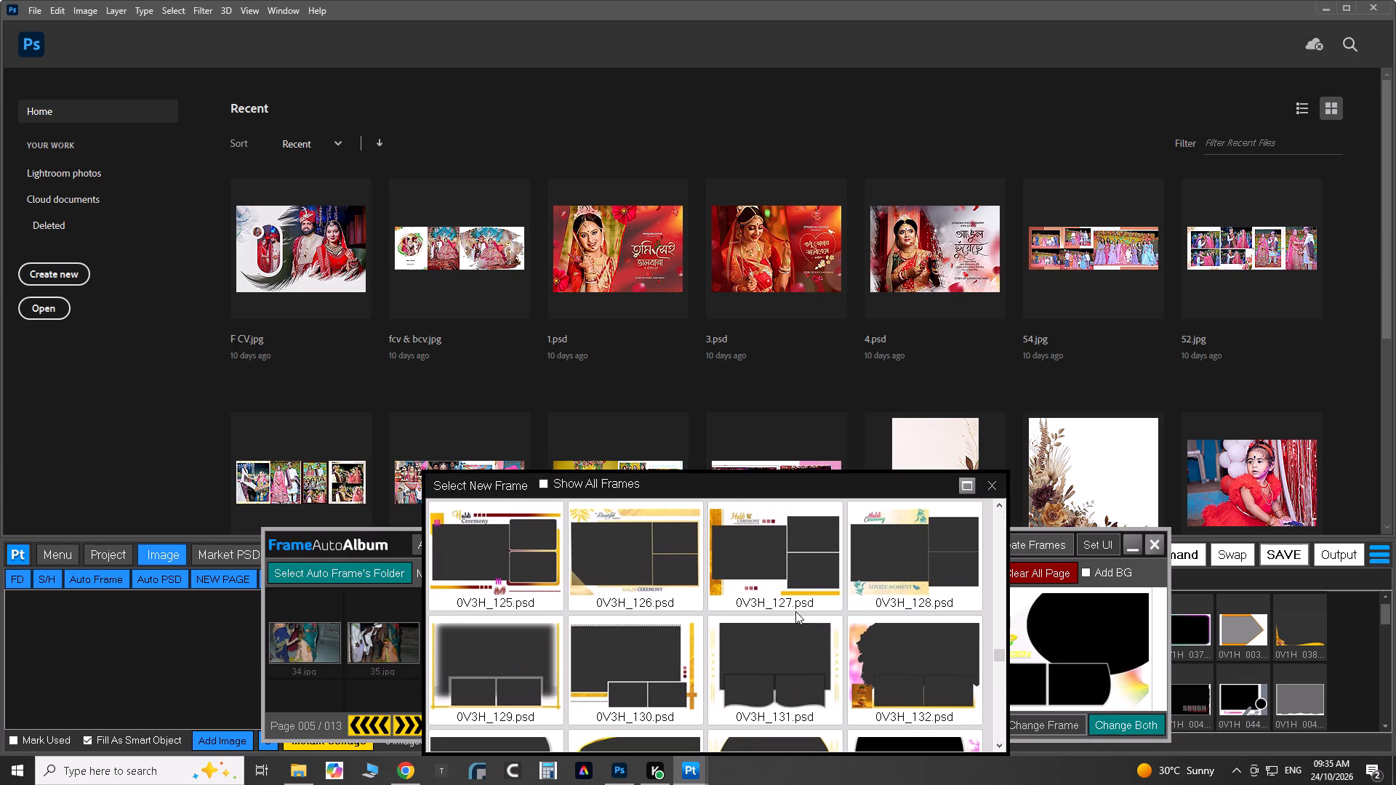
scroll(795, 611, up, 1)
scroll(795, 611, down, 4)
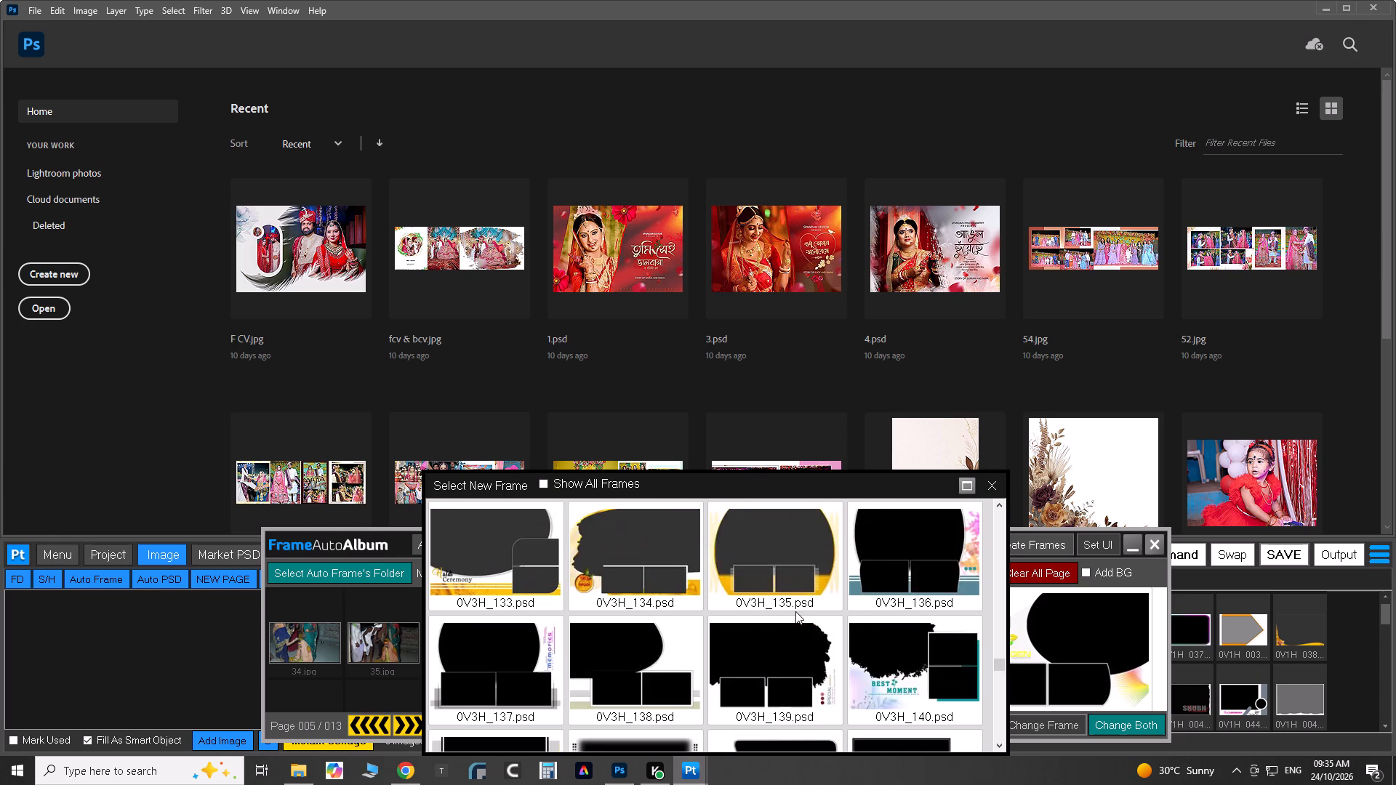
scroll(795, 611, down, 5)
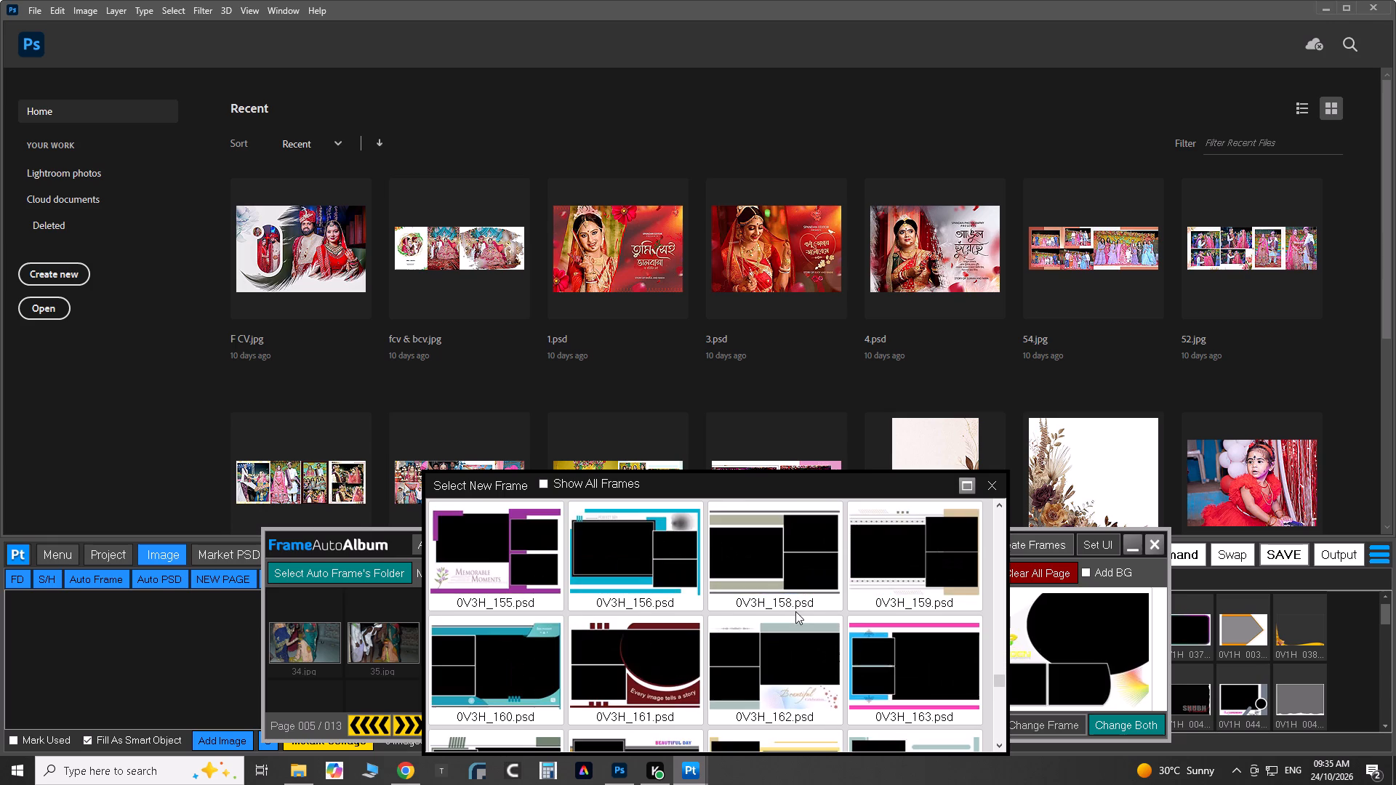
double_click(625, 657)
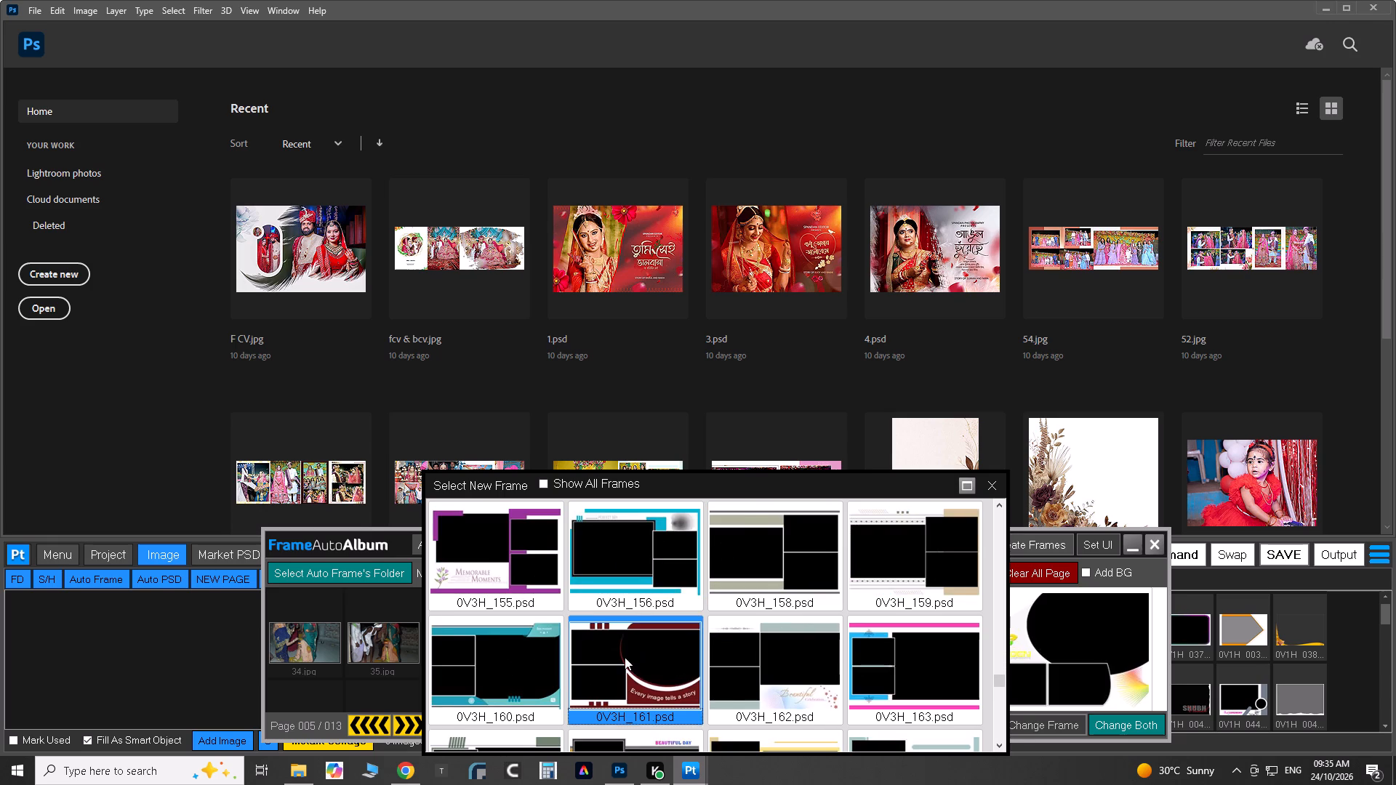
Generate page 5 in Photoshop from the chosen frames and leave its layers deselected.
click(609, 730)
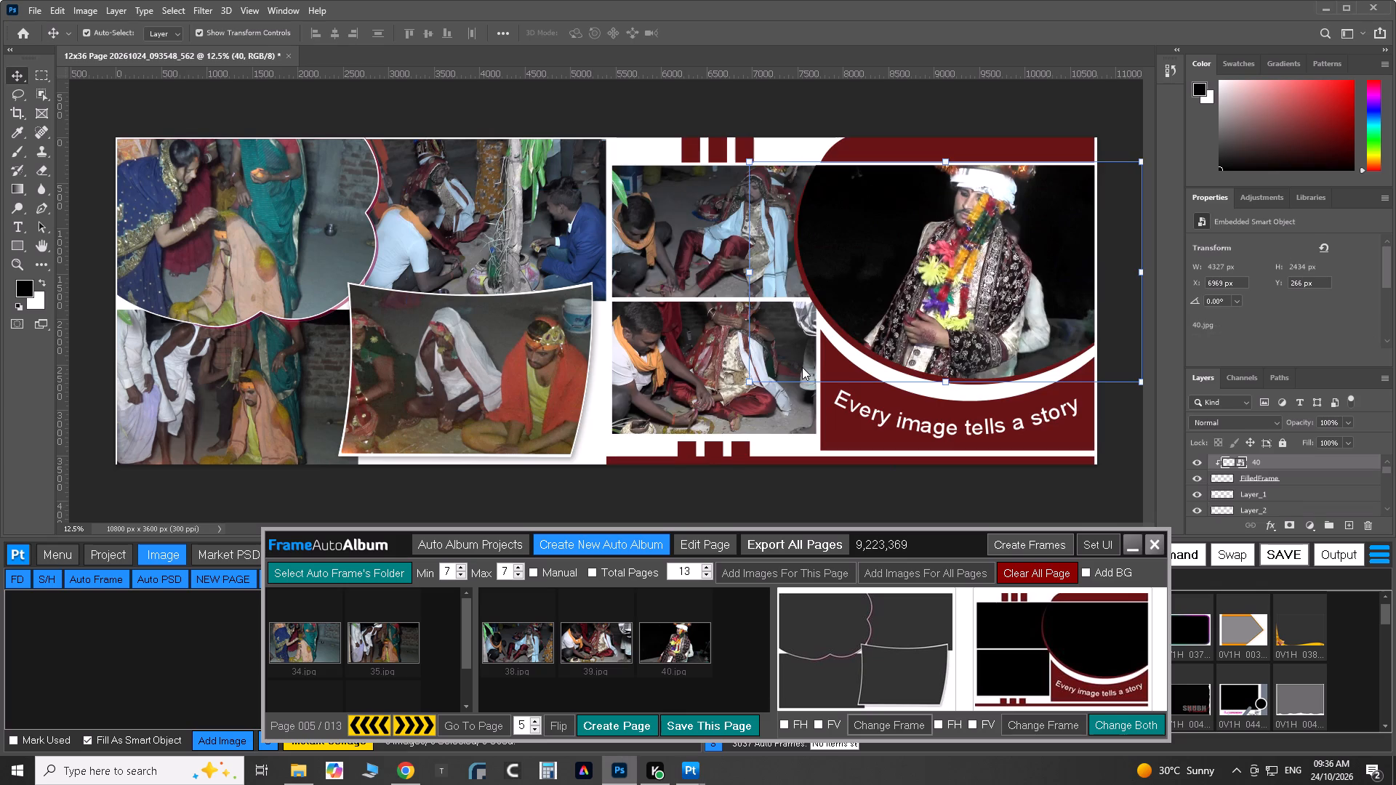
click(504, 116)
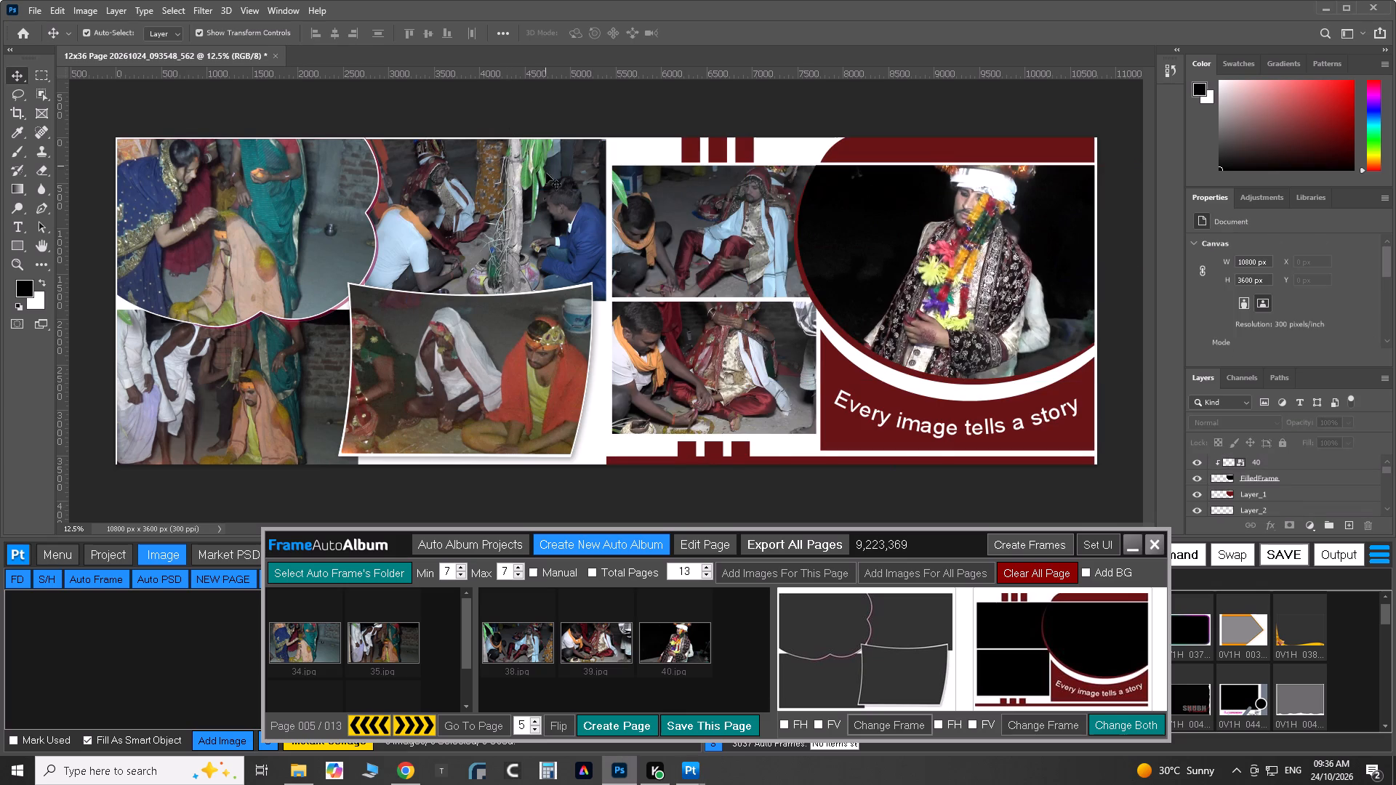
Shift photo 36 about 142 px to the right inside the curved white-bordered frame on page 5's left-hand side.
click(468, 399)
drag(542, 391, 553, 391)
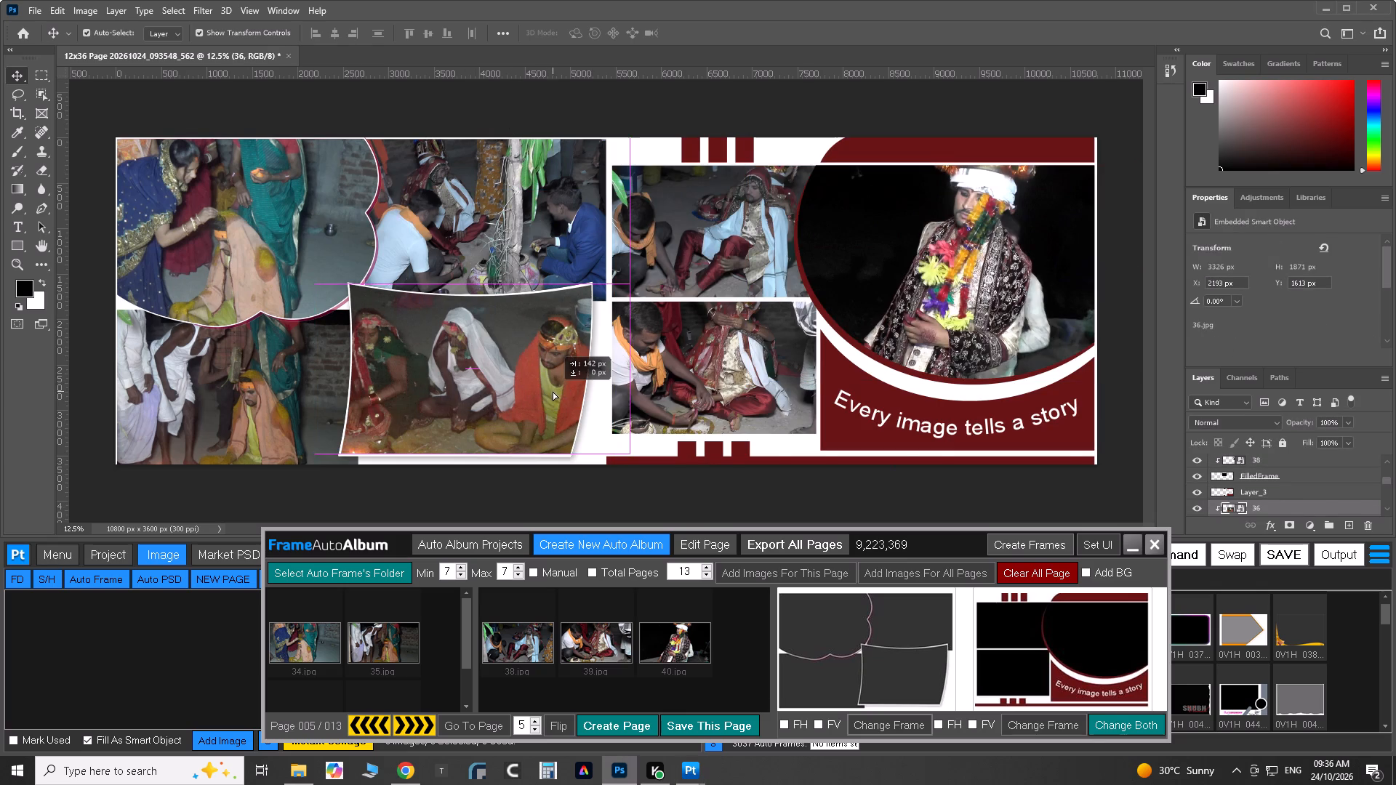
drag(553, 391, 555, 391)
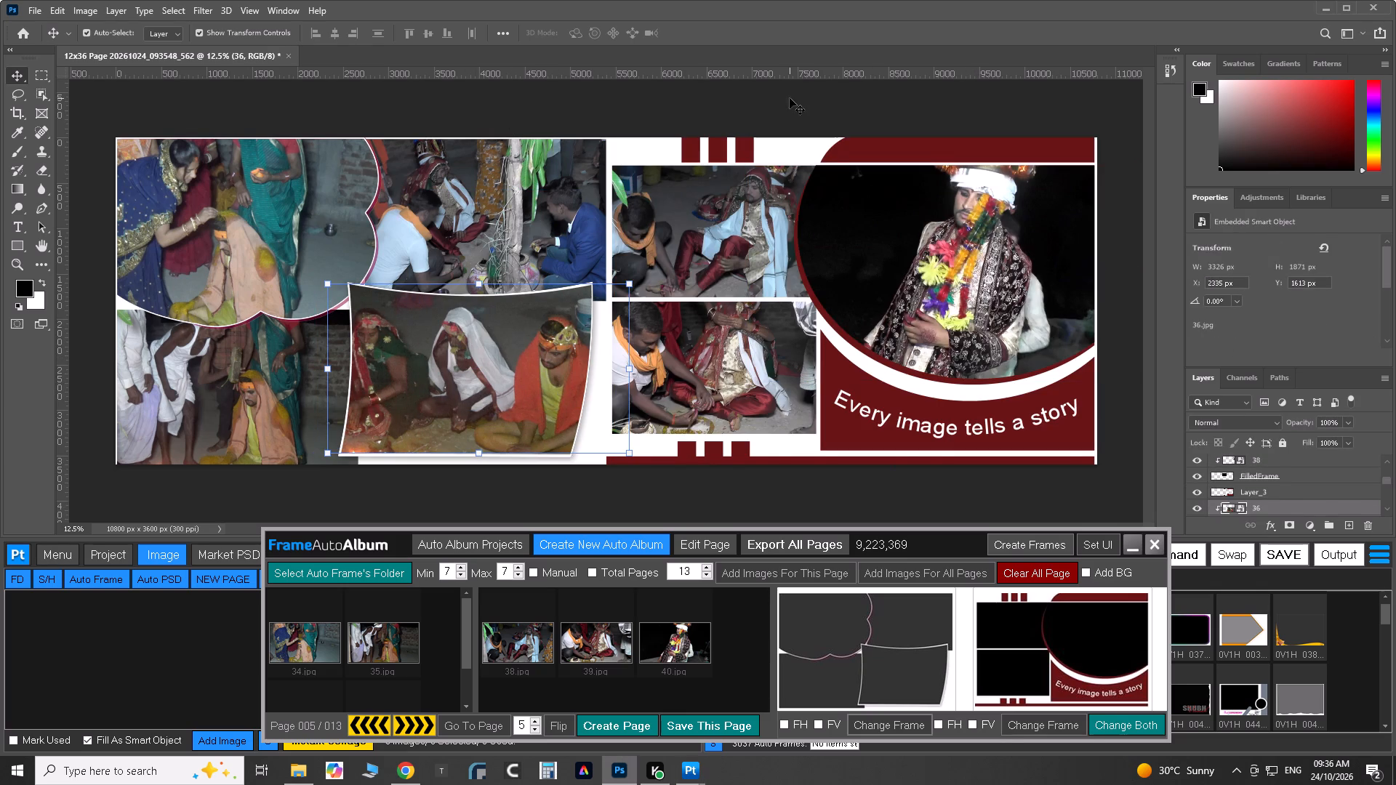
click(790, 98)
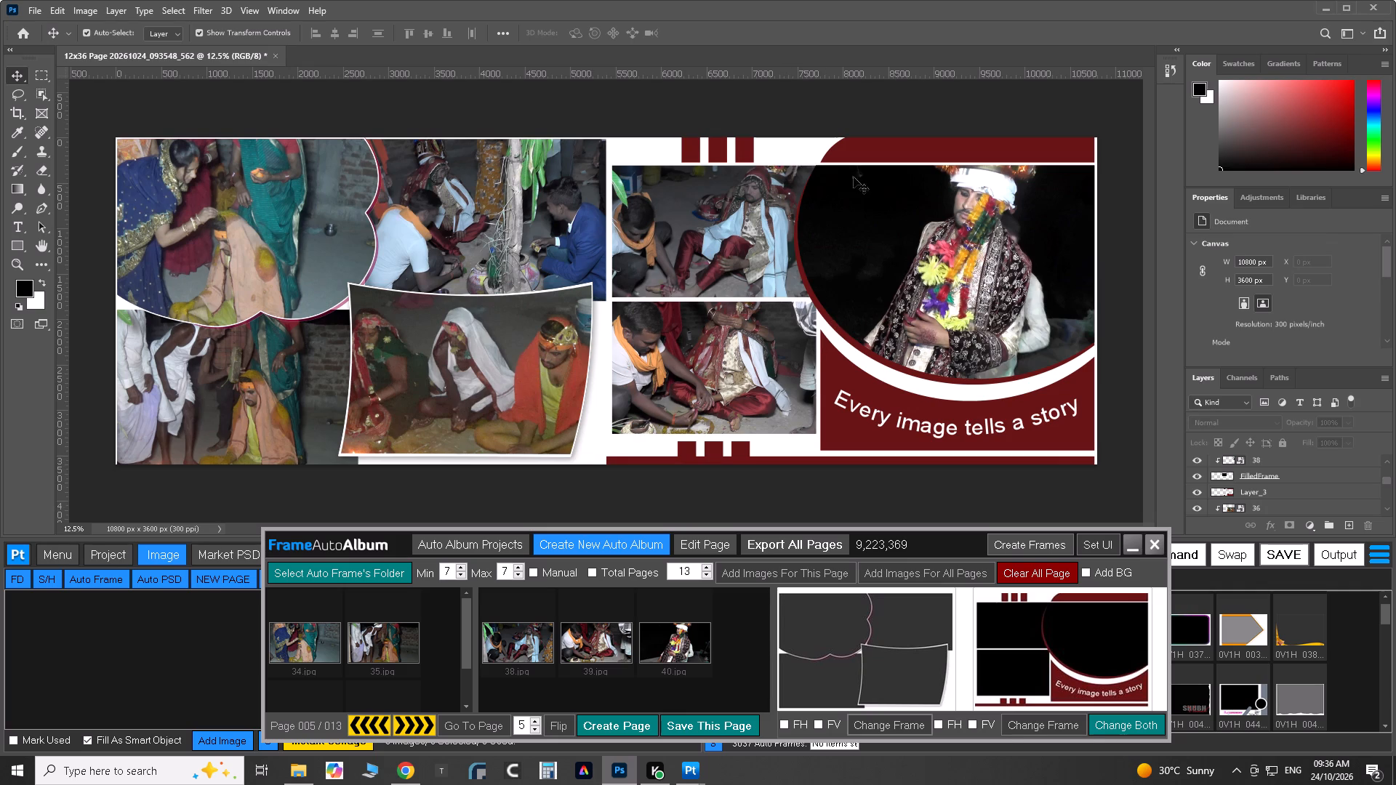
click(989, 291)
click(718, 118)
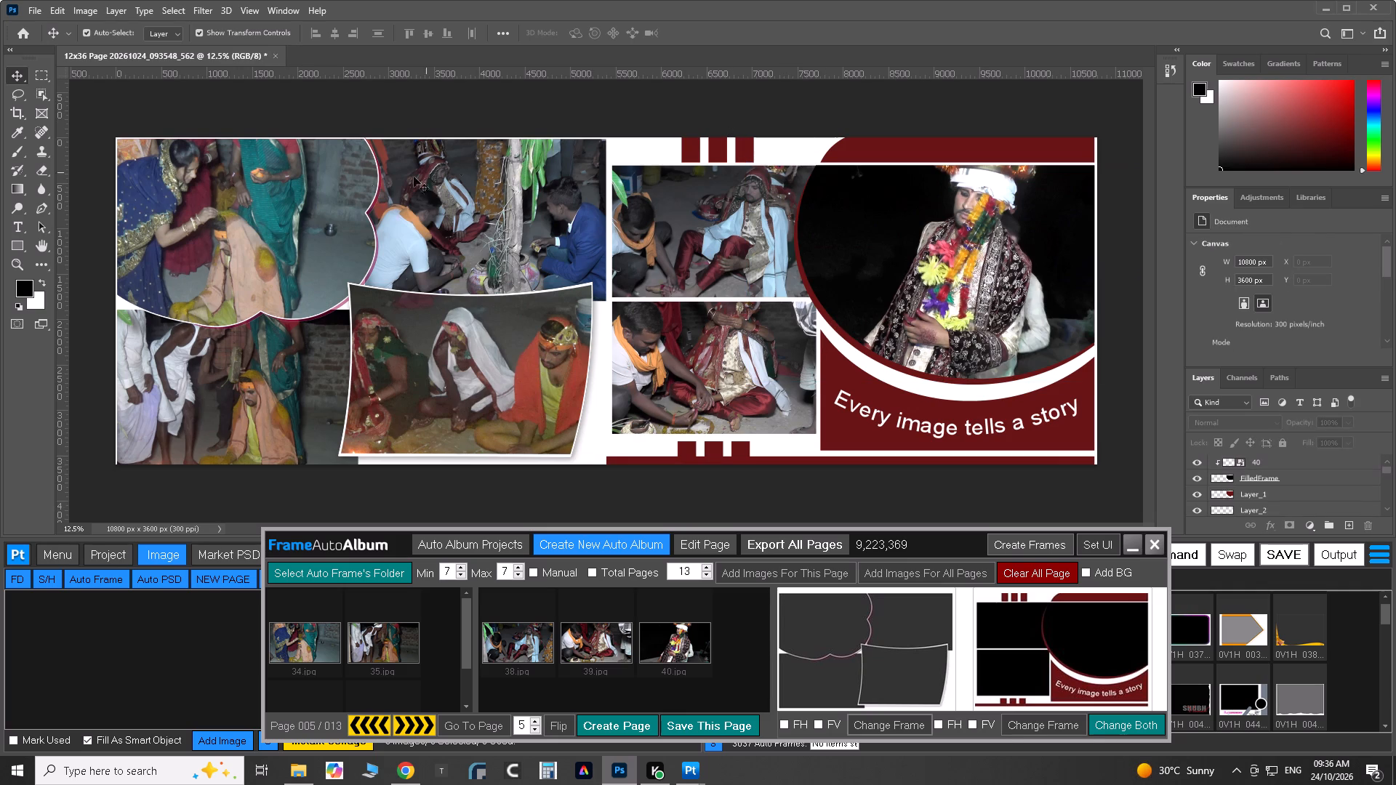
Nudge photo 37 vertically to Y 16 px in the frame above the curved white-bordered one.
click(445, 229)
click(545, 217)
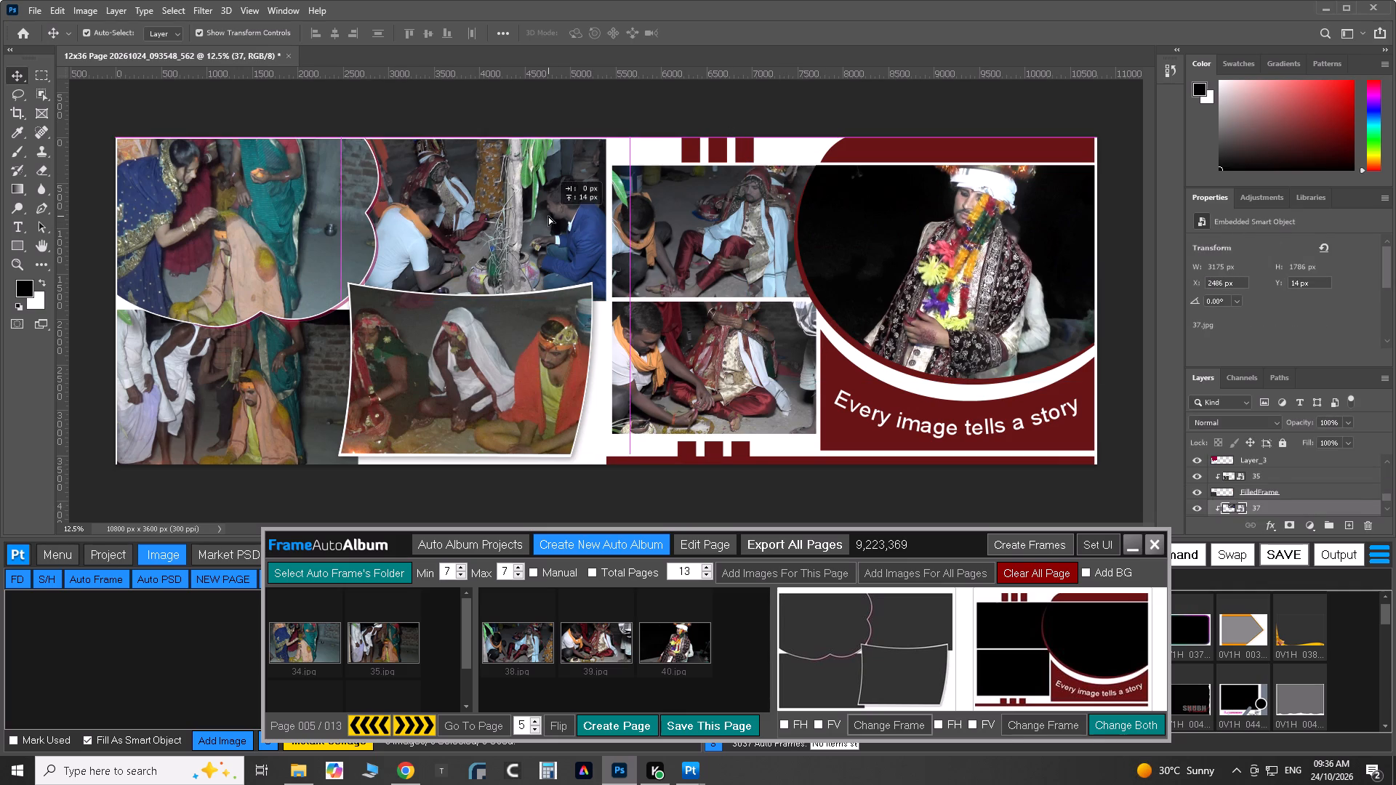
click(803, 108)
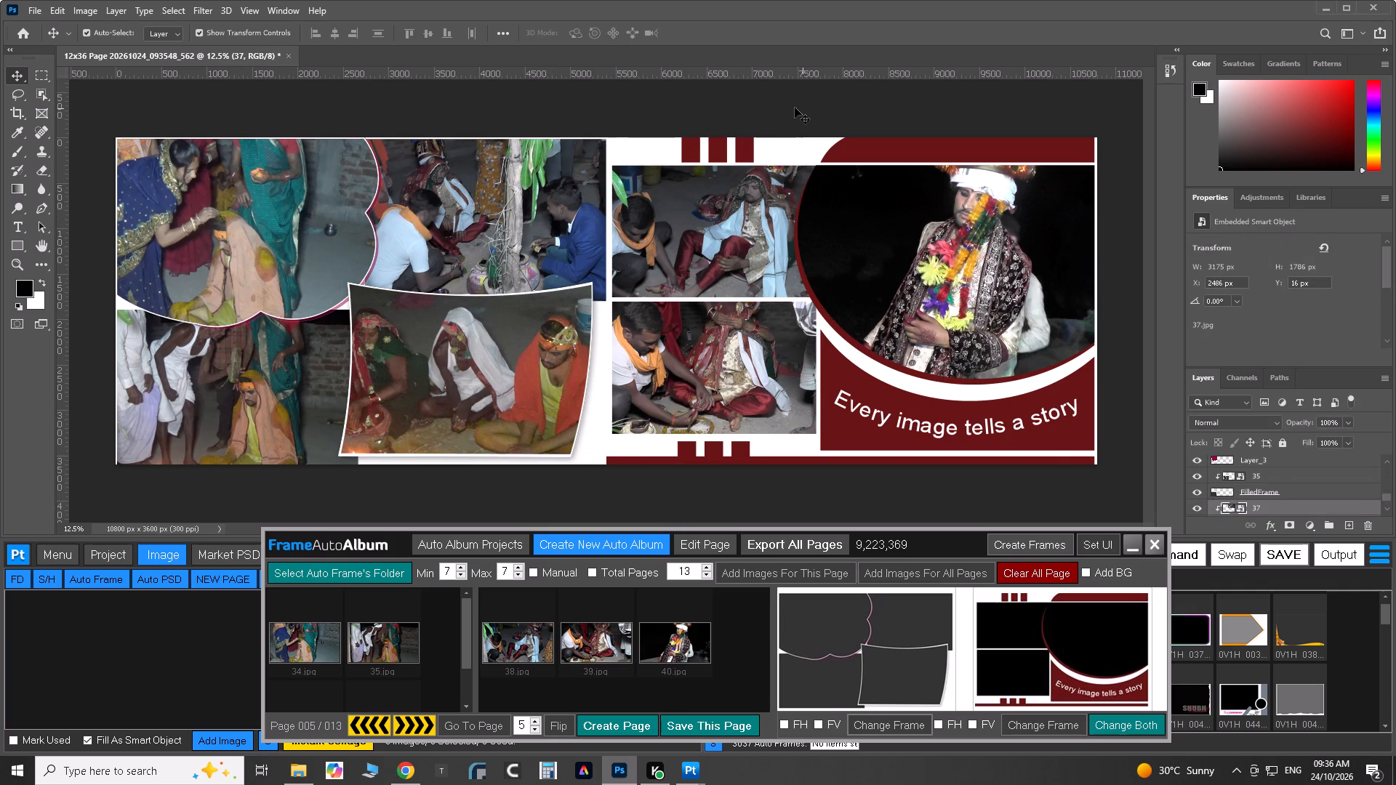
Switch to the PsToolkit window and save the finished page 5.
click(1277, 555)
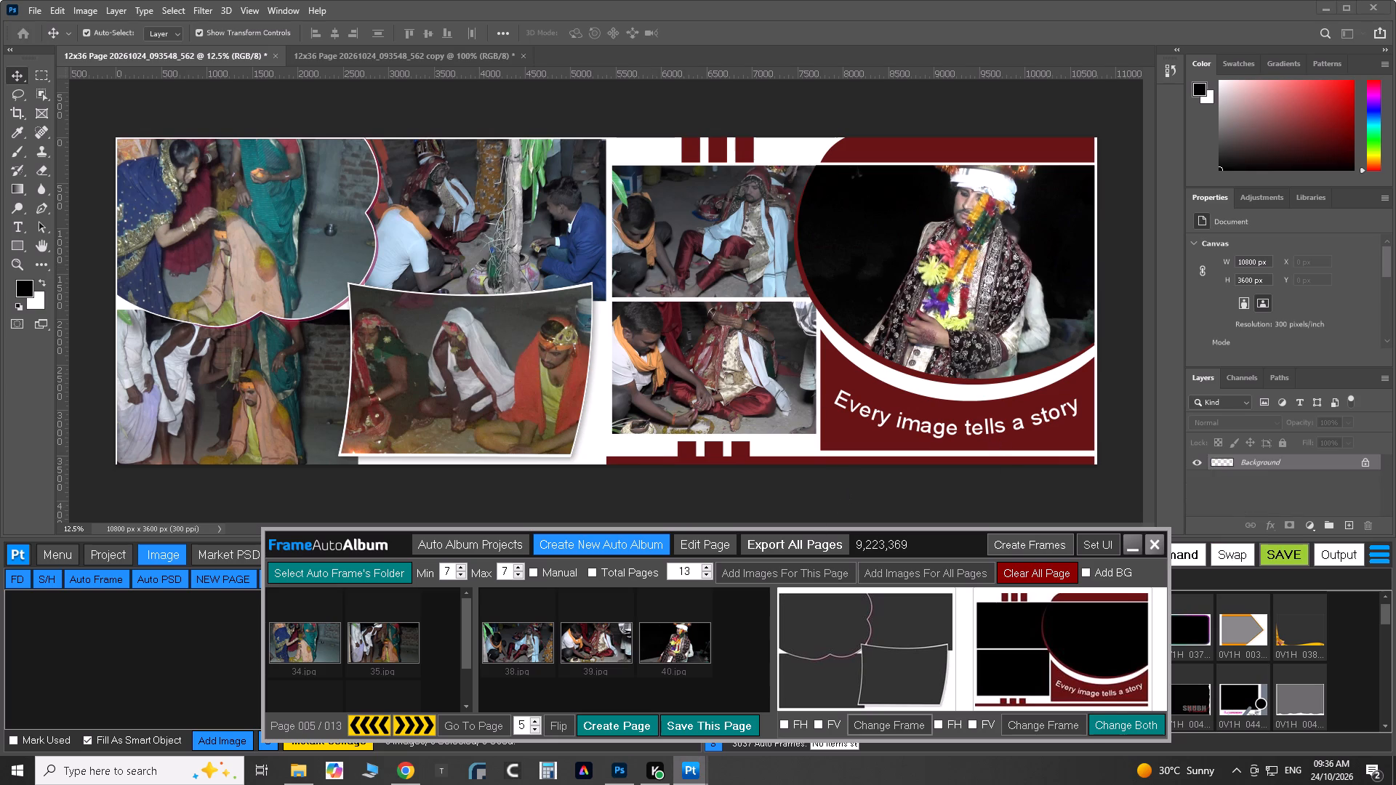
Advance to page 6 and change its left-hand frame to 0V4H_108.psd.
click(406, 722)
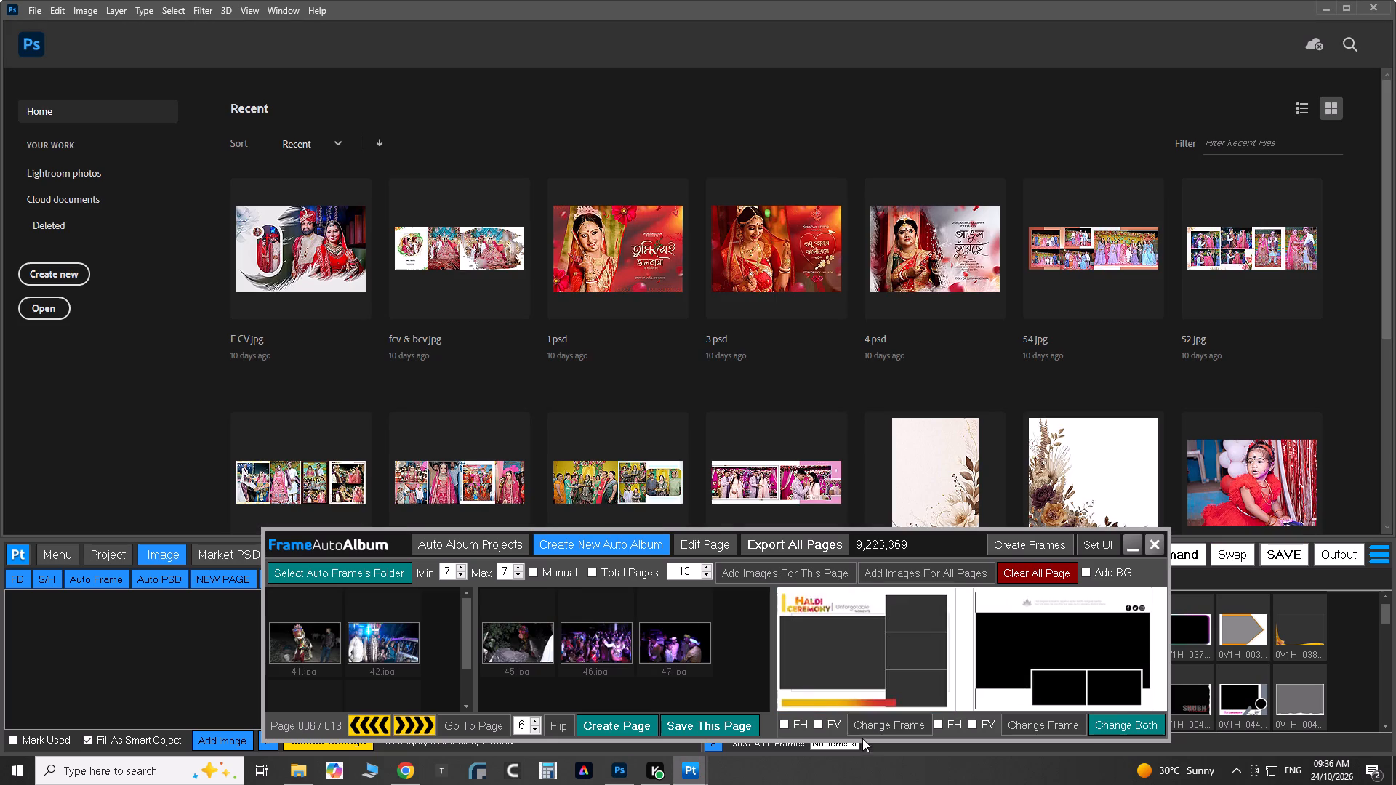
click(872, 725)
scroll(842, 661, down, 10)
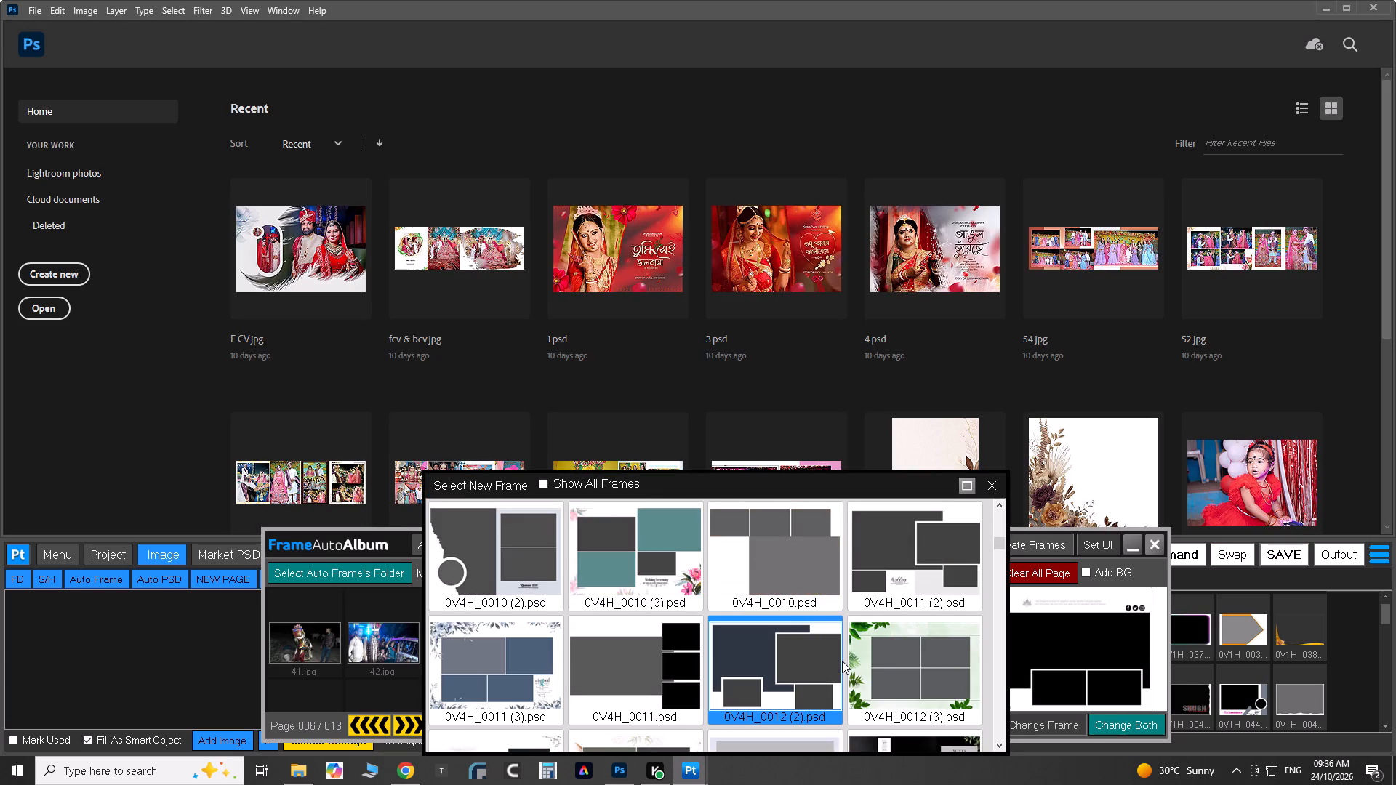
scroll(842, 661, down, 20)
right_click(842, 661)
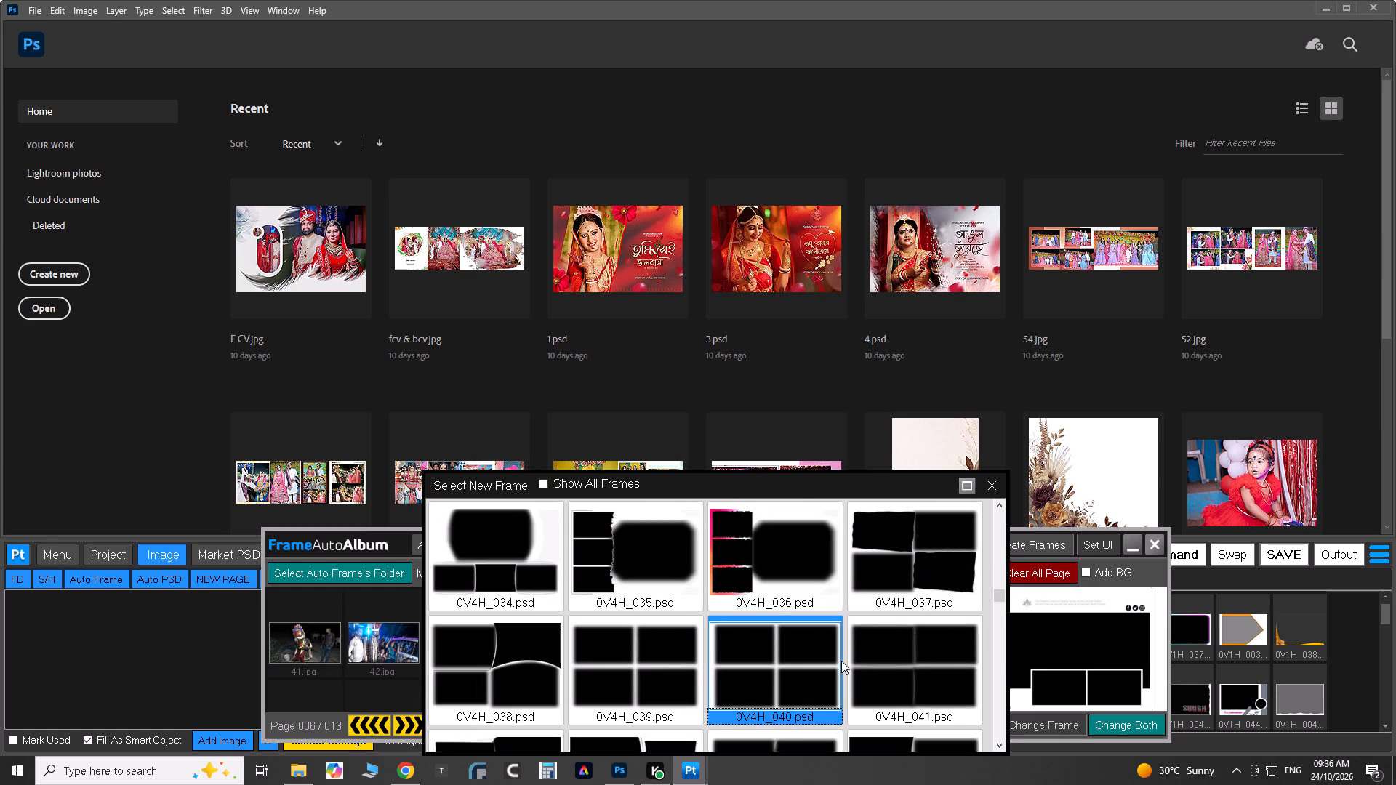
scroll(838, 660, down, 10)
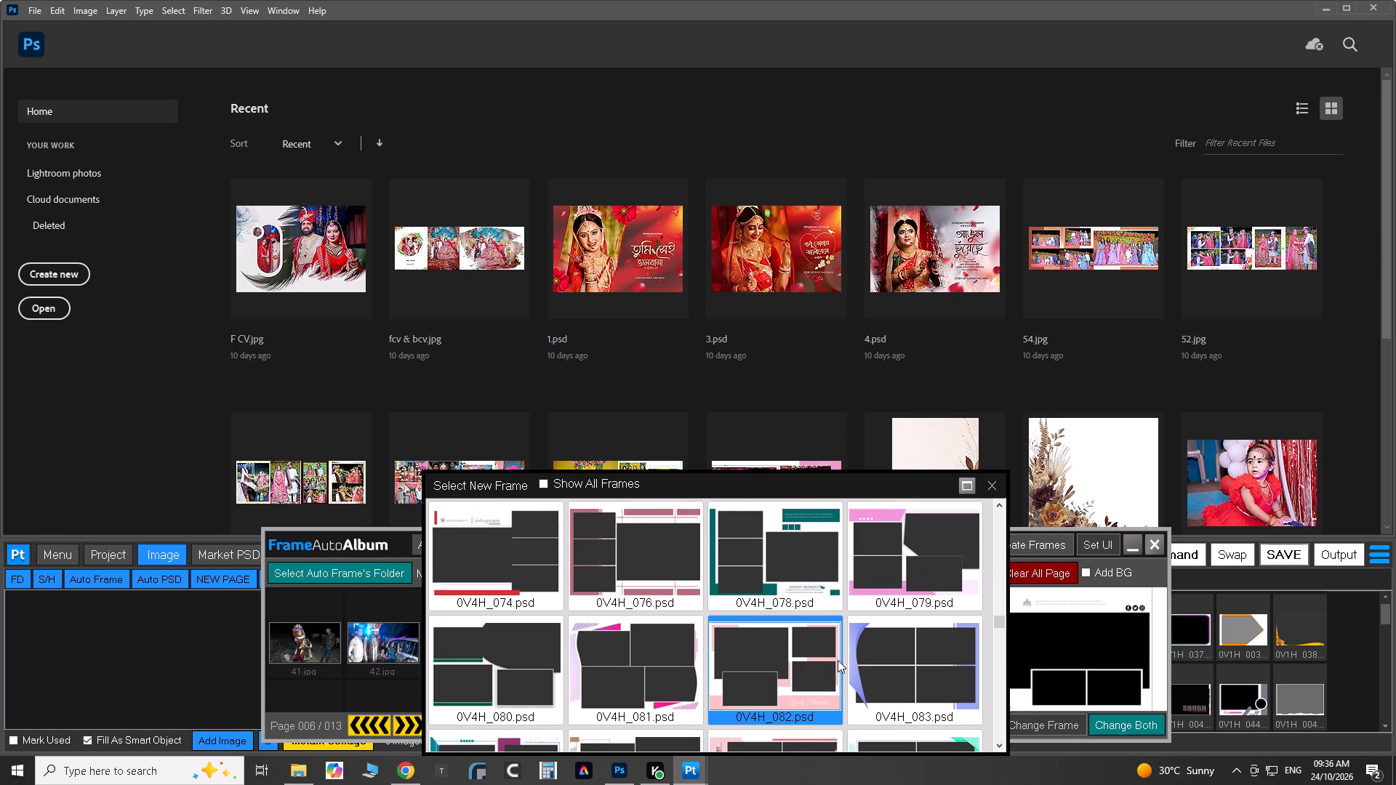
scroll(837, 659, down, 7)
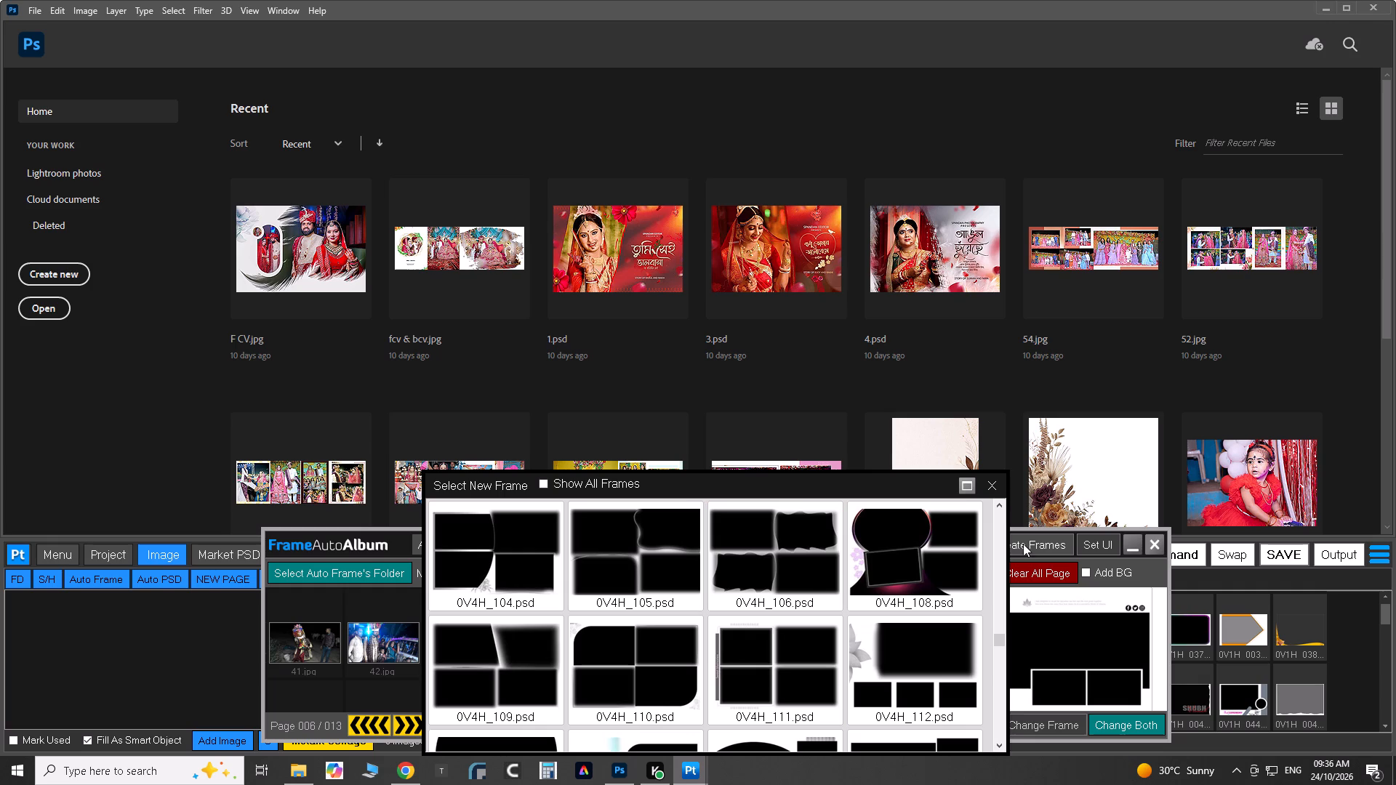
double_click(922, 543)
Change page 6's right-hand frame to 0V3H_167.psd from the frames not marked as used.
click(1011, 726)
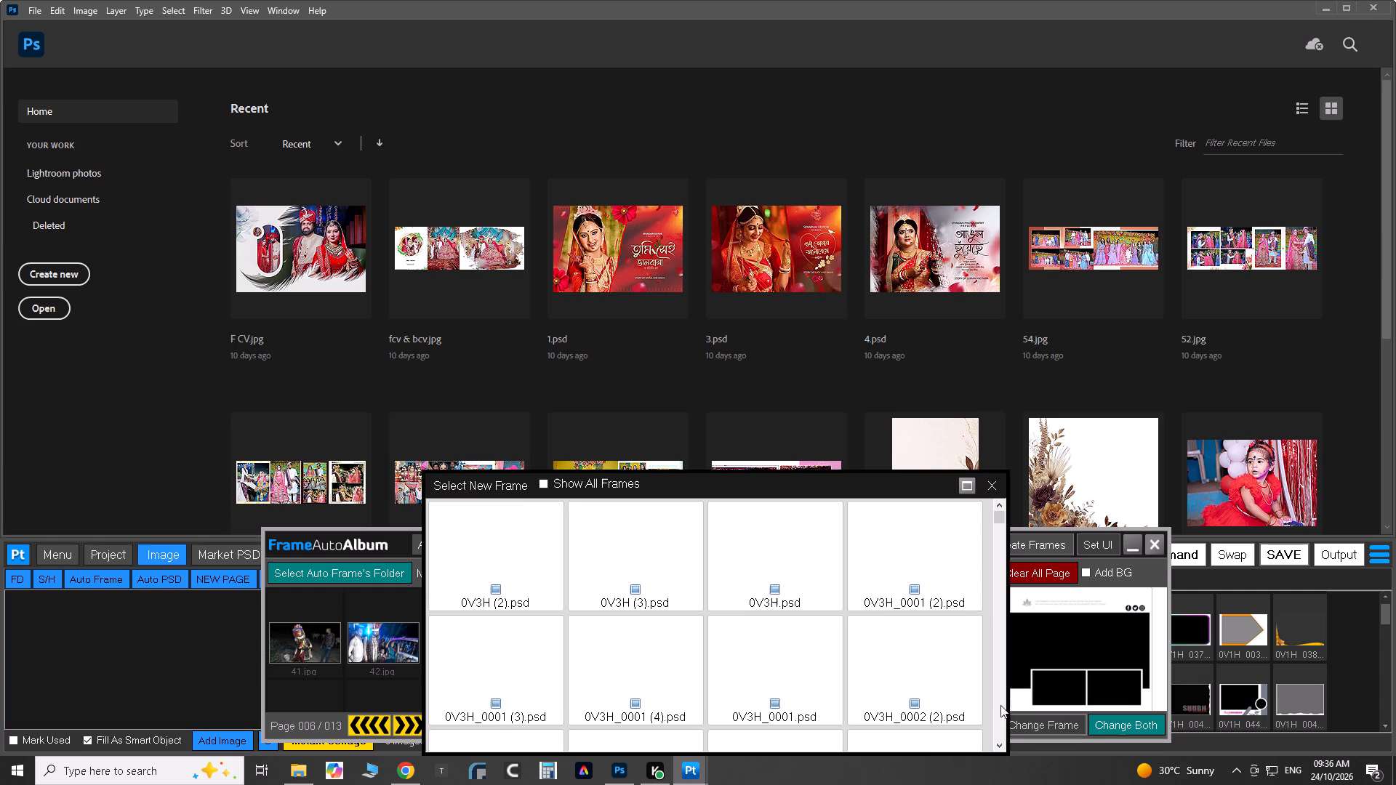
scroll(885, 643, down, 17)
scroll(885, 643, down, 5)
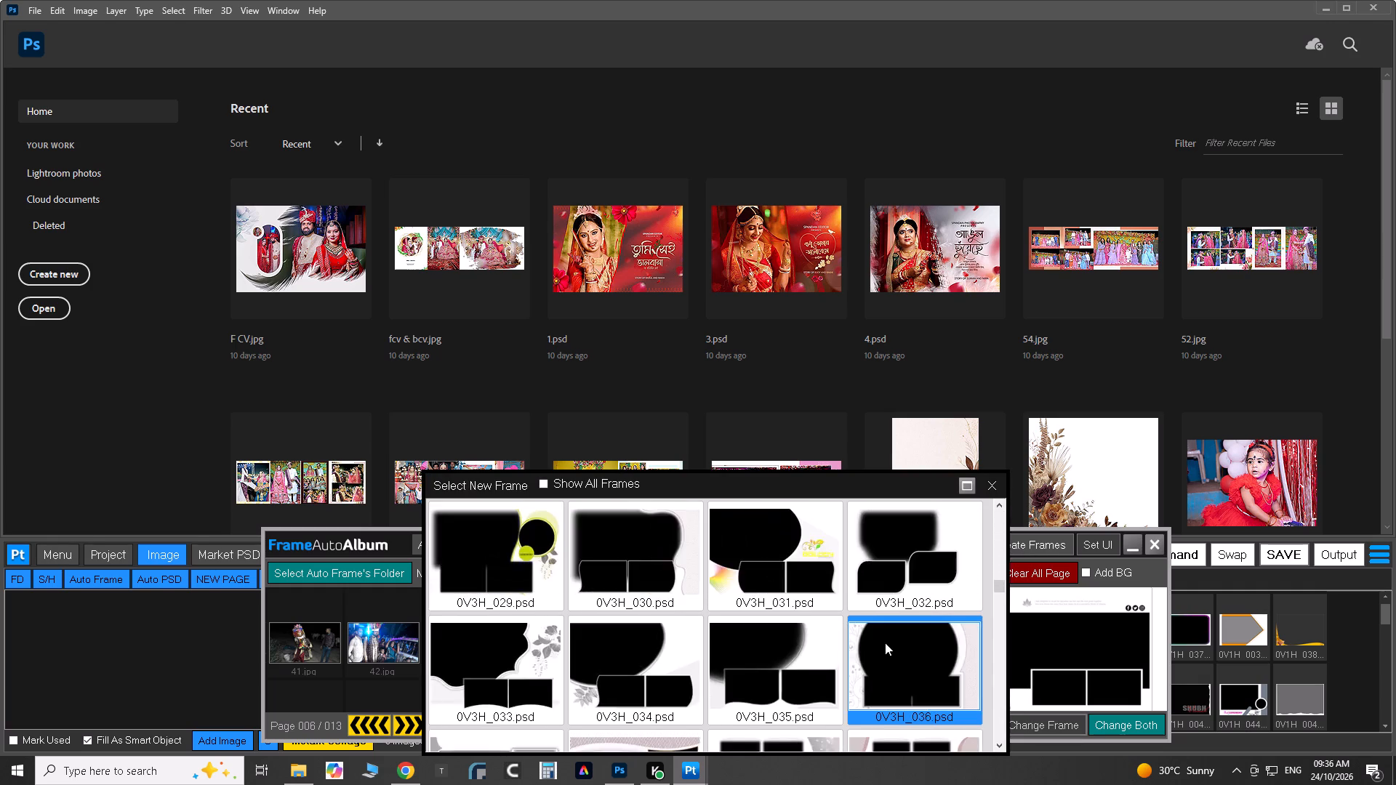
scroll(885, 643, down, 19)
scroll(885, 643, down, 4)
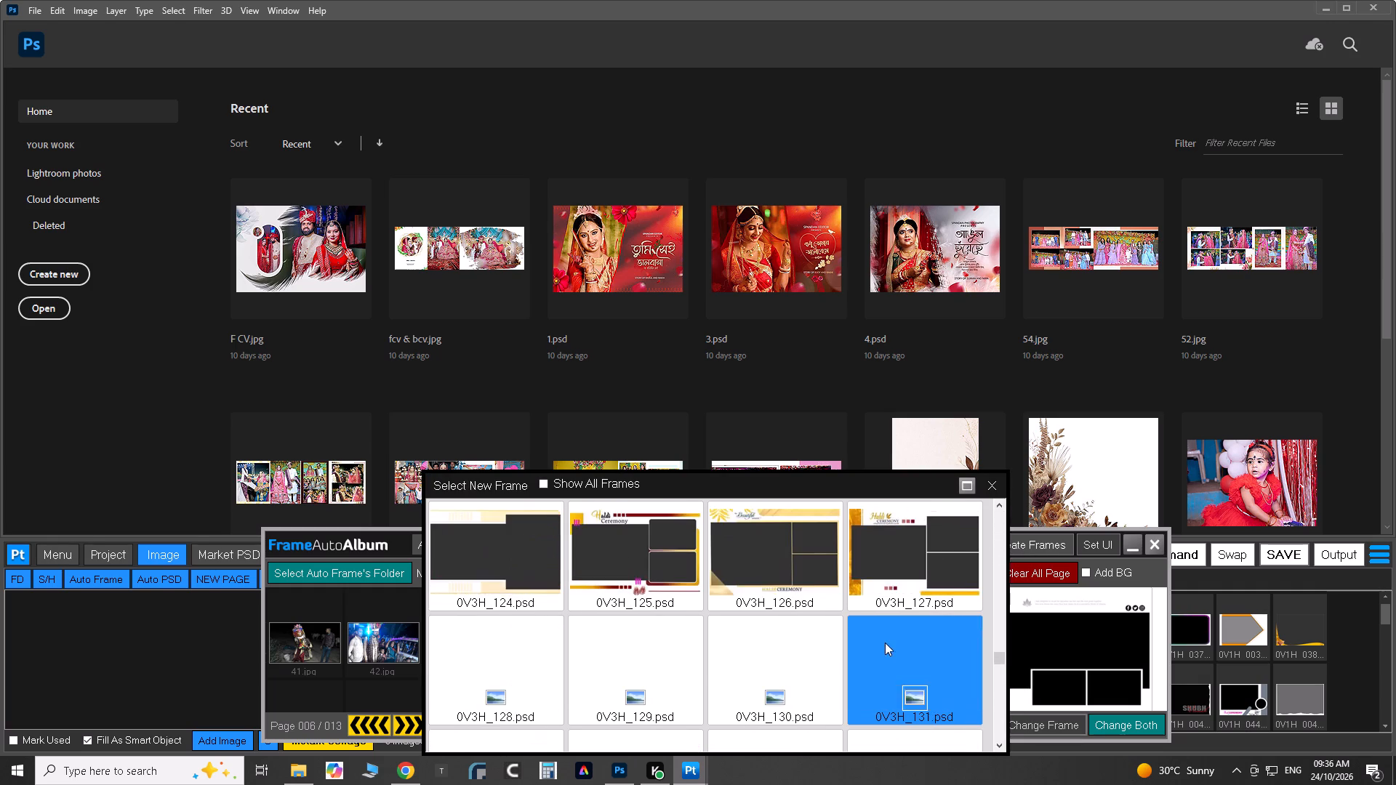
scroll(885, 643, down, 8)
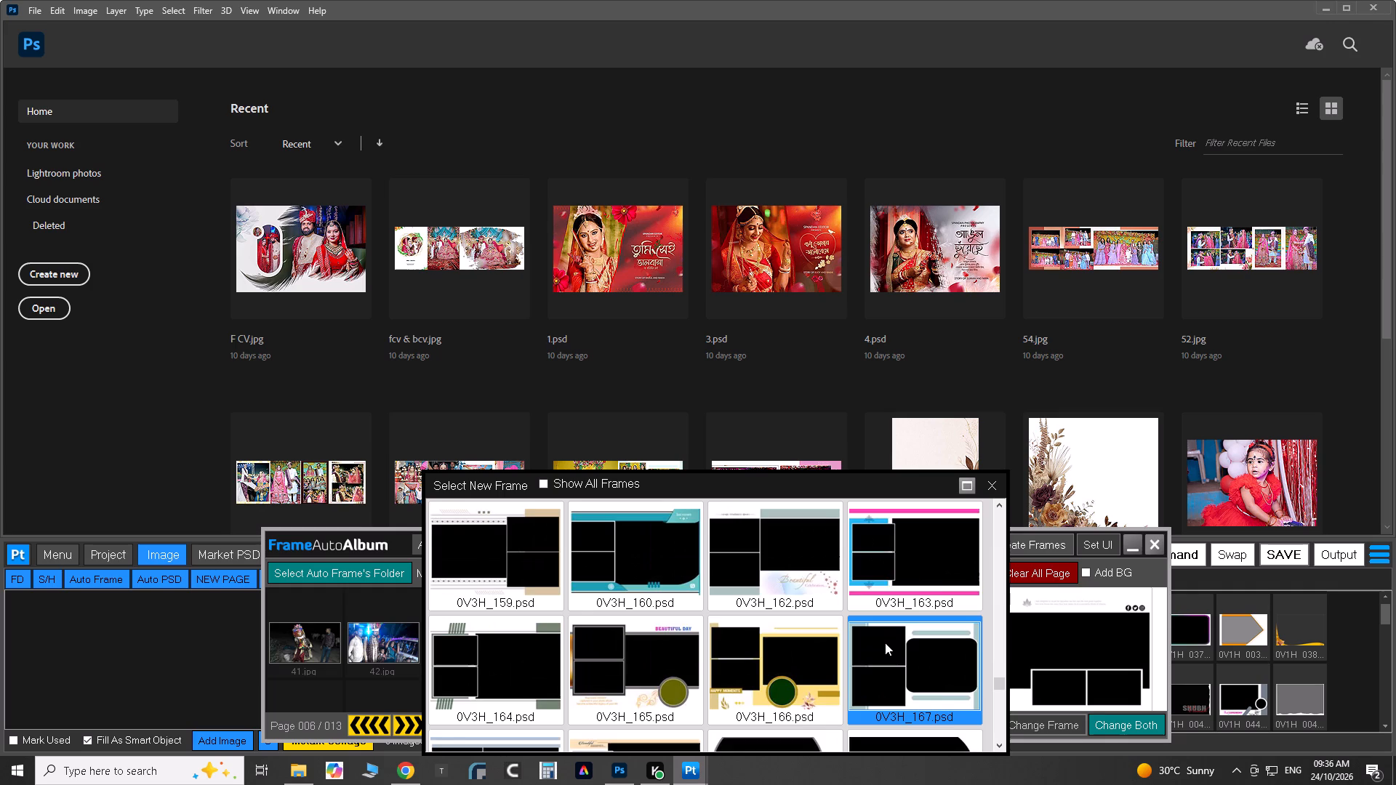
scroll(885, 643, down, 4)
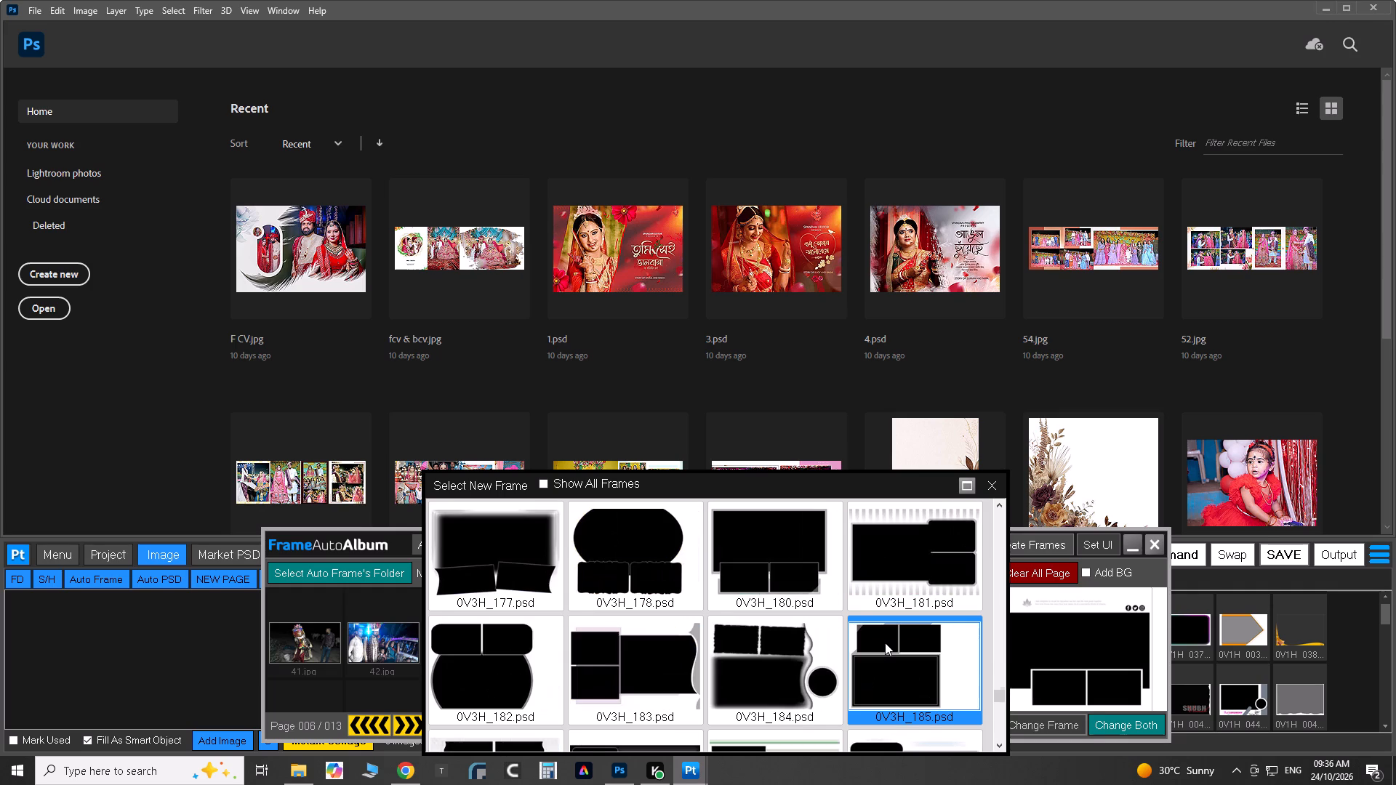
scroll(885, 643, down, 1)
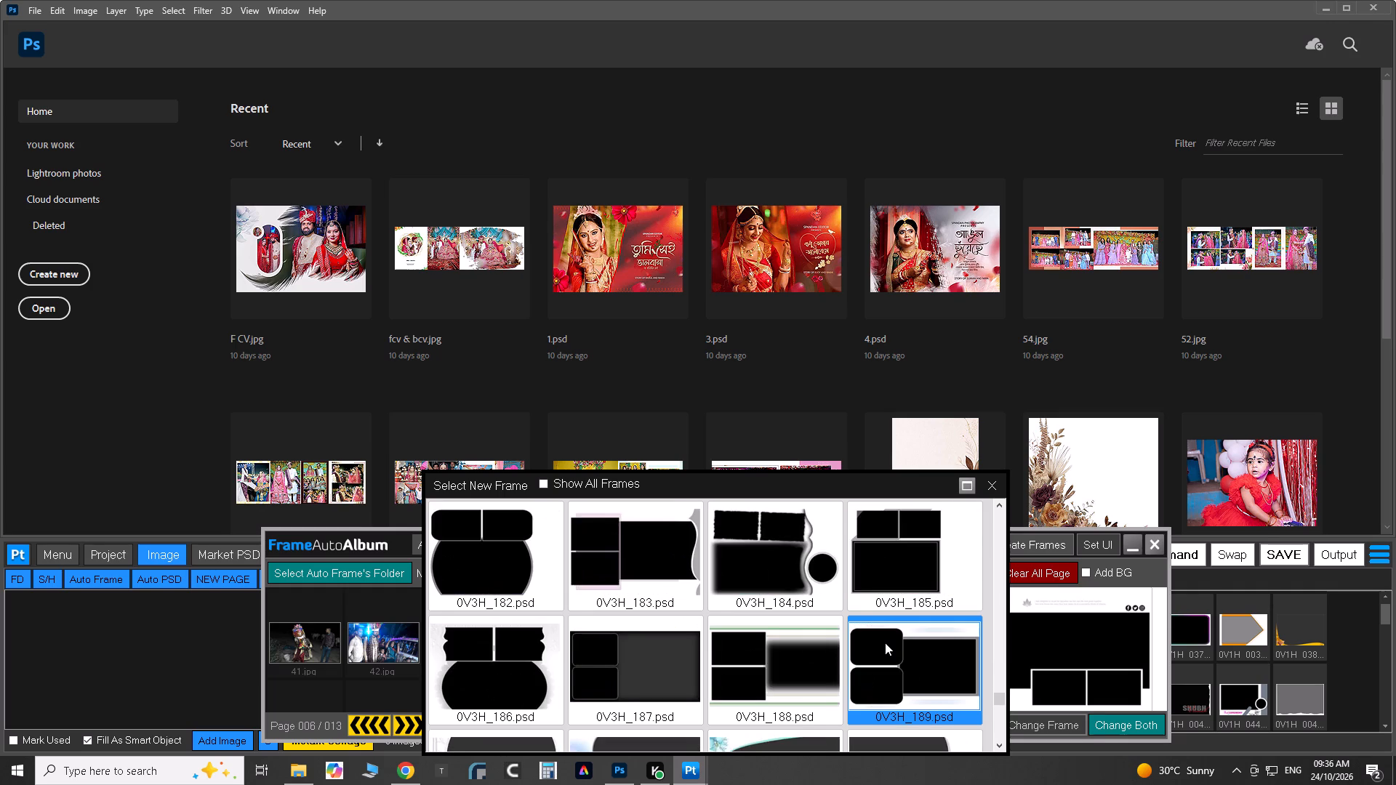
scroll(885, 643, down, 4)
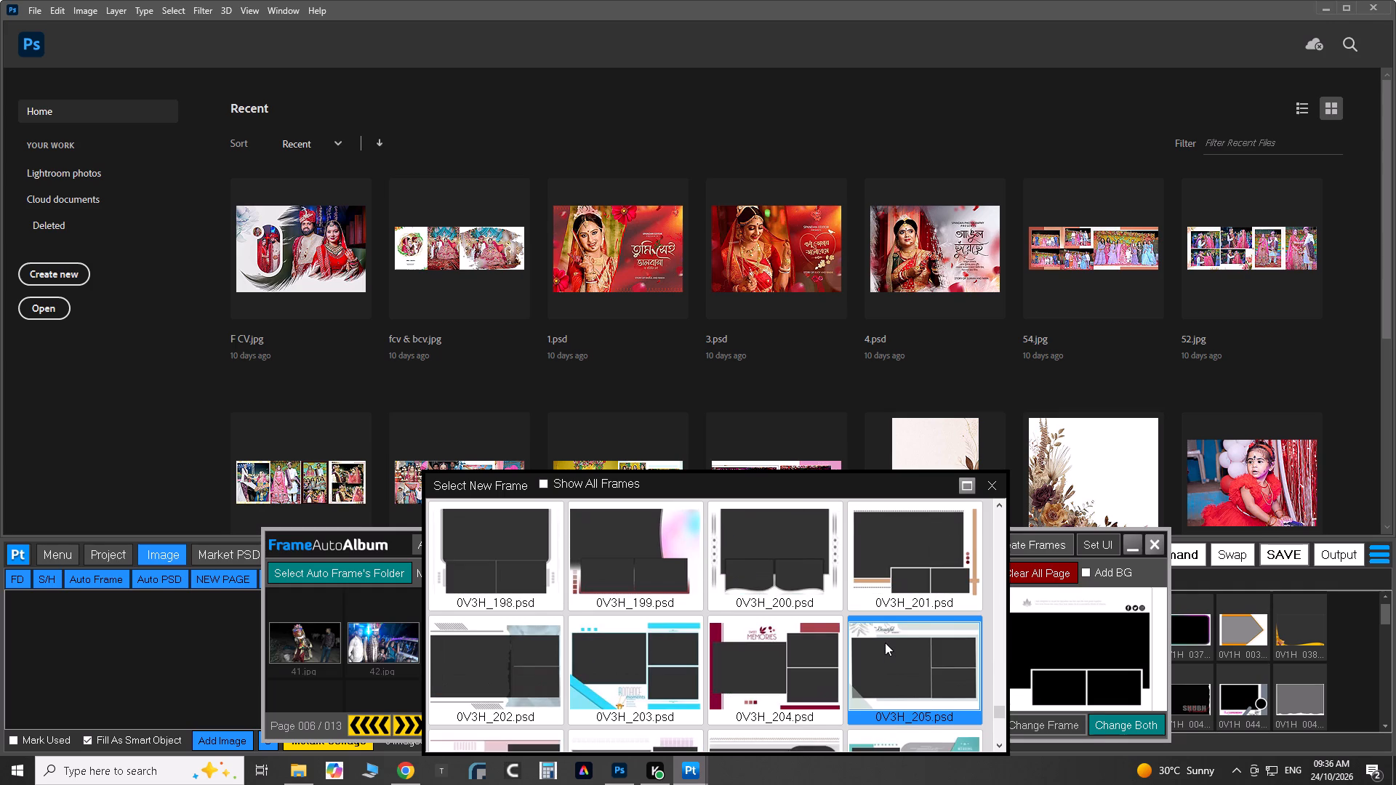
scroll(885, 643, down, 8)
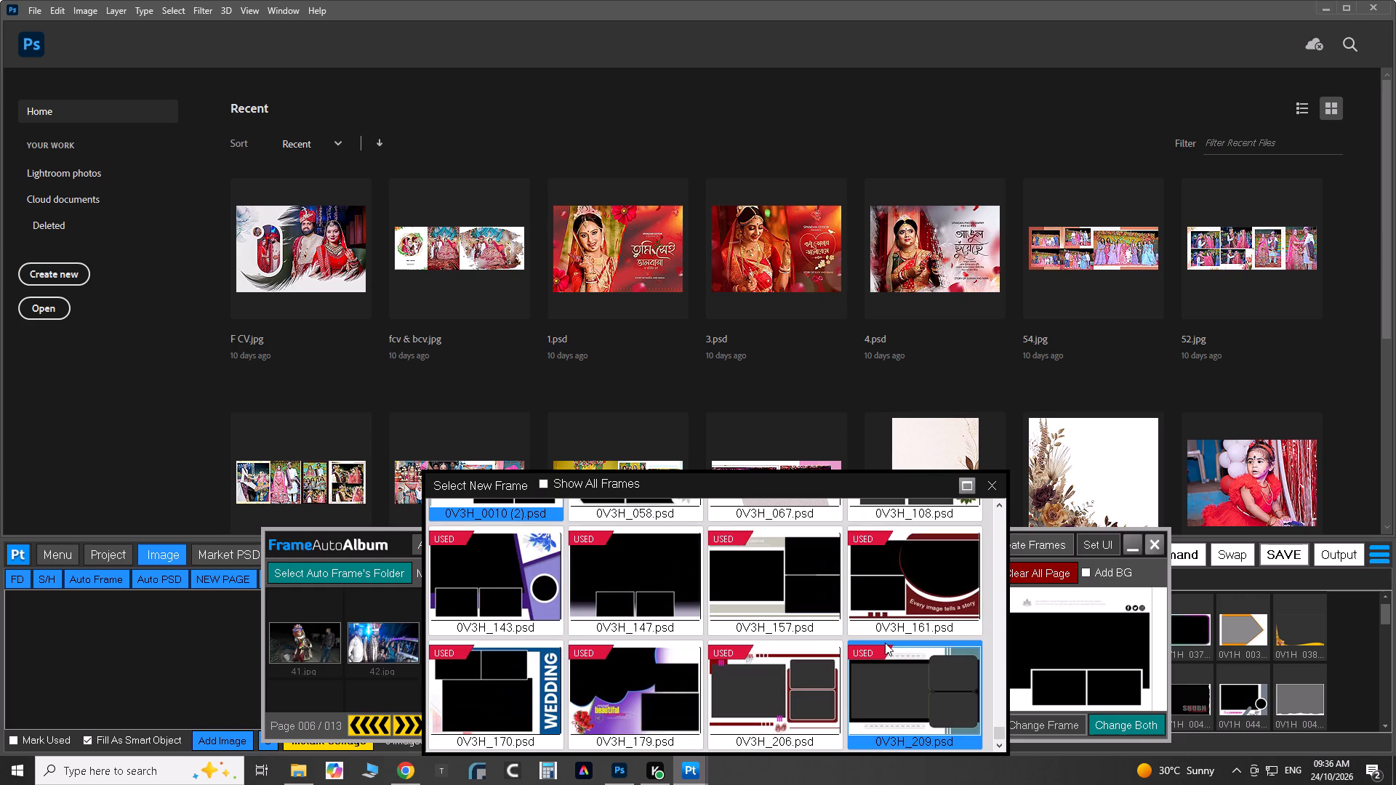
scroll(885, 643, down, 1)
scroll(885, 643, up, 6)
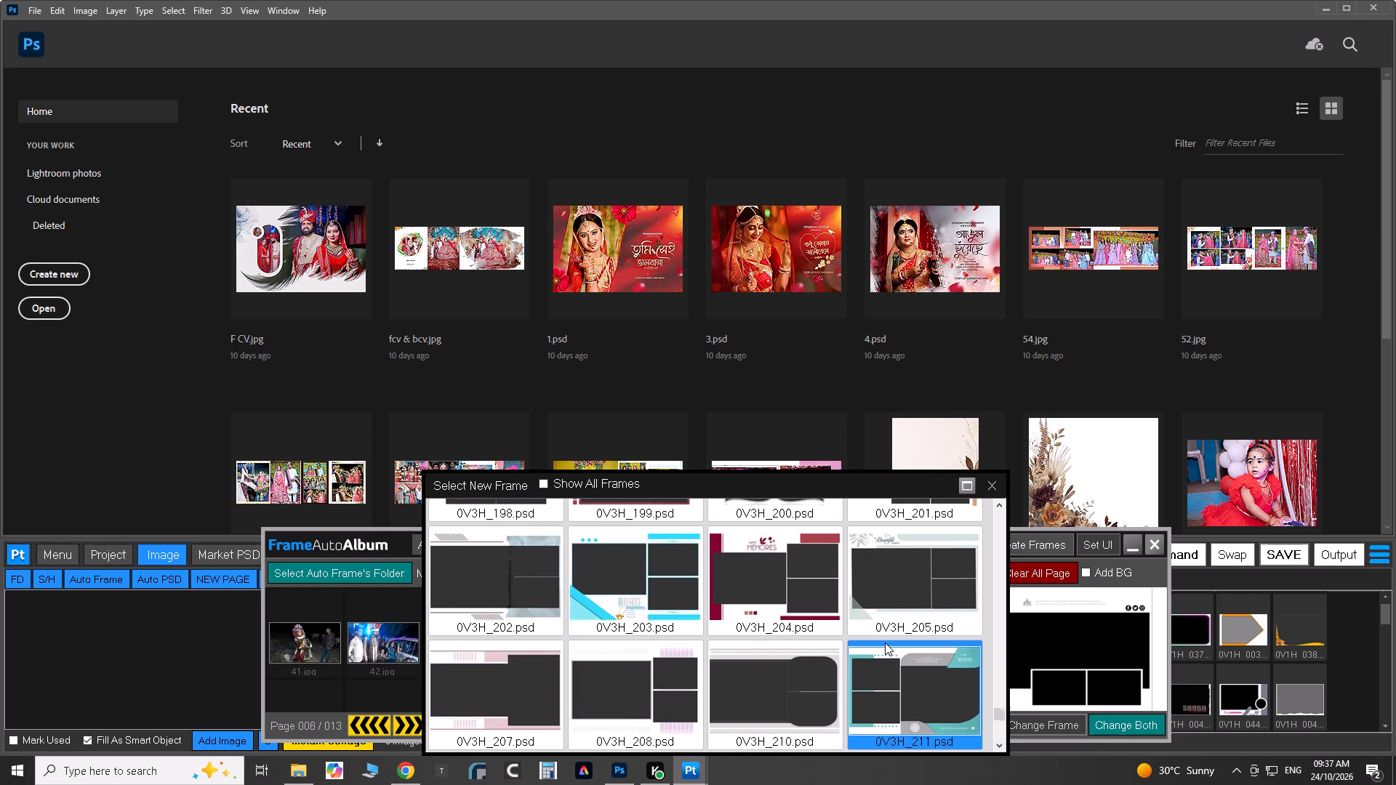
scroll(885, 643, up, 4)
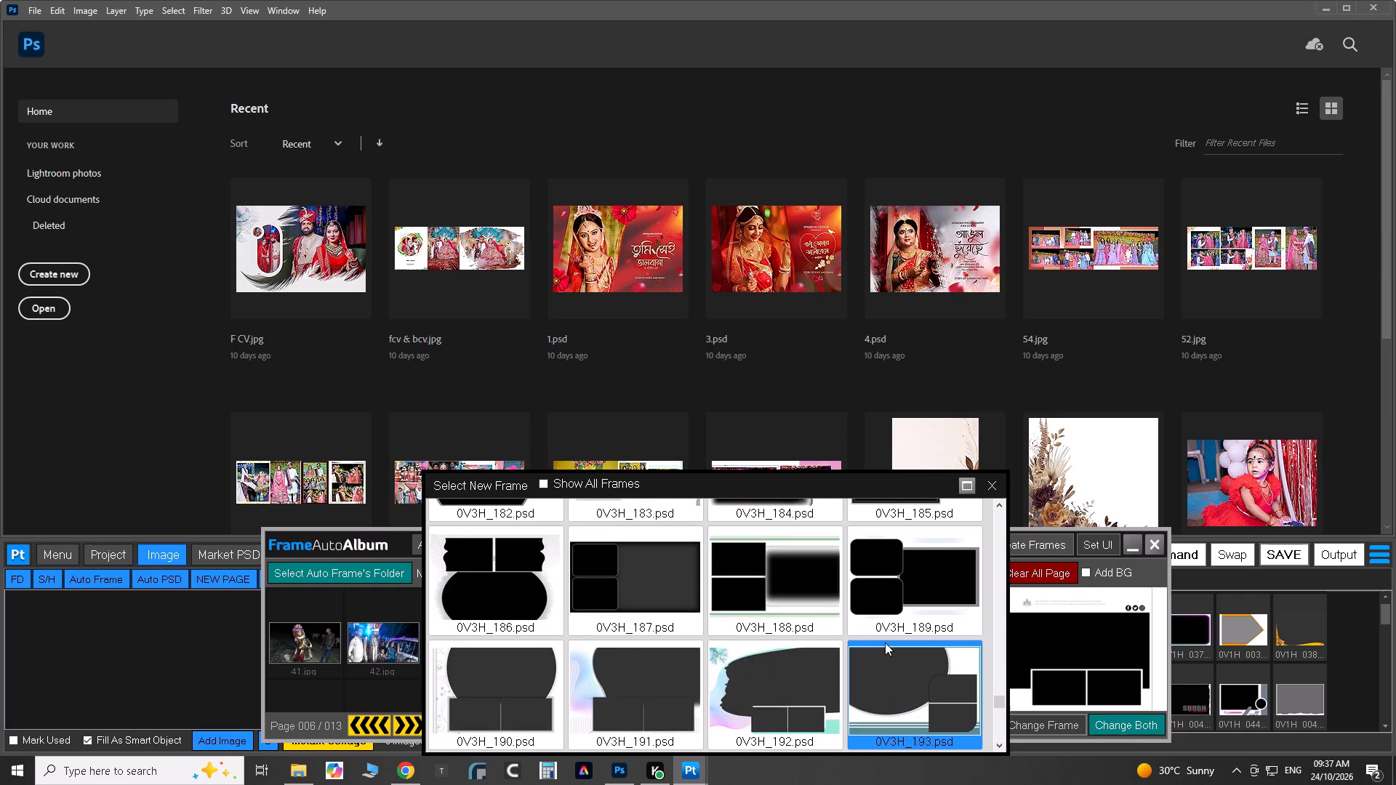
scroll(885, 643, up, 5)
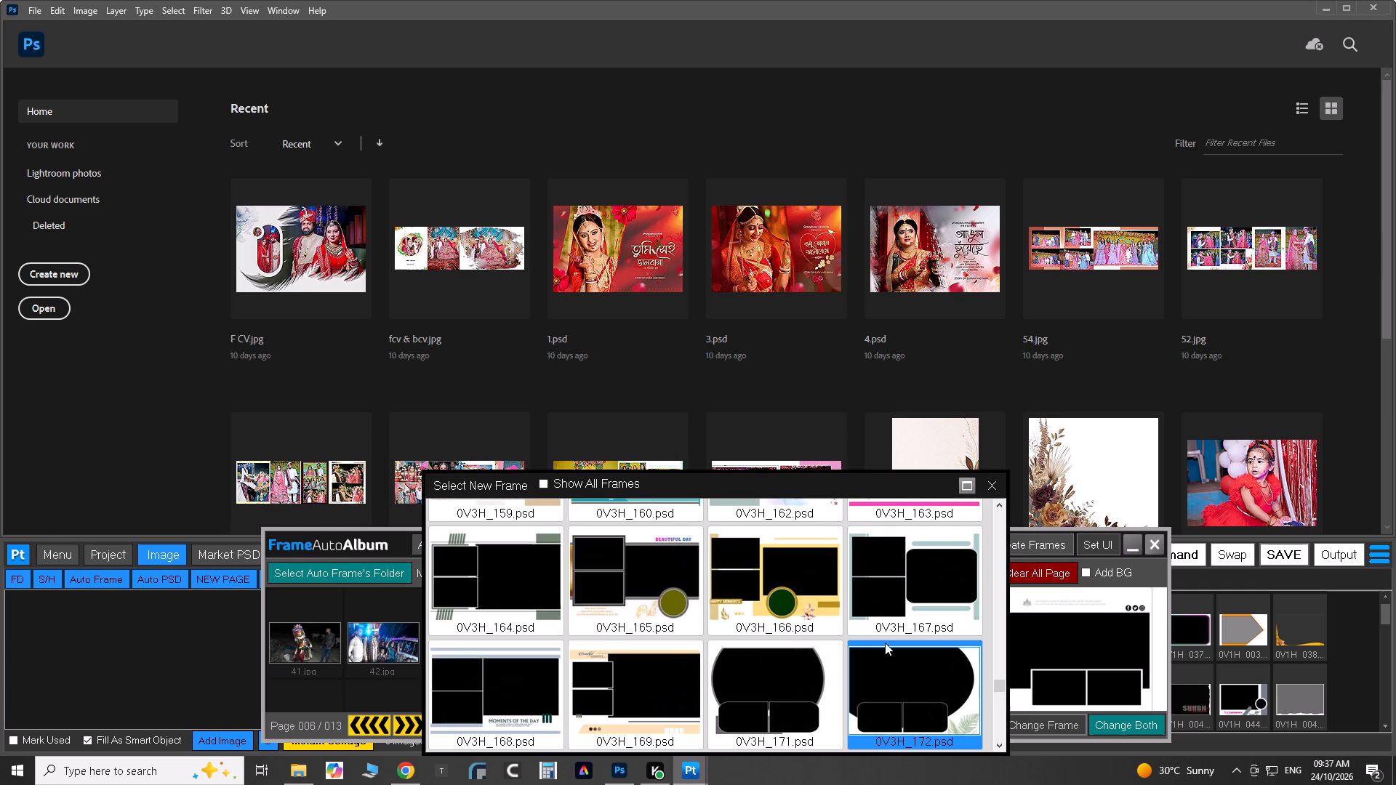
double_click(910, 584)
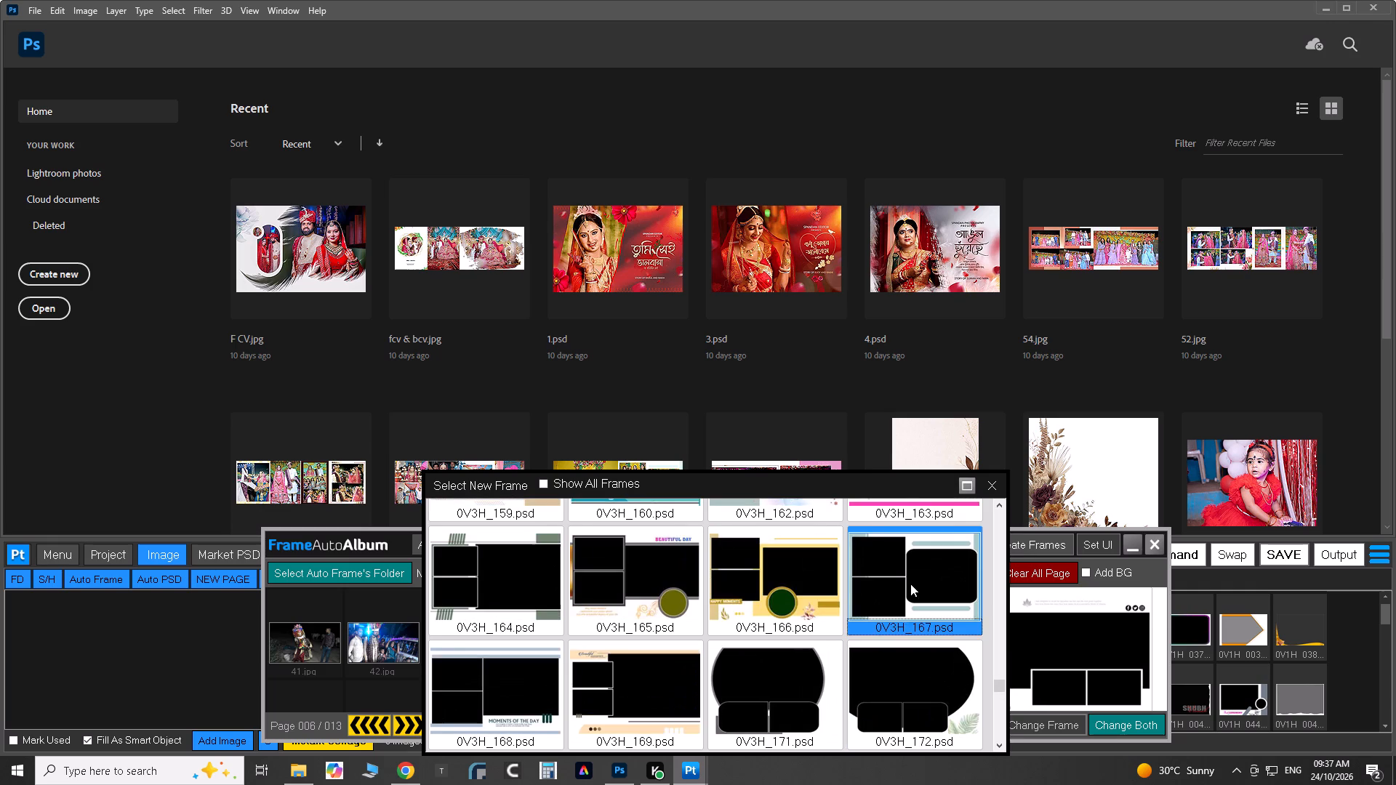
Generate page 6 in Photoshop from the two chosen frames.
click(641, 728)
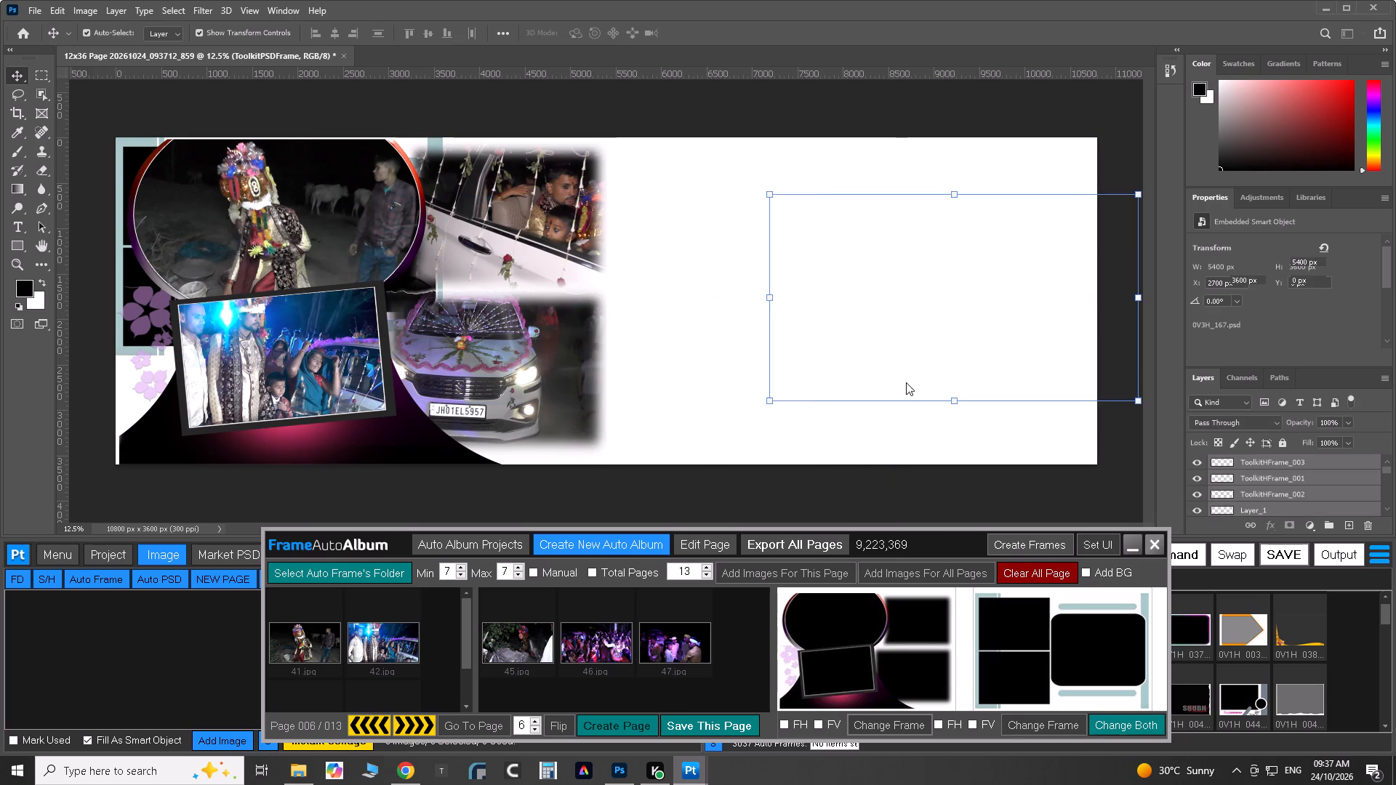
Shift photo 43 of the decorated car right within its soft-edged frame to about X 2712 px, Y 1680 px.
click(521, 370)
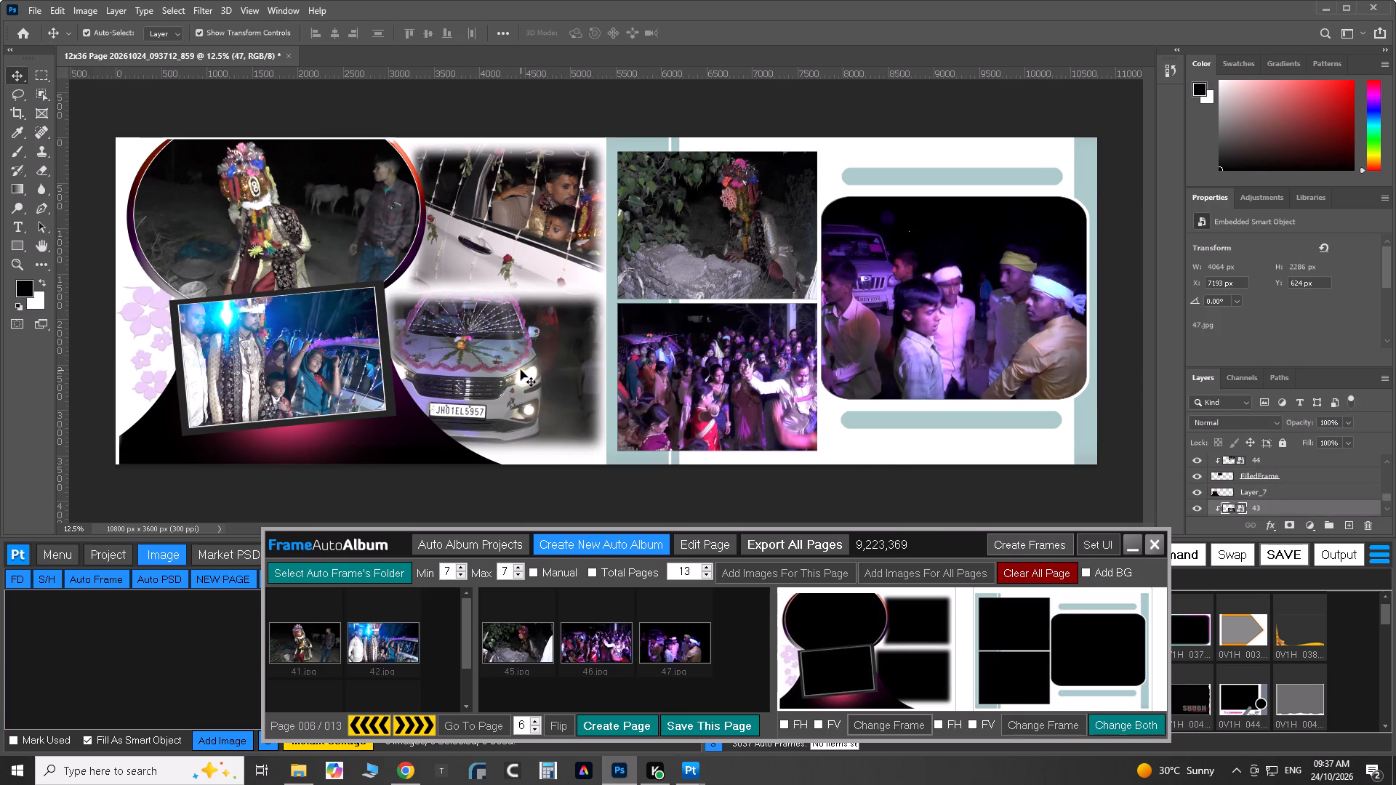
drag(520, 366, 545, 369)
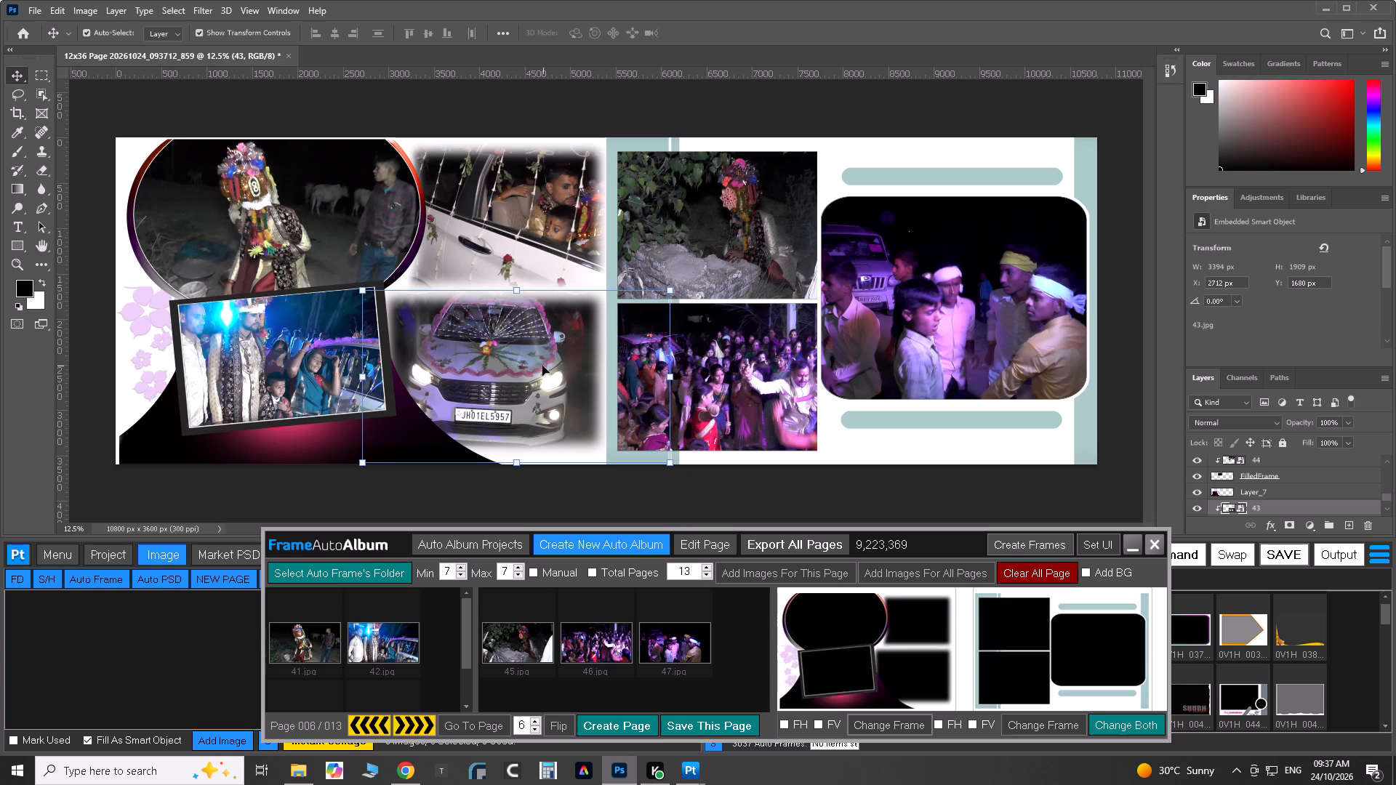
click(713, 94)
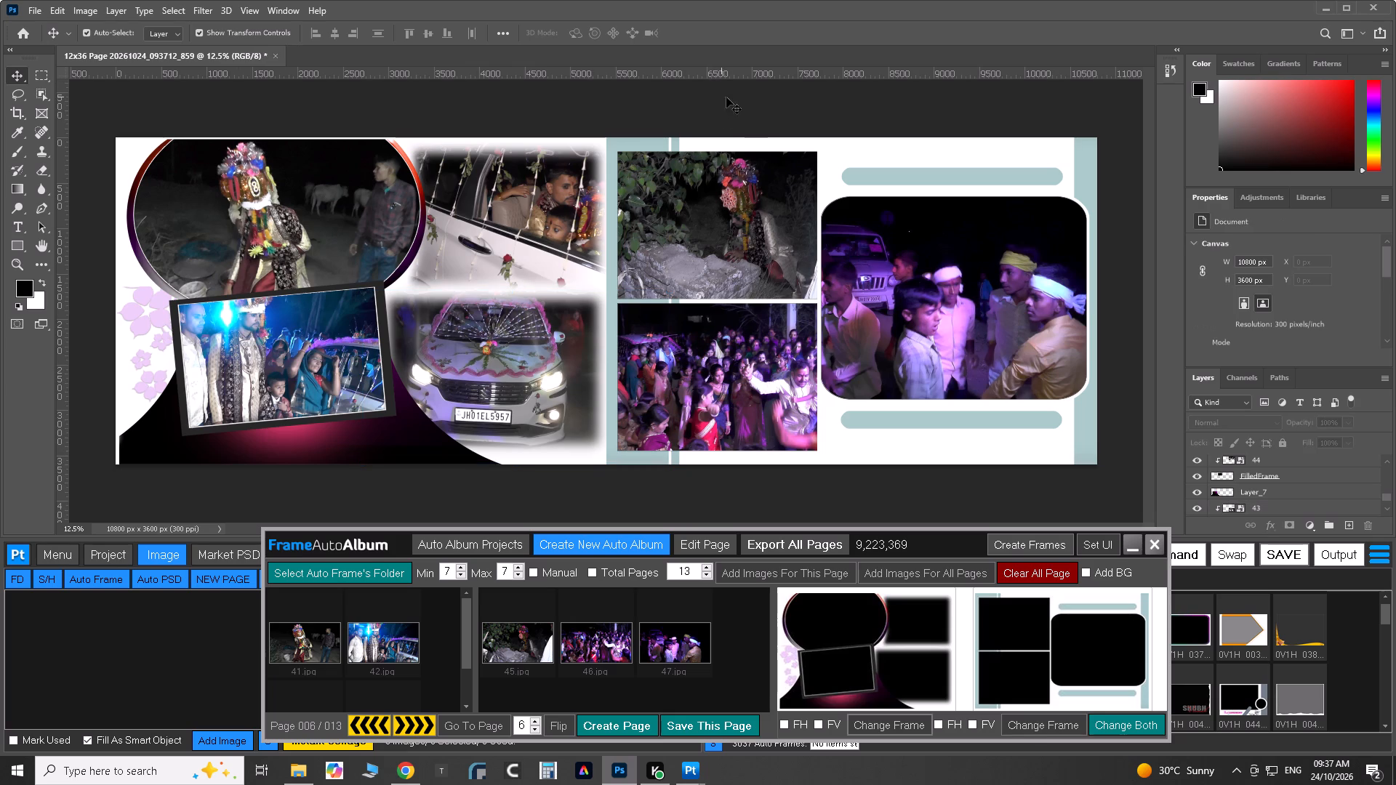
Draw a black rectangle about 5704 × 4432 px just above the Background layer, behind page 6's left-hand half, and leave it deselected.
right_click(757, 140)
click(774, 146)
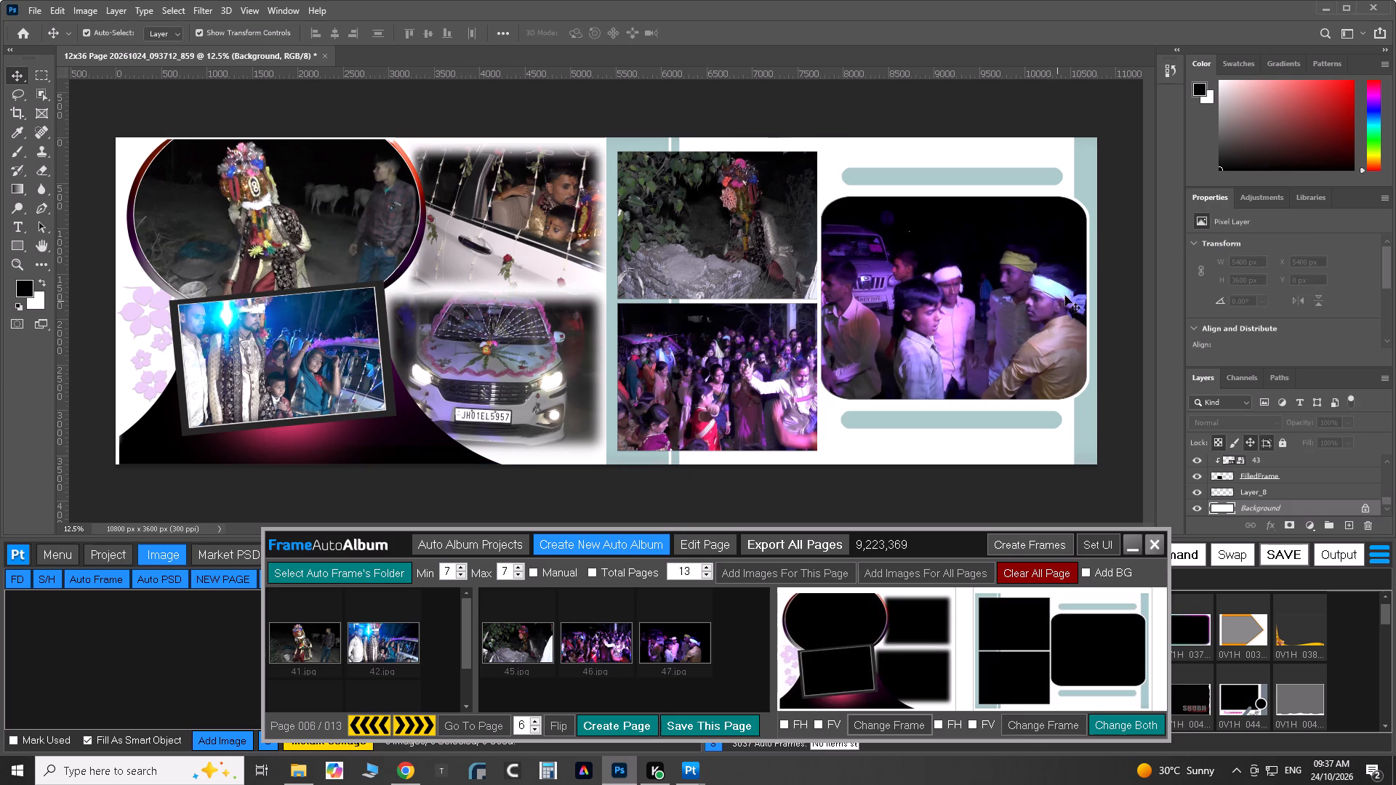
click(11, 244)
drag(88, 126, 600, 528)
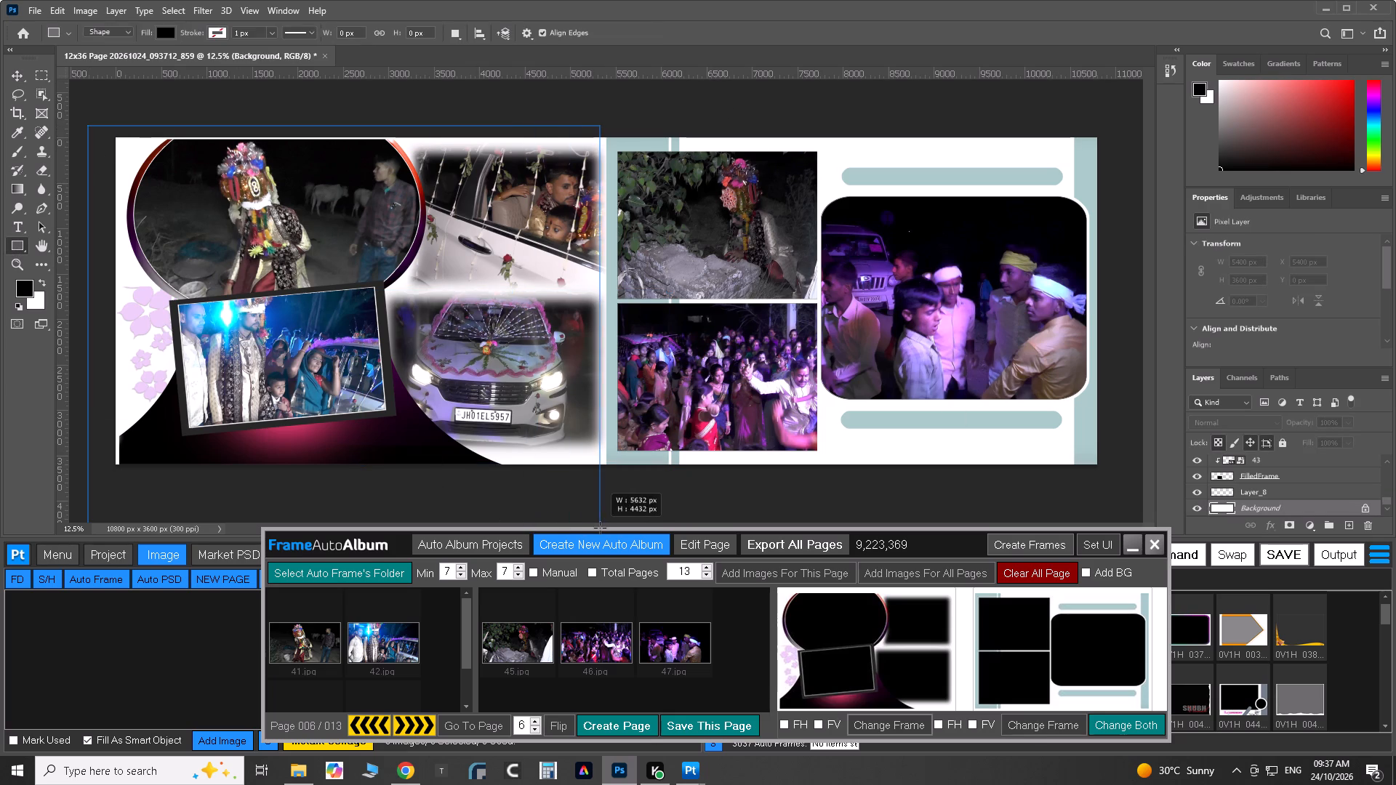
drag(600, 528, 606, 528)
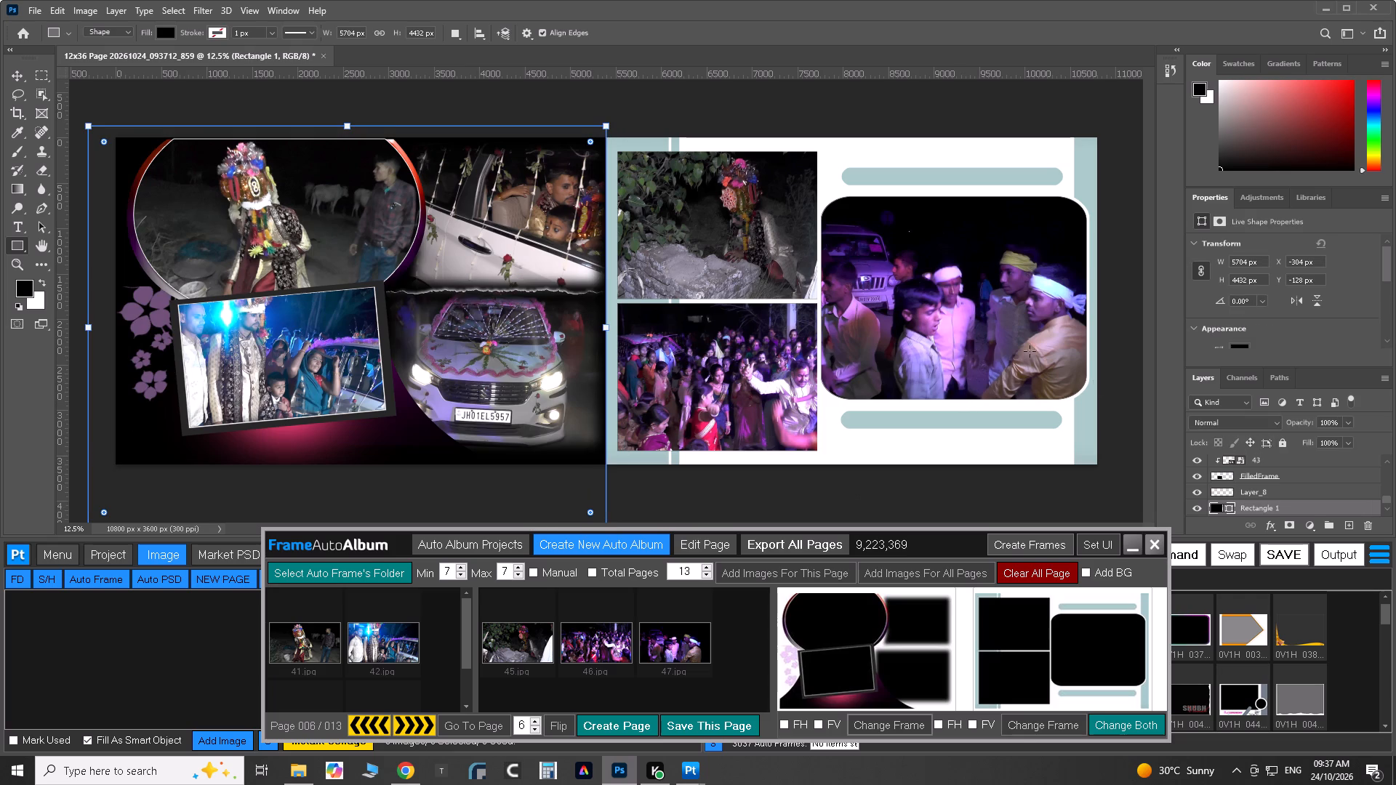
click(12, 69)
click(861, 104)
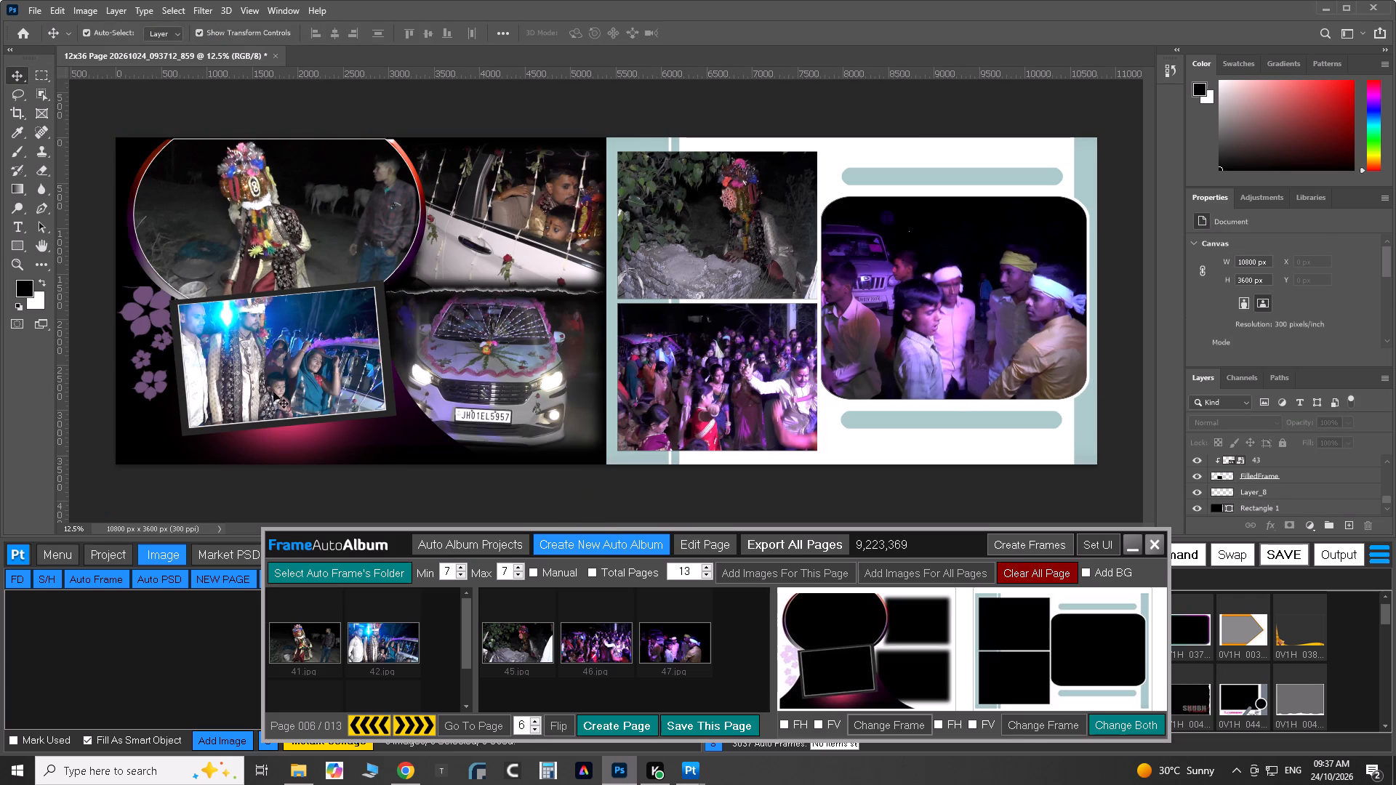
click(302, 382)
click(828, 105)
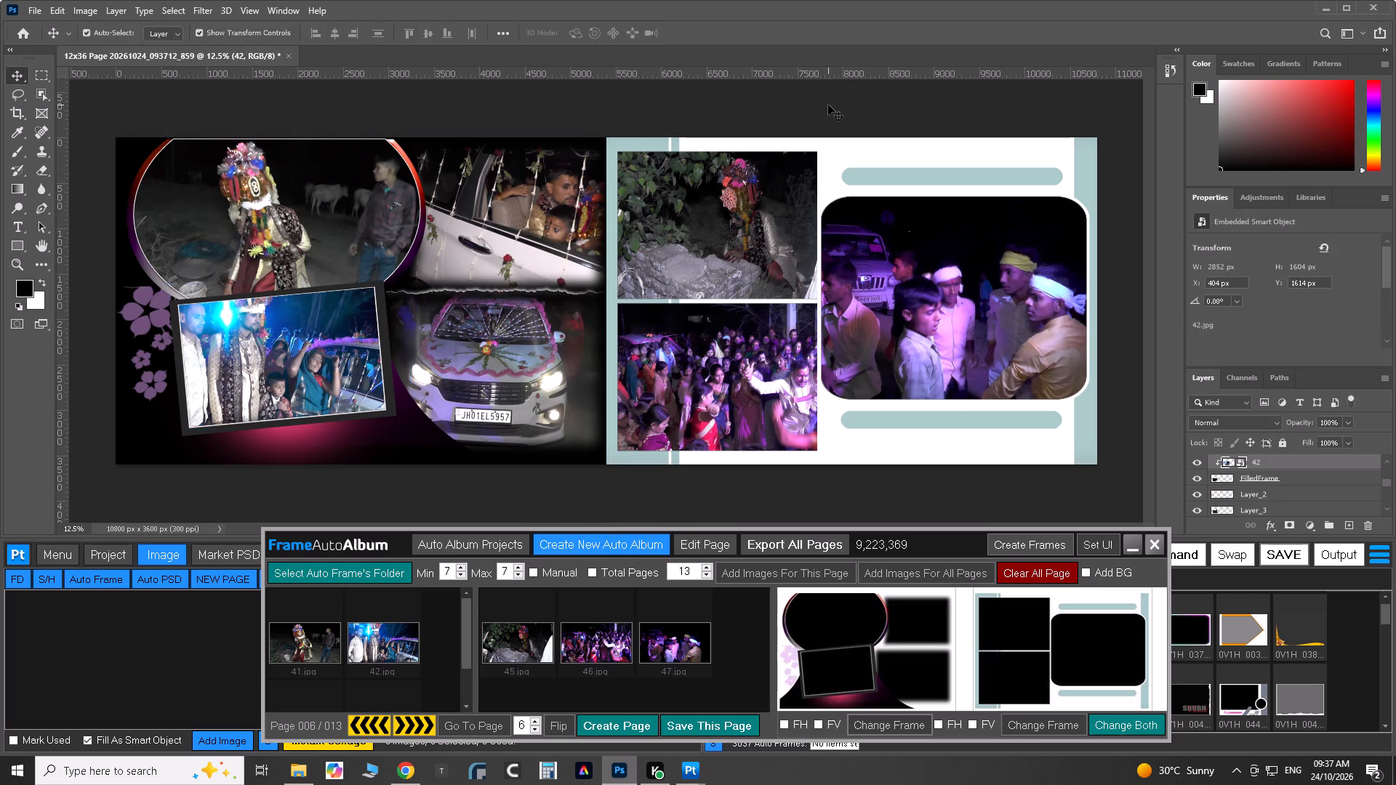
Switch to the PsToolkit window and save the finished page 6.
click(1281, 555)
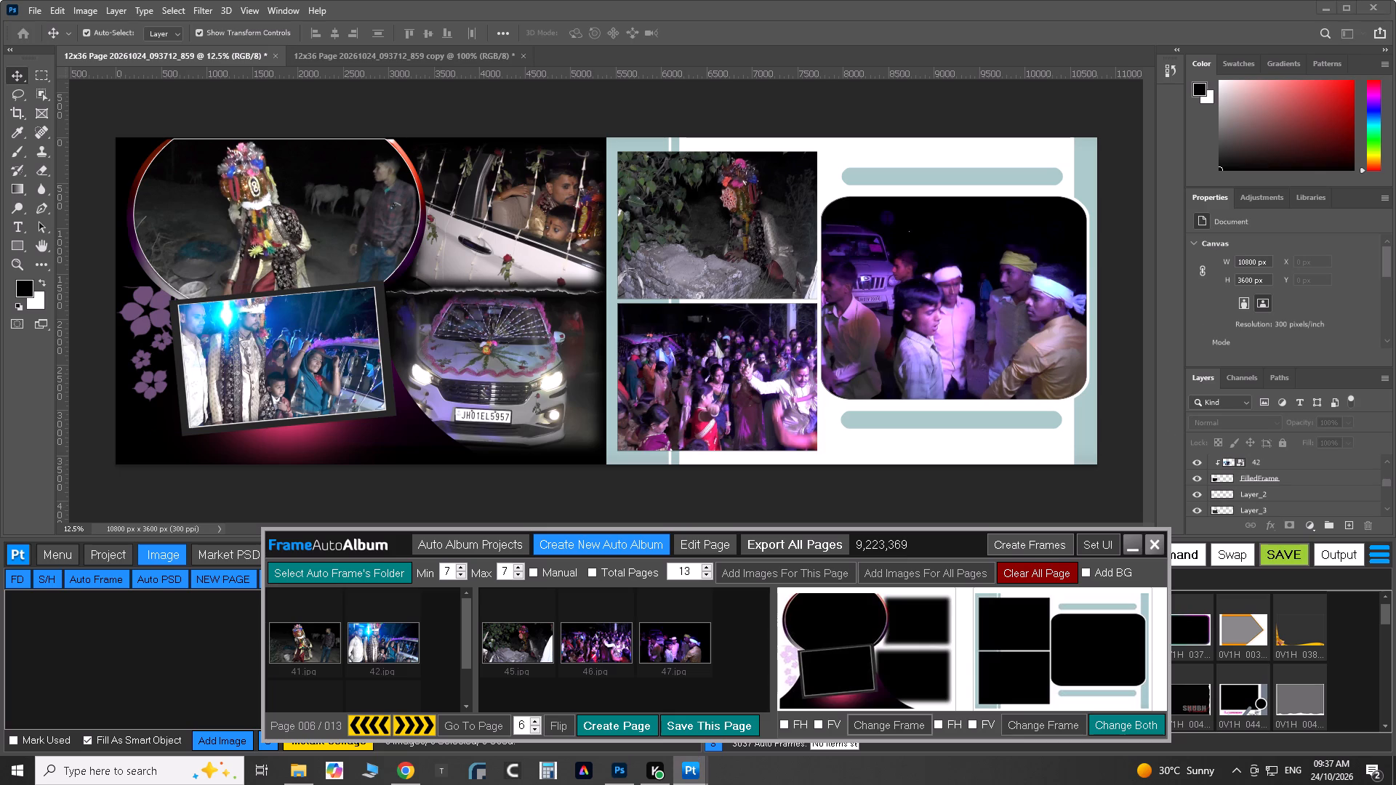
Advance to page 7 and replace the frame of its left-hand half with the four-photo frame 0V4H_188.psd.
click(422, 724)
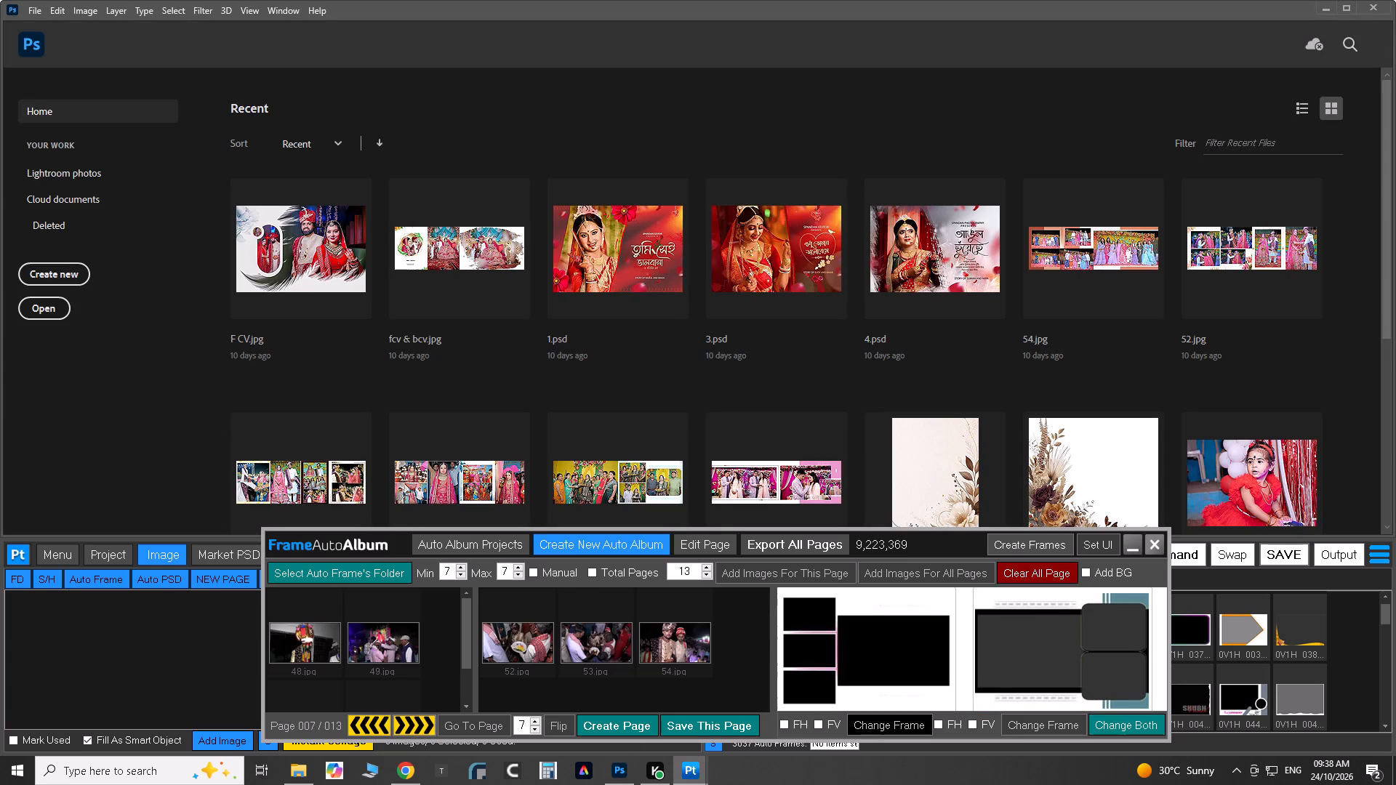
click(882, 725)
scroll(839, 671, down, 10)
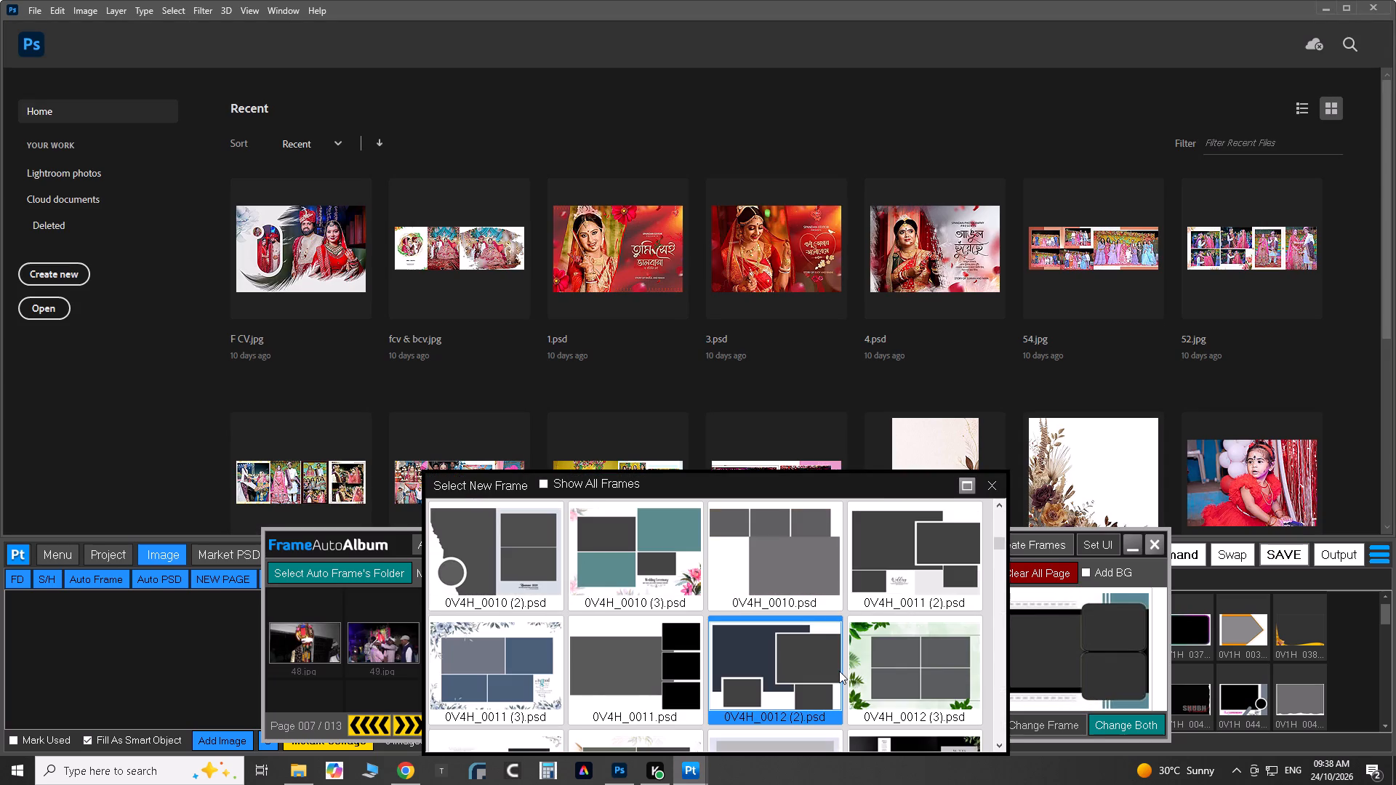
scroll(839, 671, up, 2)
scroll(839, 671, down, 7)
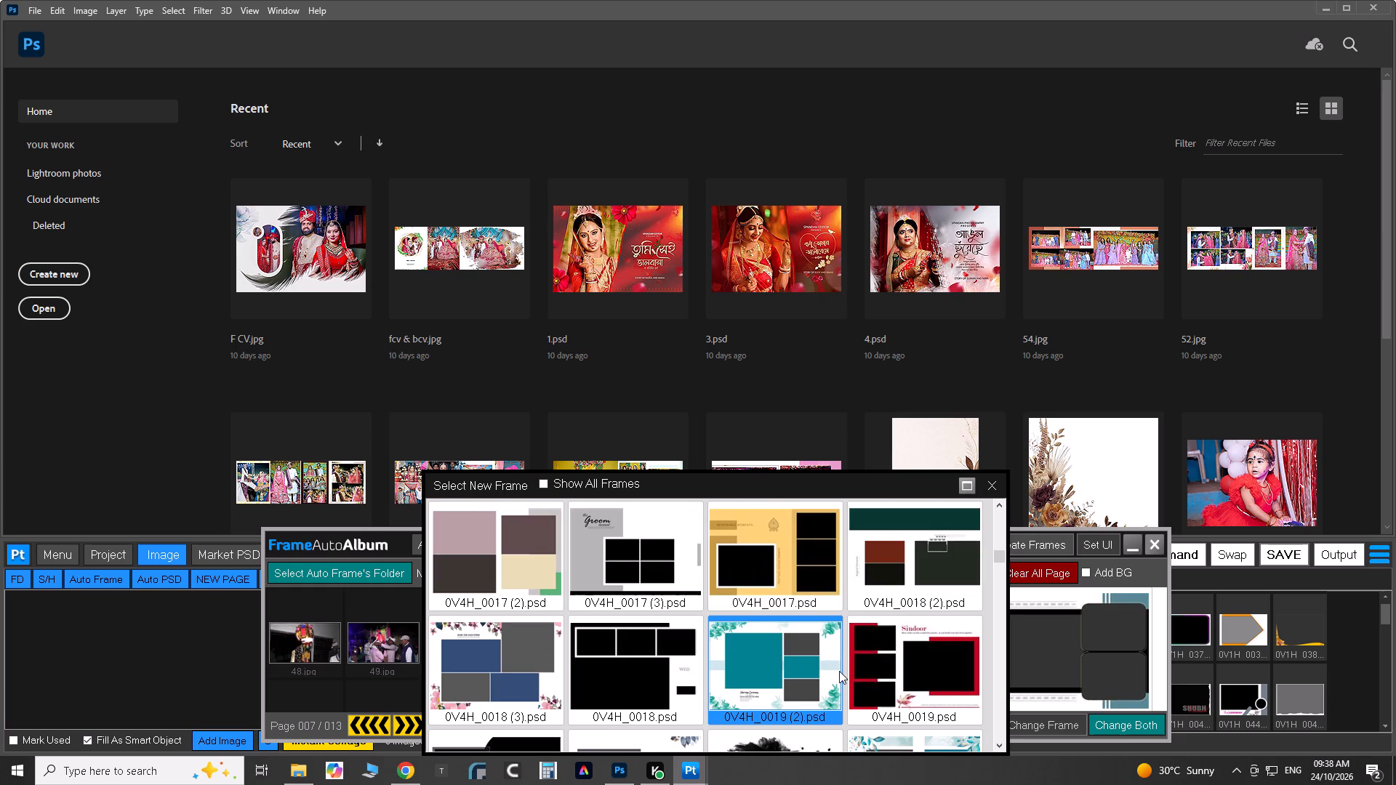
scroll(839, 671, down, 14)
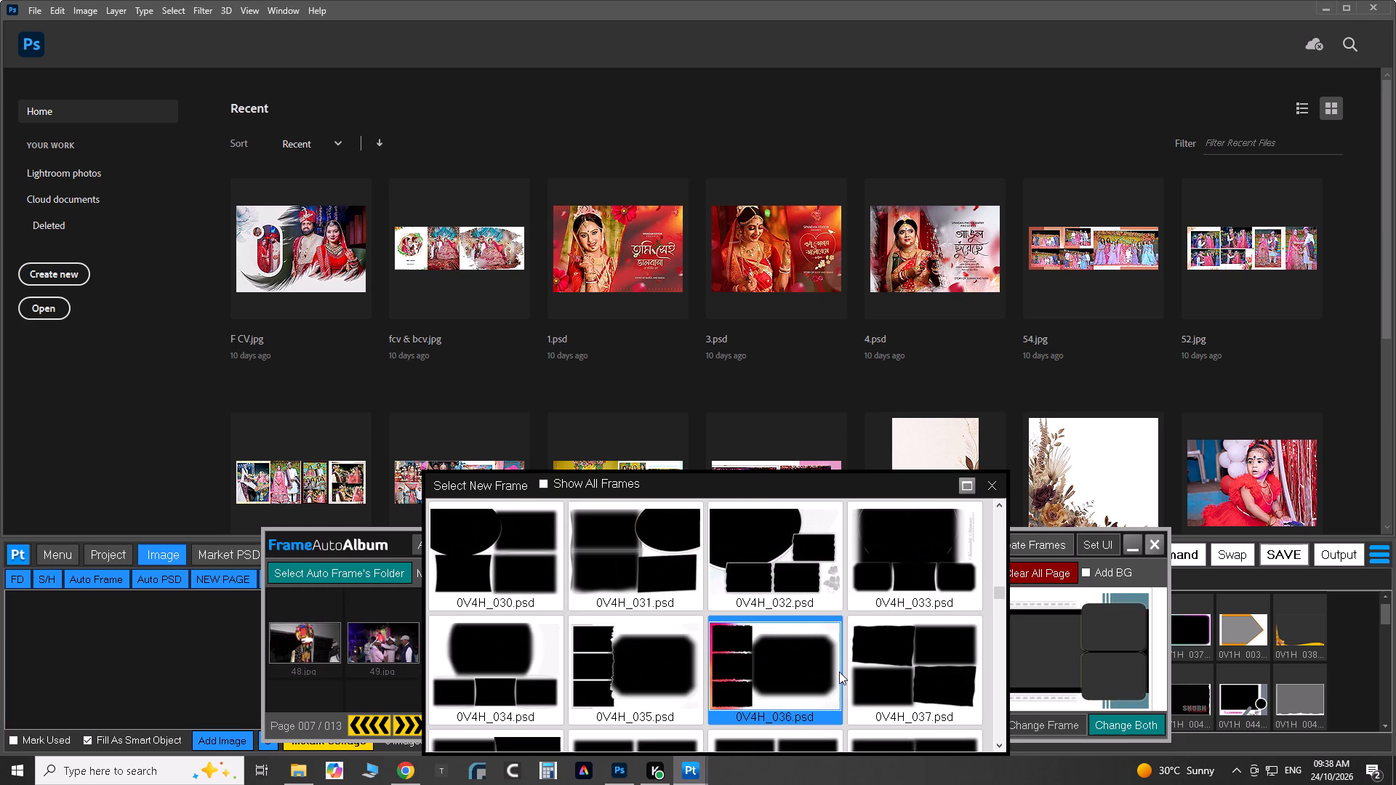
scroll(839, 672, down, 5)
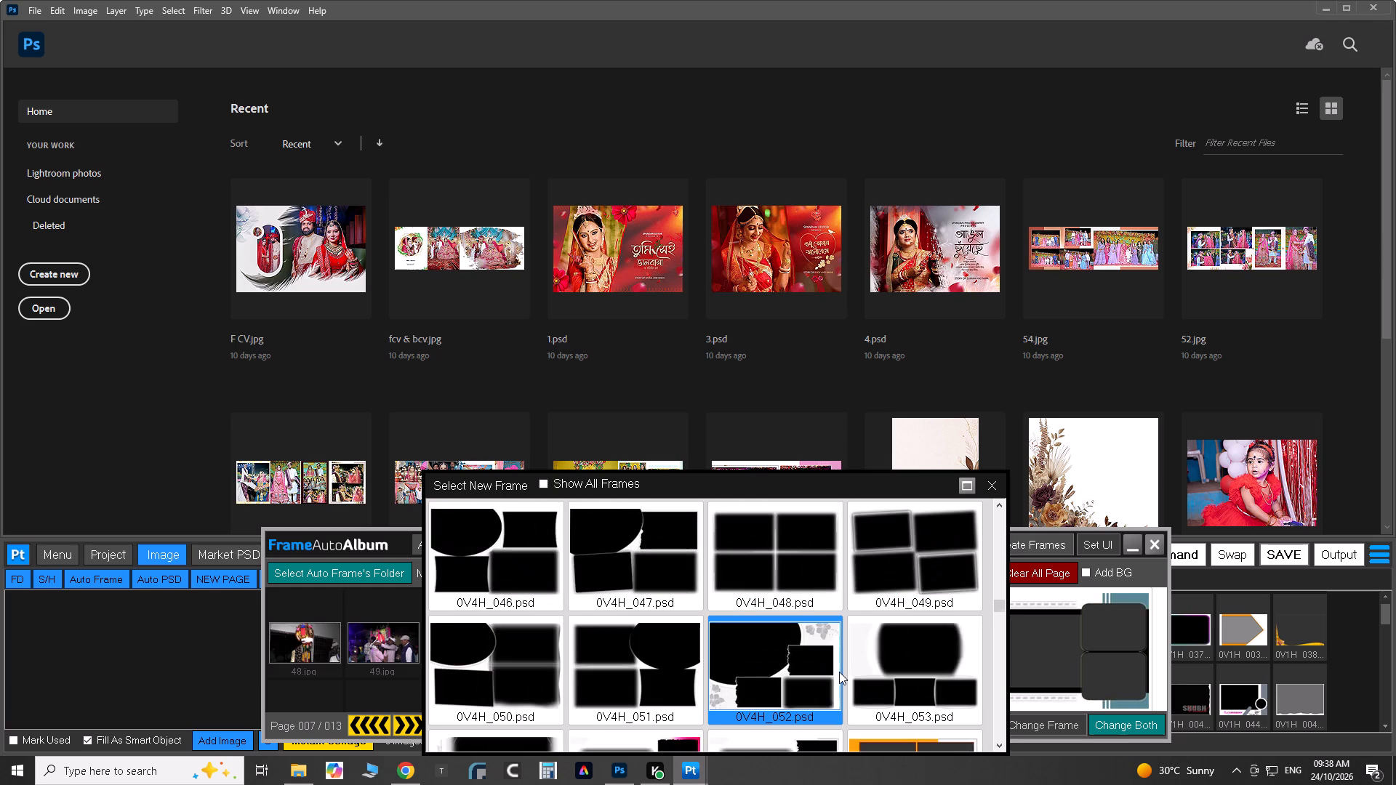
scroll(839, 672, down, 3)
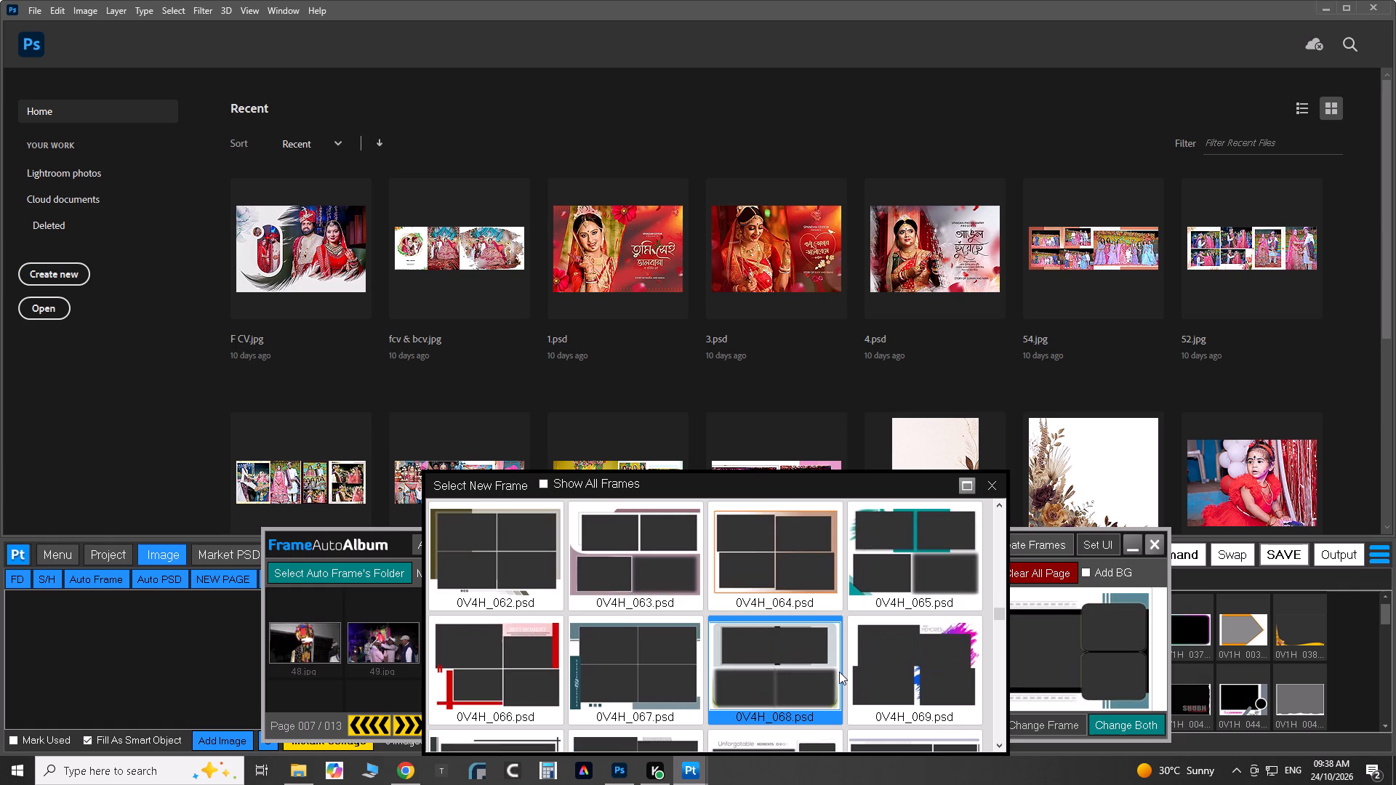
scroll(839, 672, down, 2)
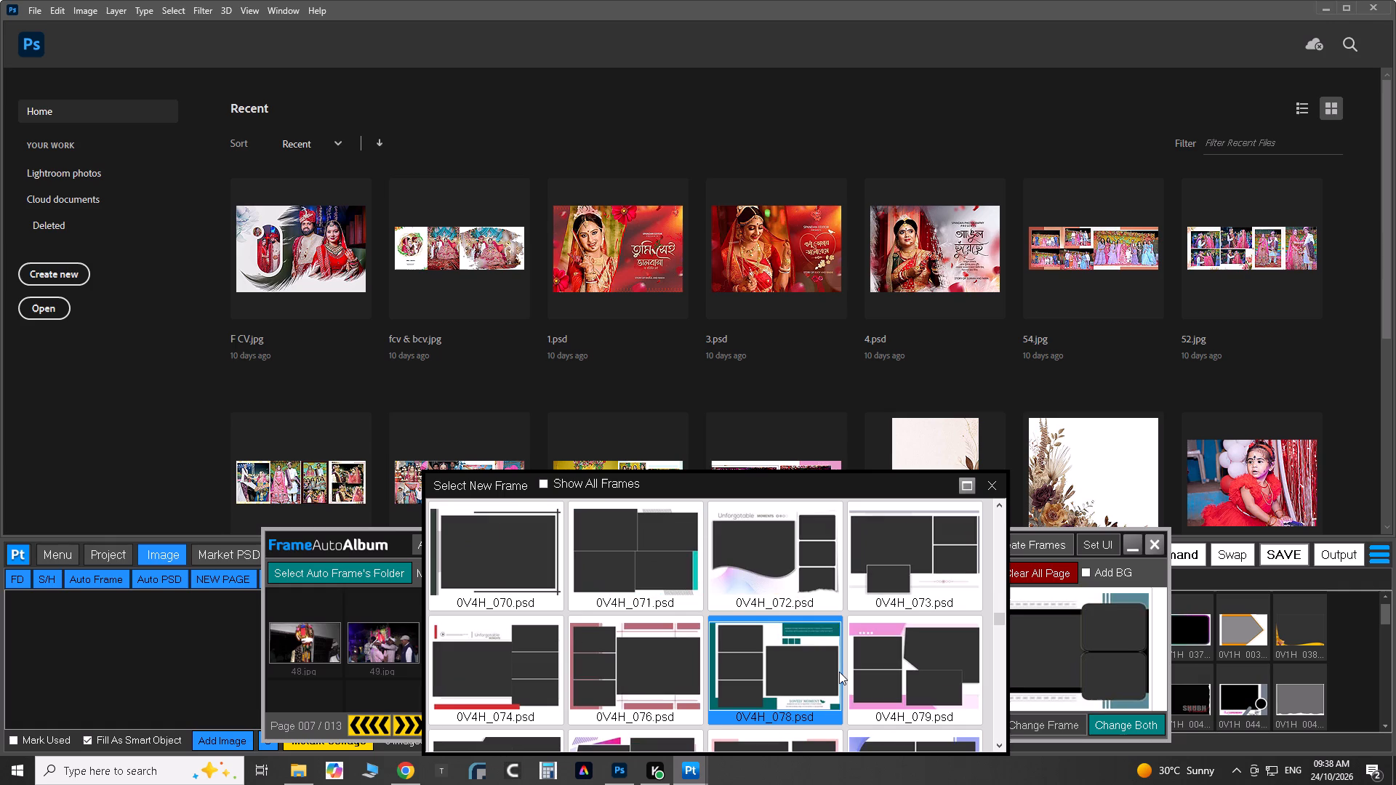
scroll(839, 672, down, 1)
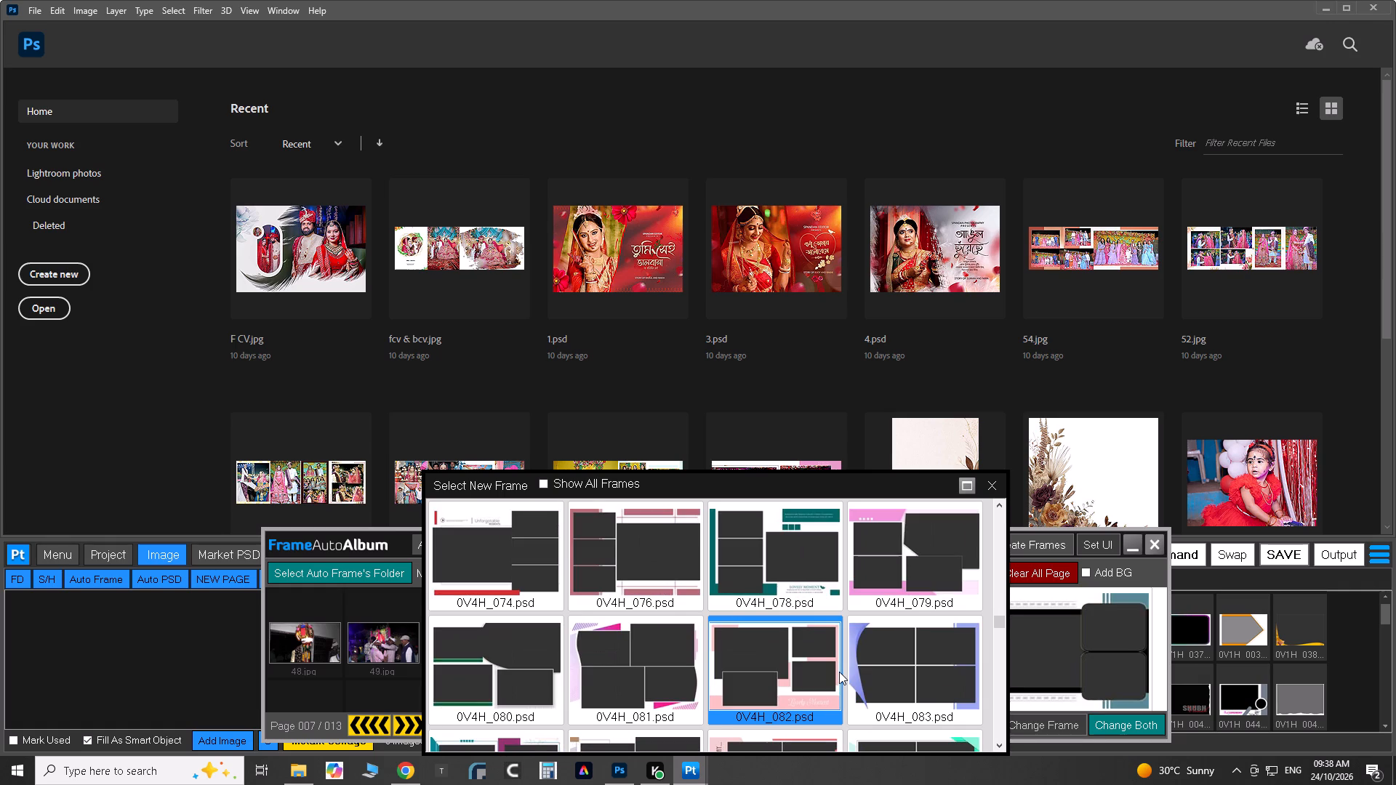
scroll(839, 672, down, 2)
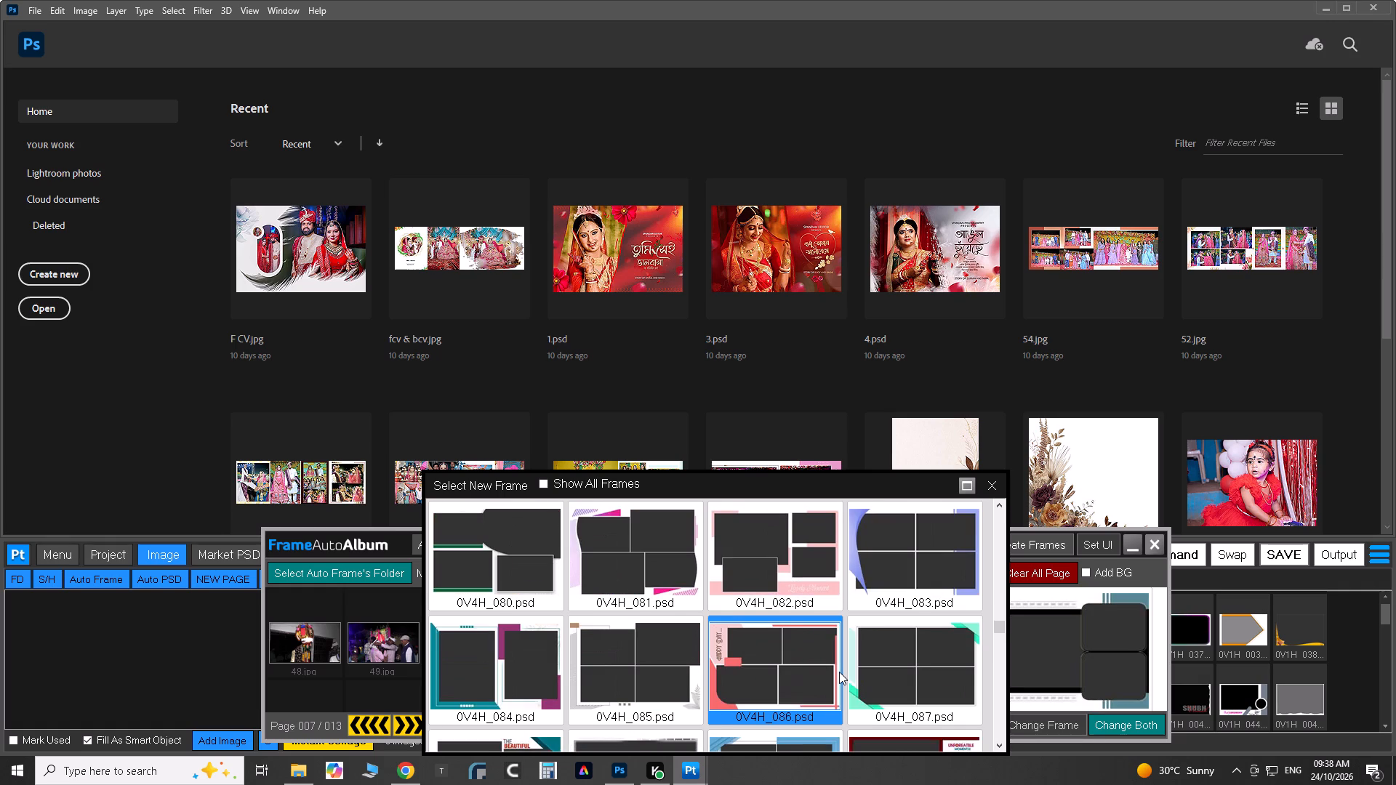
scroll(839, 672, down, 4)
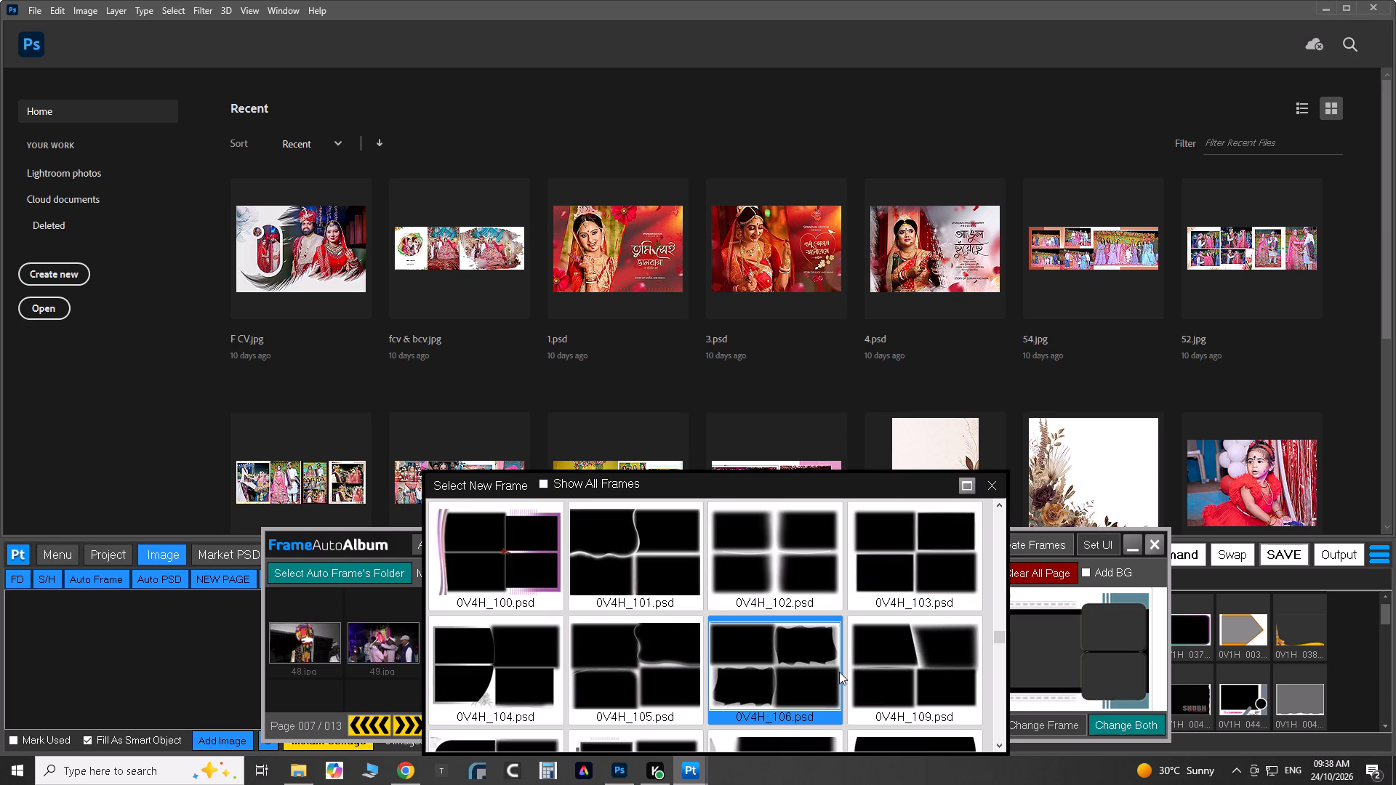
scroll(839, 672, down, 2)
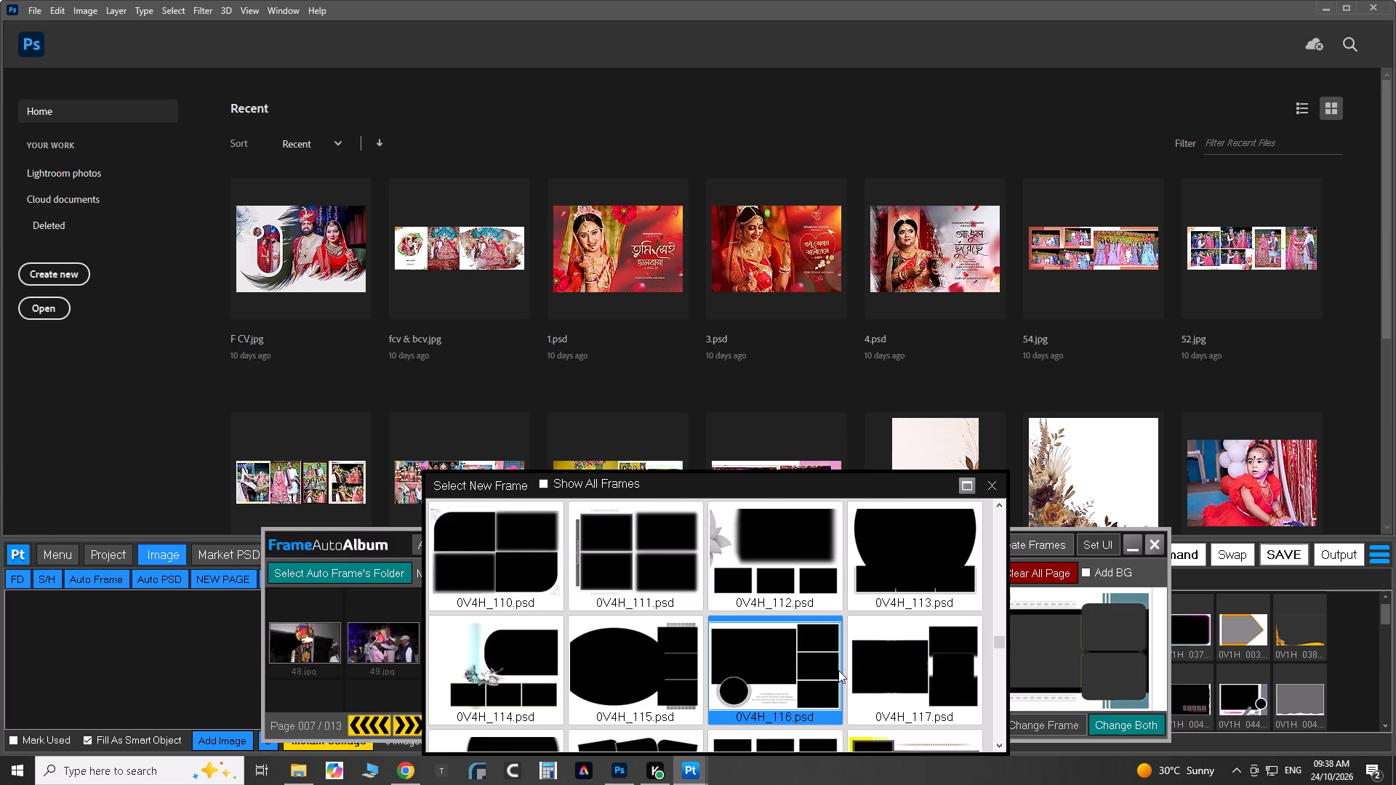
scroll(838, 670, down, 8)
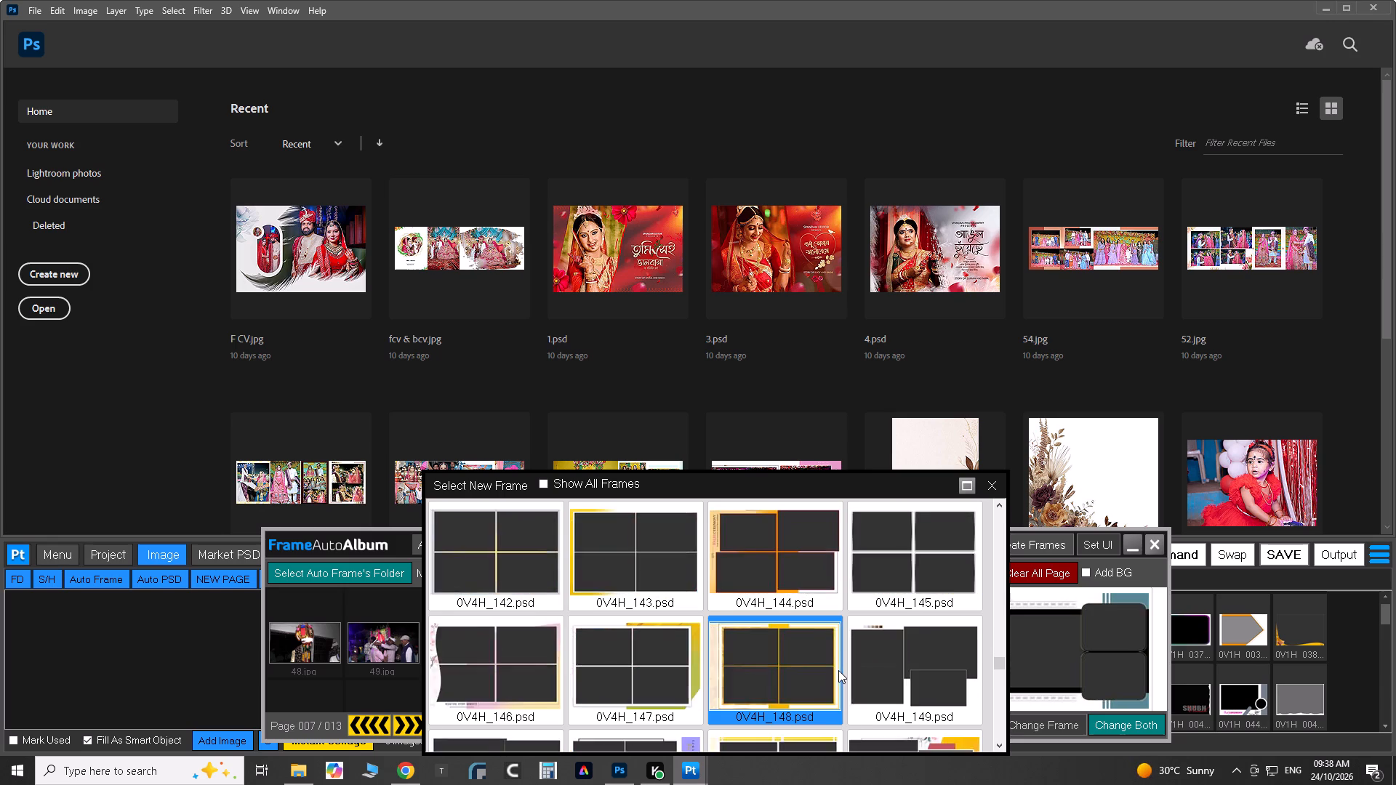
scroll(838, 670, down, 7)
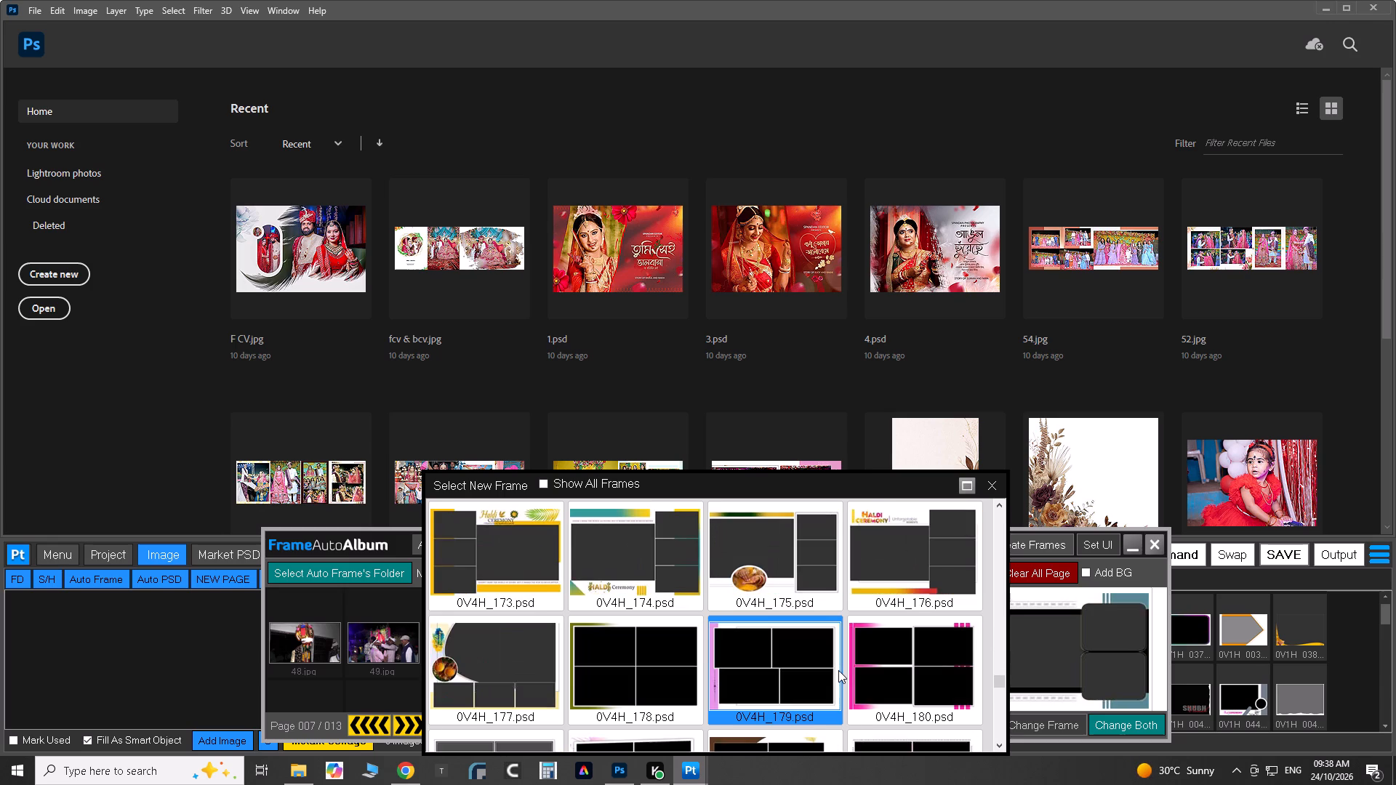
scroll(838, 670, down, 2)
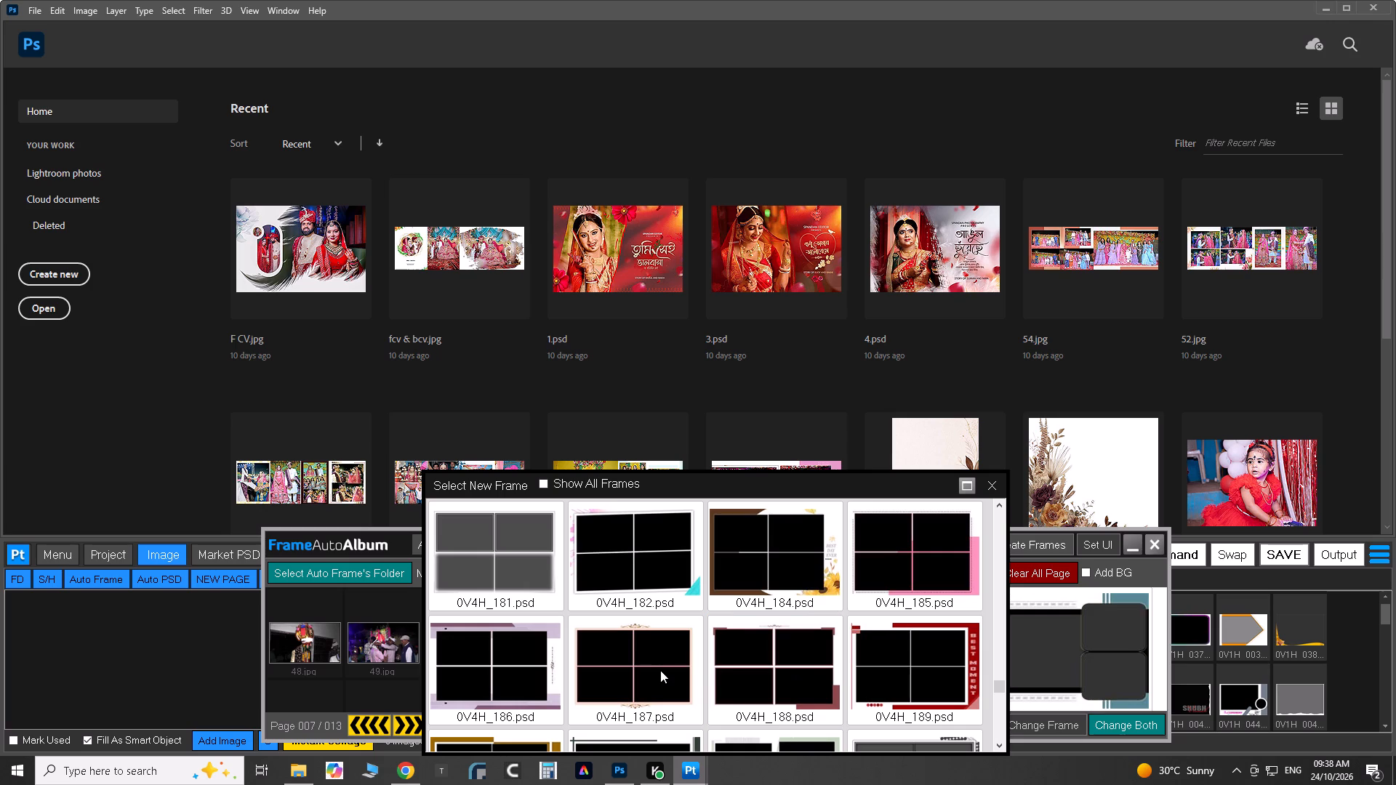
double_click(785, 673)
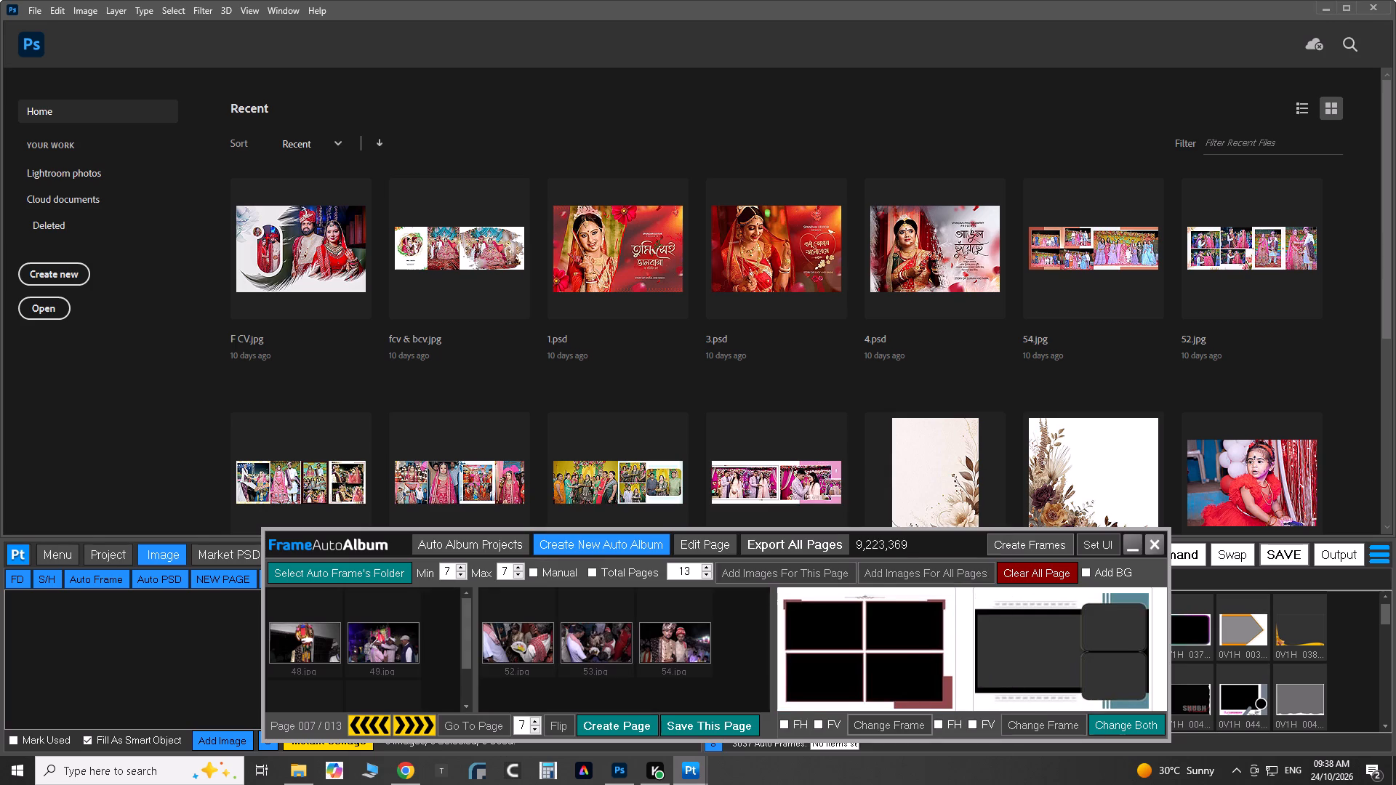
Replace the frame of page 7's right-hand half with the three-photo frame 0V3H_104.psd.
click(1034, 717)
scroll(885, 675, down, 16)
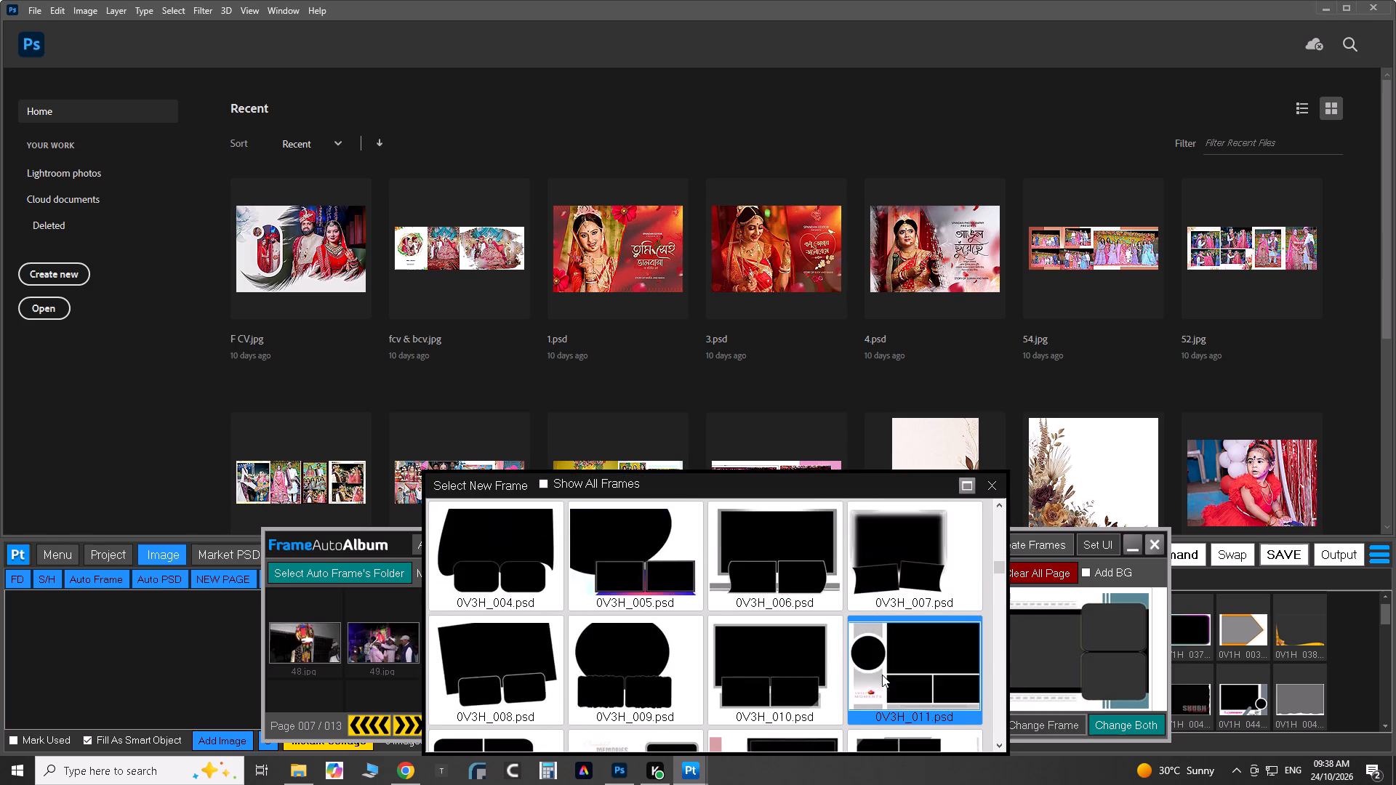
scroll(882, 675, down, 18)
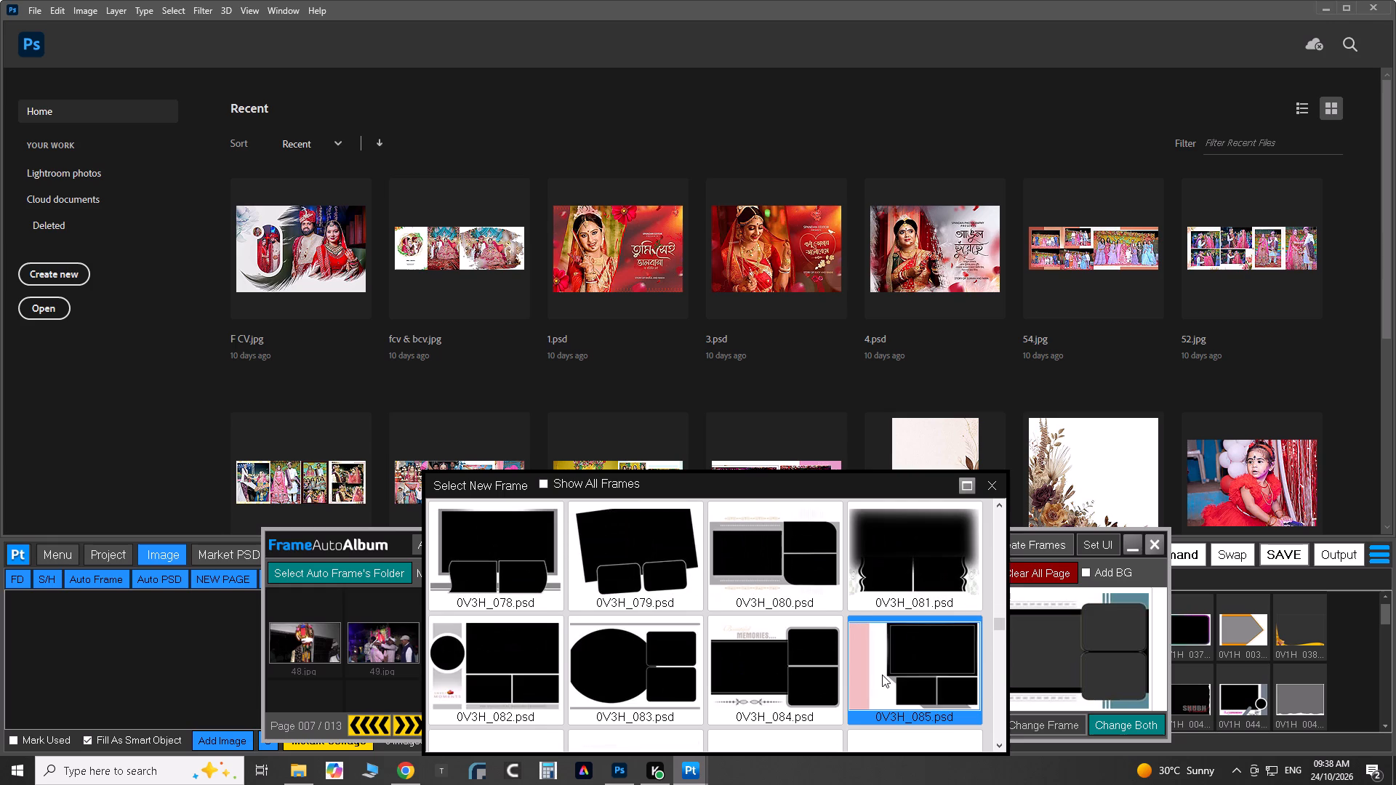
scroll(882, 675, down, 4)
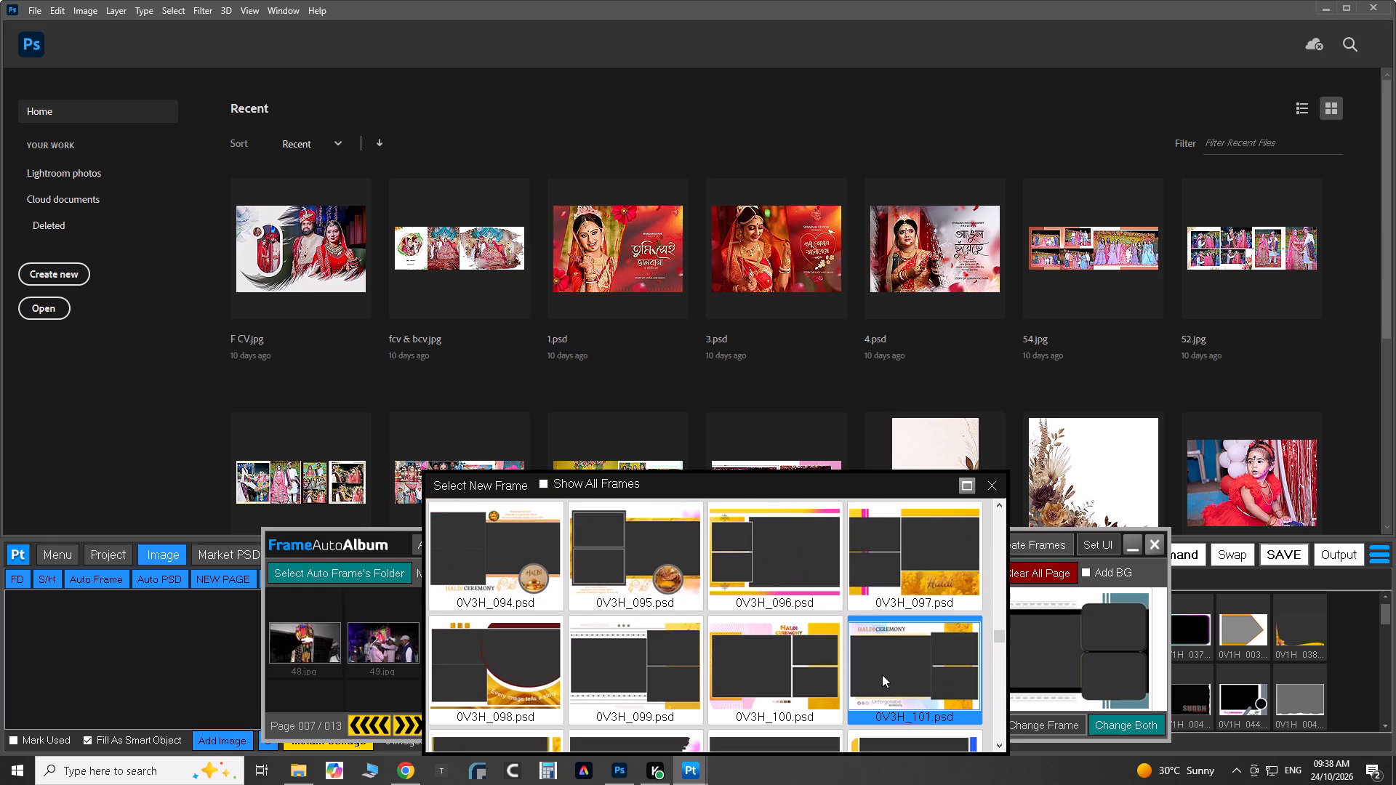
scroll(882, 675, down, 1)
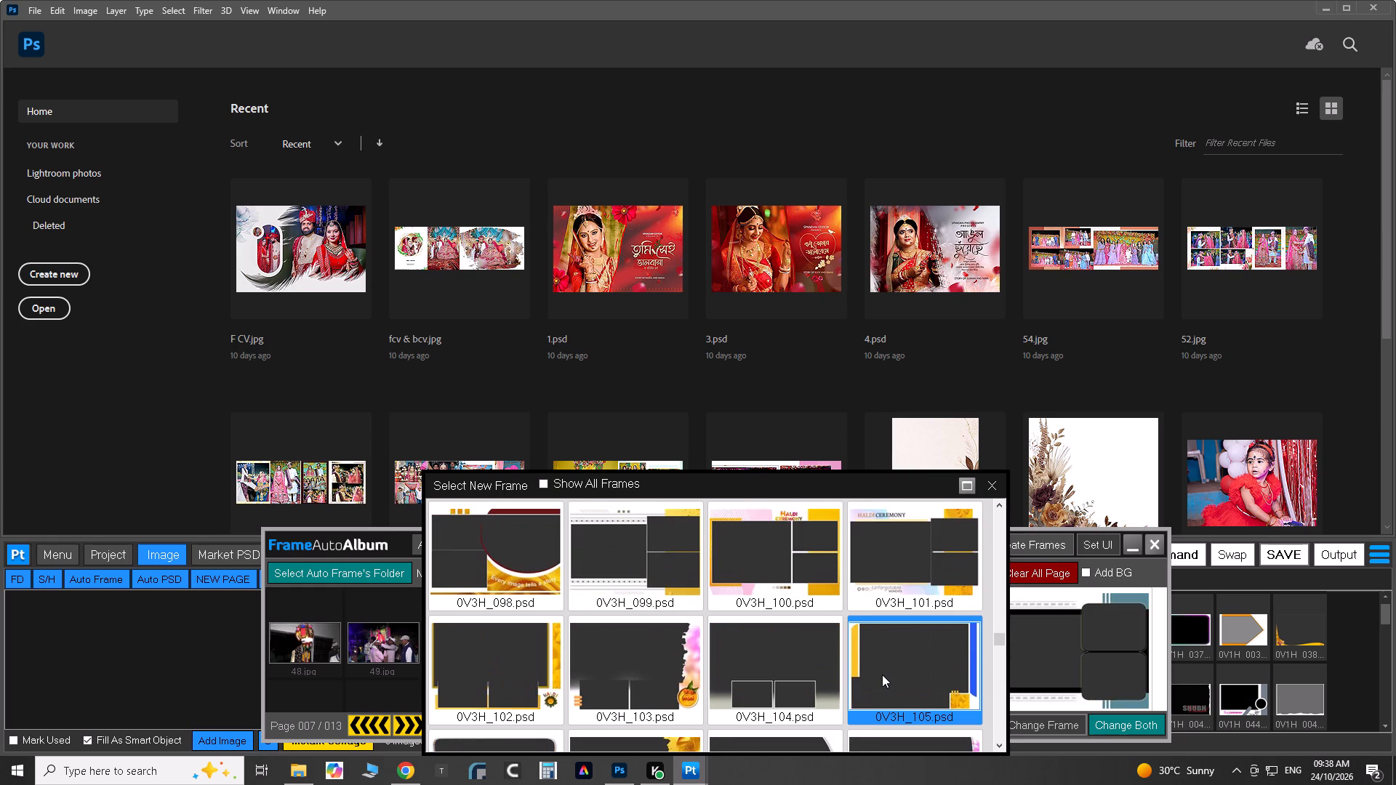
double_click(802, 664)
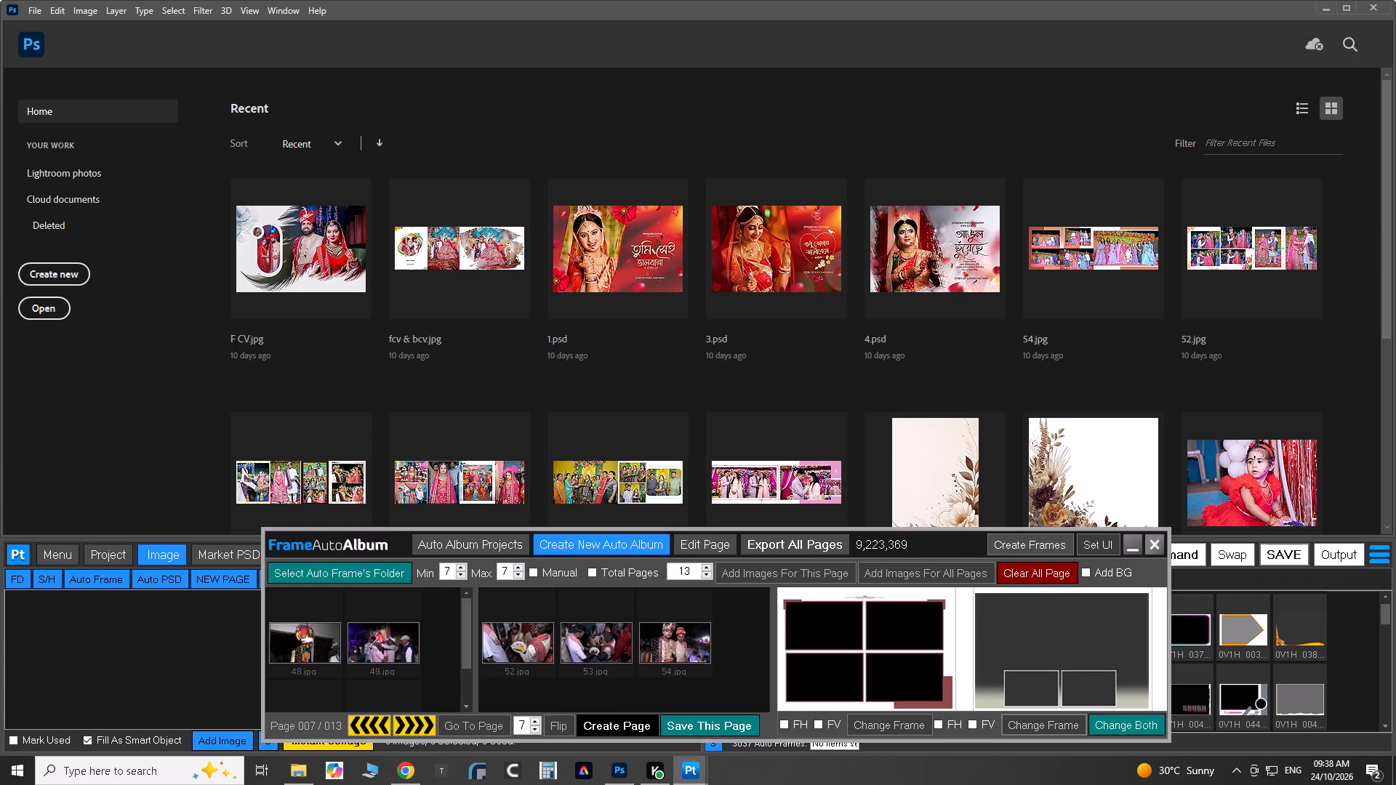
Generate page 7 in Photoshop from the two chosen frames.
click(608, 724)
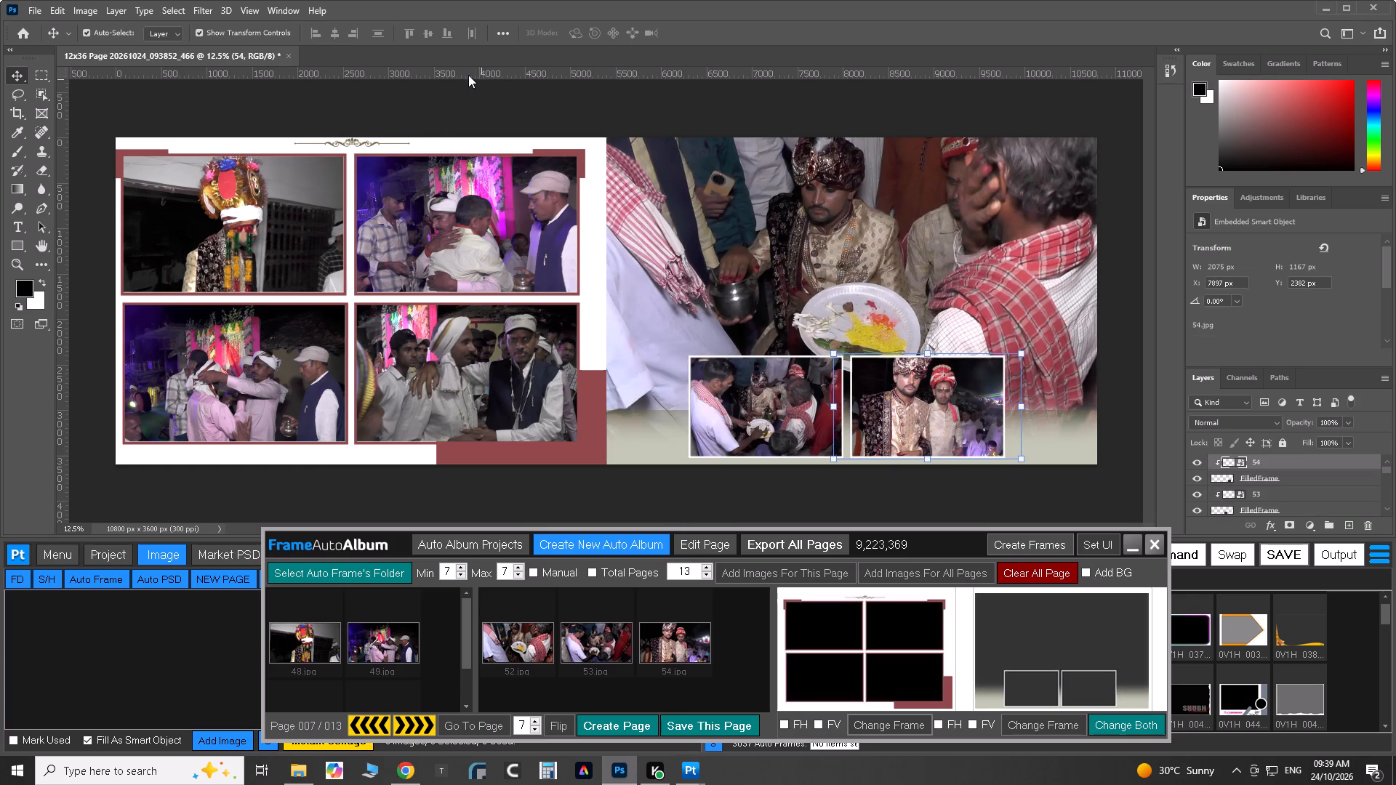
Deselect the photo 54 layer on page 7, then switch to PsToolkit and save the page.
click(468, 81)
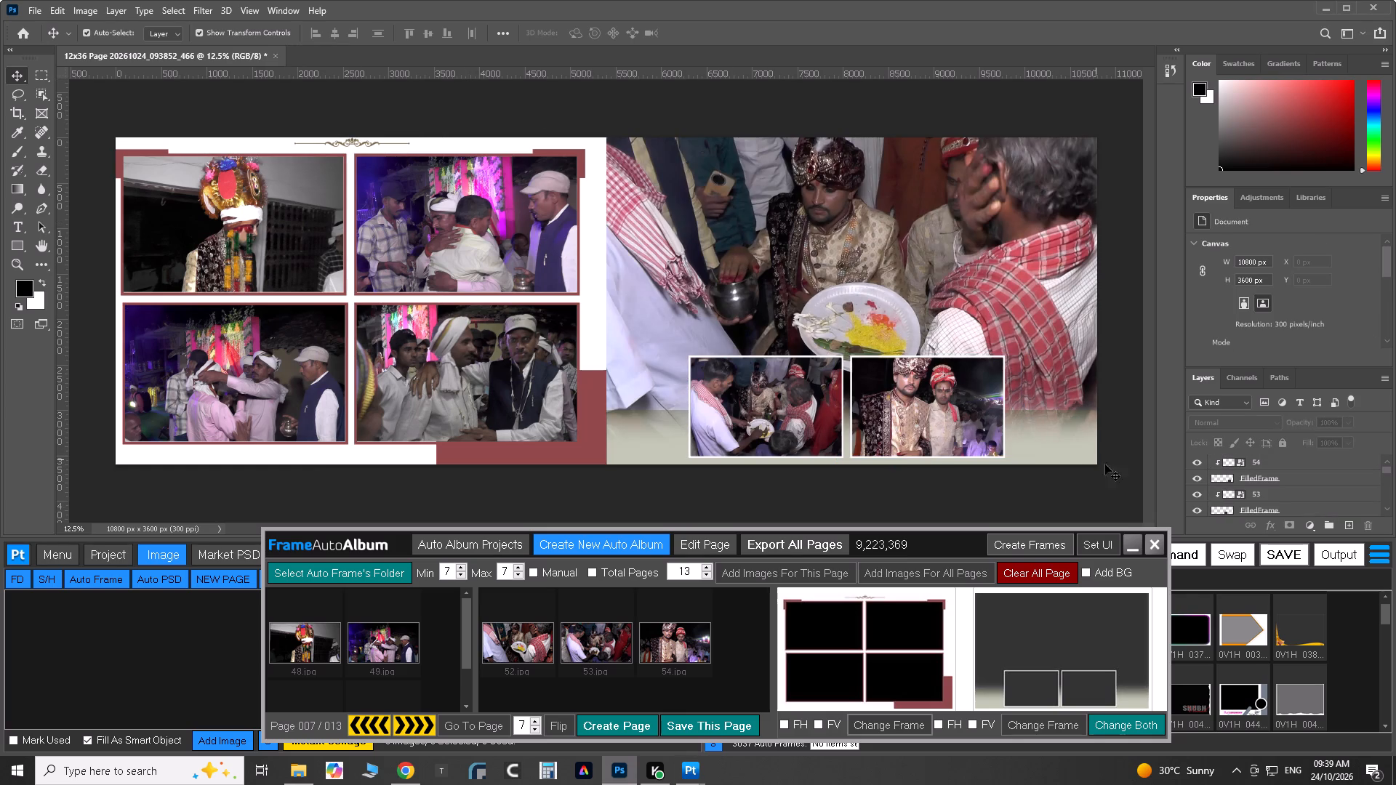
click(1286, 549)
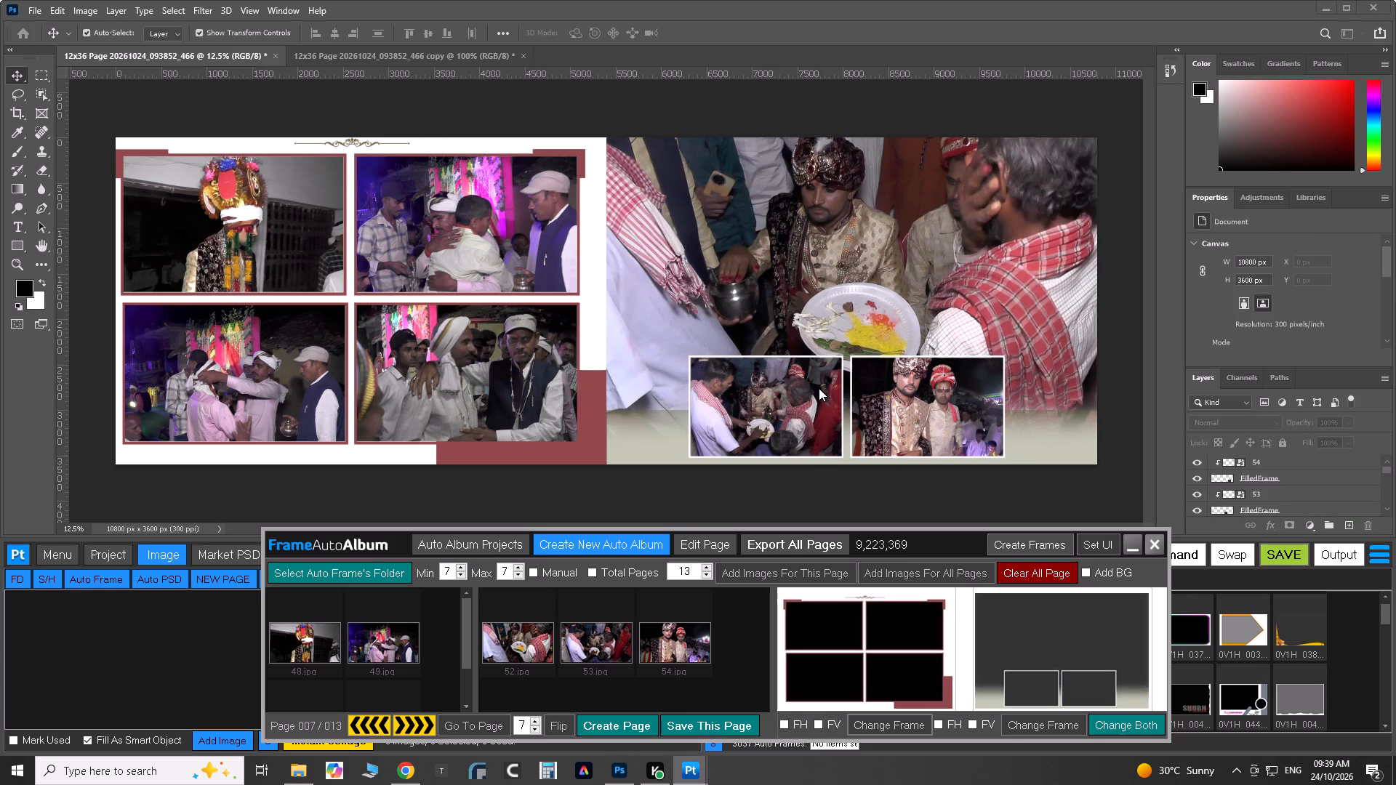
Advance to page 8 and replace the frame of its left-hand half with the four-photo frame 0V4H_064.psd.
click(420, 719)
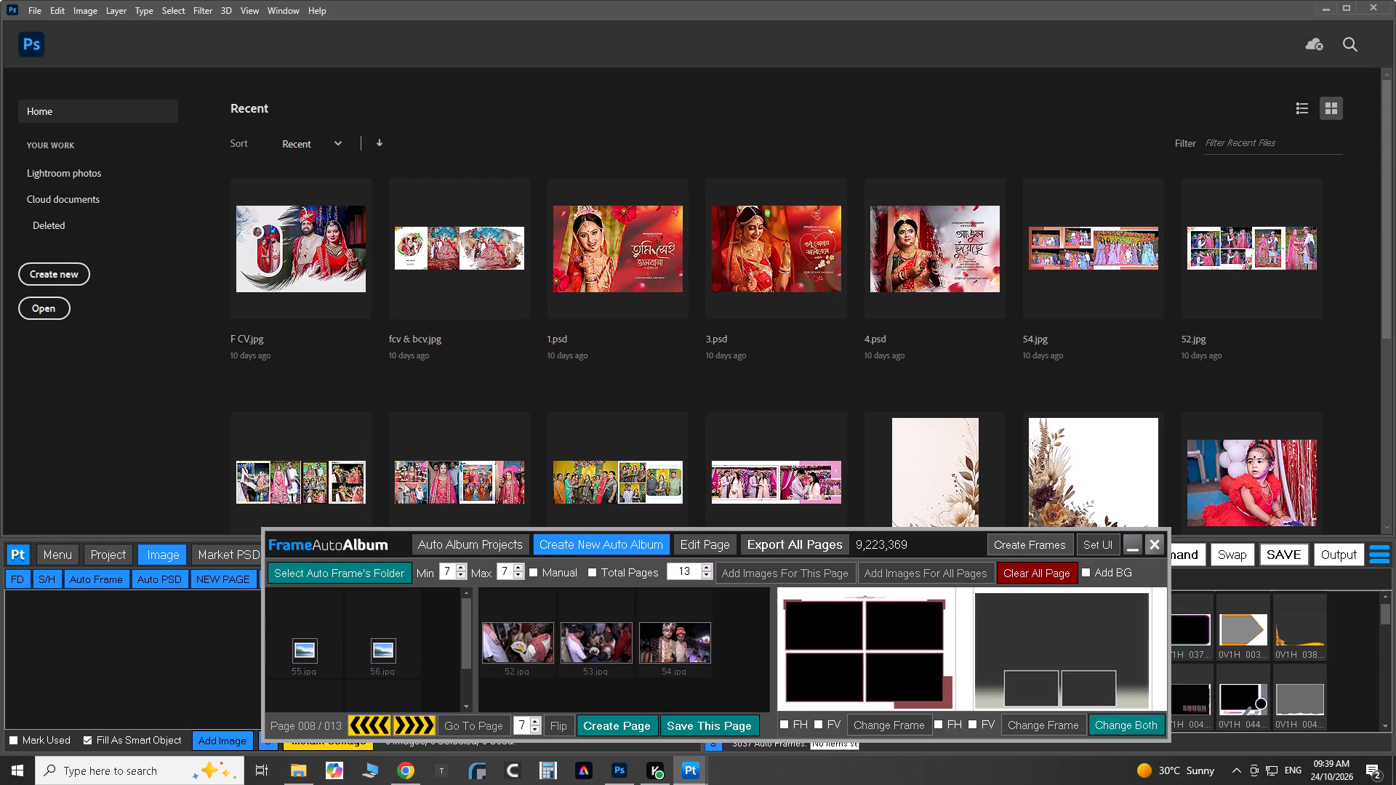
click(907, 730)
scroll(755, 672, down, 3)
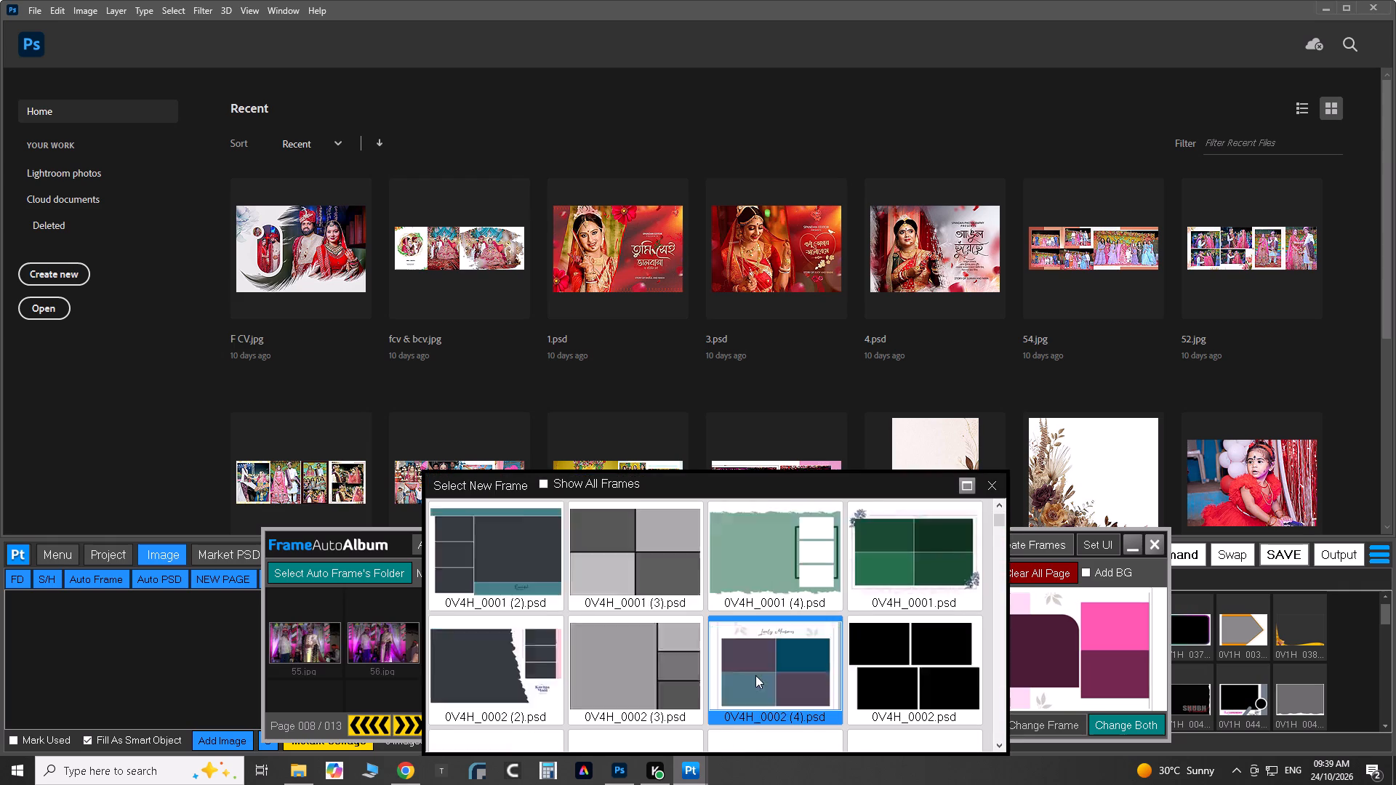
scroll(755, 675, down, 18)
scroll(755, 676, down, 5)
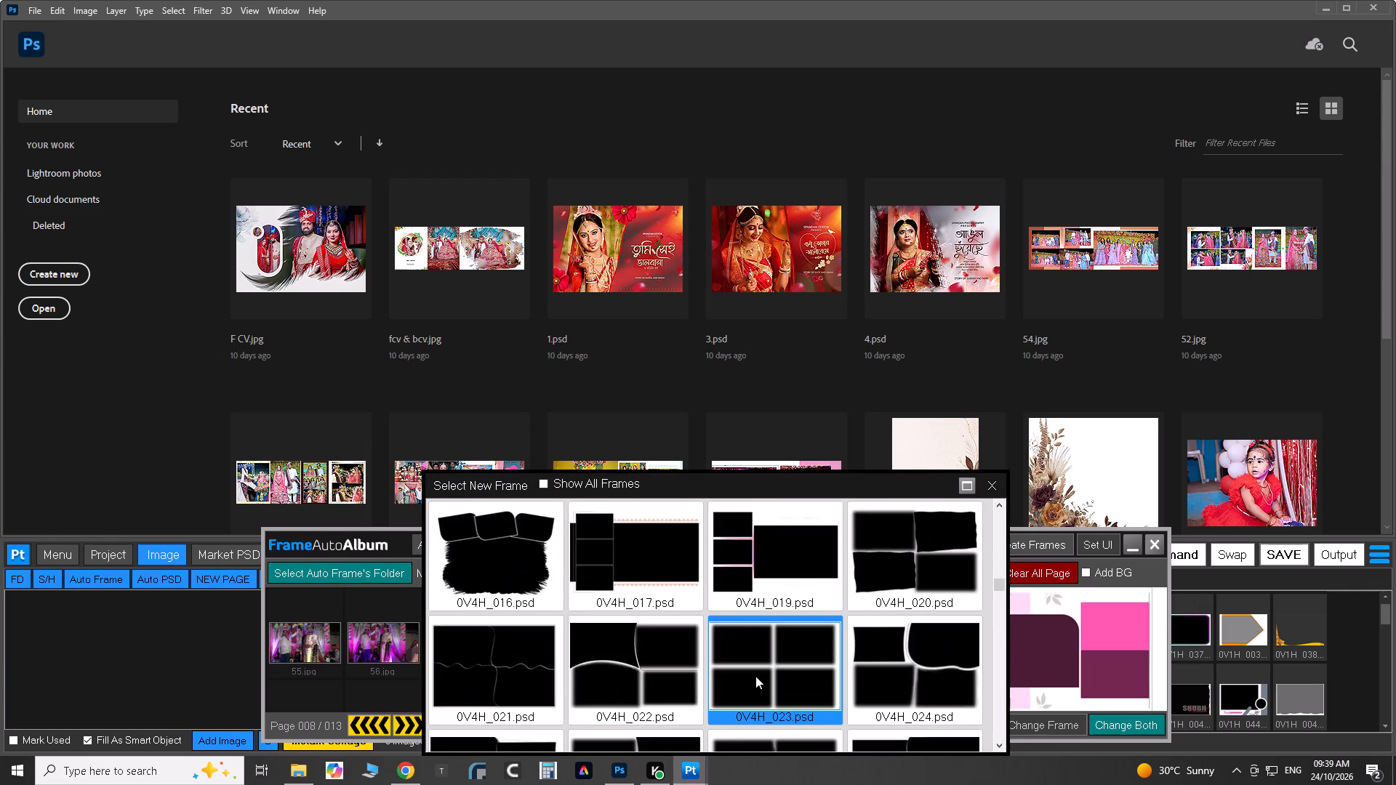
scroll(755, 676, down, 6)
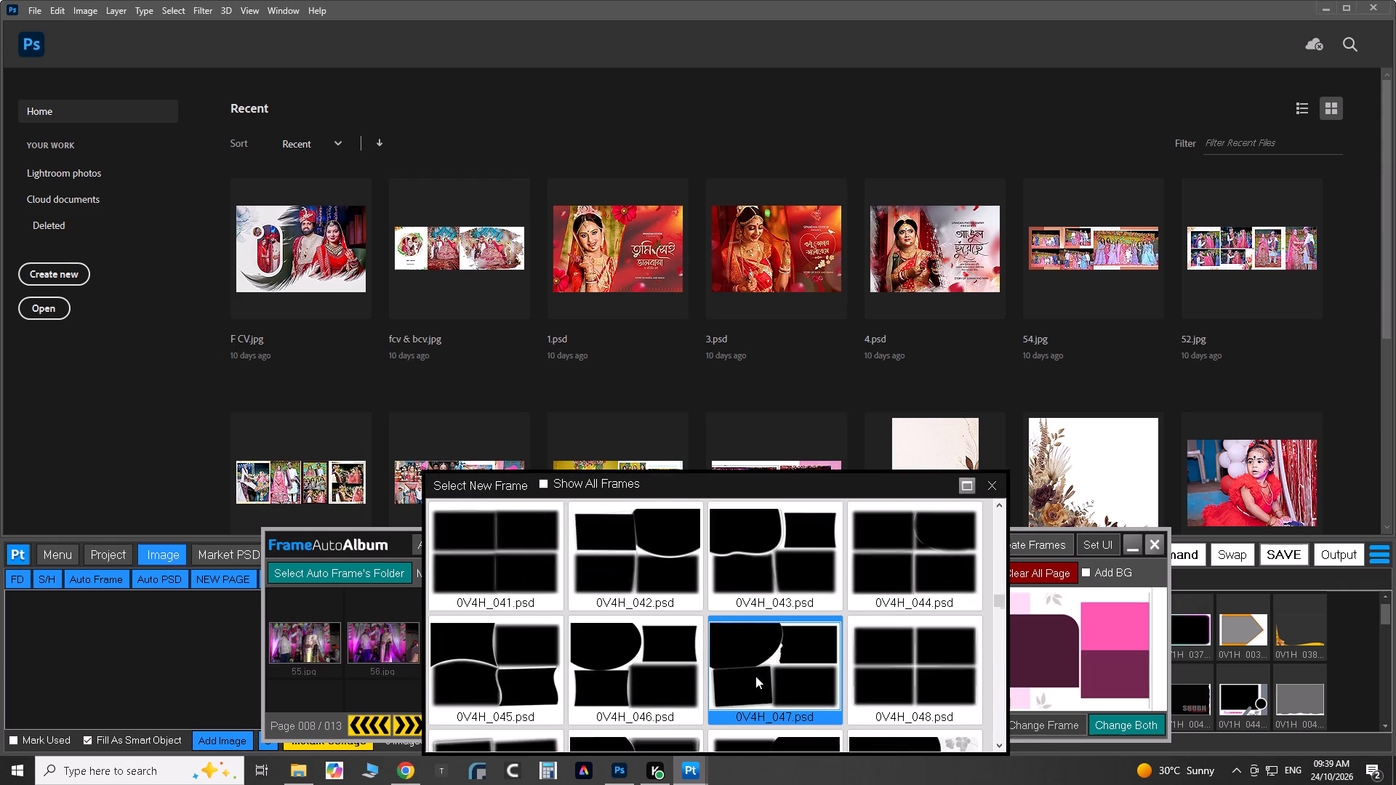
scroll(755, 676, down, 4)
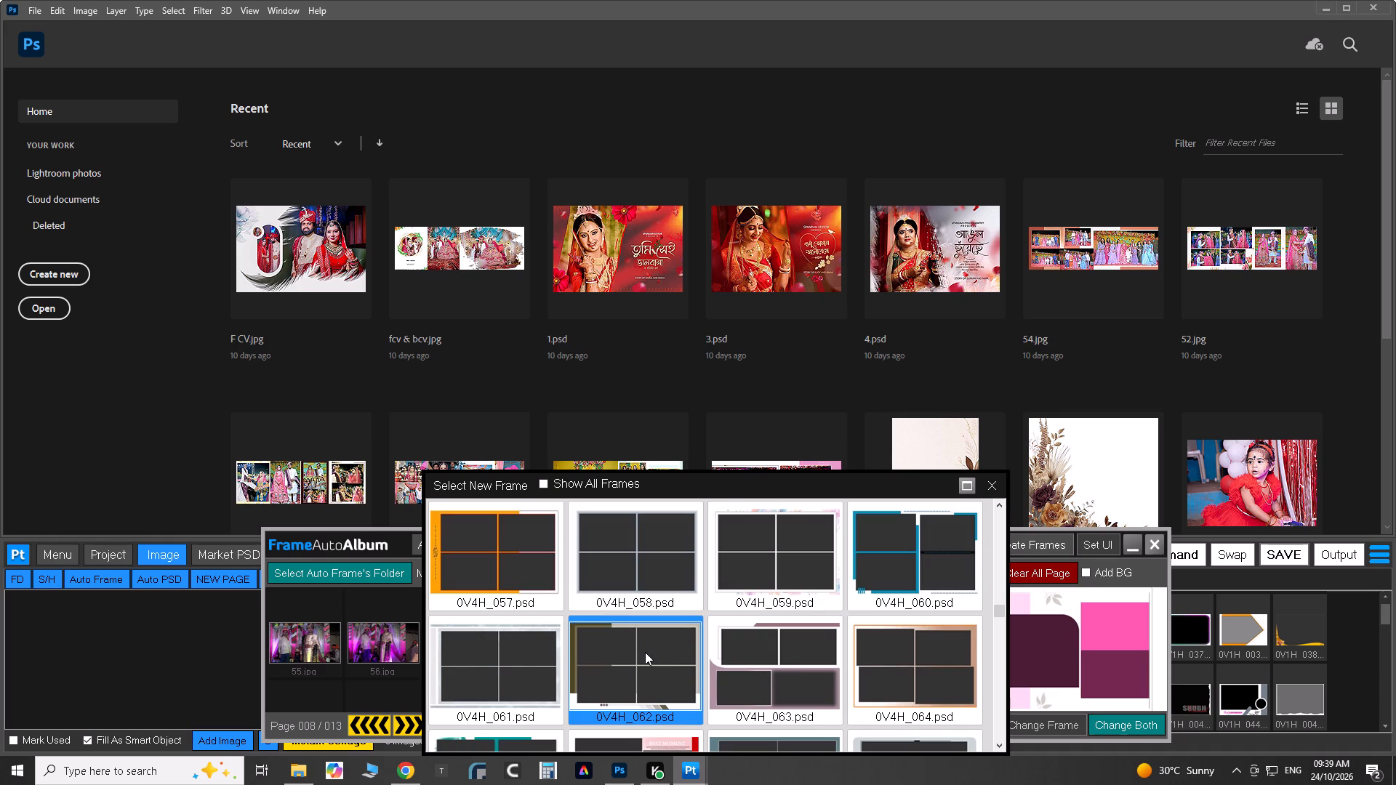
scroll(645, 652, down, 1)
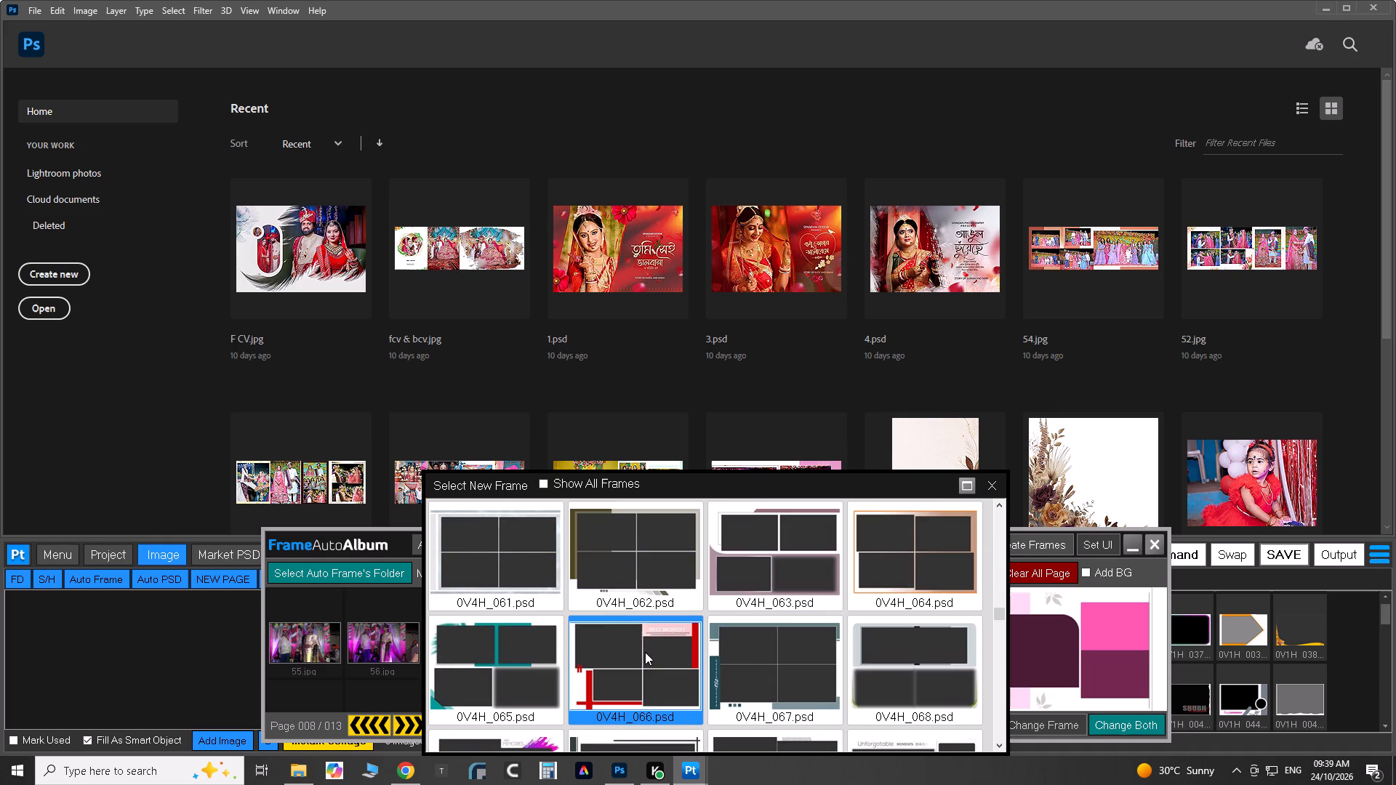
double_click(925, 560)
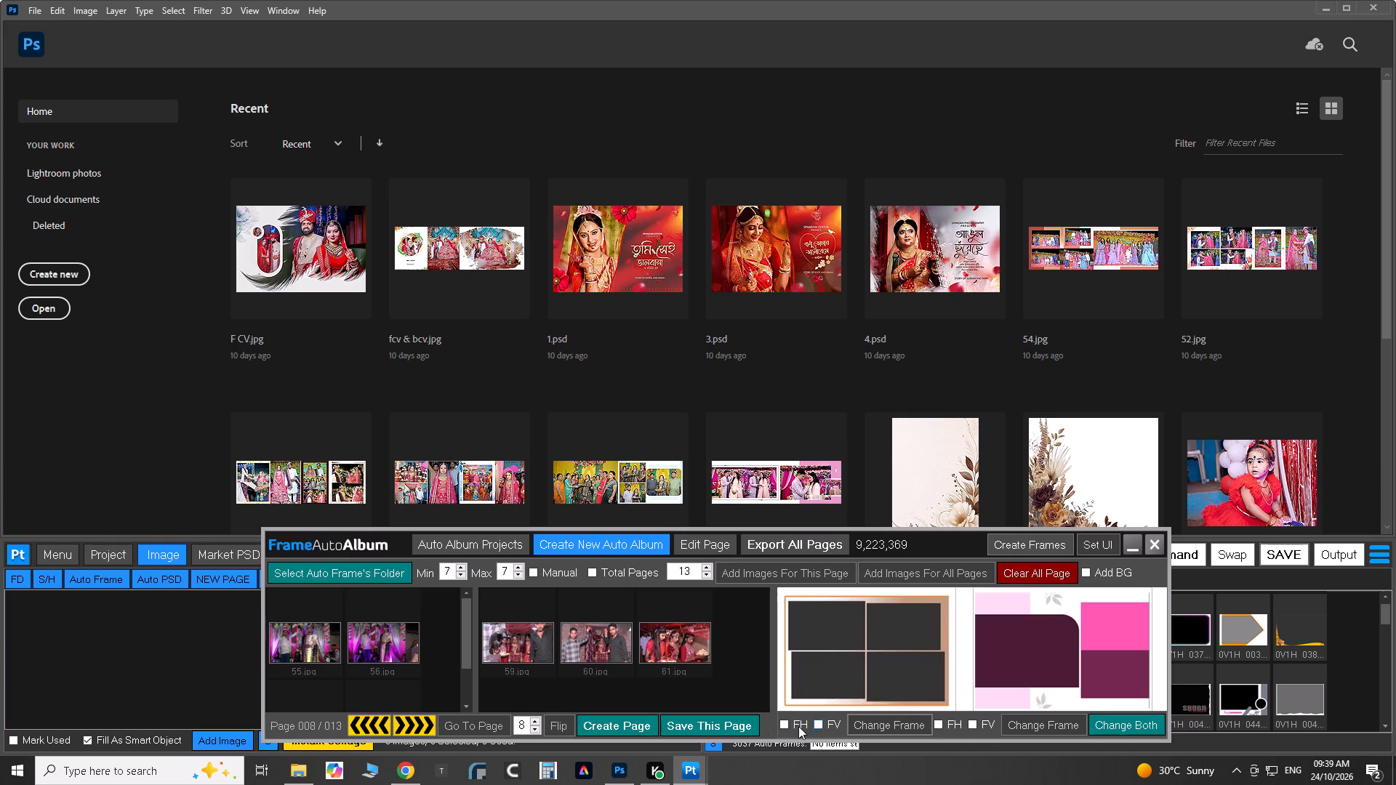
Generate page 8 in Photoshop with the new left-hand frame and the existing pink right-hand frame.
click(637, 726)
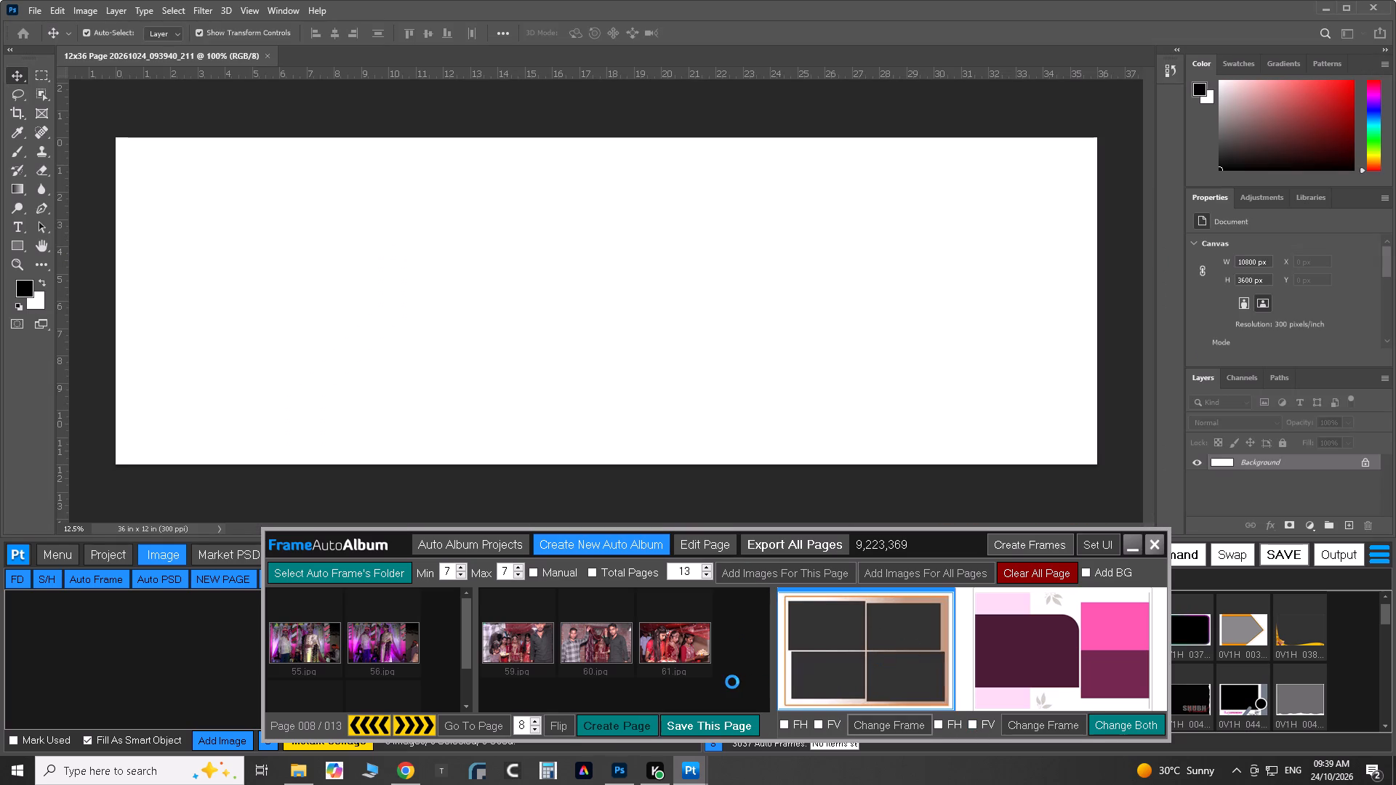
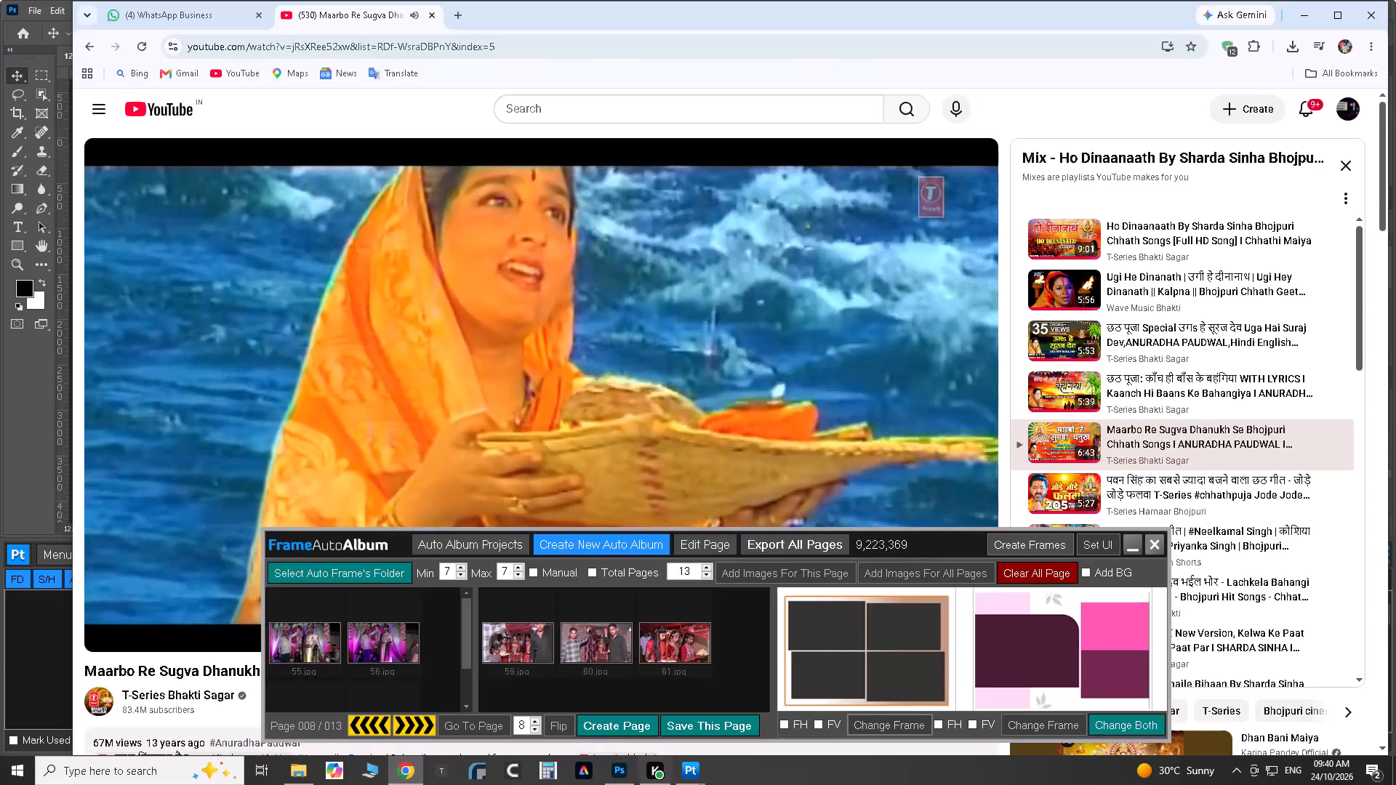
Switch to Photoshop and nudge the upper two photos of page 8's left-hand four-photo frame slightly down.
click(612, 768)
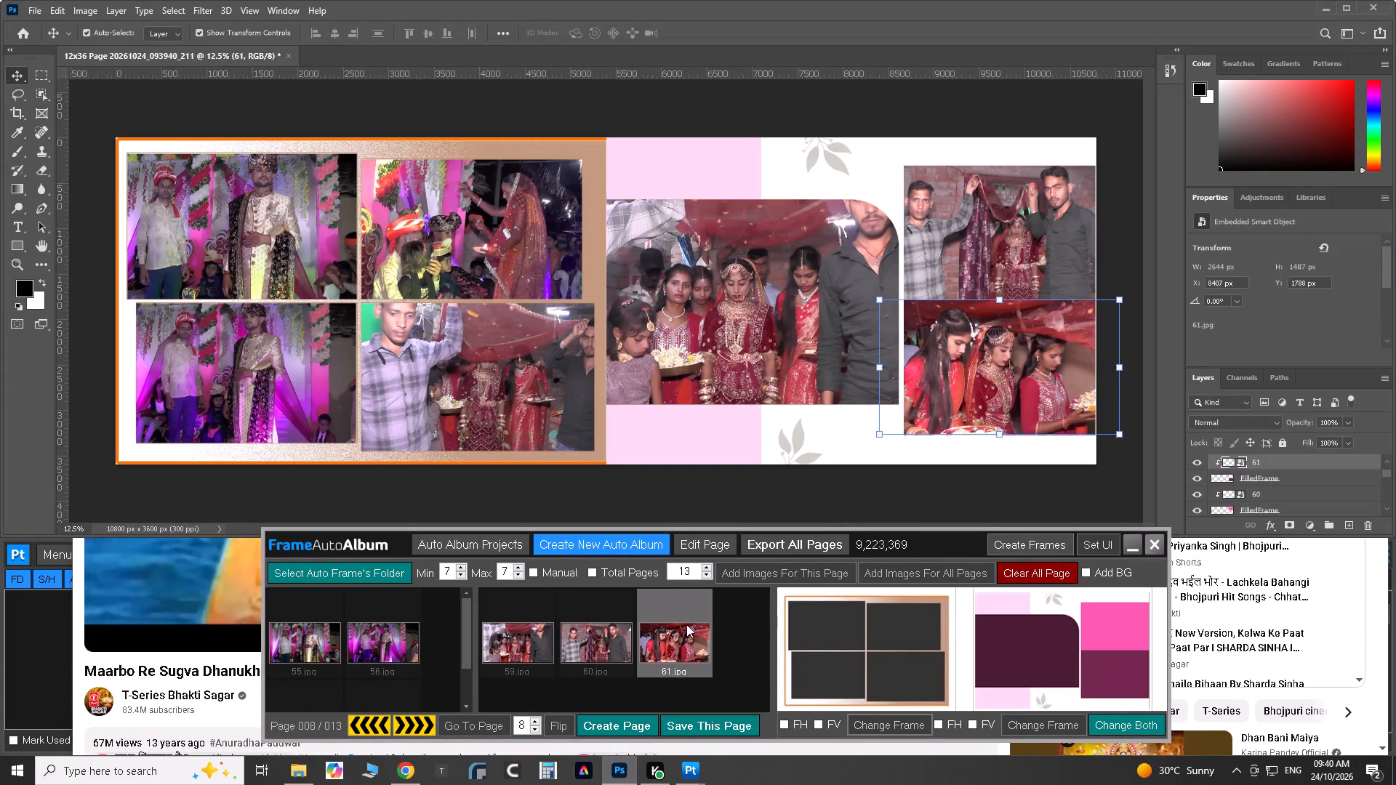
click(657, 103)
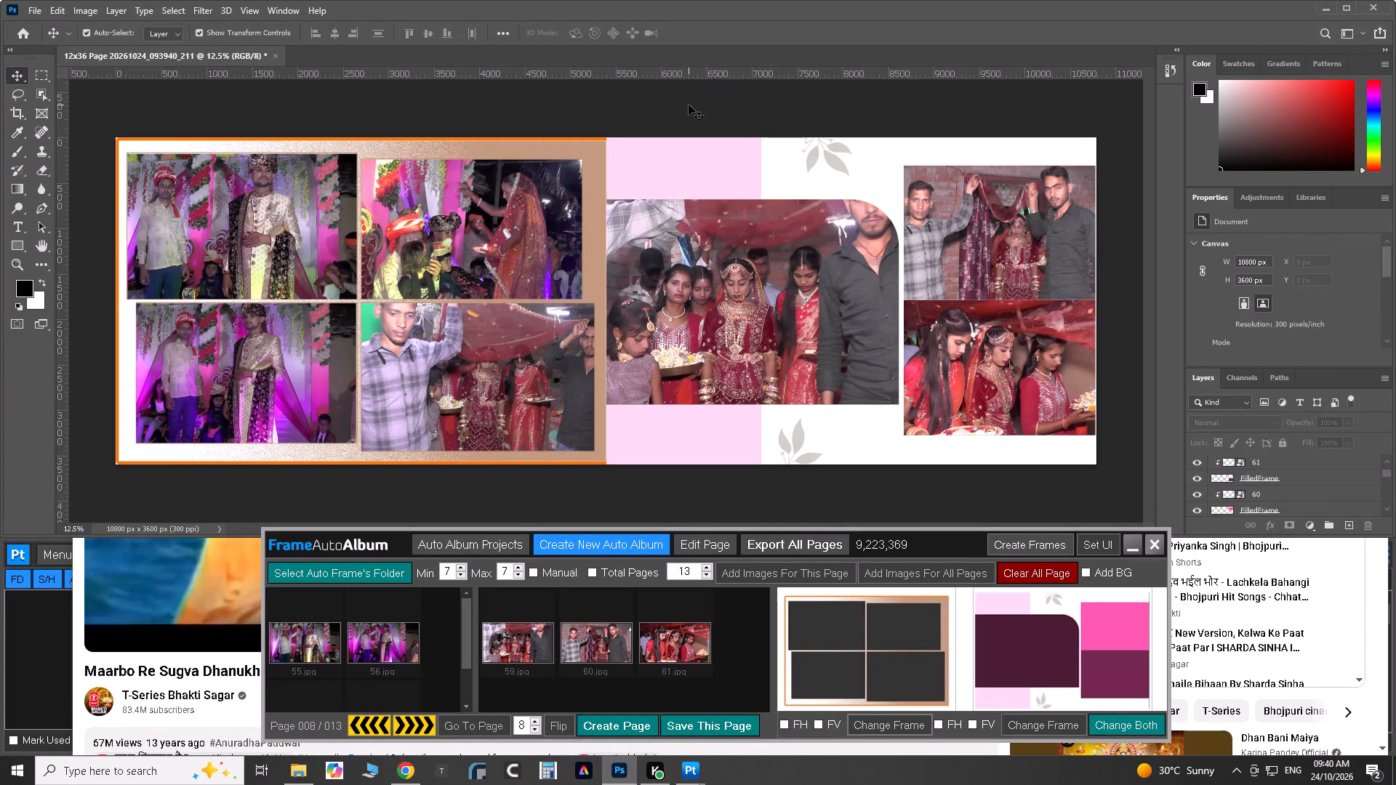
click(339, 218)
key(Down)
key(Down)
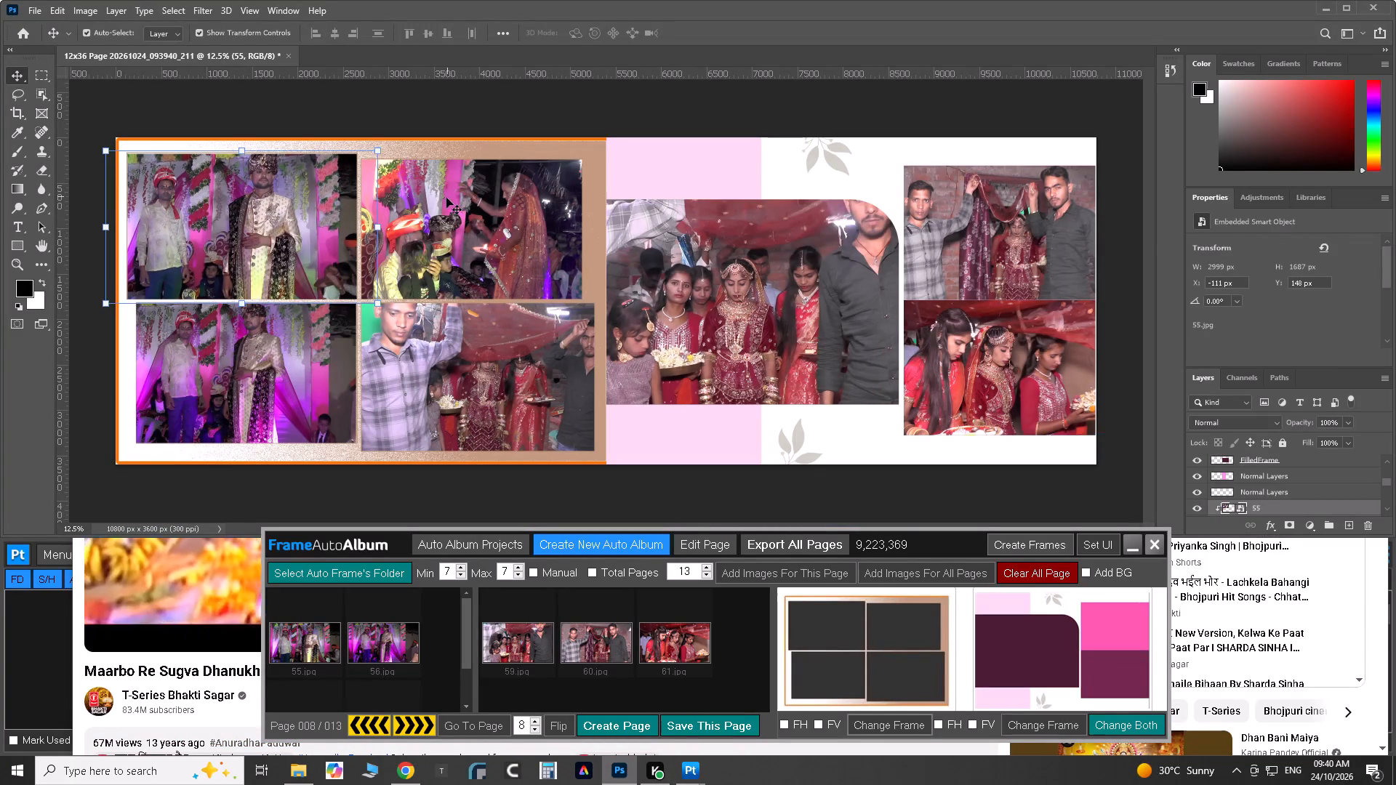
key(Down)
click(454, 213)
key(Down)
key(Down)
key(Down)
key(Down)
click(617, 98)
Nudge the lower two photos, 58 and 56, of the left-hand four-photo frame slightly down.
click(476, 366)
key(Down)
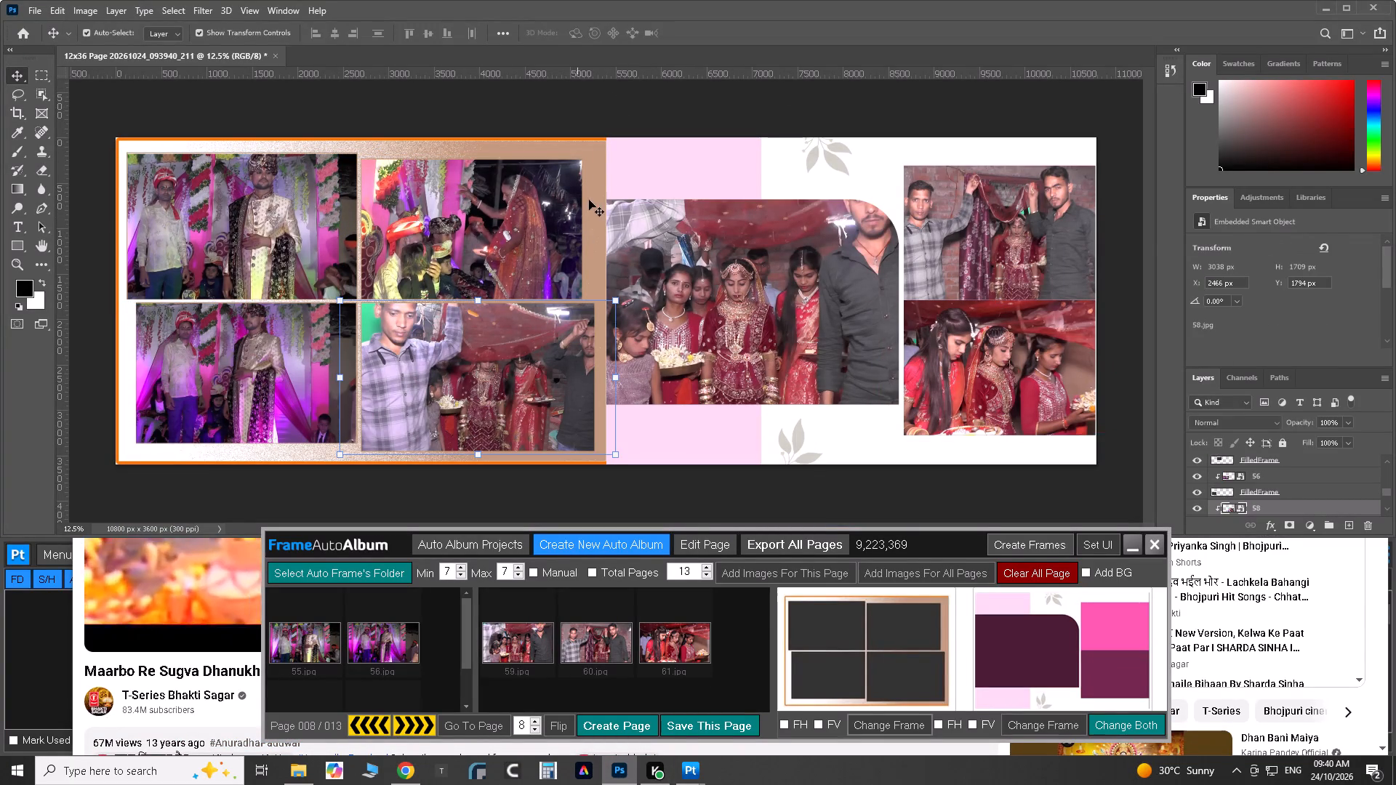
click(619, 110)
click(311, 365)
key(Down)
key(Down)
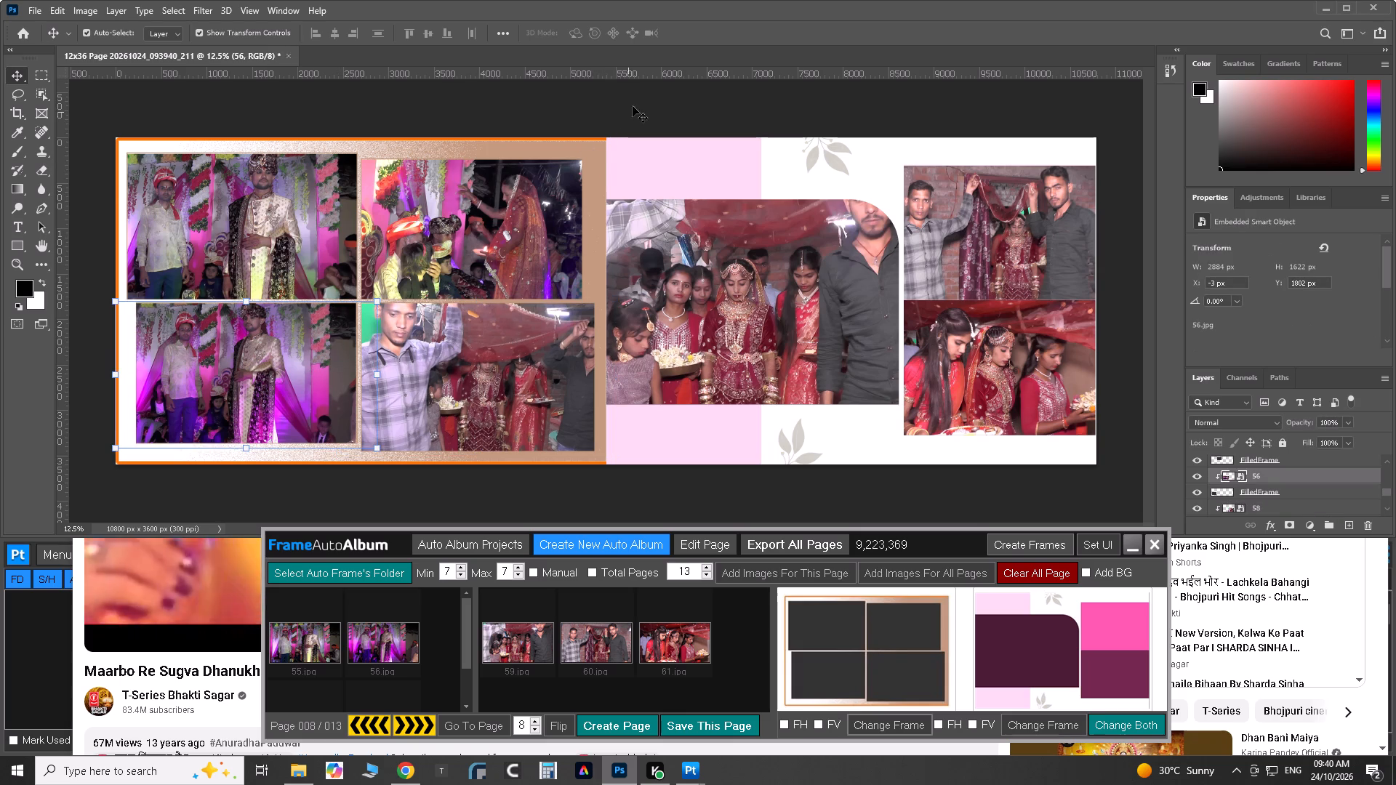
click(640, 101)
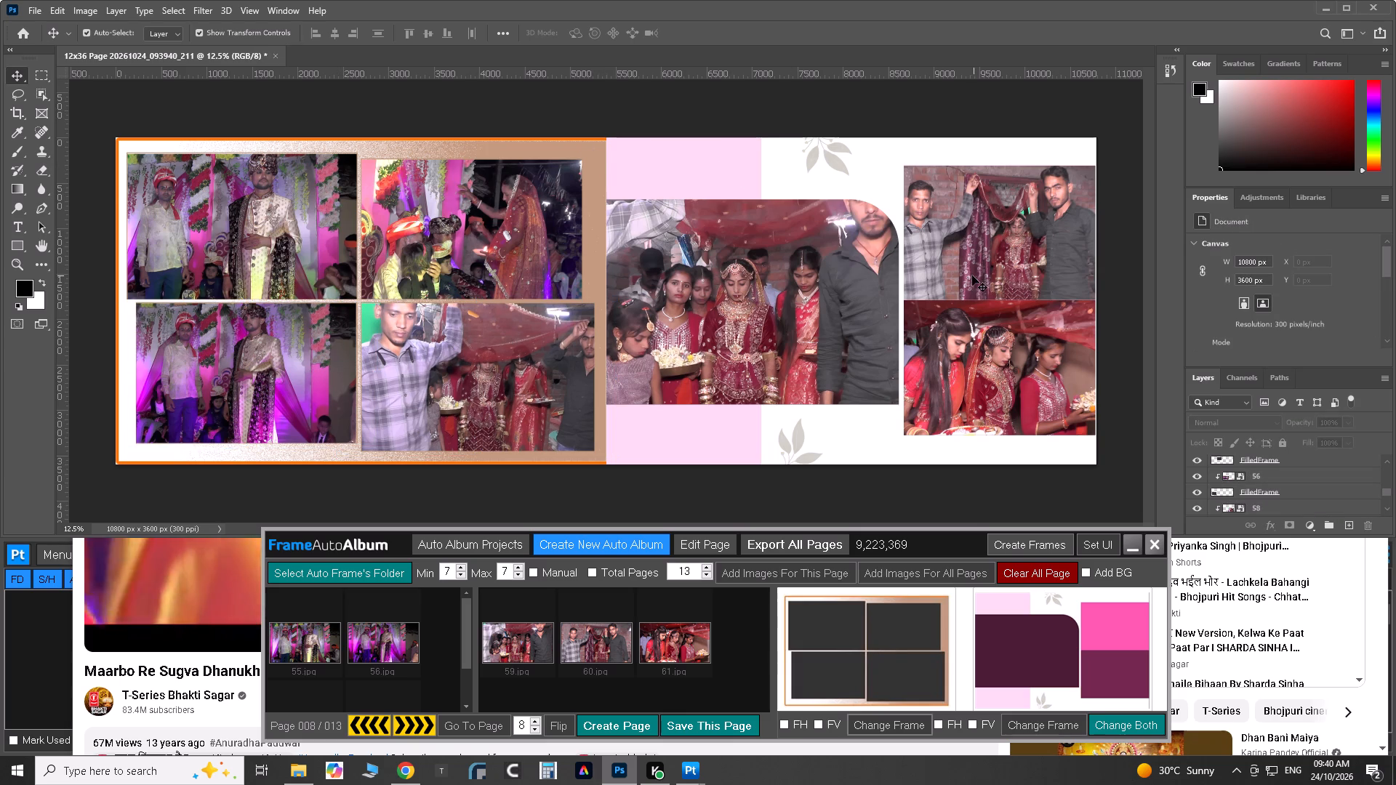
Scale photo 59 down to about 47% and reposition it in the large rounded frame so the standing man's face fits.
click(851, 289)
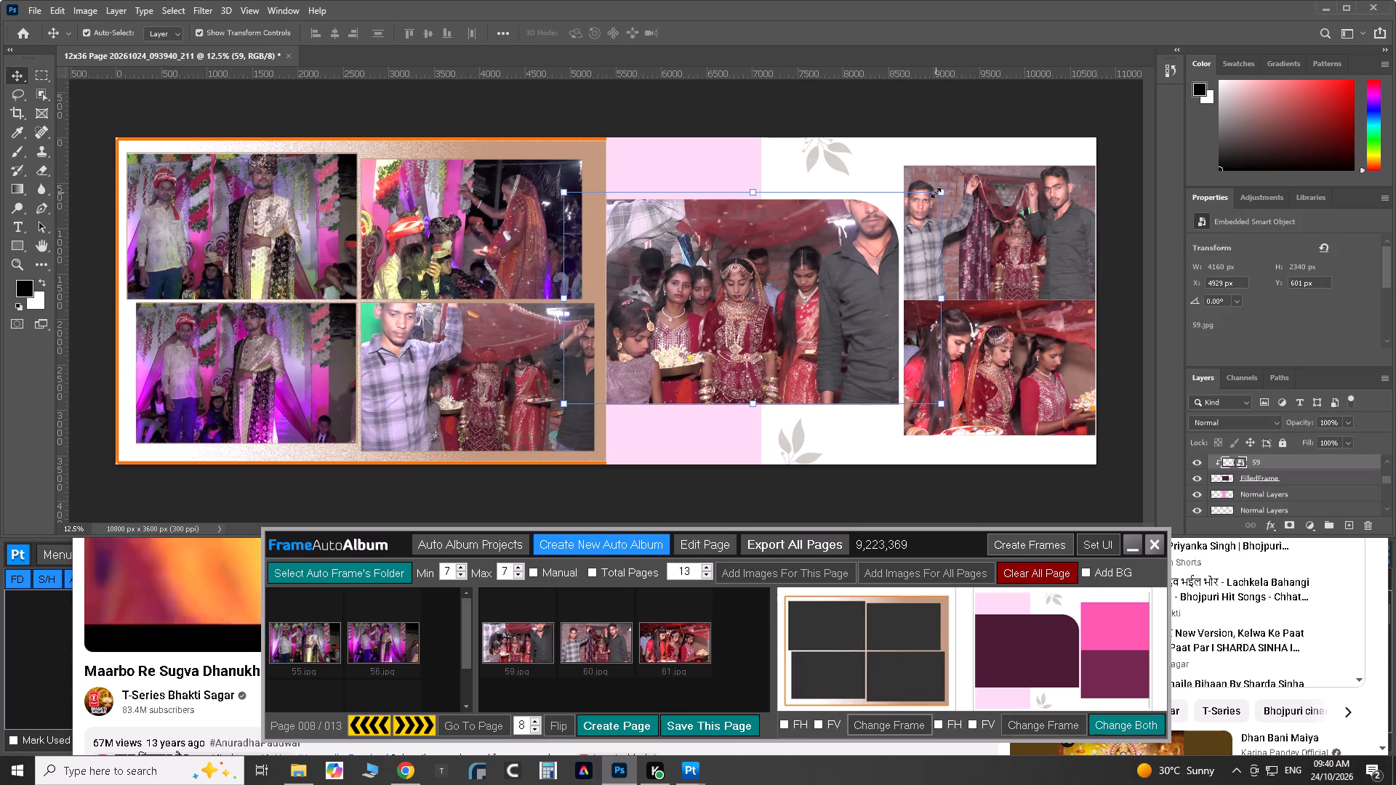
drag(935, 193, 896, 206)
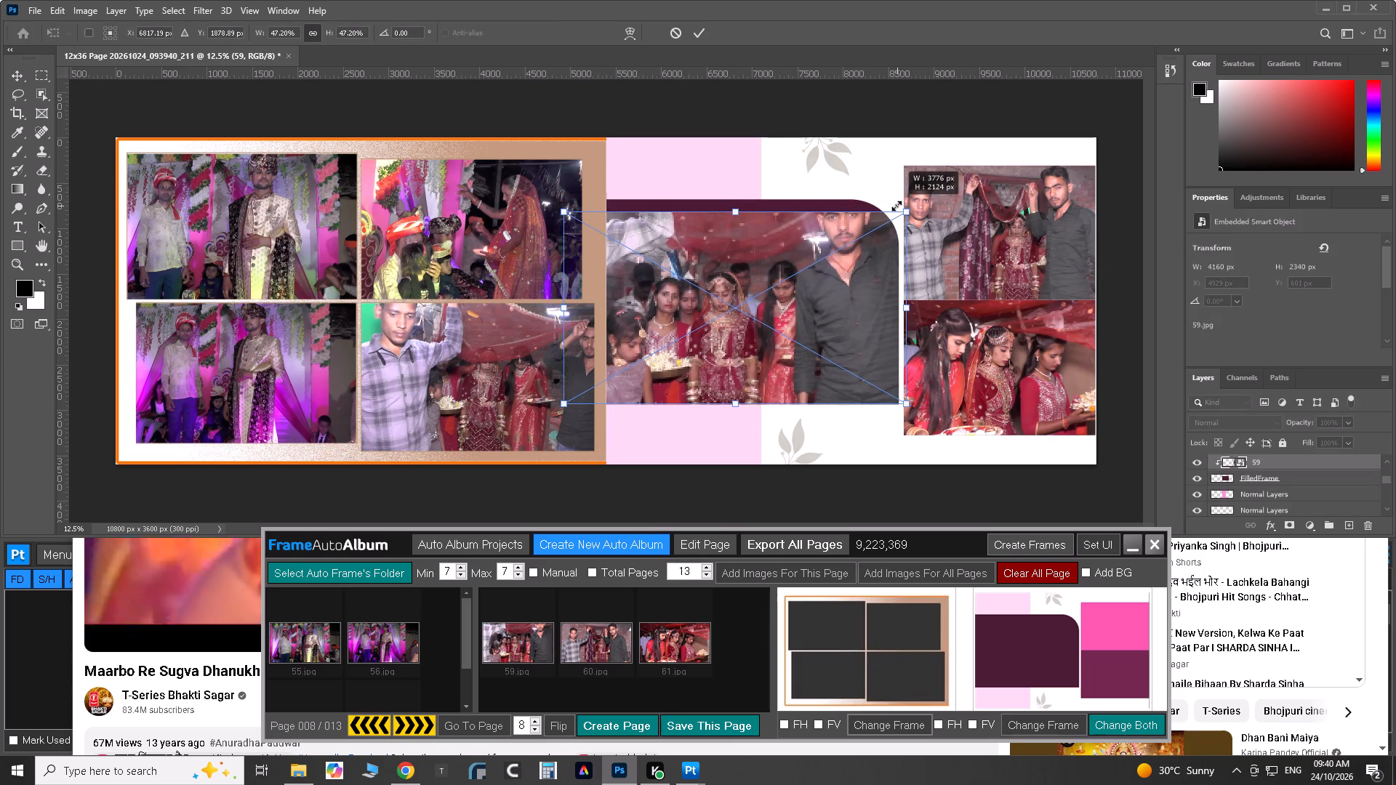
drag(896, 206, 896, 206)
drag(872, 225, 870, 214)
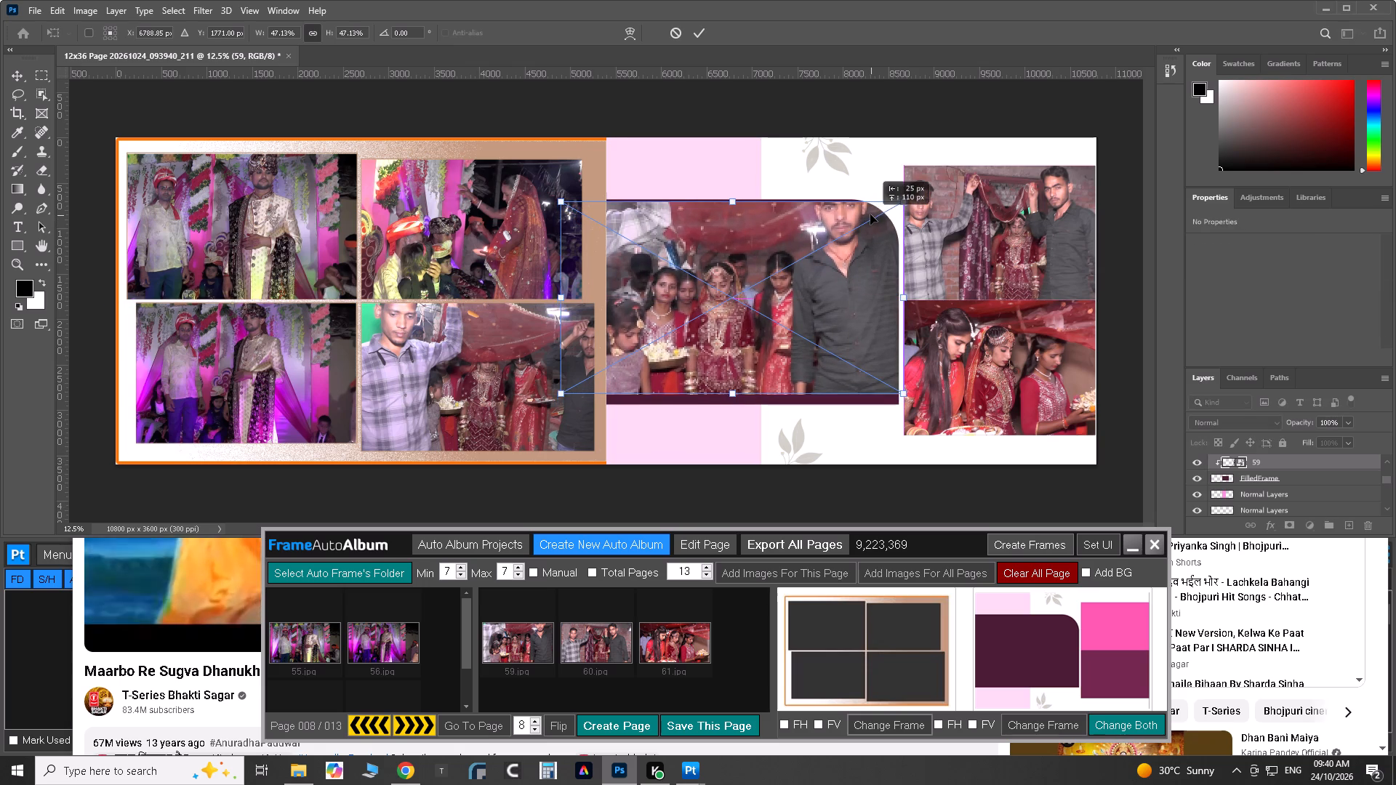
drag(870, 214, 849, 210)
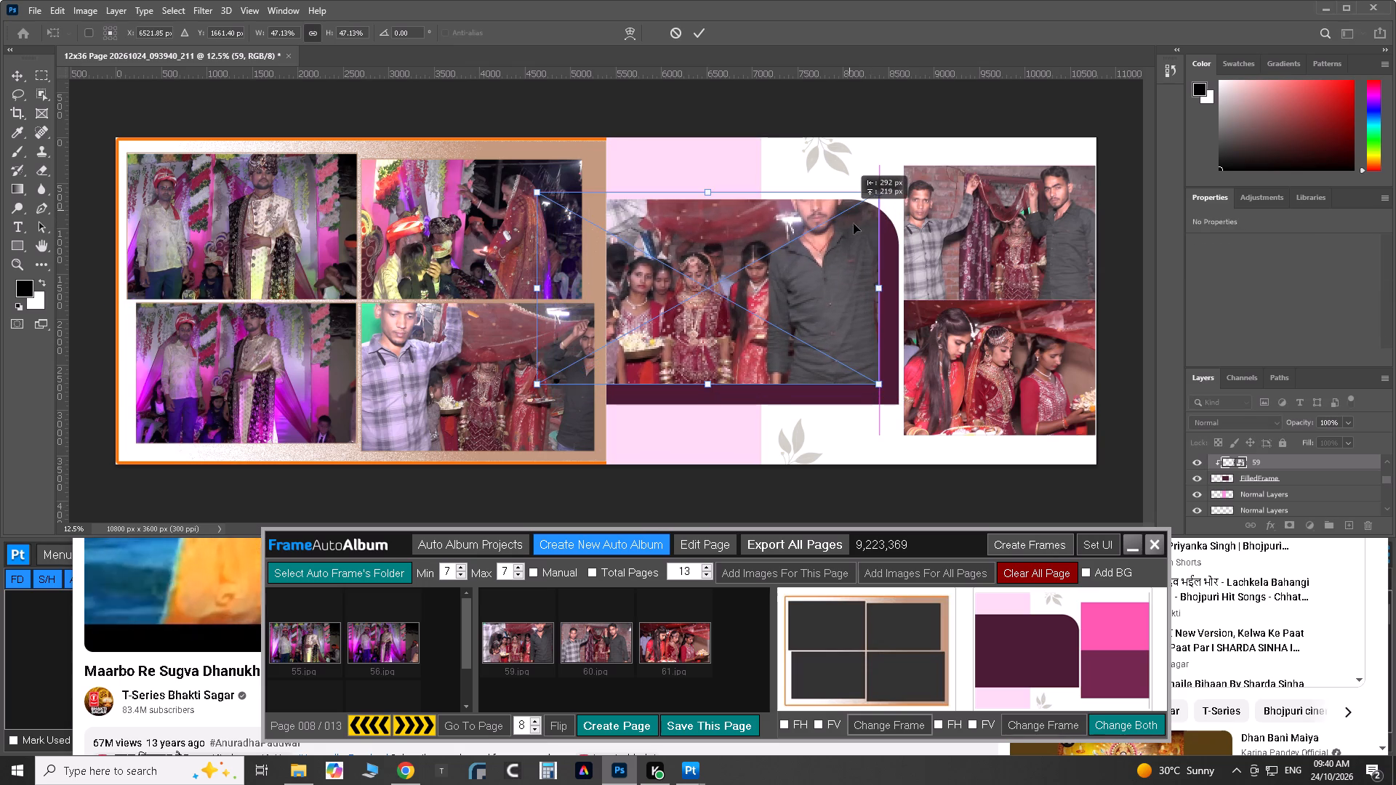
click(855, 232)
key(Down)
key(Down)
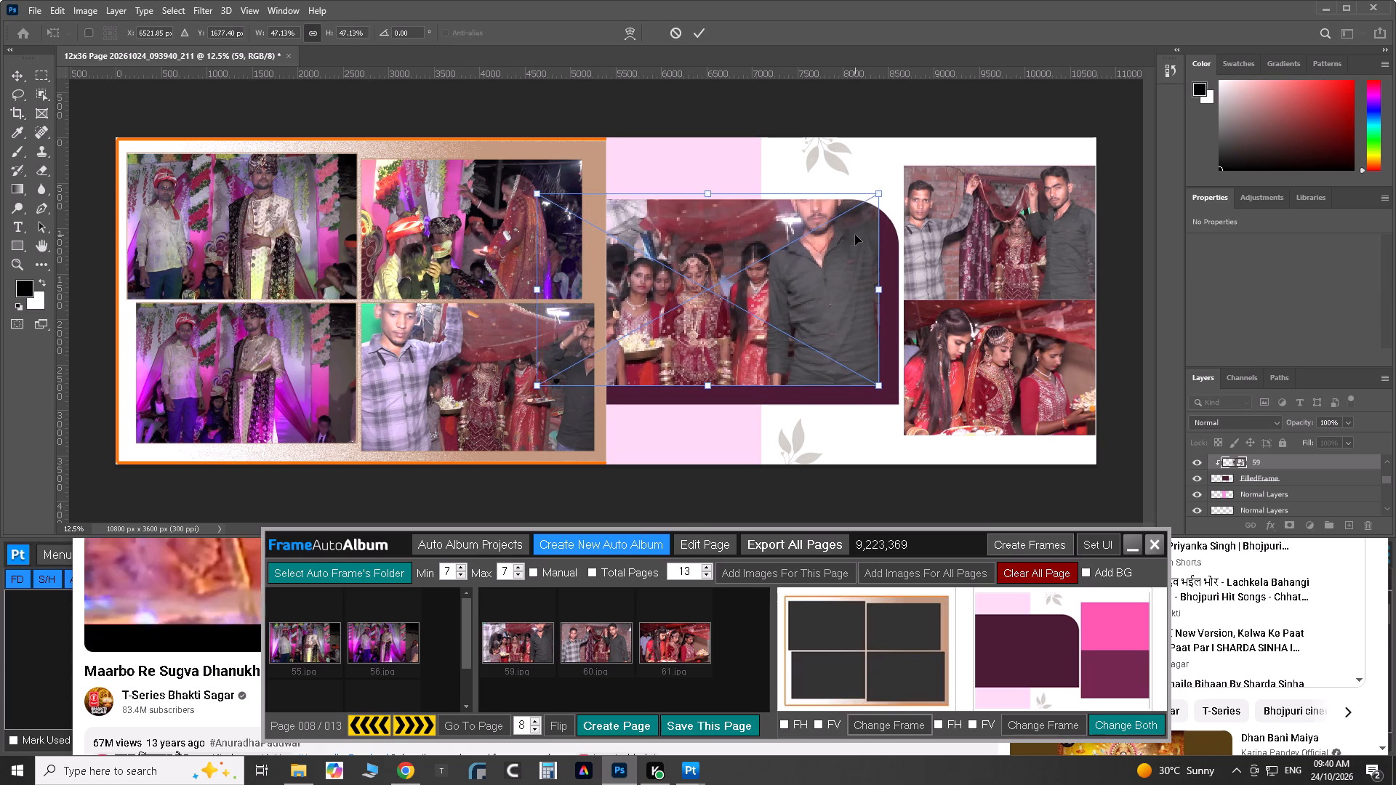
key(Down)
drag(780, 238, 797, 238)
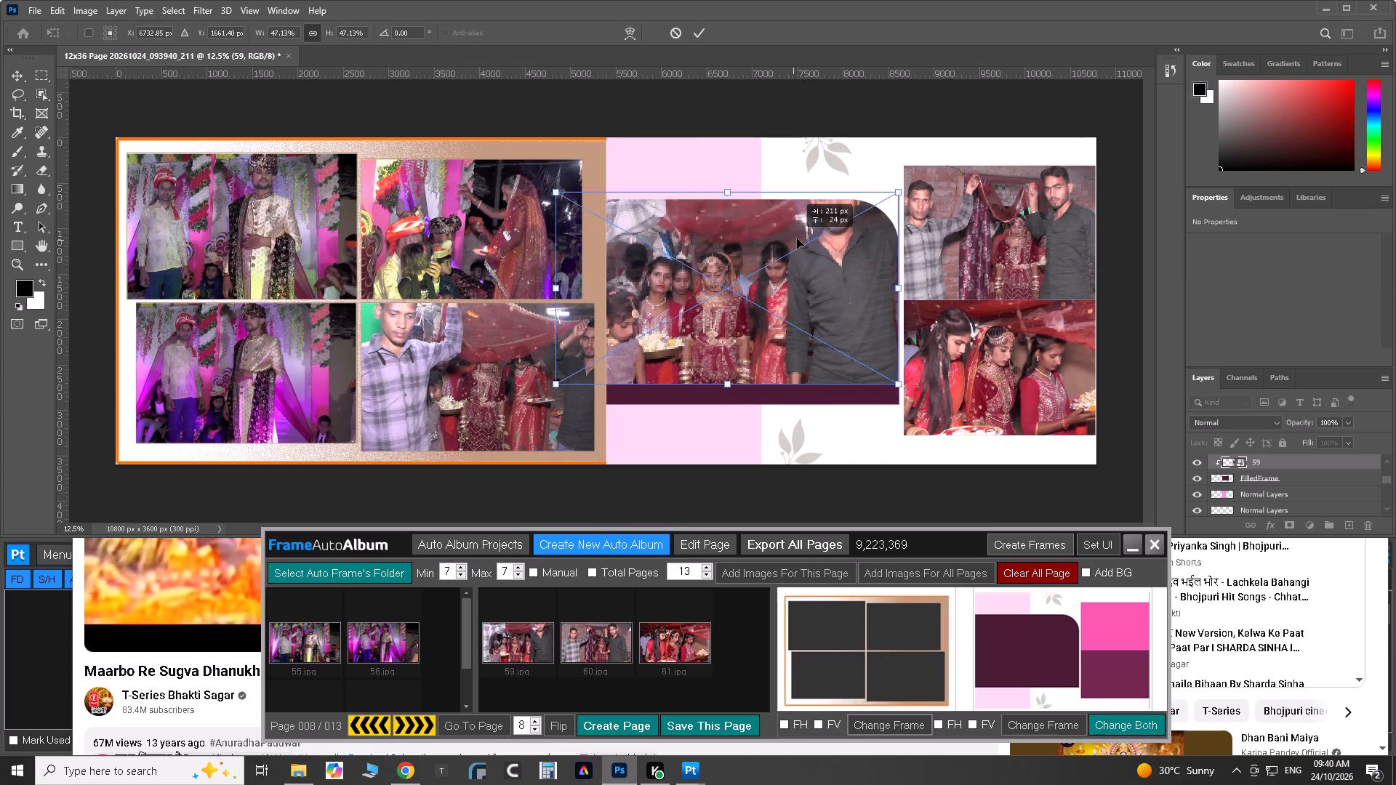
drag(797, 238, 795, 241)
key(Up)
key(Up)
key(Up)
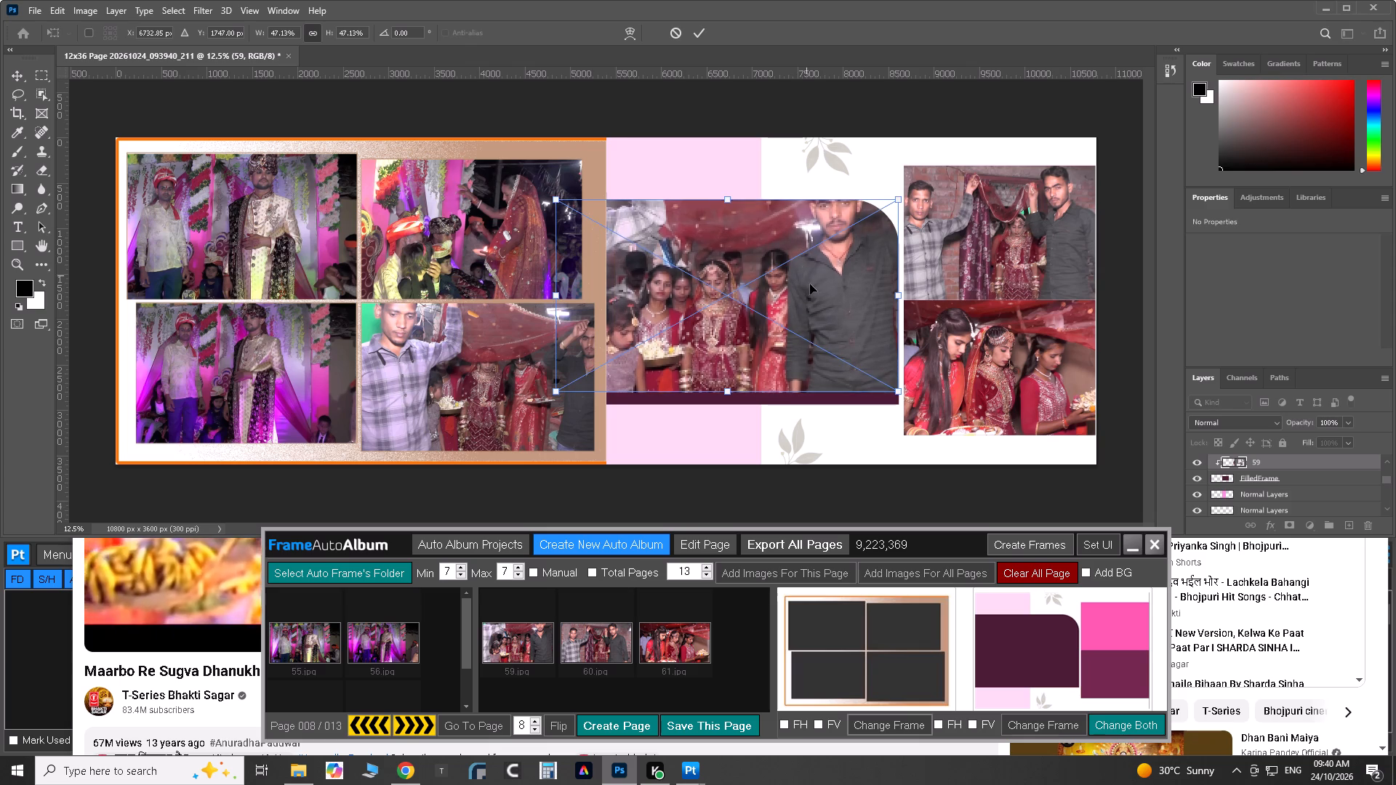
key(Up)
Enlarge photo 59 to about 50.6% to fill the bottom of its frame, apply the transform and deselect the layer.
drag(898, 392, 918, 406)
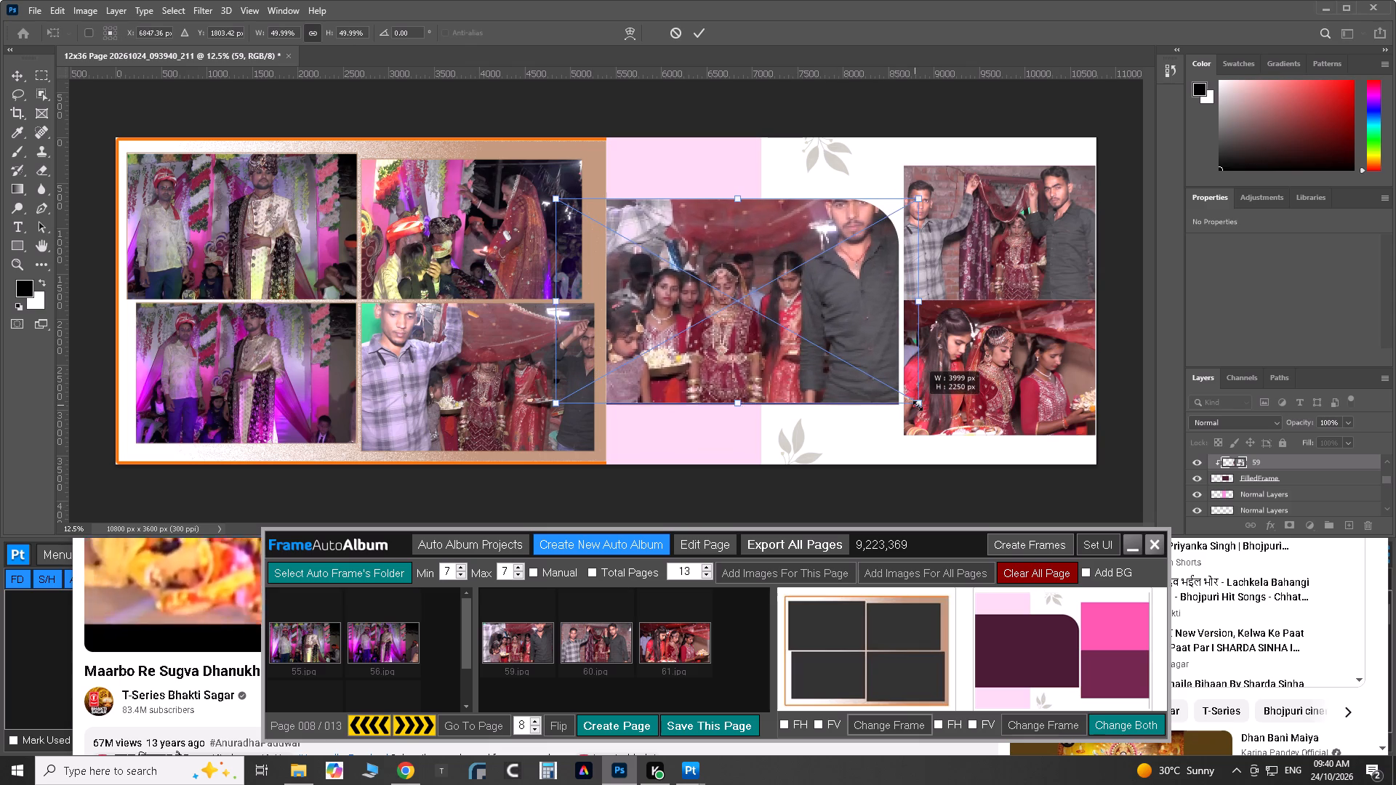
drag(918, 406, 923, 407)
double_click(813, 319)
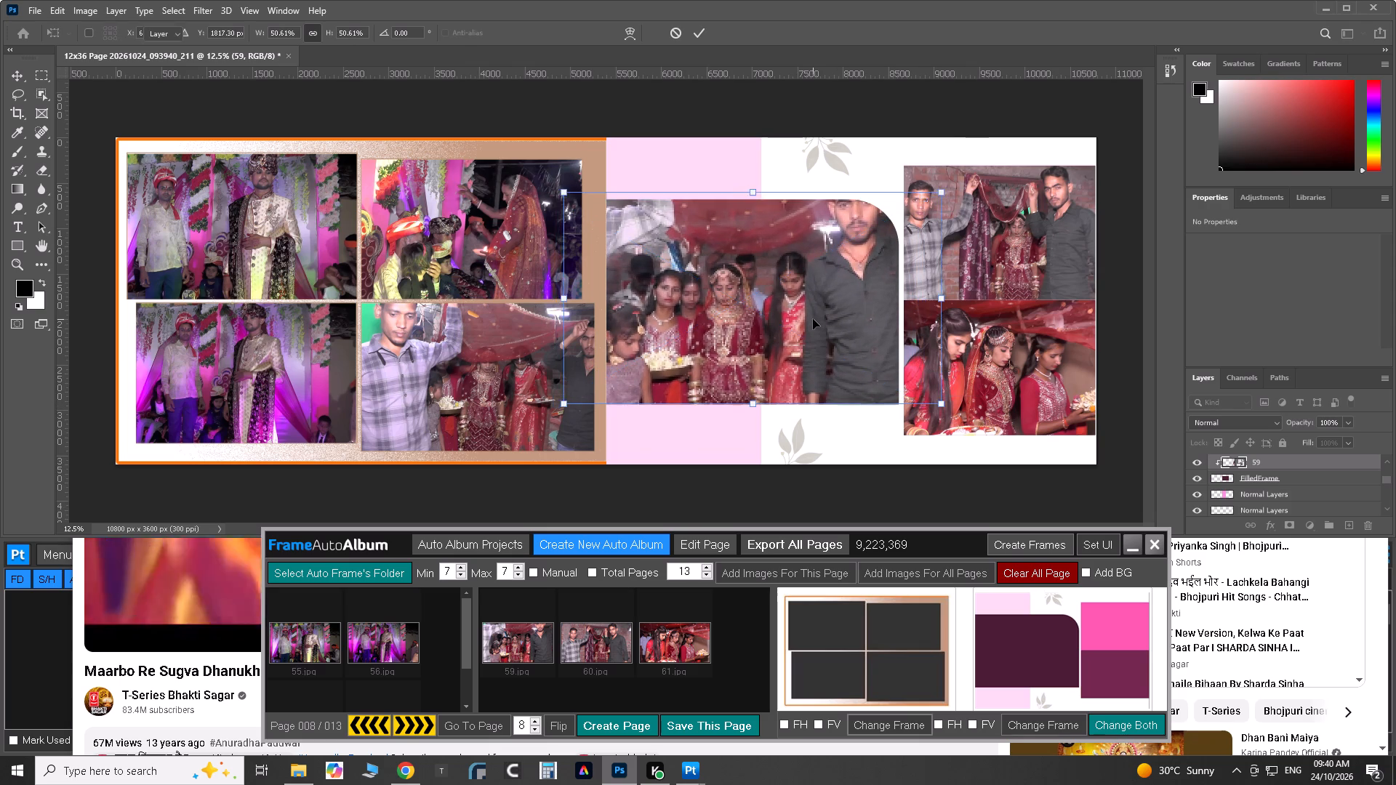
click(972, 108)
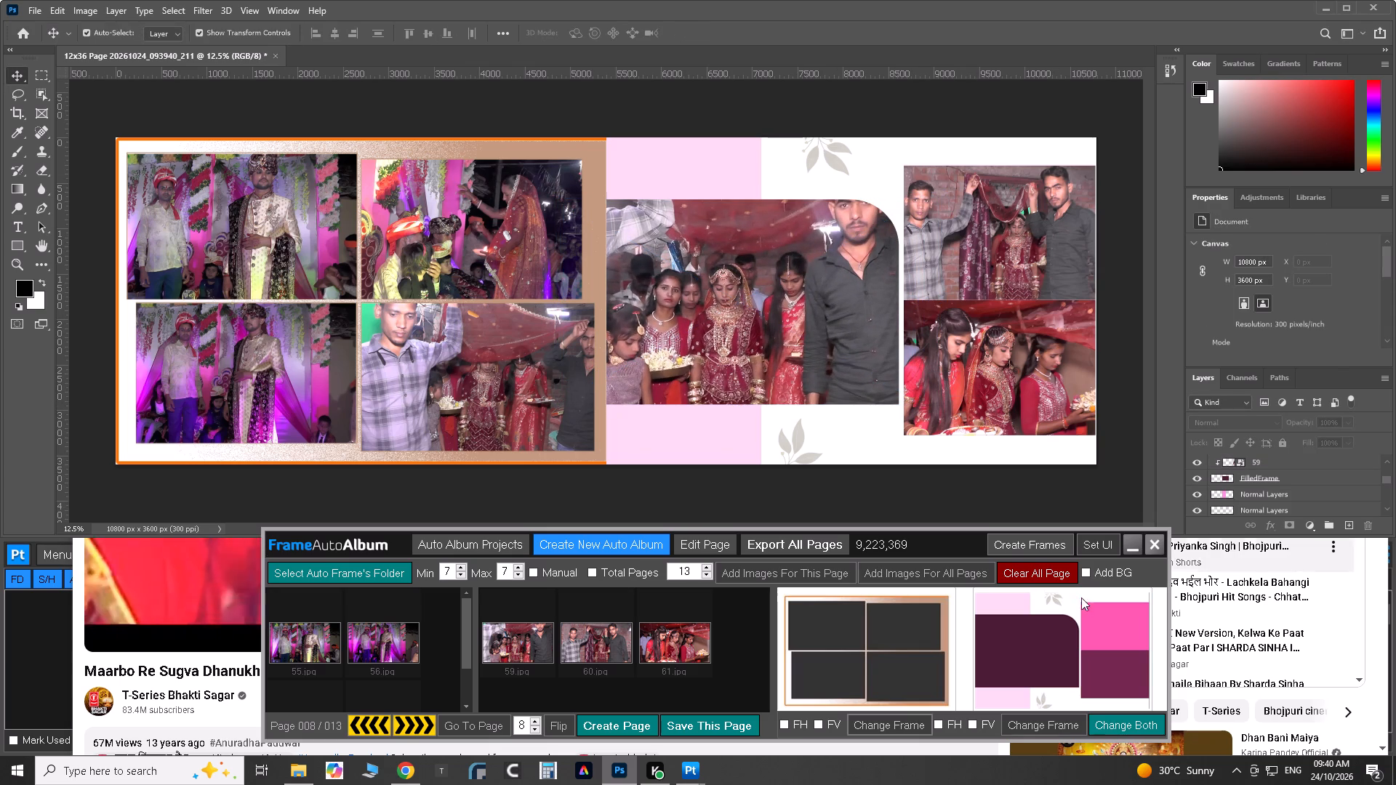
Switch to PsToolkit and save page 8.
click(696, 782)
click(745, 736)
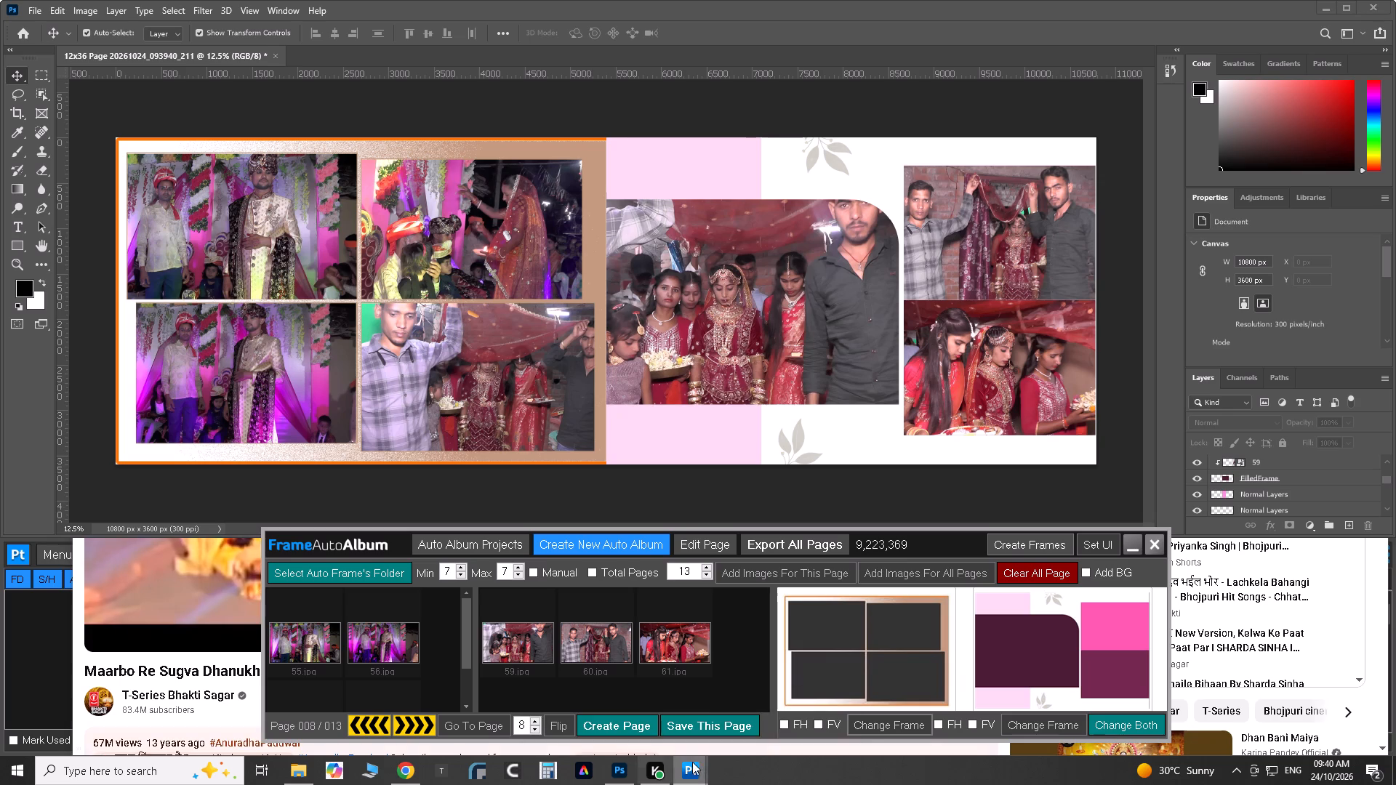
click(696, 762)
click(587, 739)
click(1267, 560)
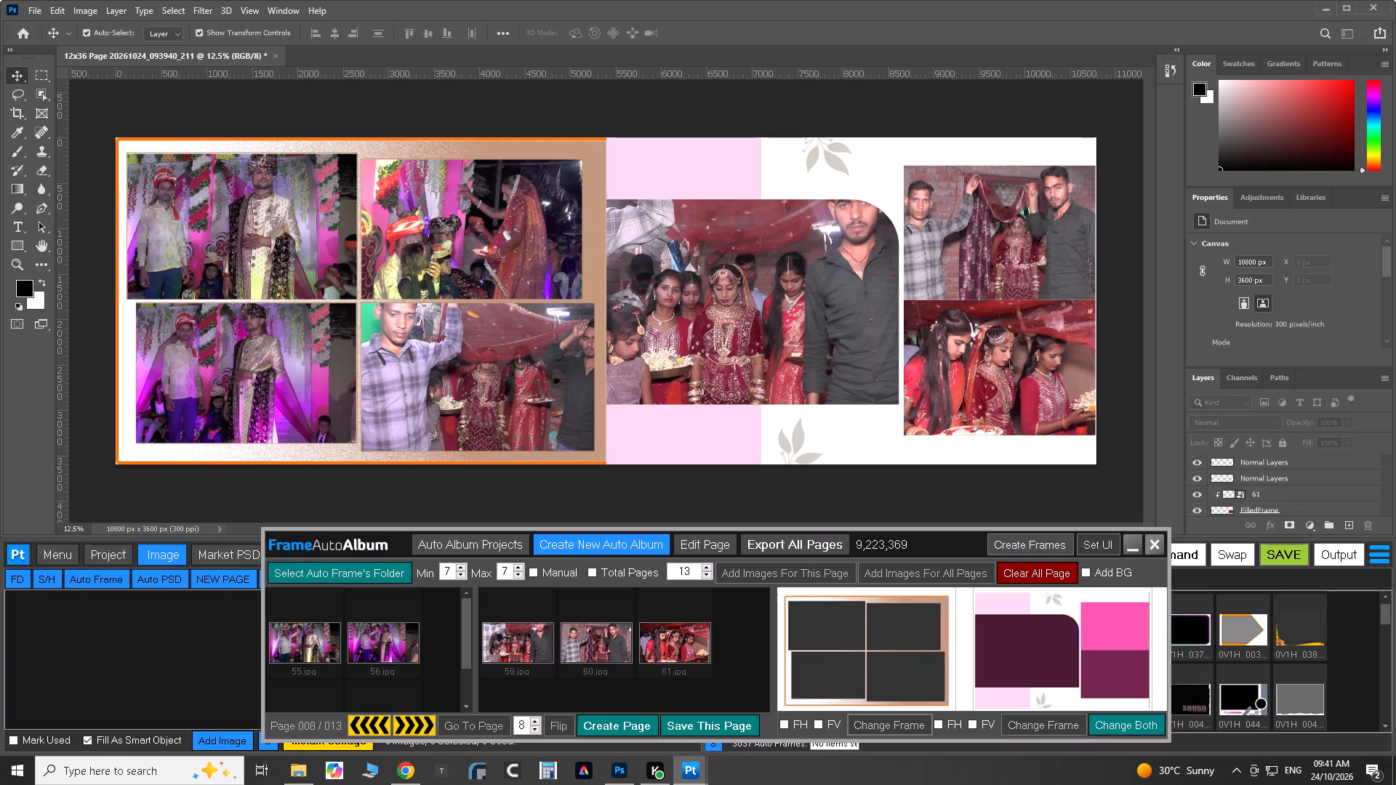
Go to page 9 and change the frame of its left-hand half to the four-photo design 0V4H_210.psd.
click(401, 720)
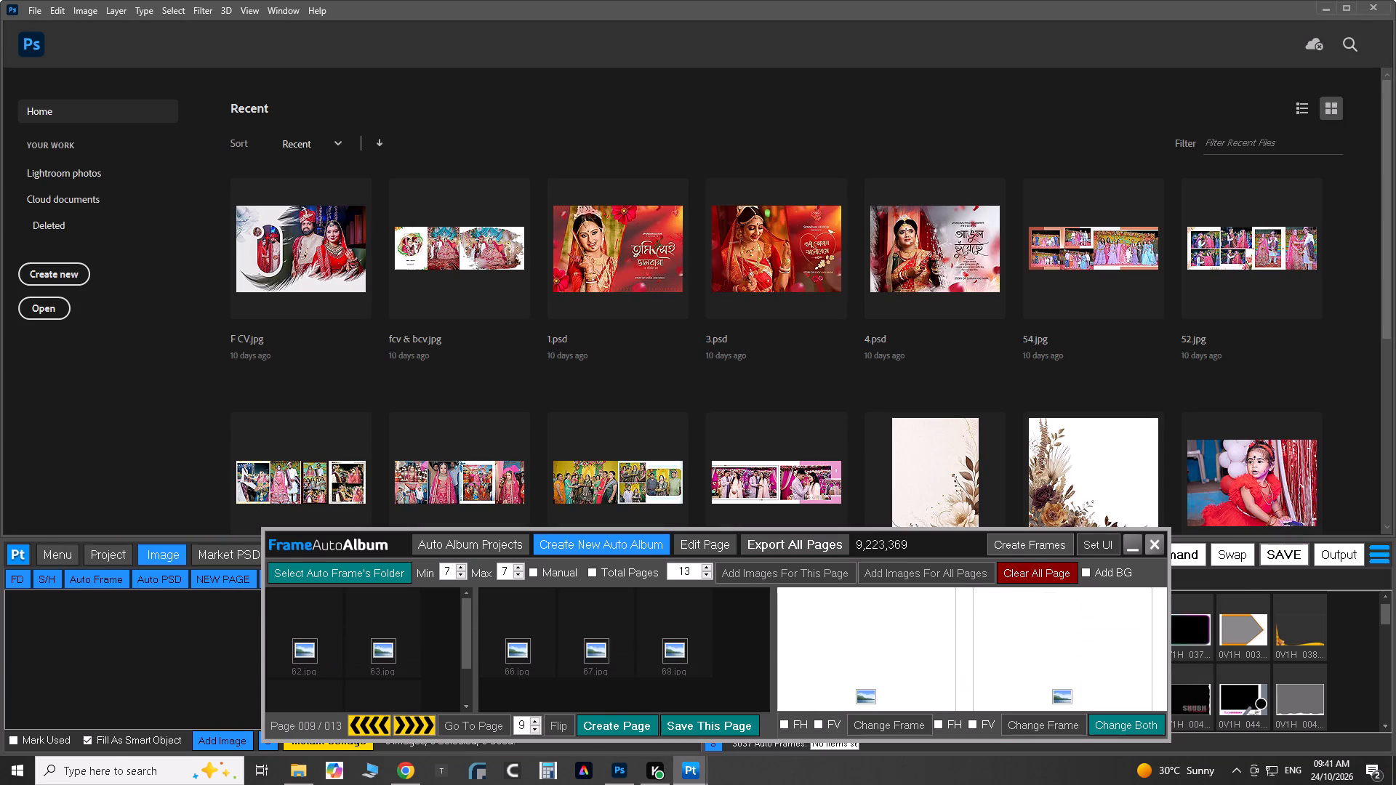
click(872, 726)
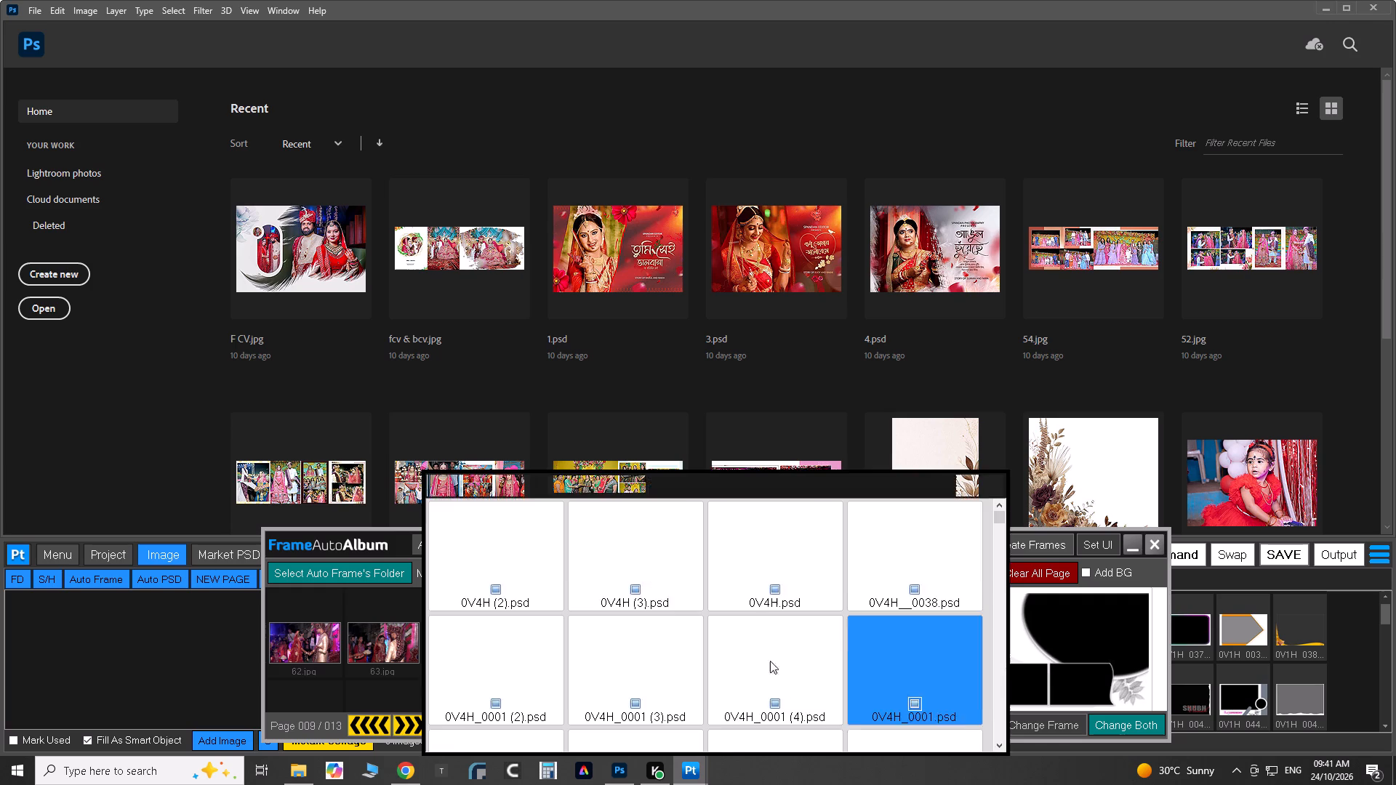
scroll(750, 655, down, 9)
scroll(750, 656, up, 1)
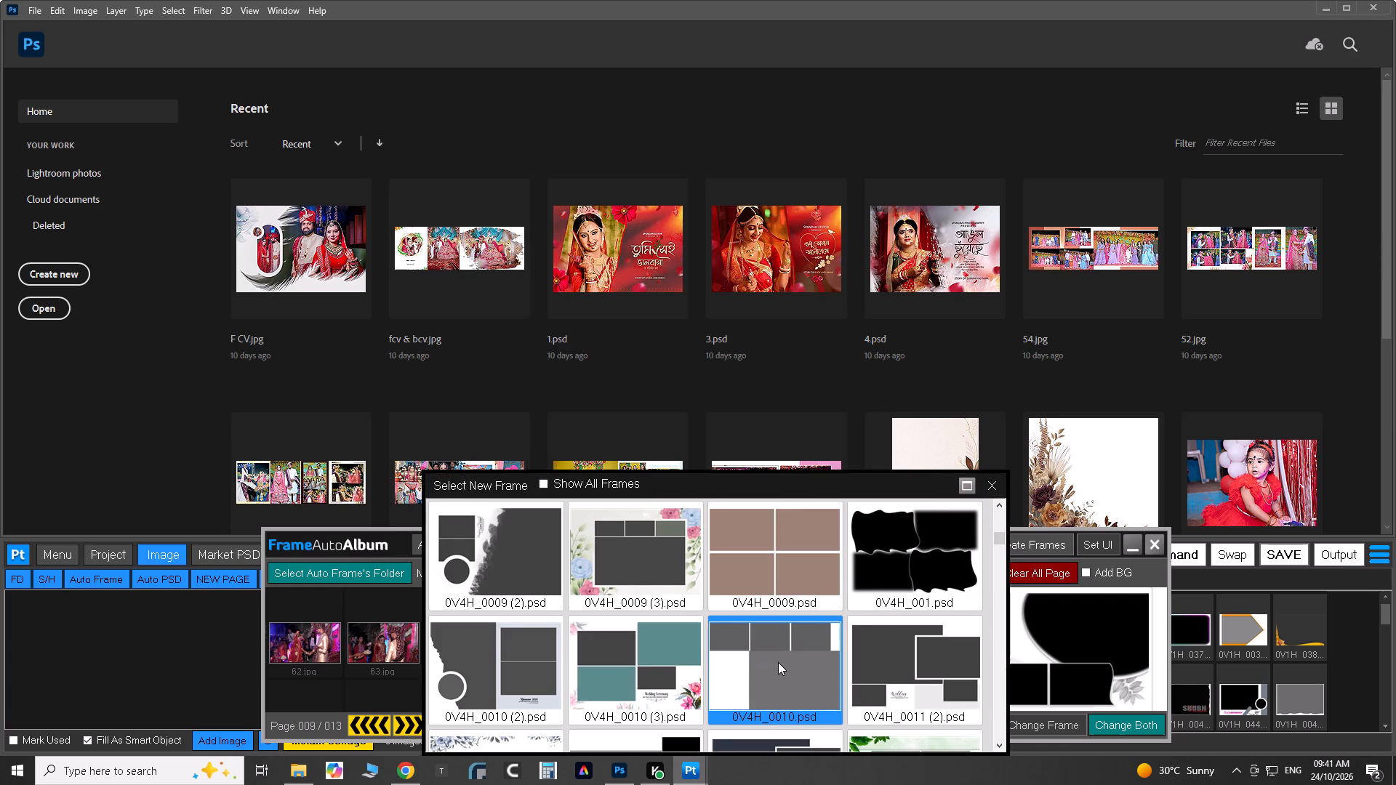
scroll(778, 662, up, 1)
scroll(778, 662, down, 3)
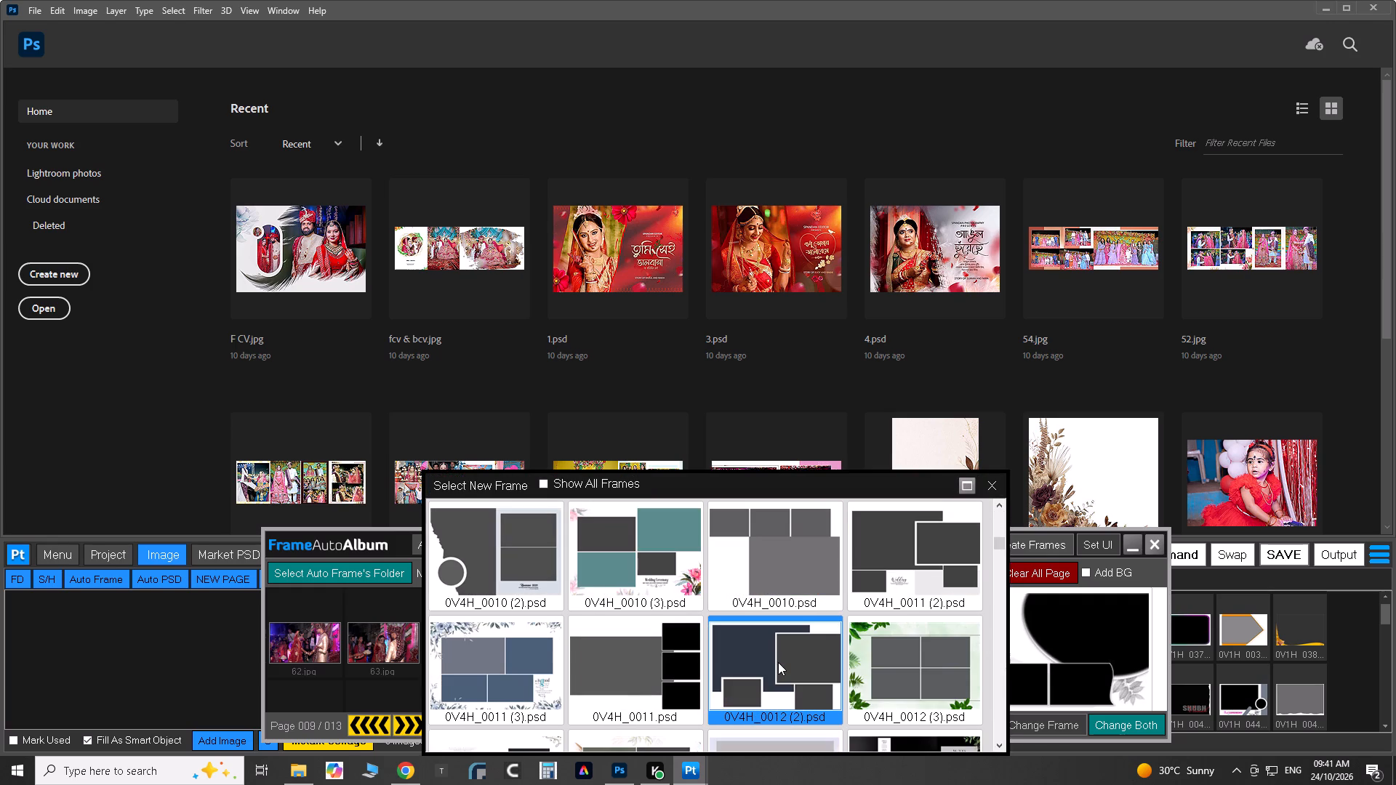
scroll(778, 662, down, 13)
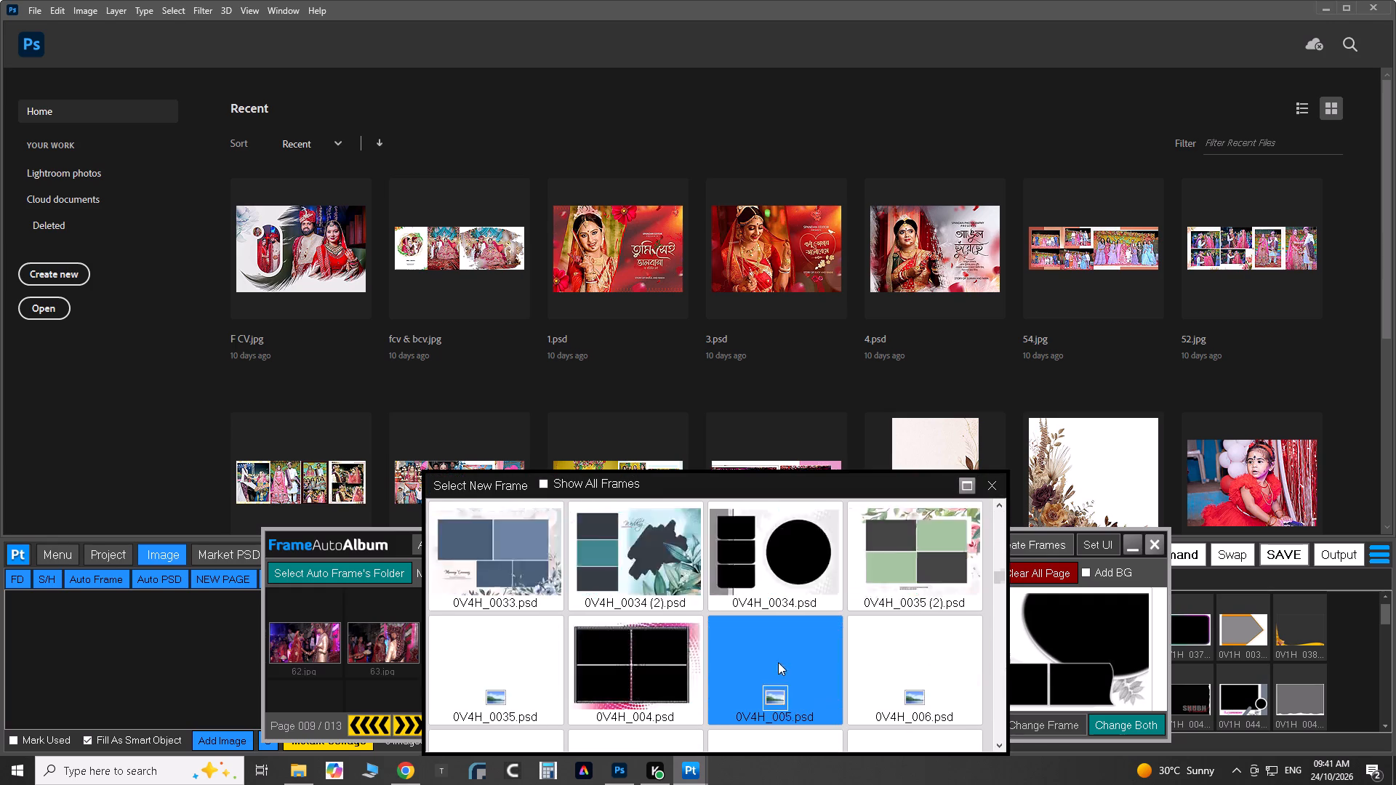
scroll(778, 662, down, 16)
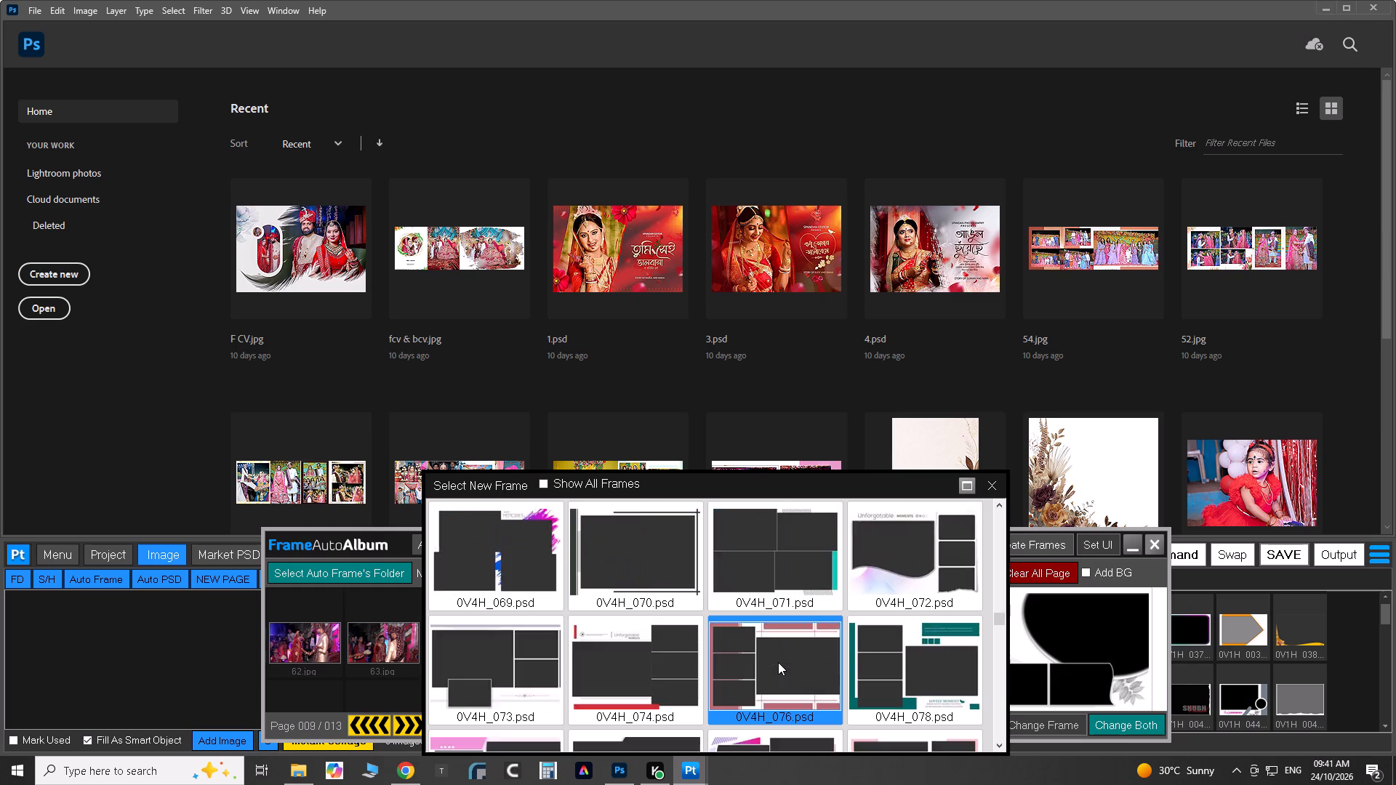
scroll(778, 662, down, 4)
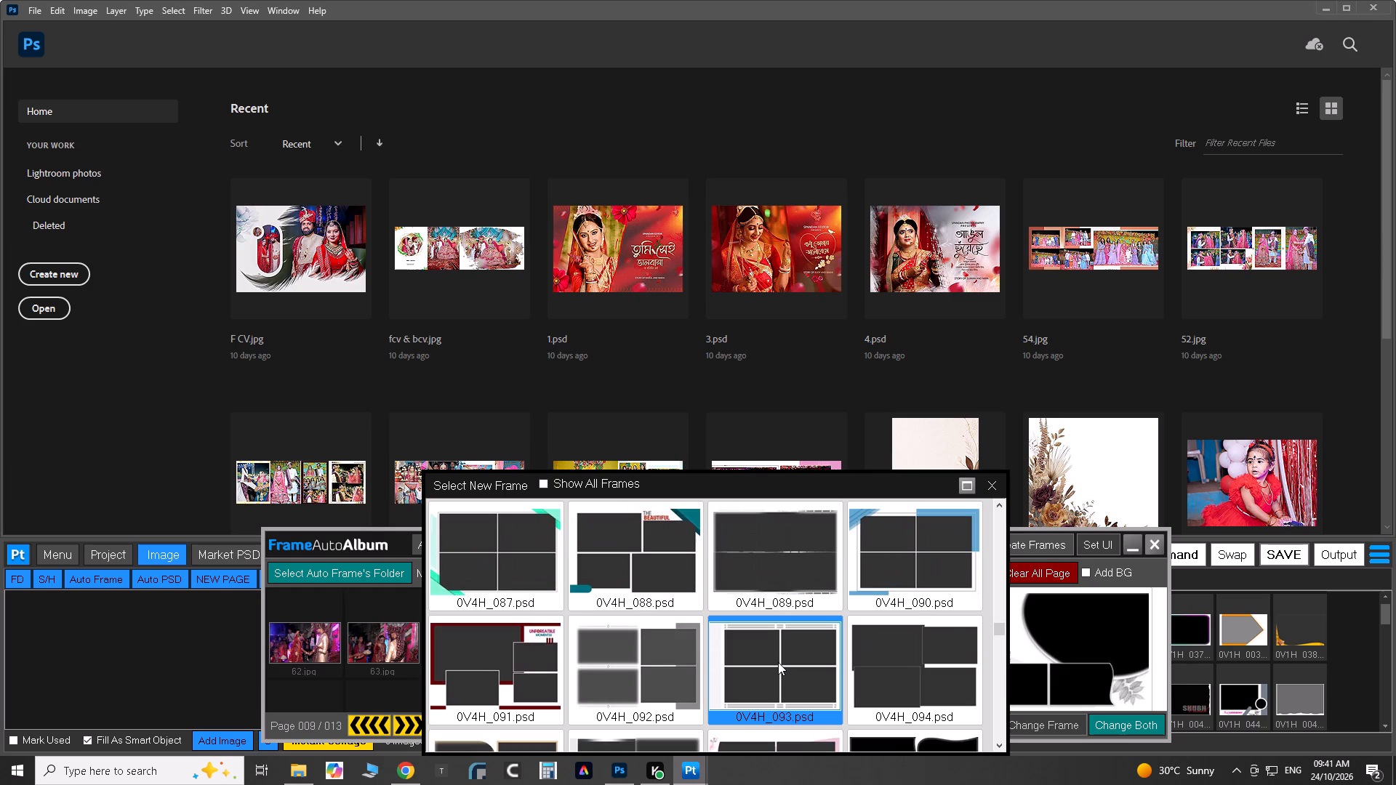
scroll(779, 663, down, 6)
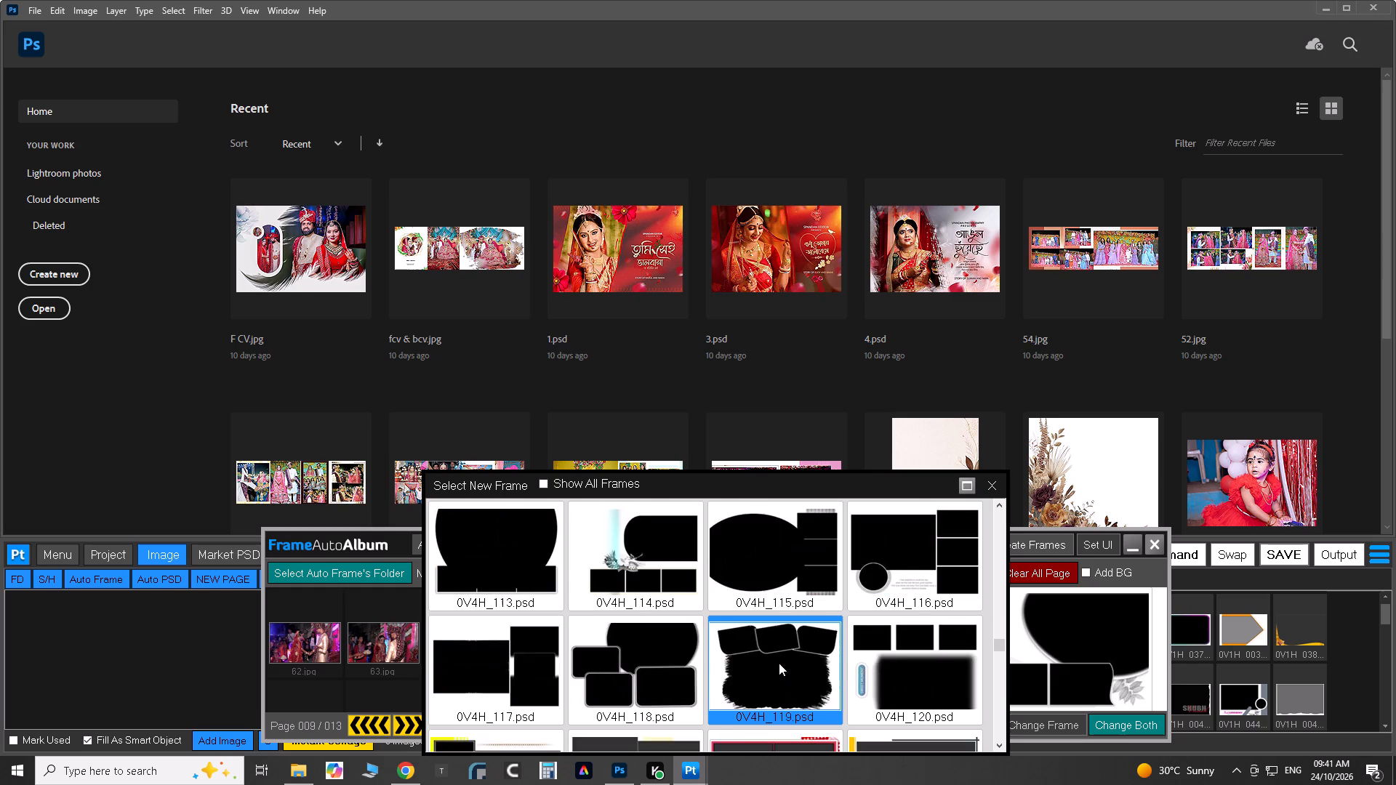
scroll(779, 663, down, 9)
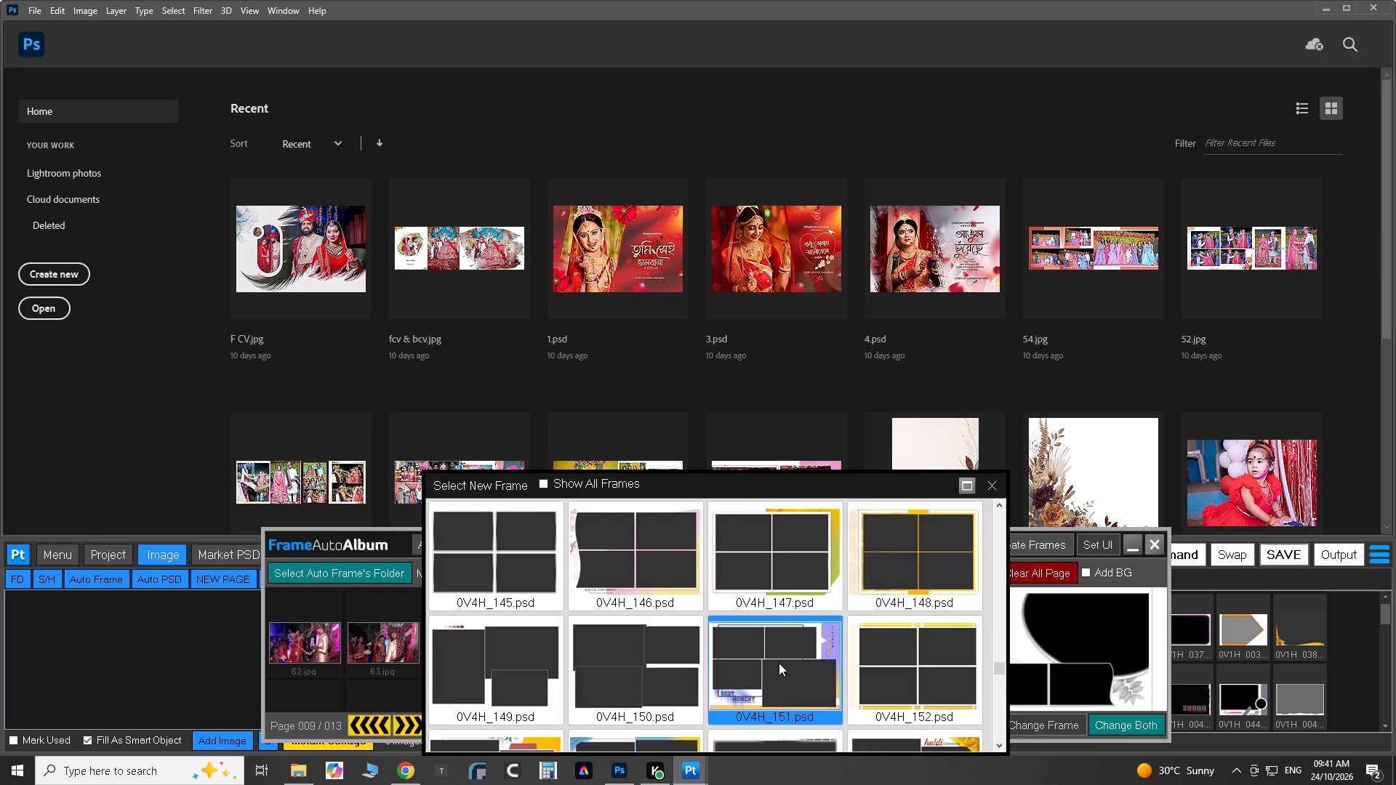
scroll(779, 663, down, 9)
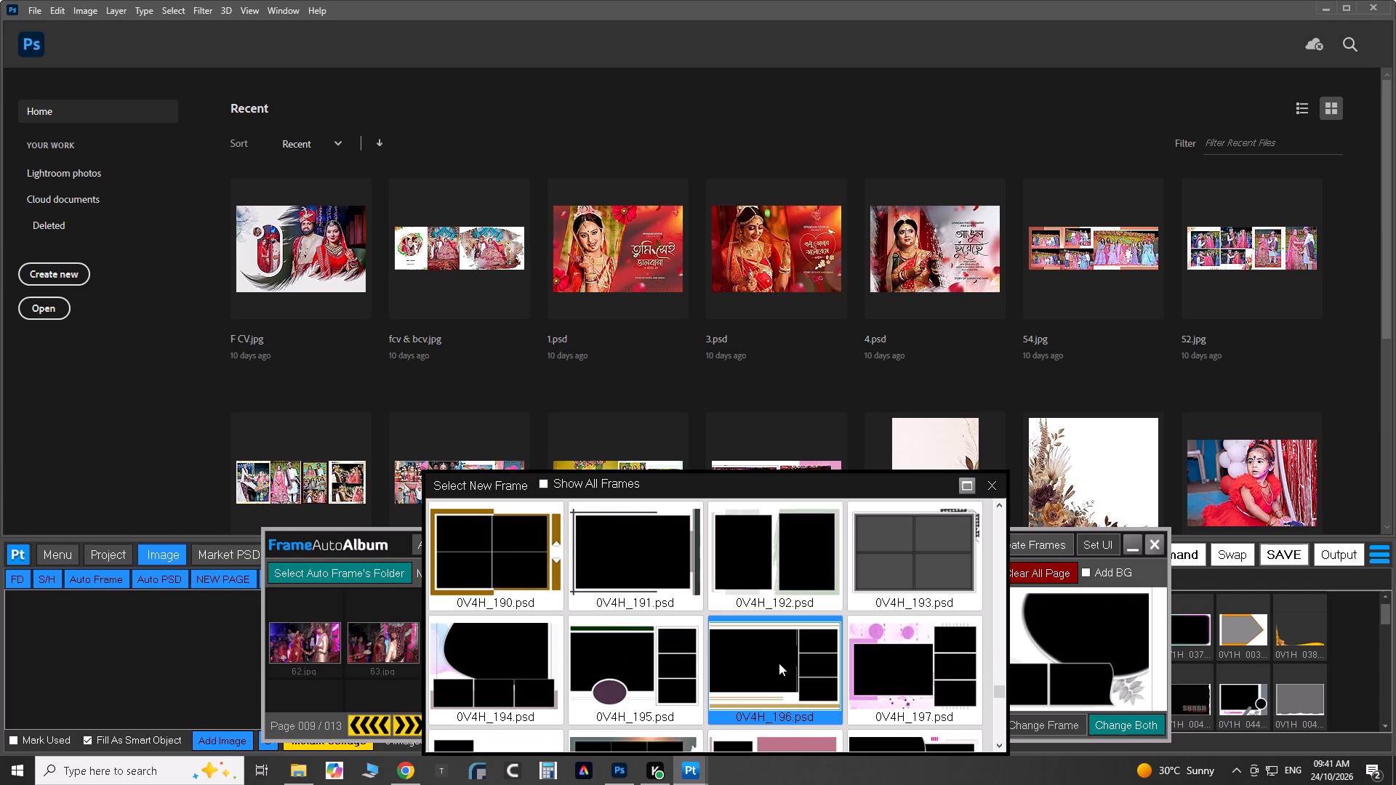
scroll(779, 663, up, 2)
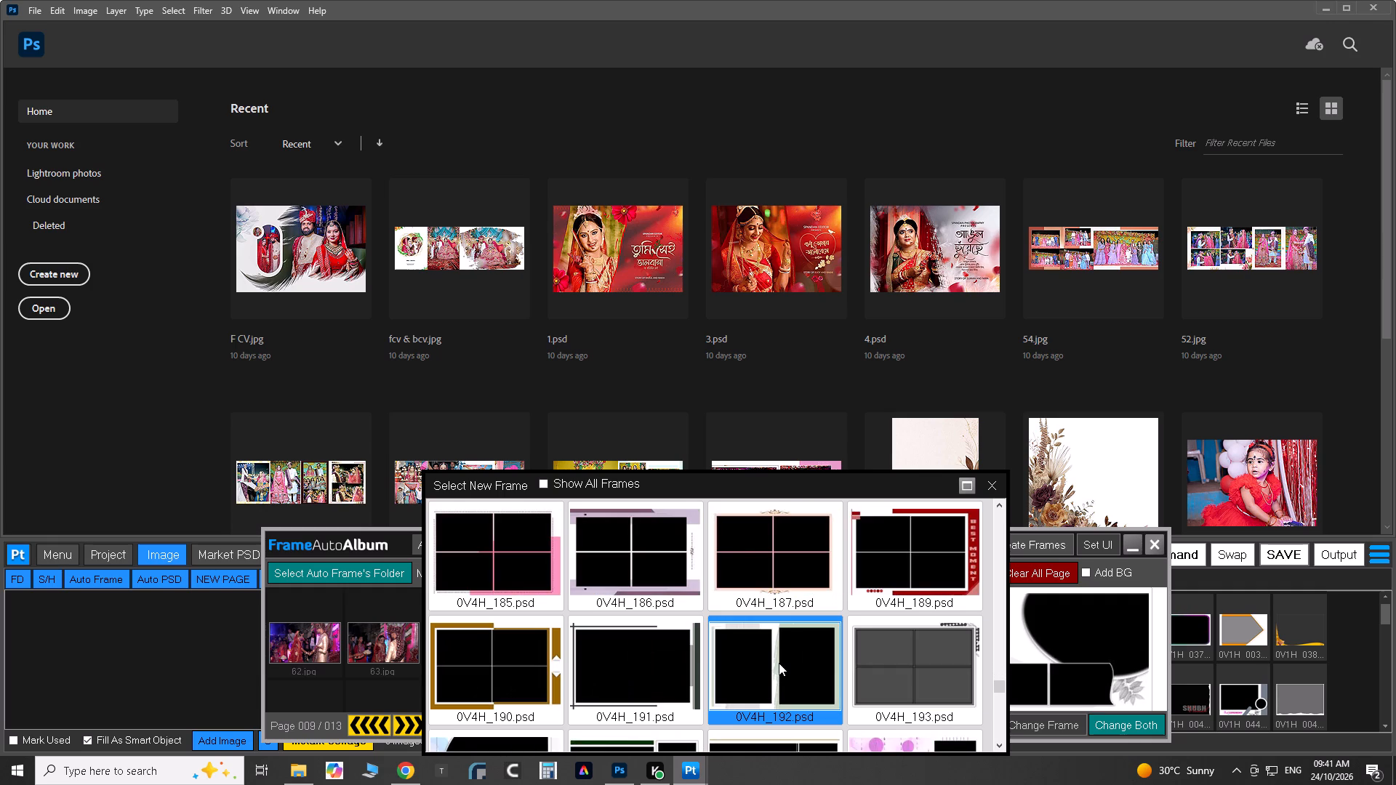
scroll(779, 663, down, 1)
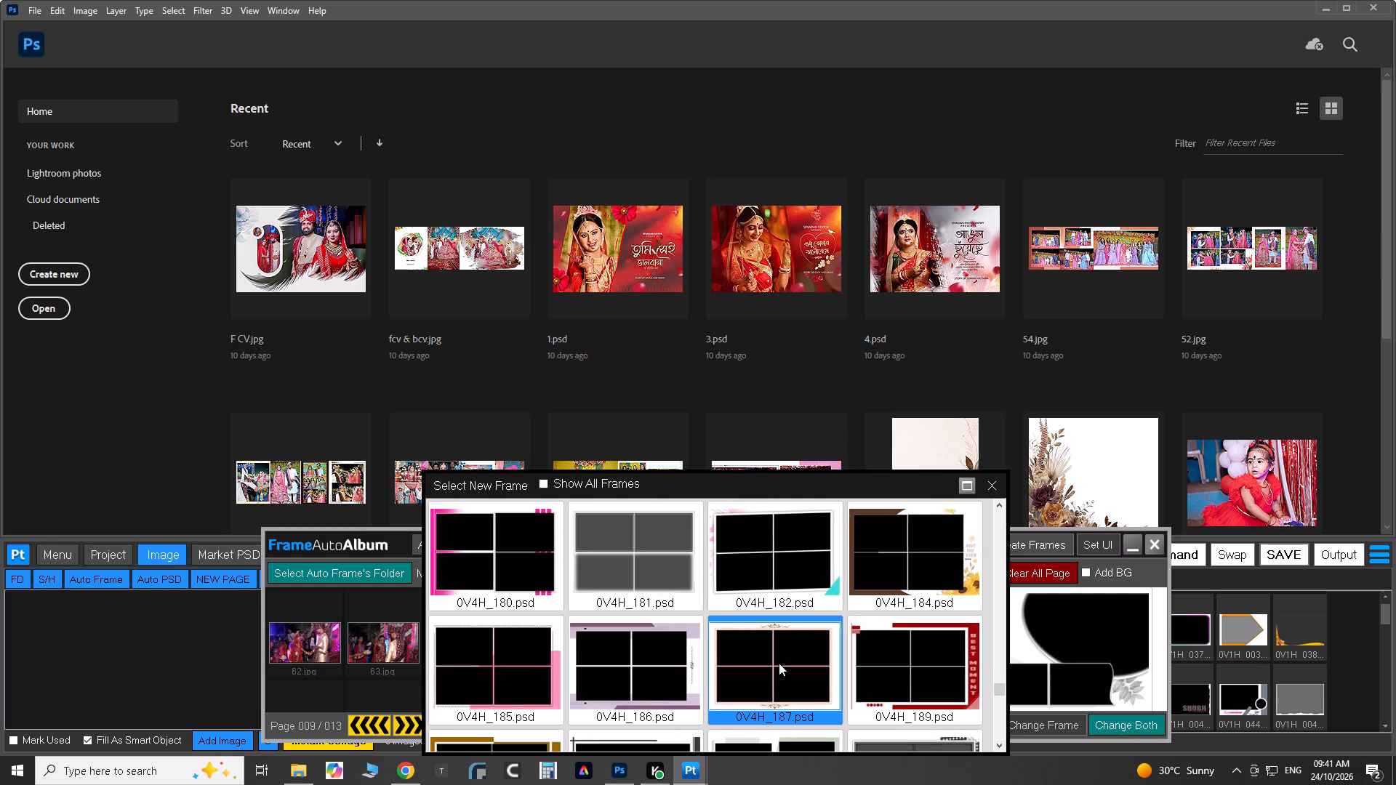
scroll(779, 663, down, 6)
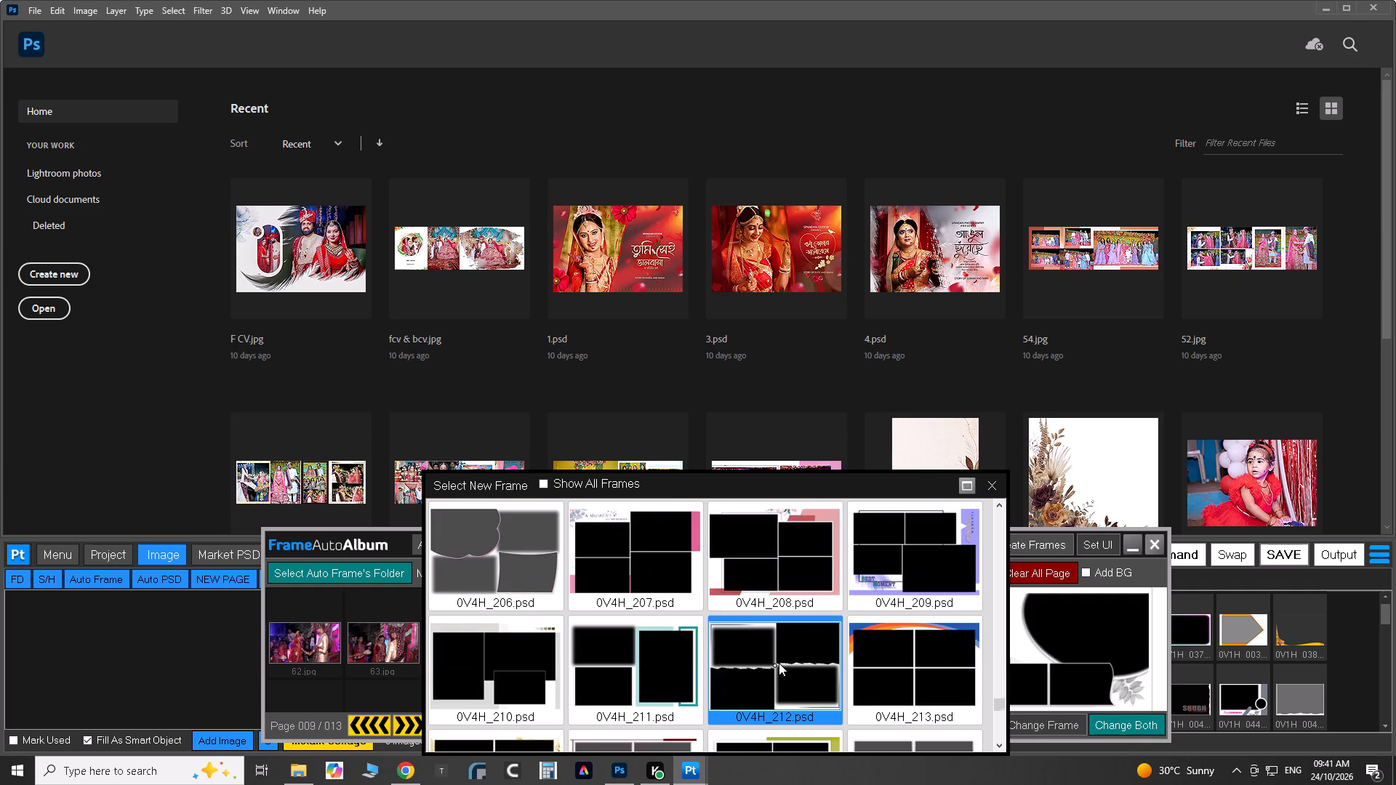
scroll(779, 663, down, 1)
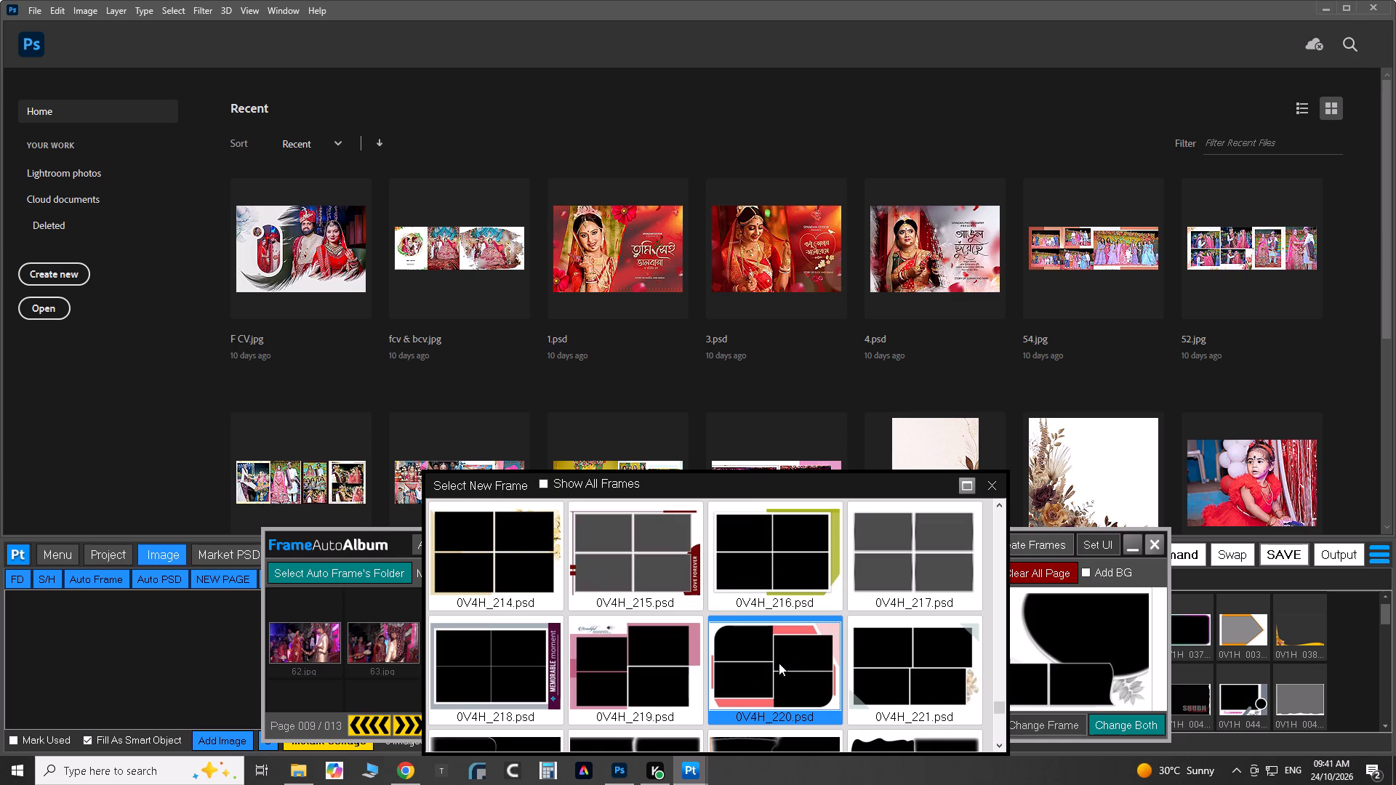
scroll(779, 663, down, 9)
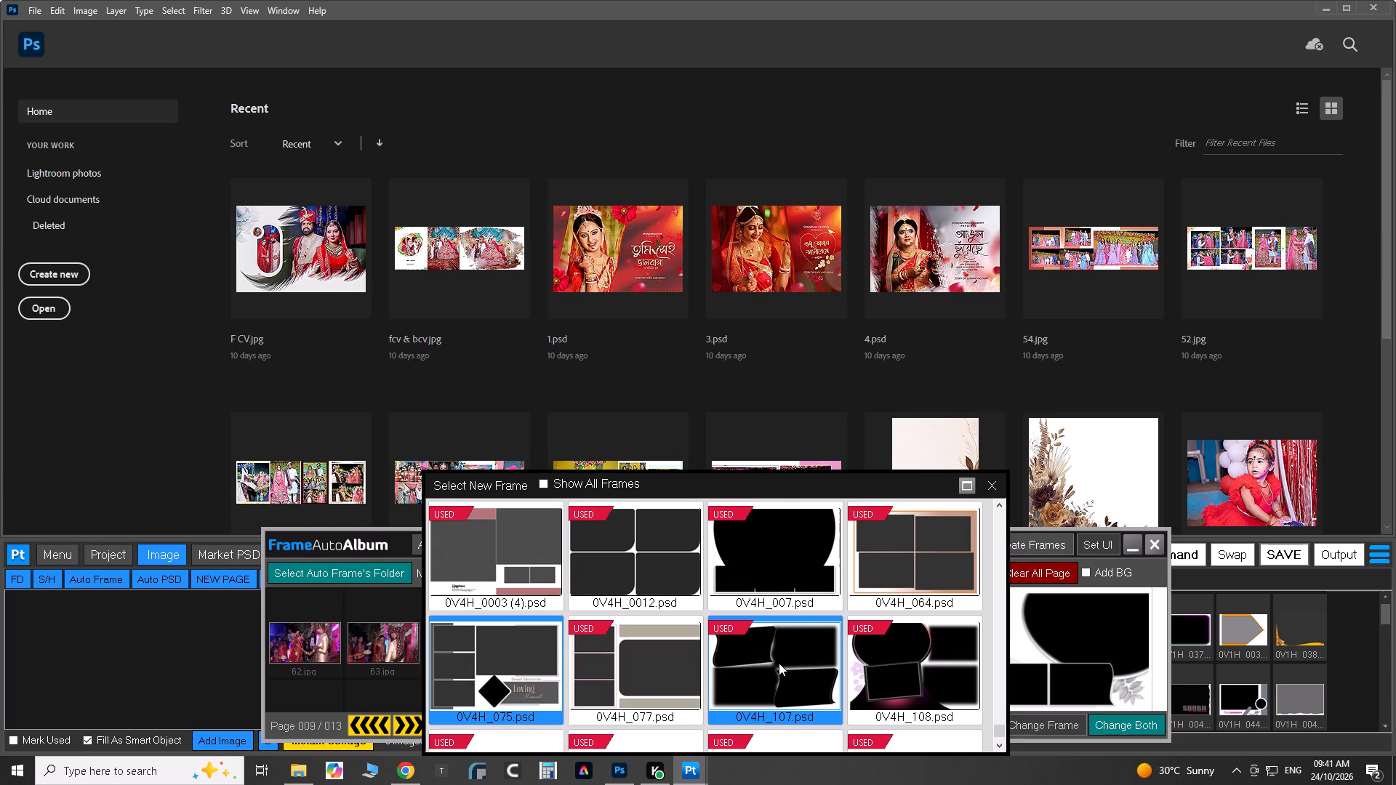
scroll(779, 663, down, 2)
scroll(779, 663, up, 2)
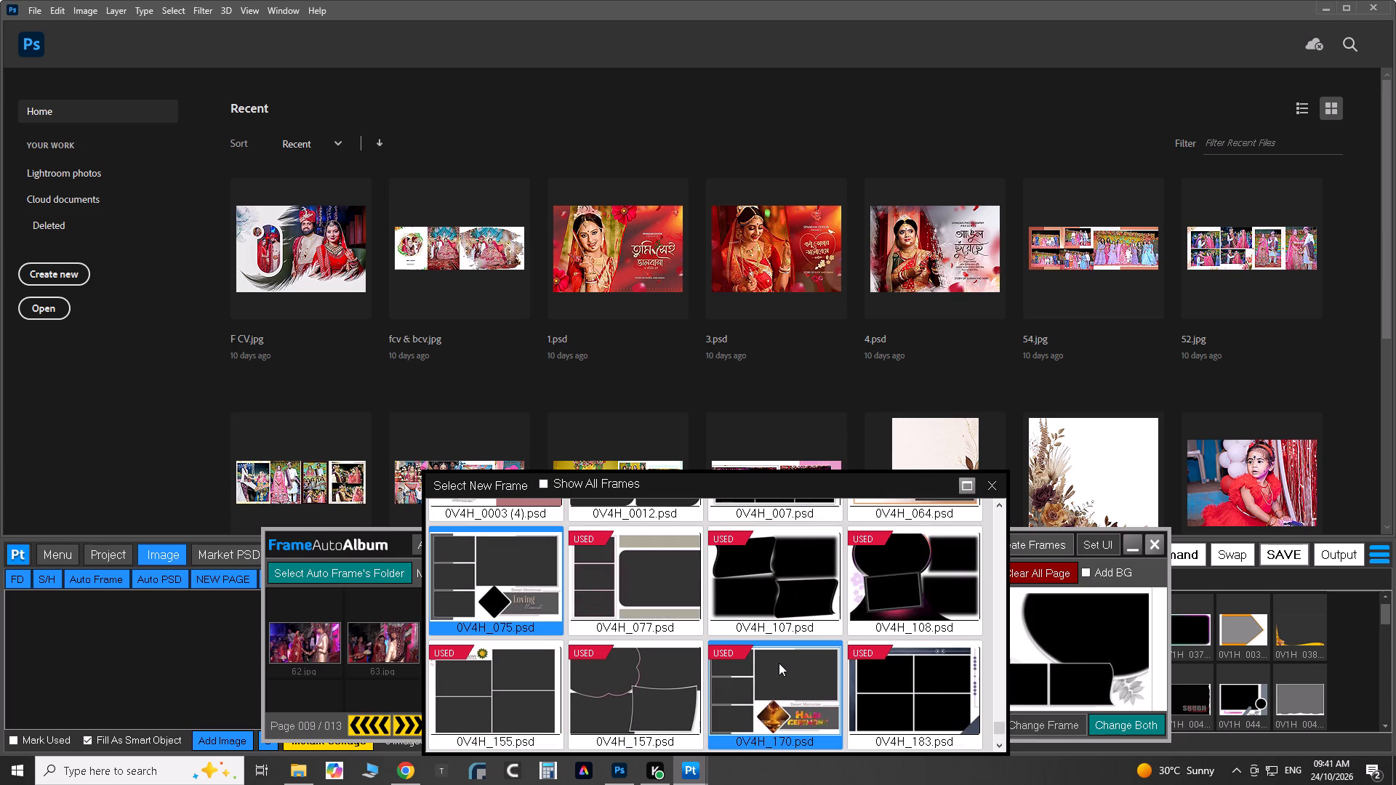
scroll(779, 663, up, 4)
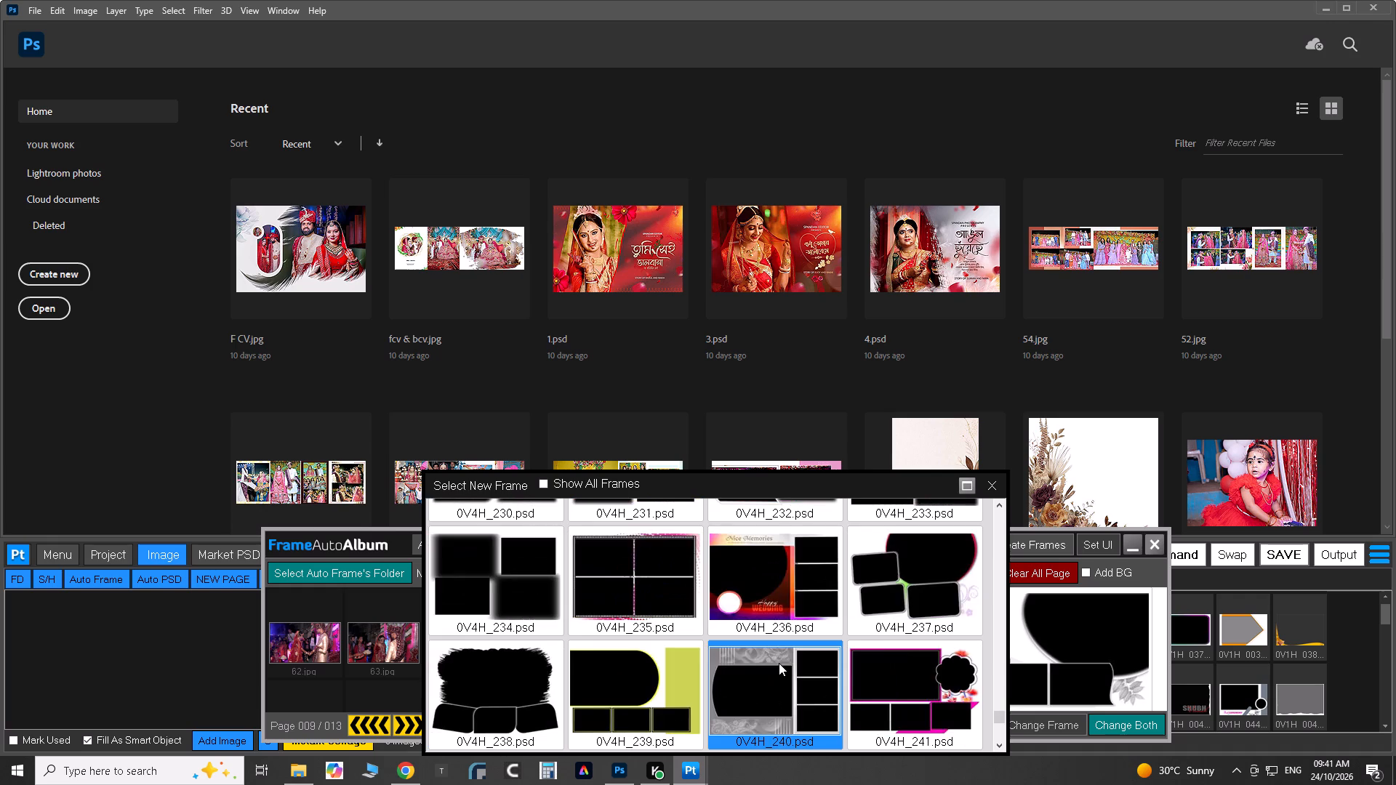
scroll(779, 663, up, 4)
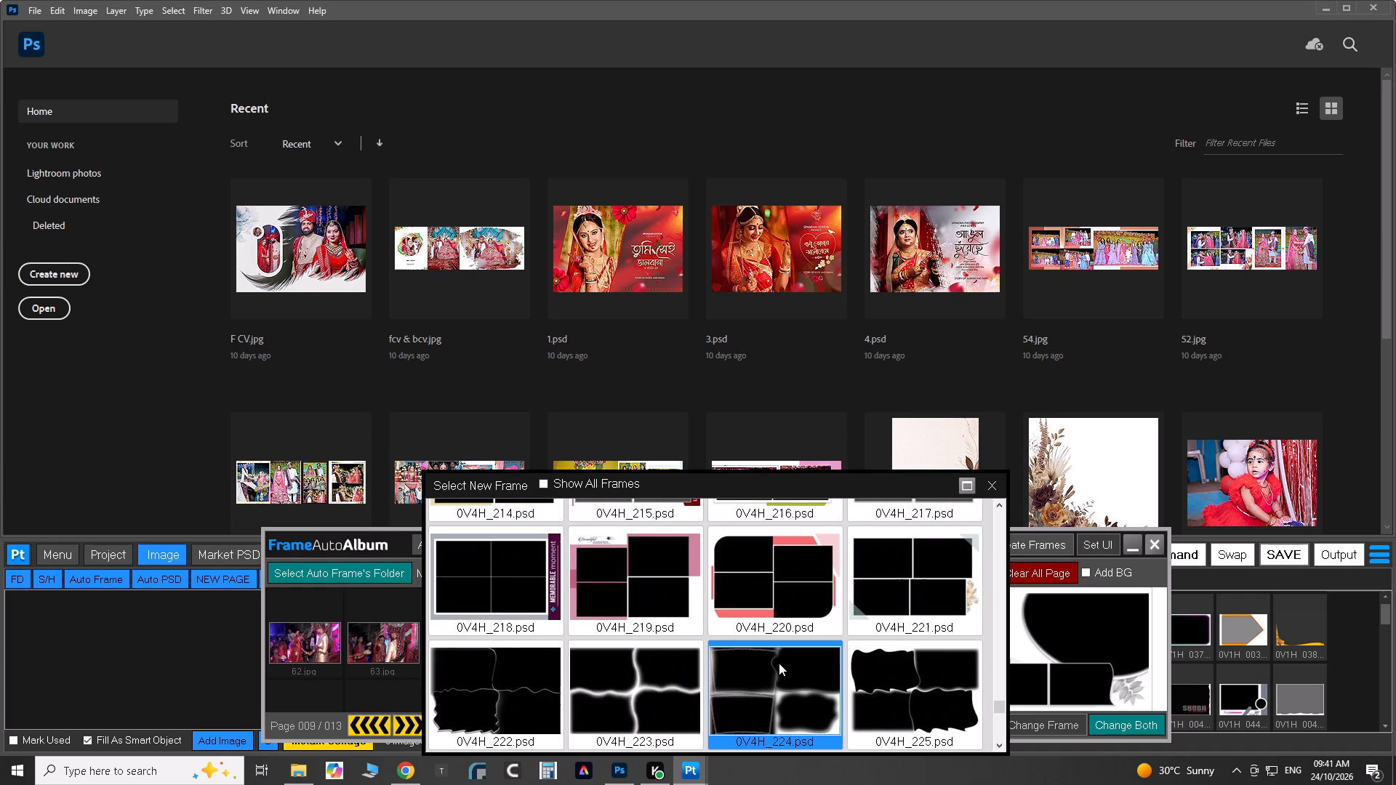
scroll(779, 663, up, 2)
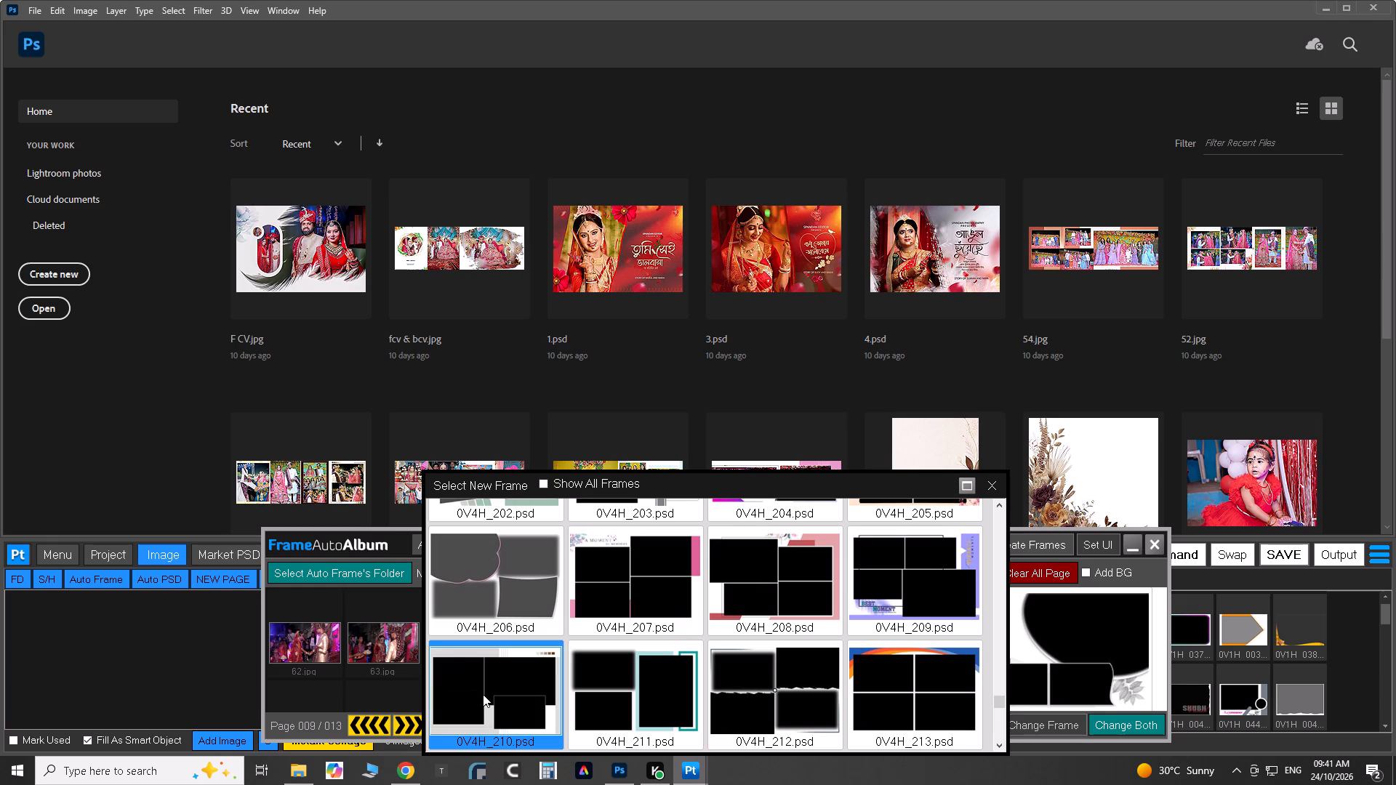
double_click(483, 694)
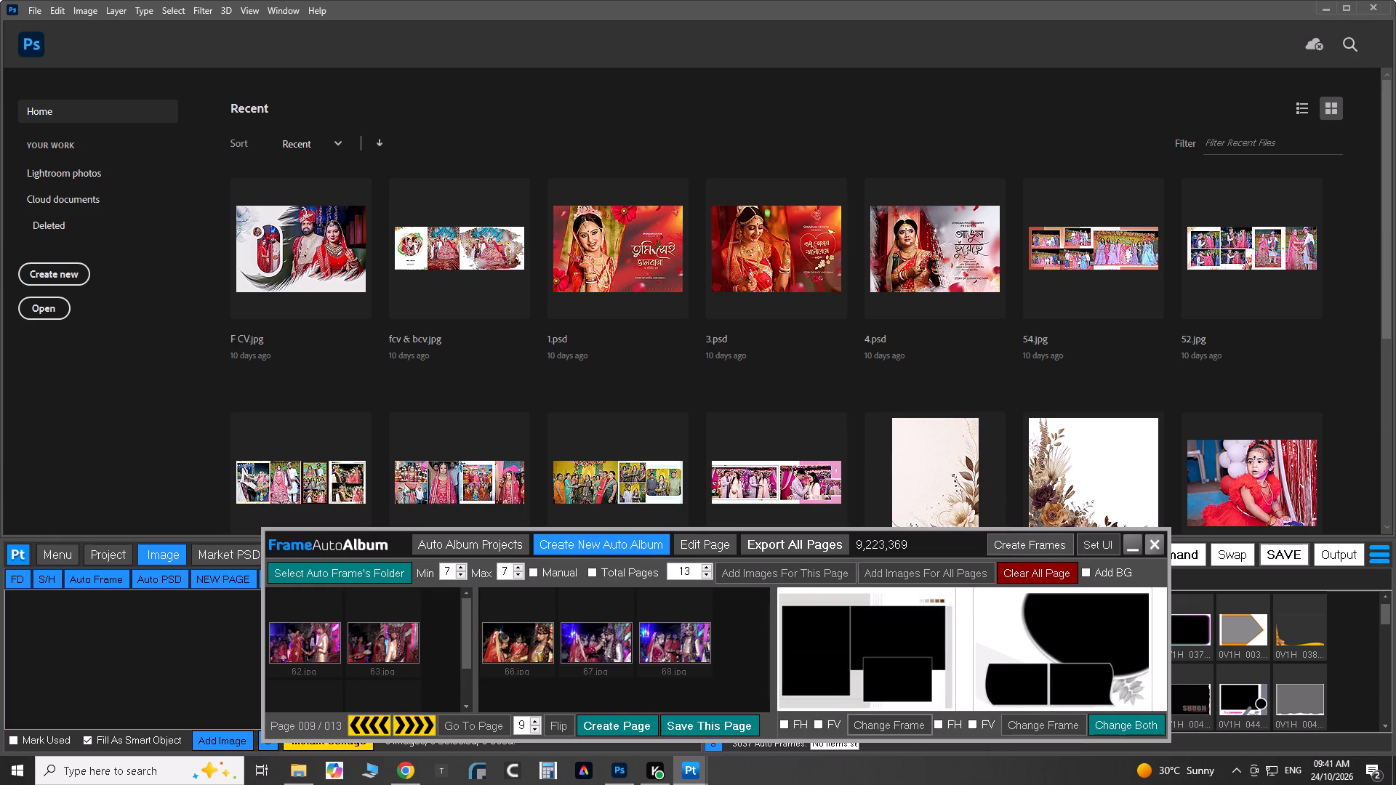
Change the frame of page 9's right-hand half to the three-photo design 0V3H_158.psd.
click(1063, 722)
scroll(766, 640, down, 3)
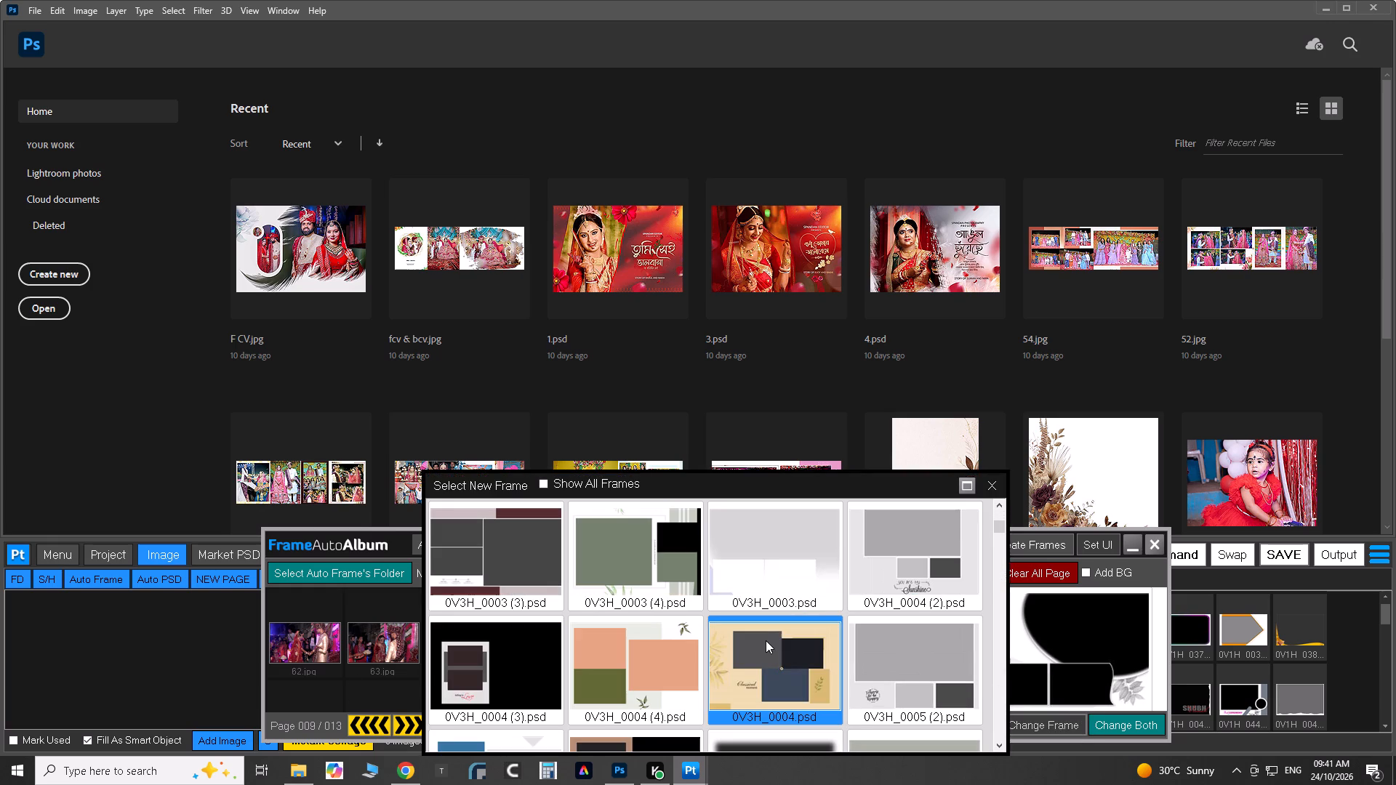
scroll(766, 641, down, 1)
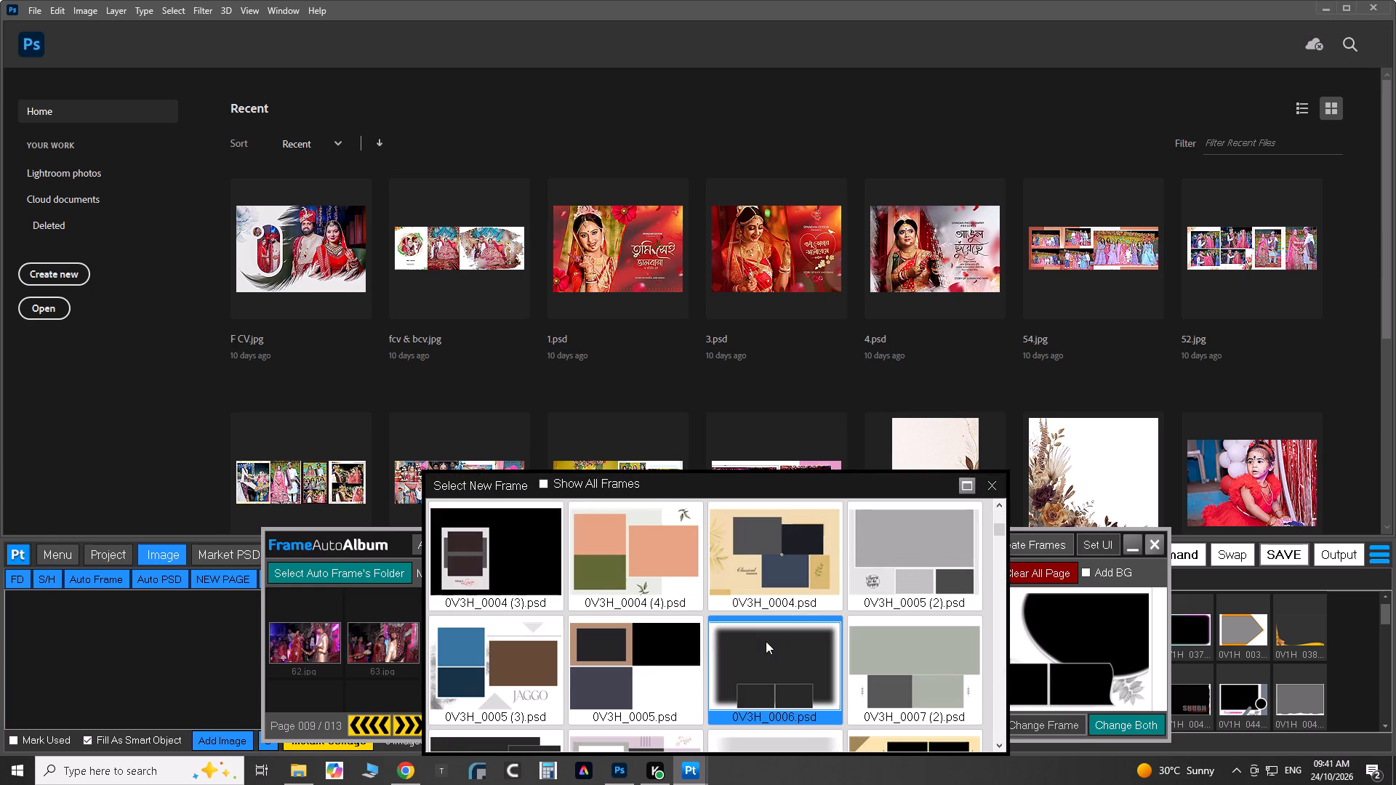
scroll(766, 642, down, 2)
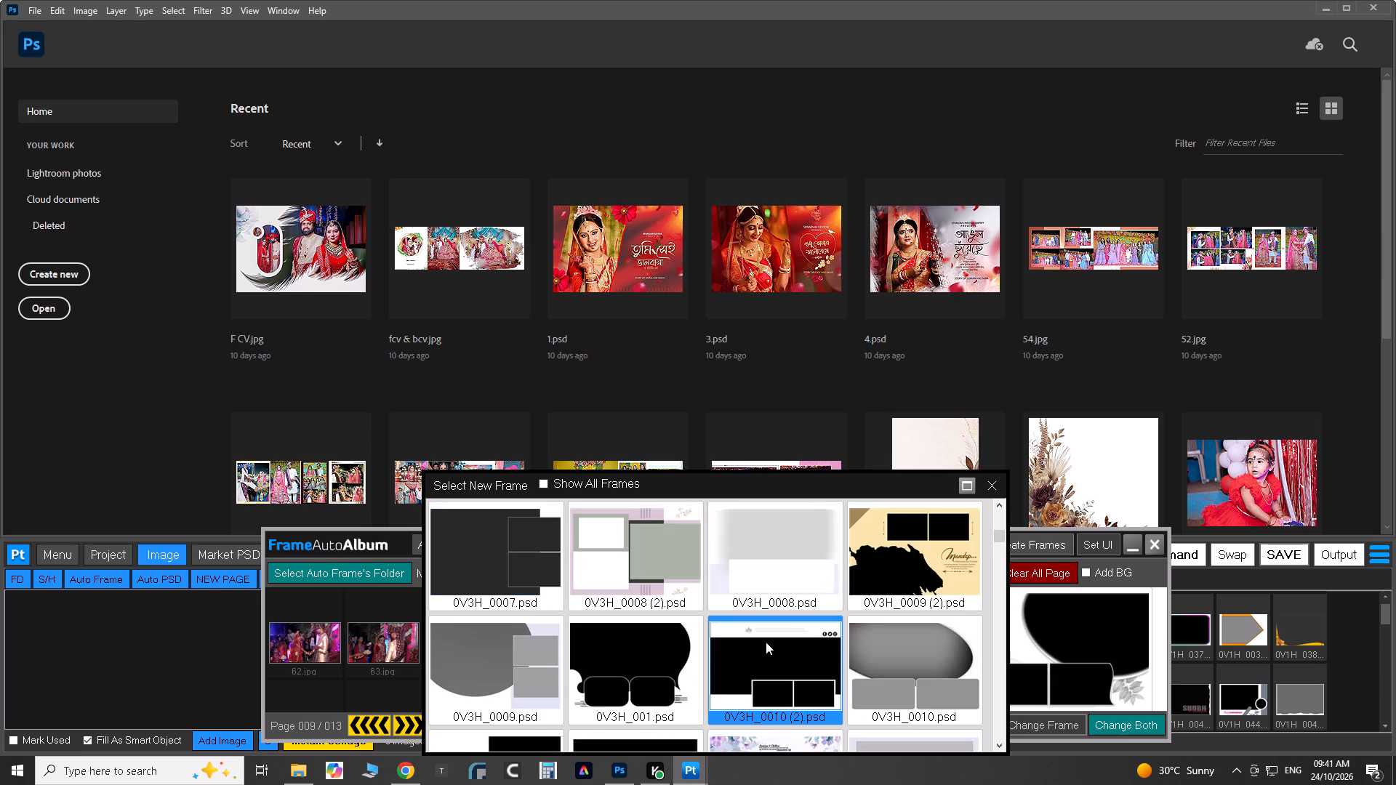
scroll(766, 642, down, 8)
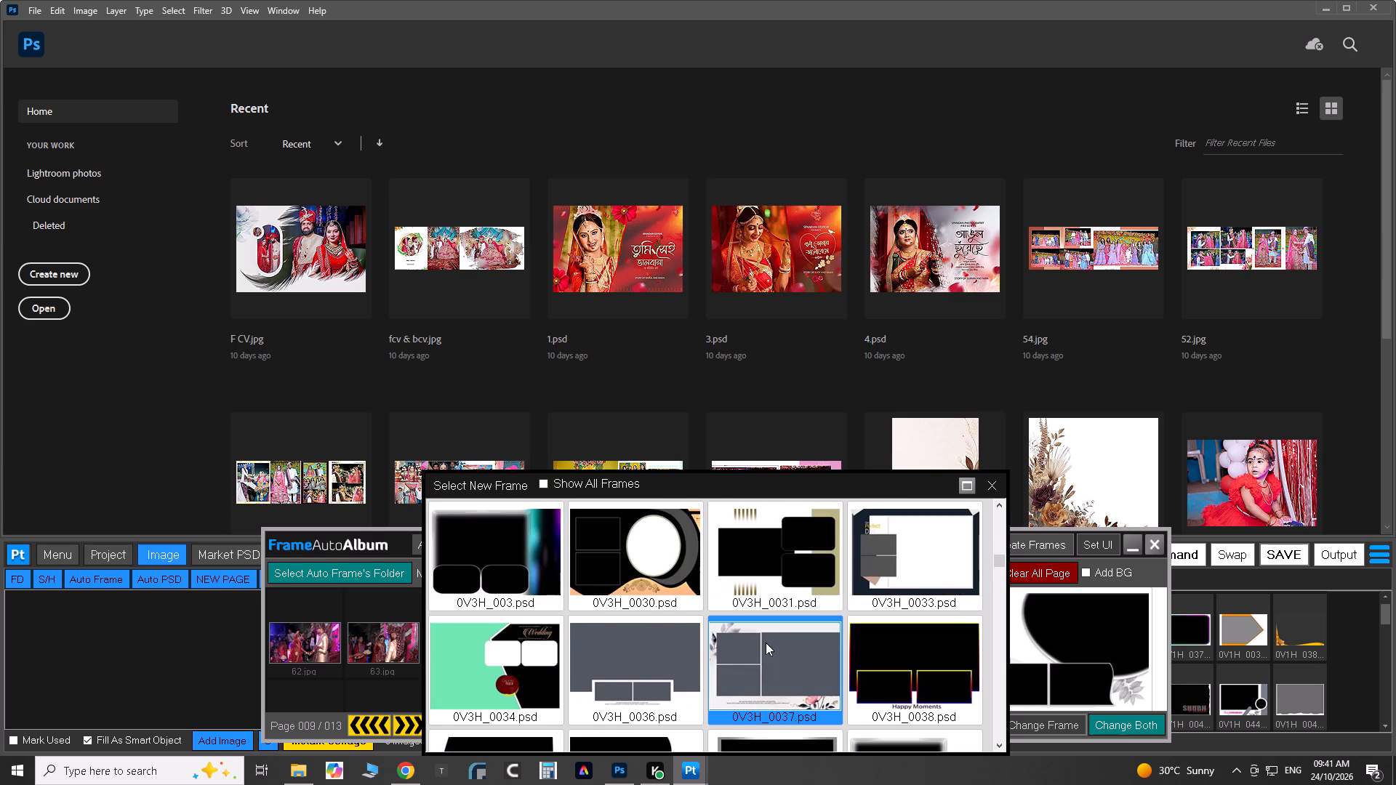
scroll(766, 643, down, 6)
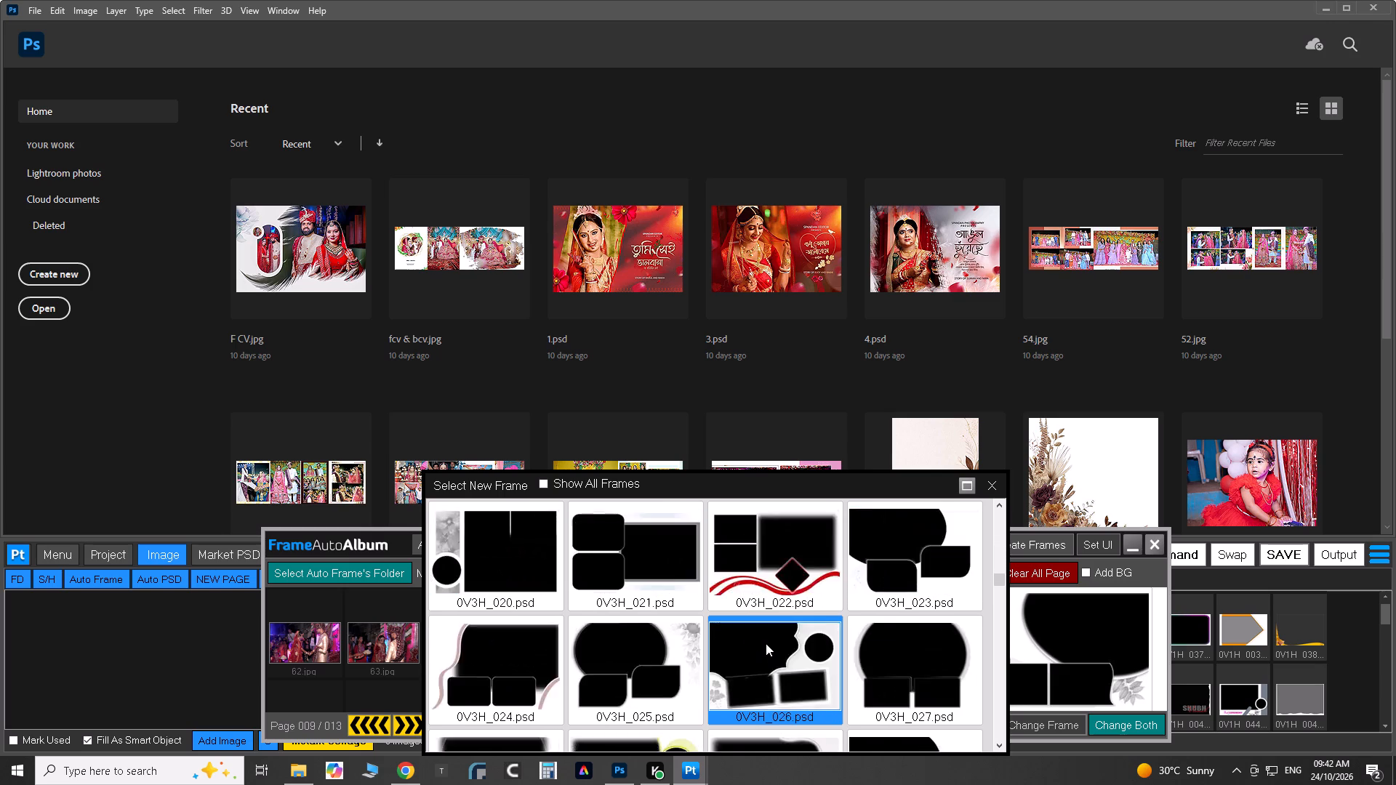
scroll(766, 643, down, 12)
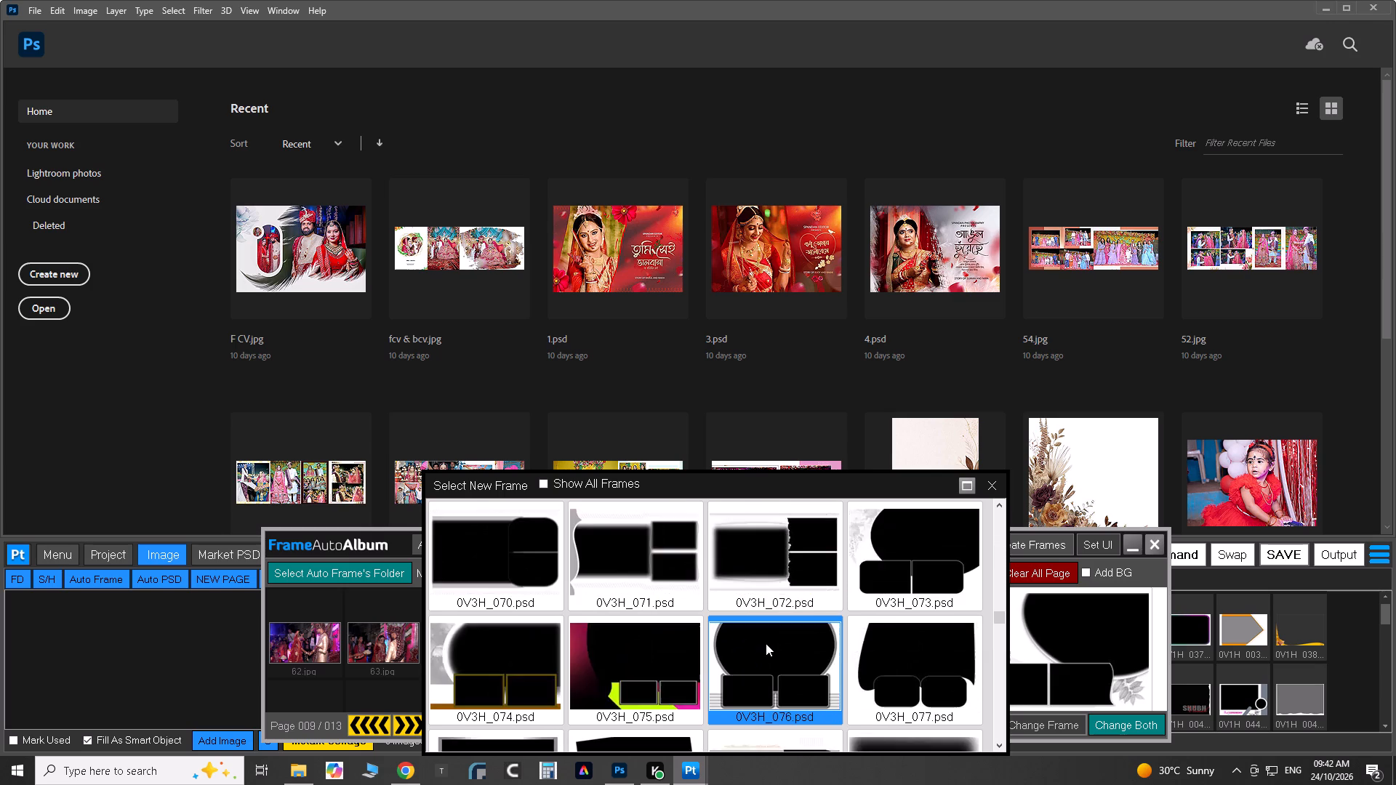
scroll(766, 643, down, 7)
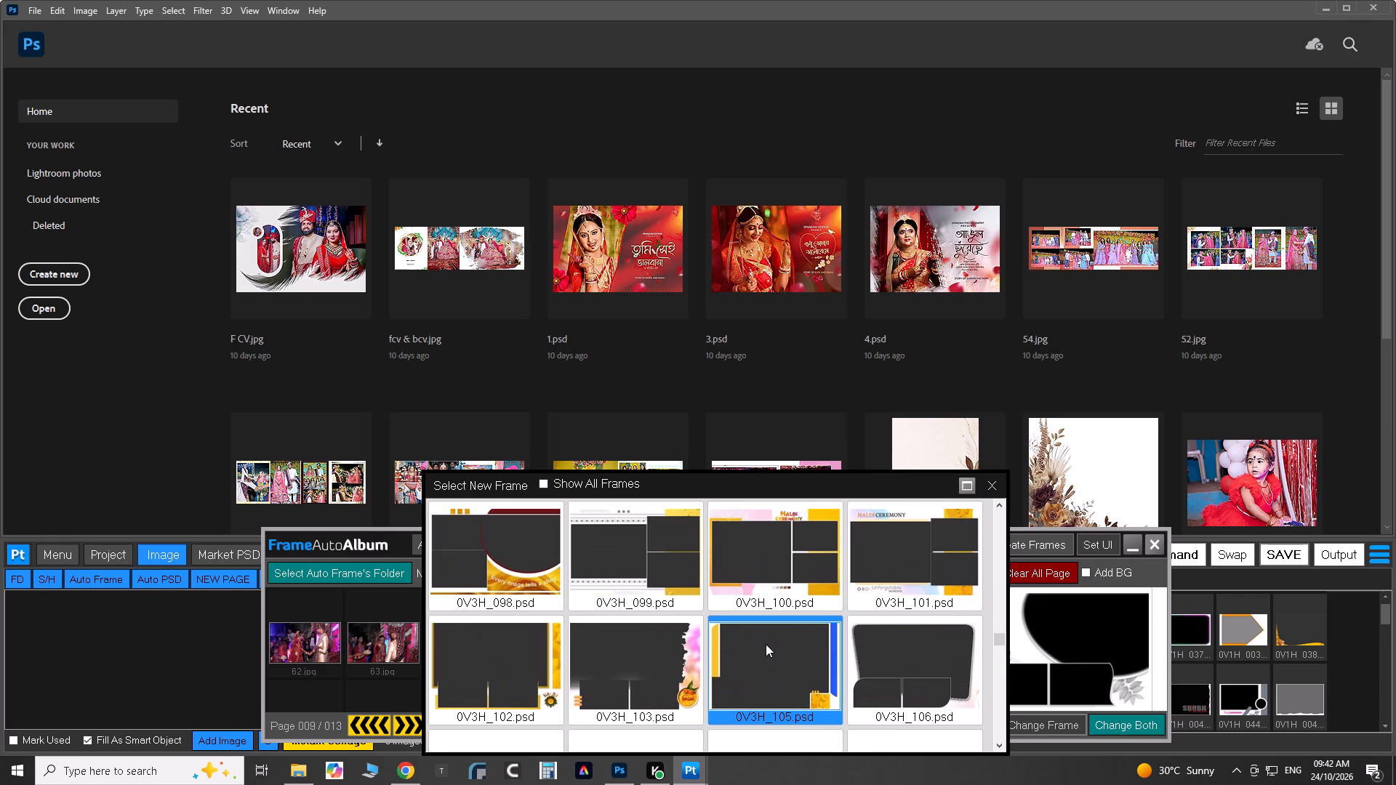
scroll(766, 644, down, 3)
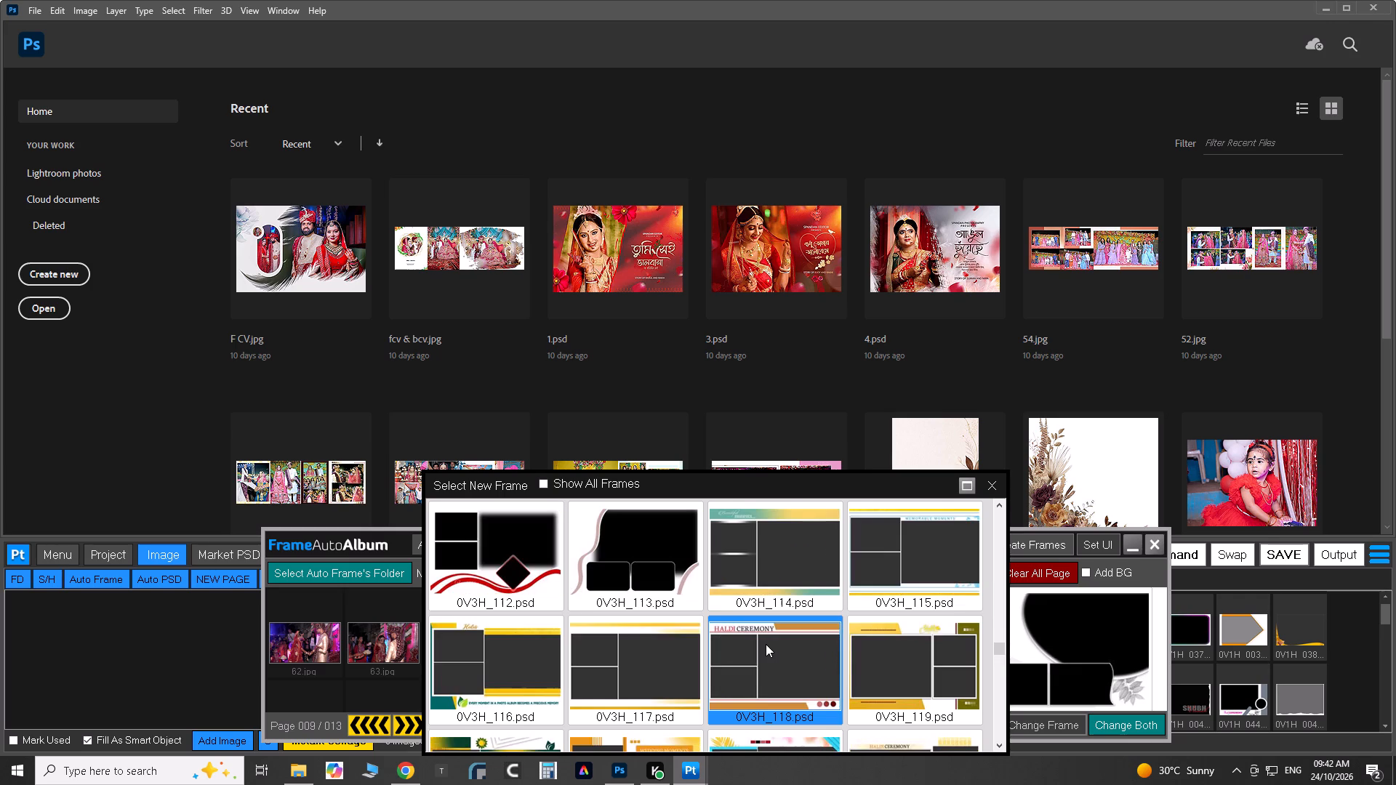
scroll(766, 644, down, 1)
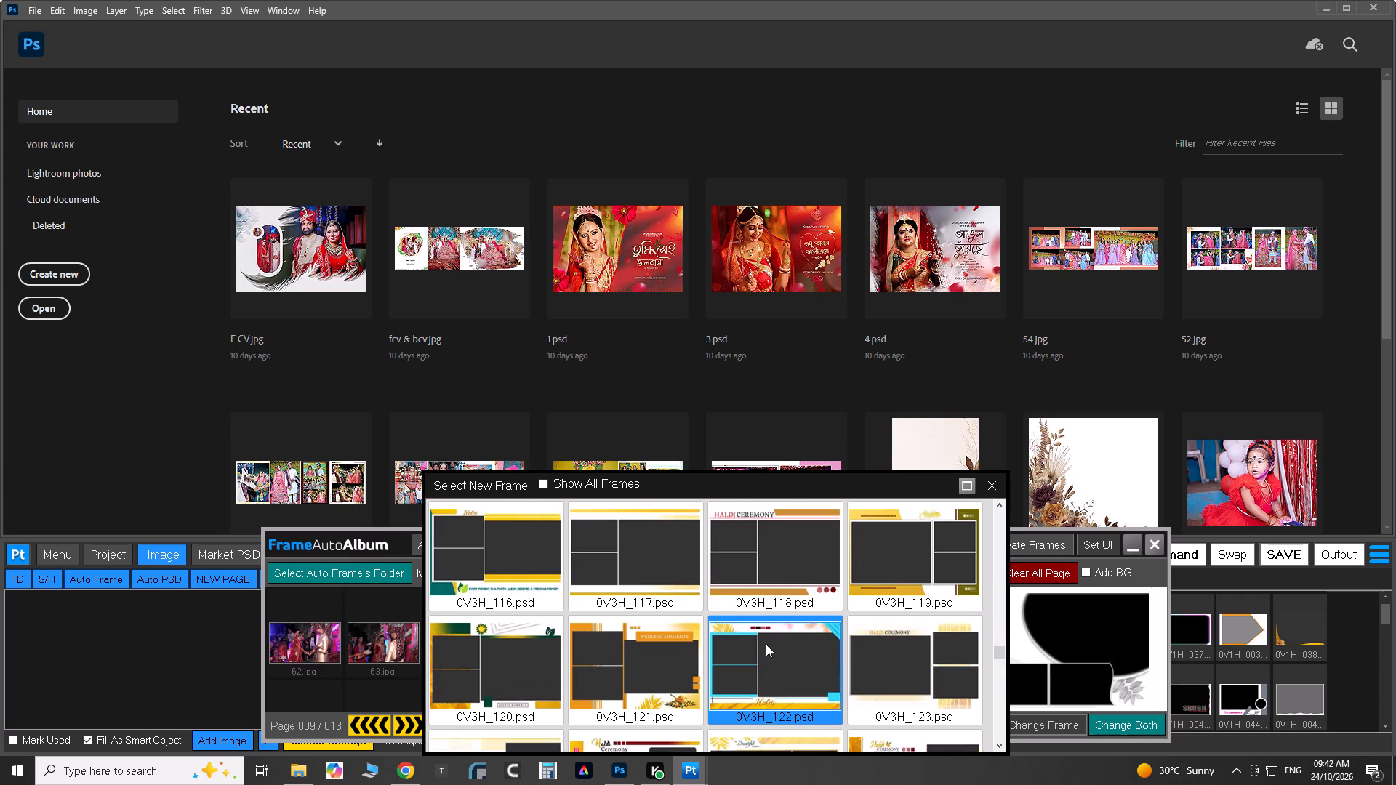
scroll(766, 644, down, 2)
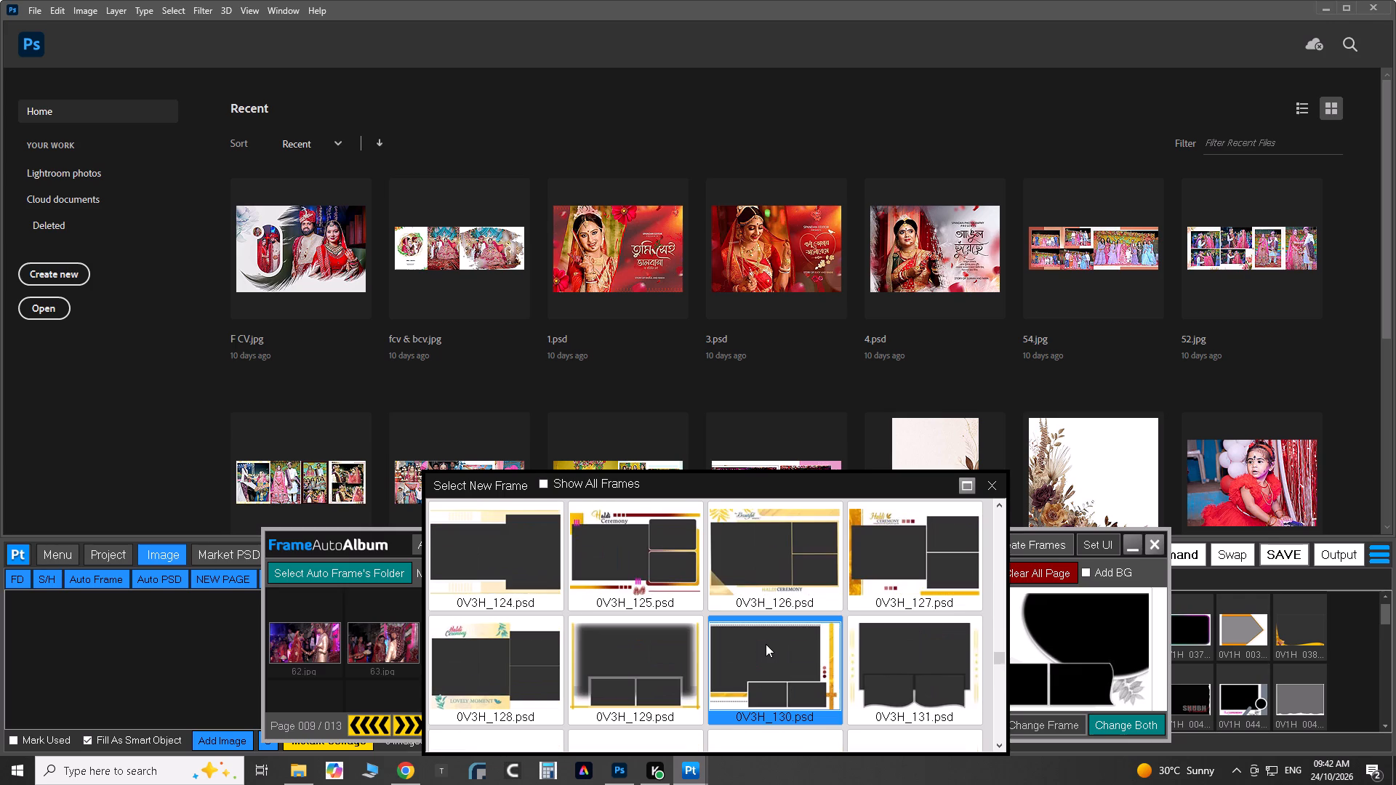
scroll(766, 644, down, 2)
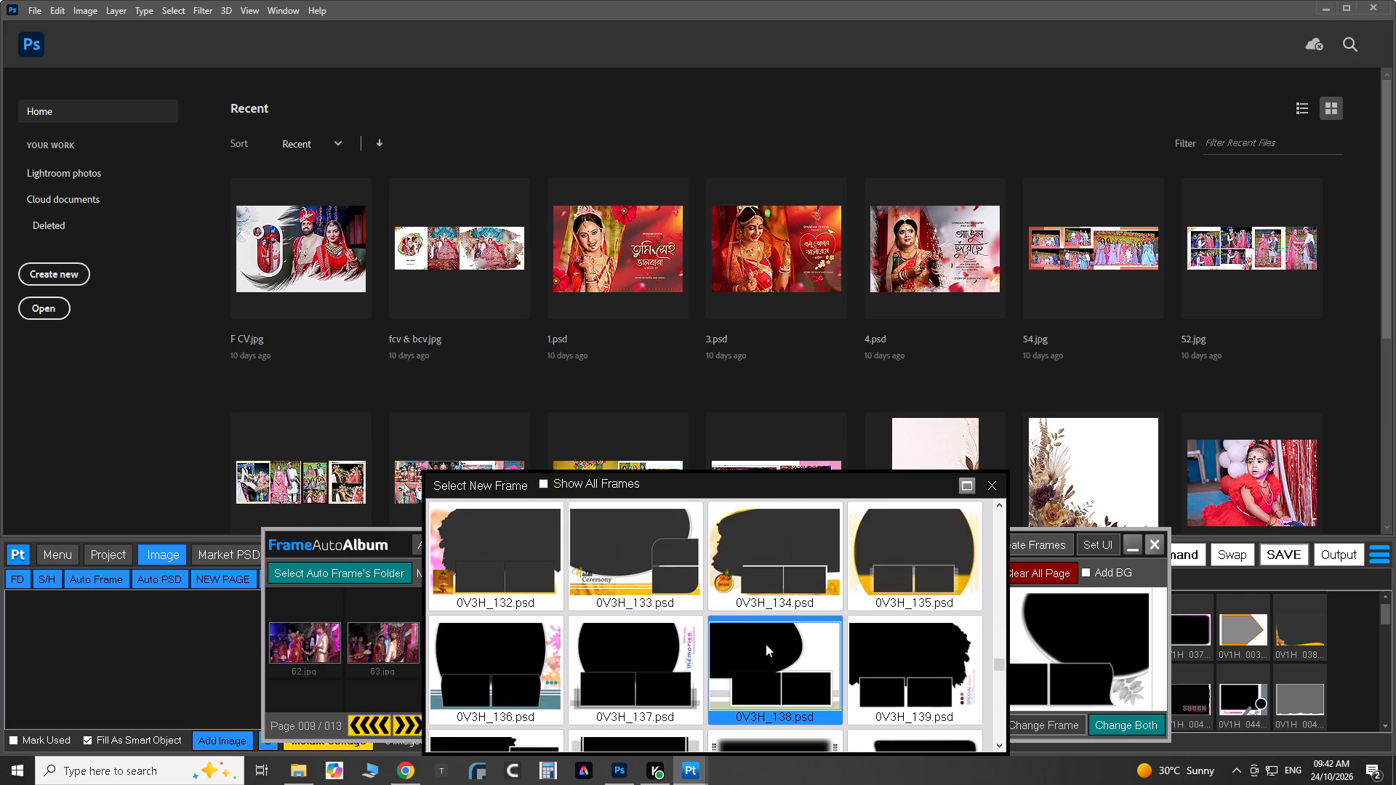
scroll(766, 644, down, 3)
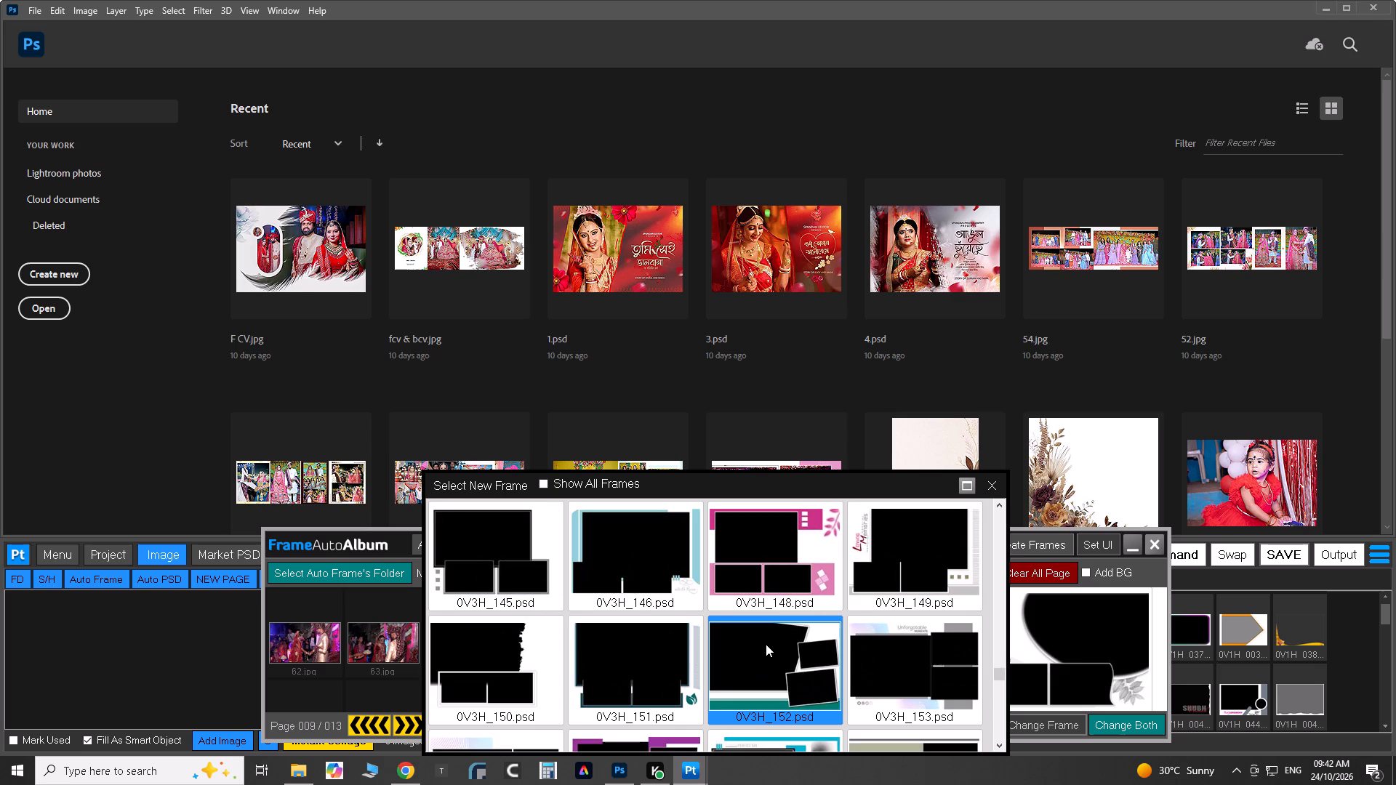
scroll(766, 644, down, 1)
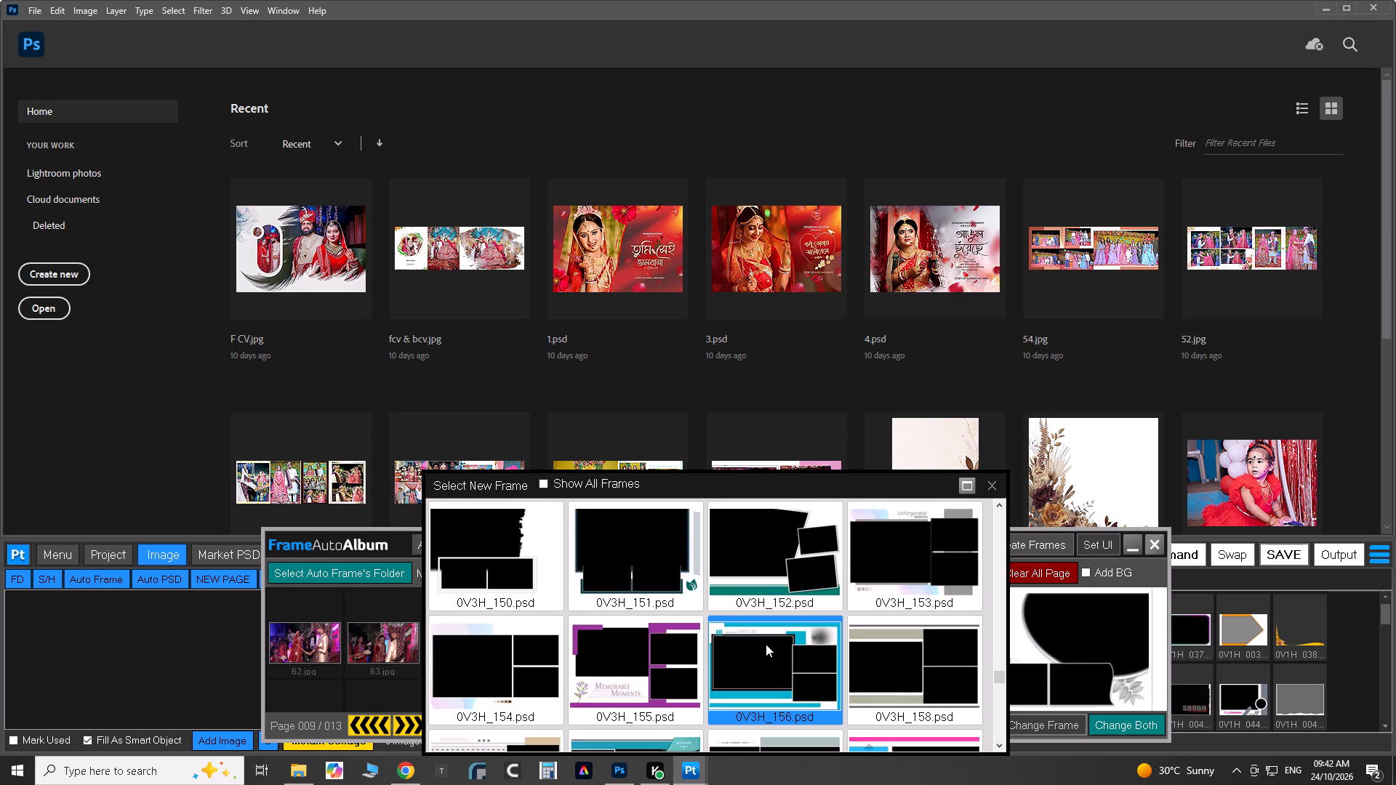
scroll(766, 644, down, 1)
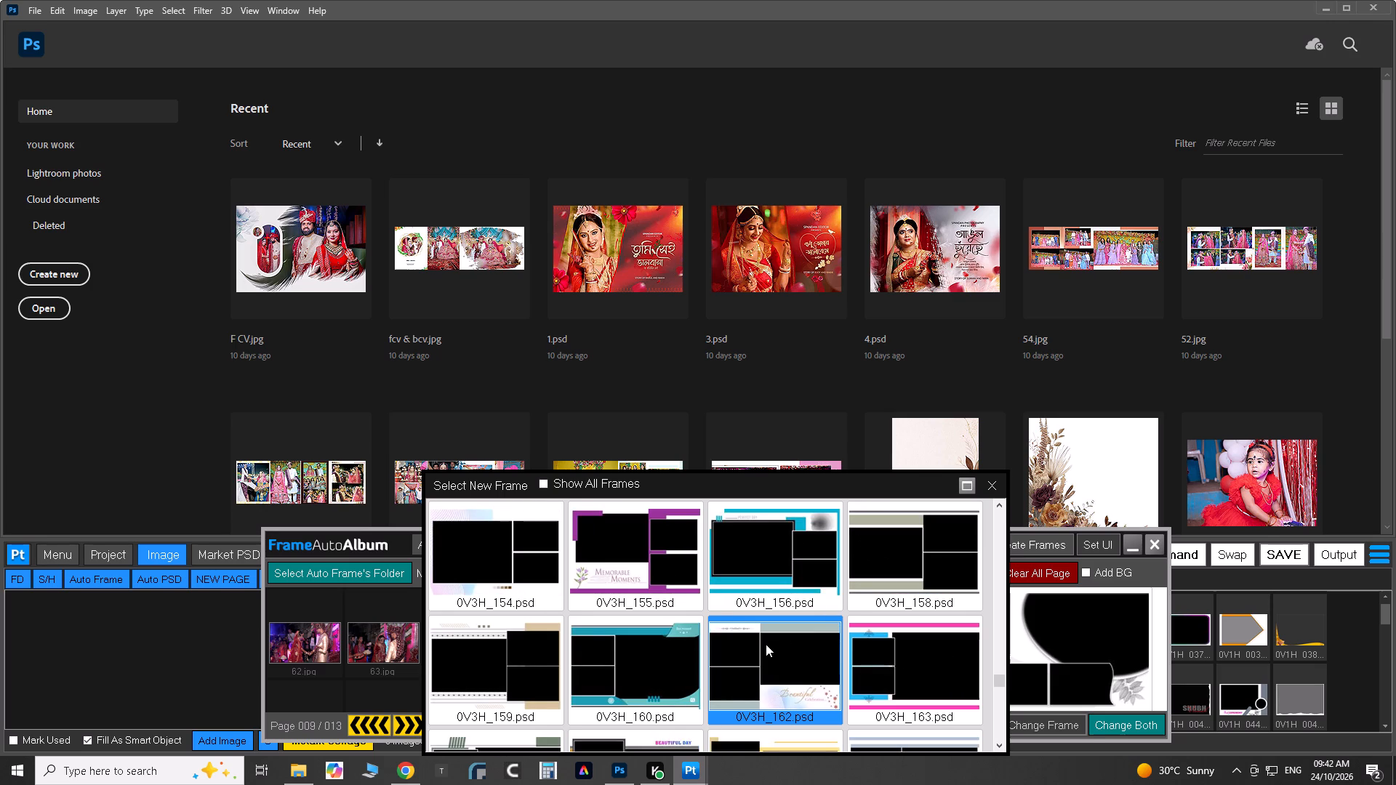
double_click(892, 537)
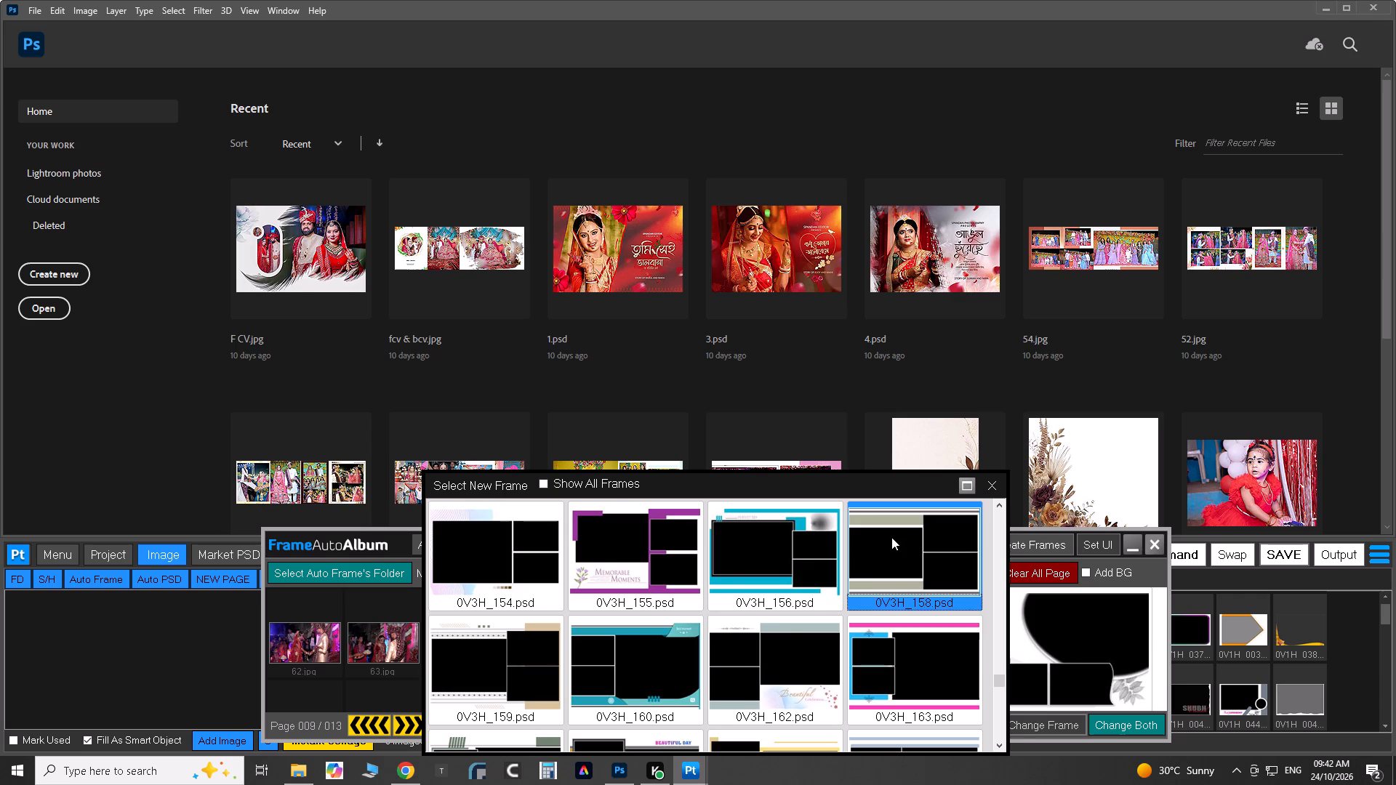
Create page 9 with its new frames, deselect the last photo layer and save the finished page.
click(620, 727)
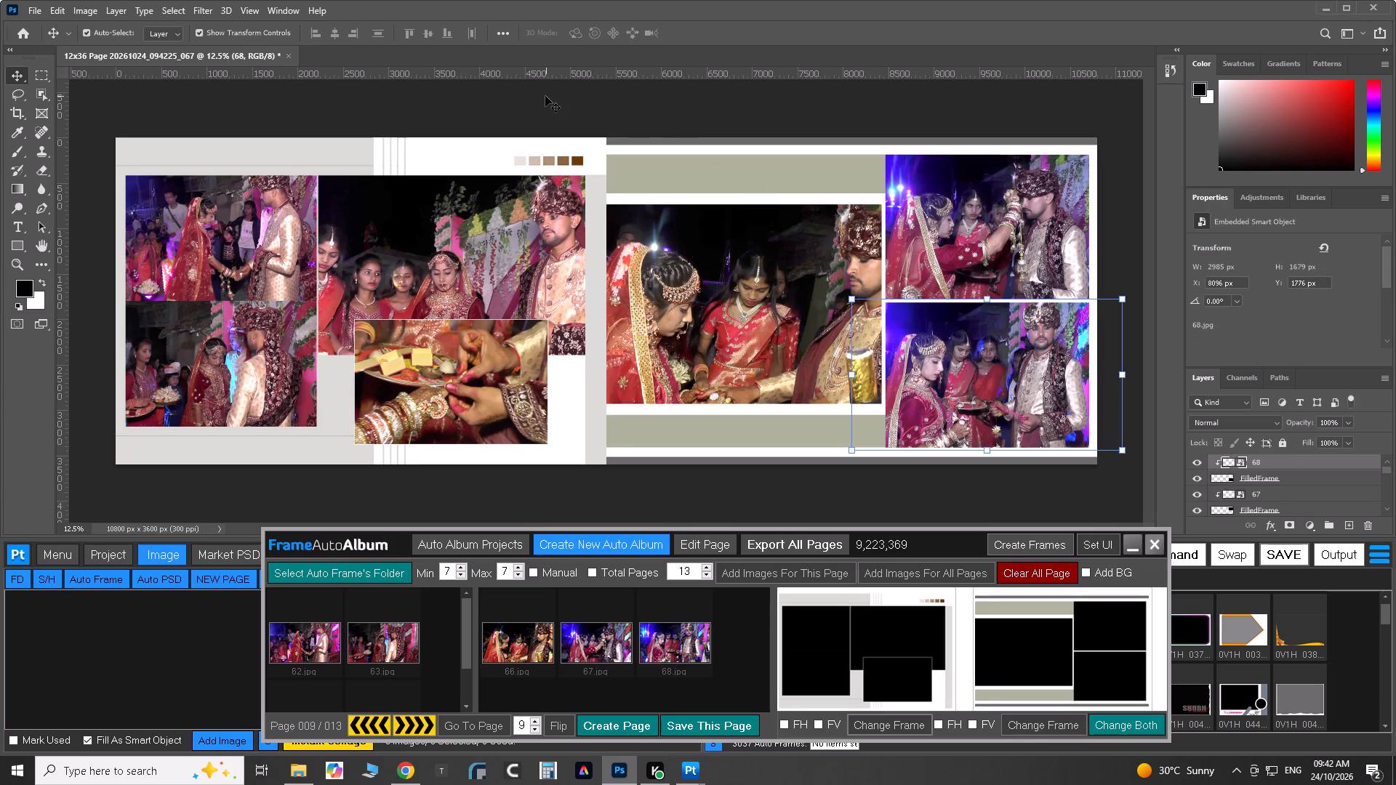
click(545, 96)
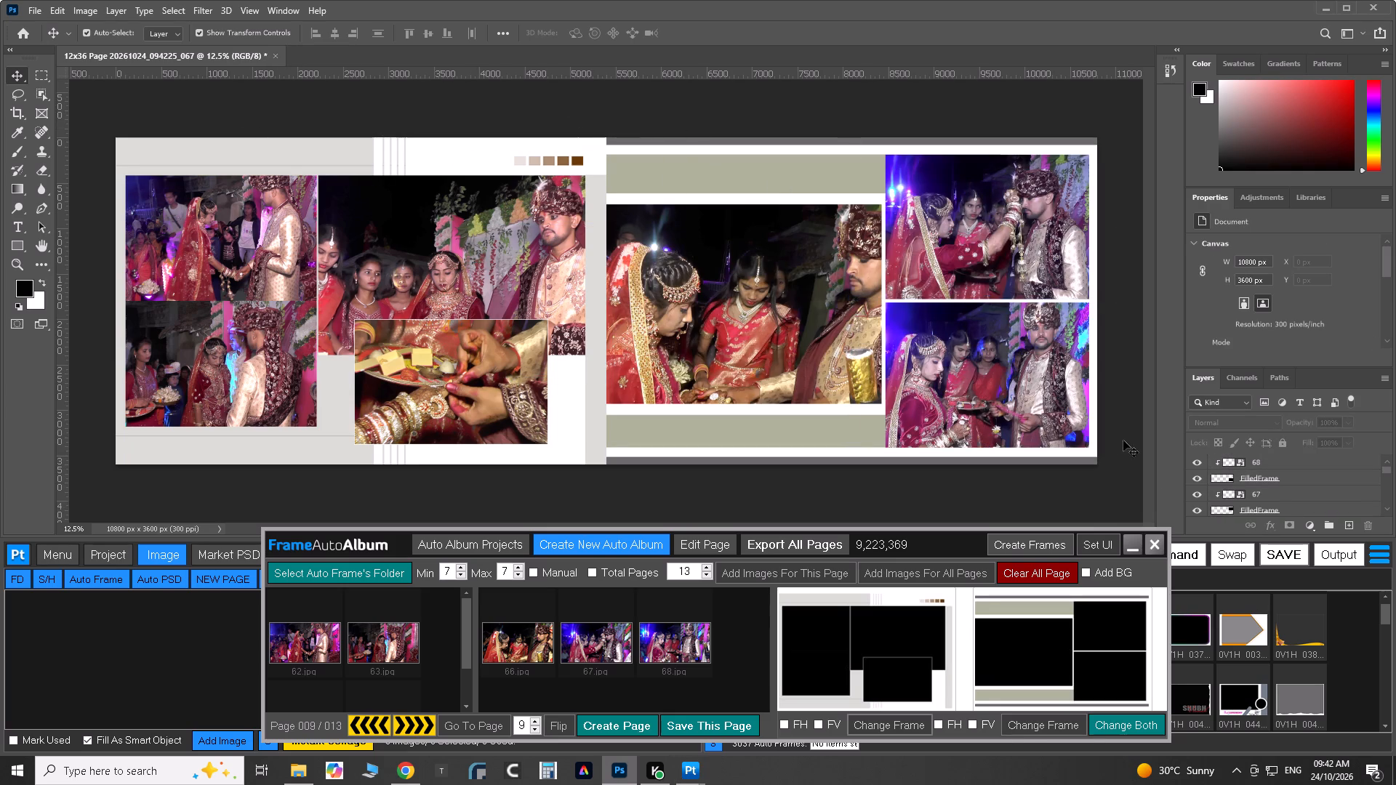
click(1291, 554)
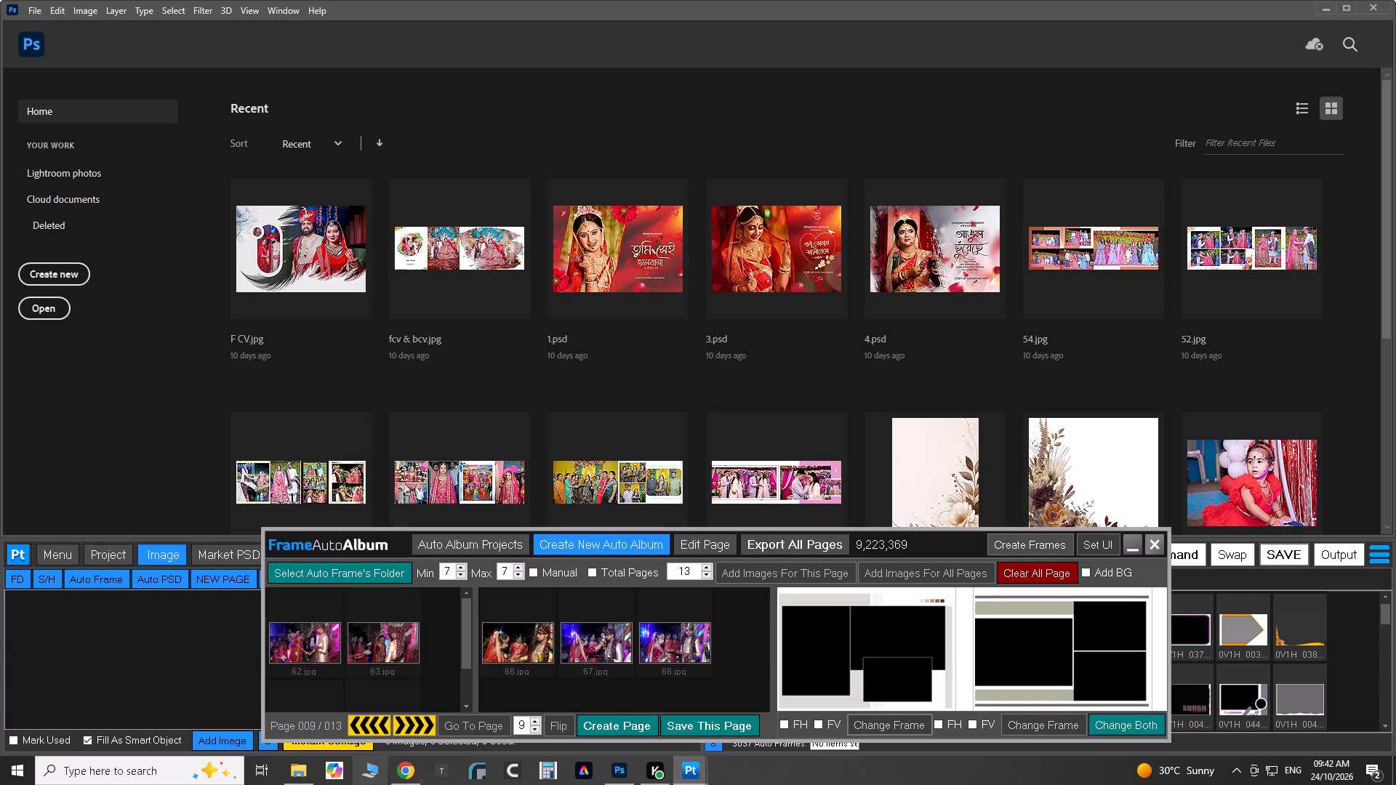
Go to page 10 and change the frame of its left-hand half to the four-photo design 0V4H_190.psd.
click(414, 727)
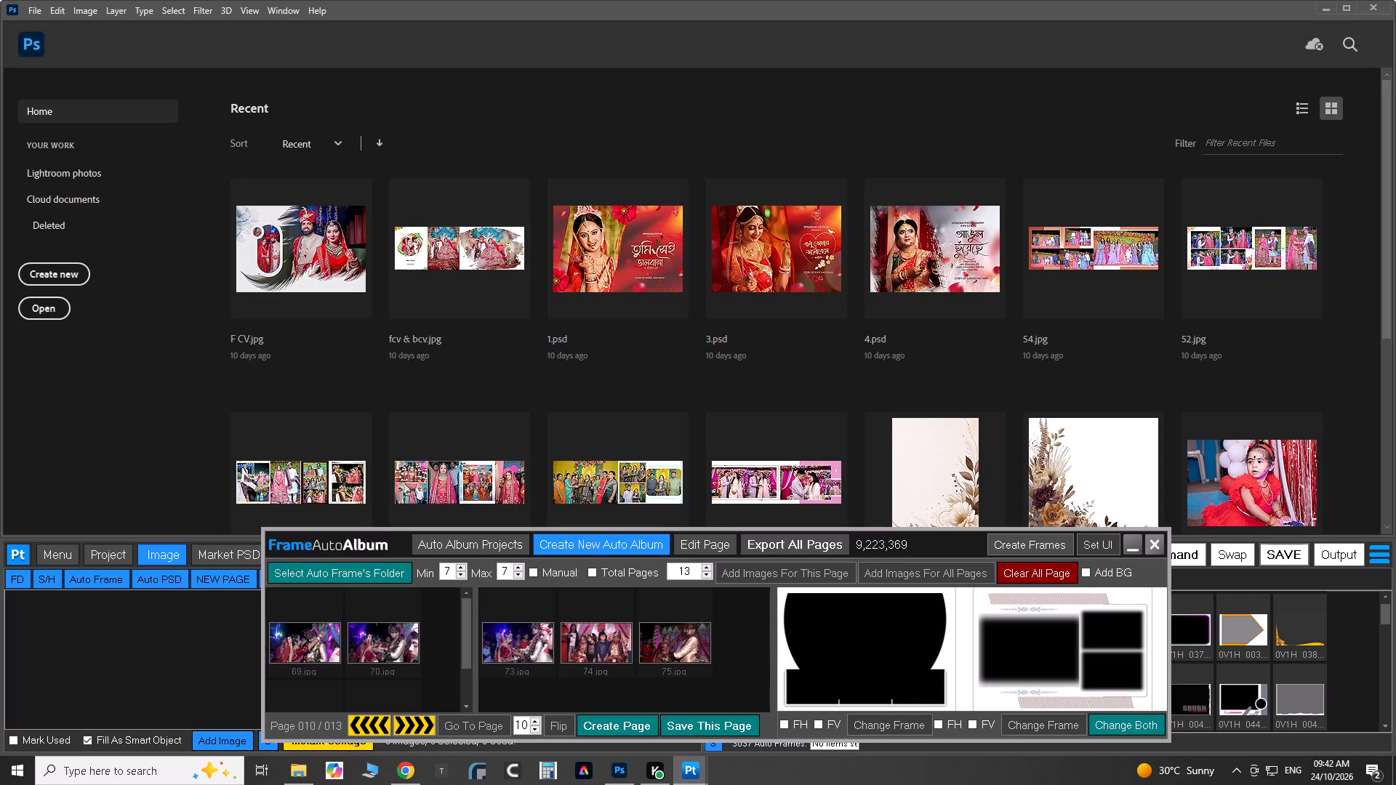
click(878, 722)
scroll(900, 691, down, 5)
scroll(900, 691, up, 1)
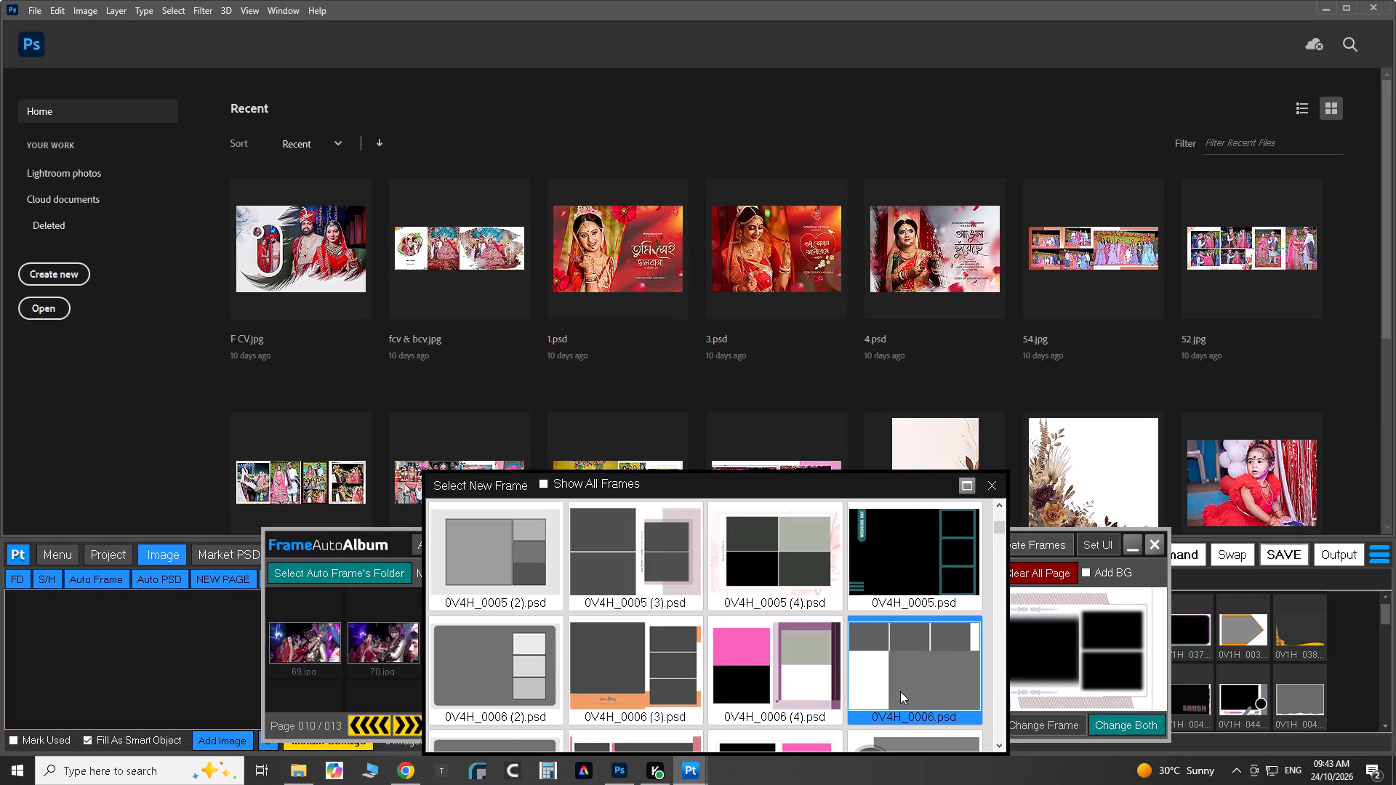
scroll(900, 691, up, 1)
scroll(900, 691, down, 5)
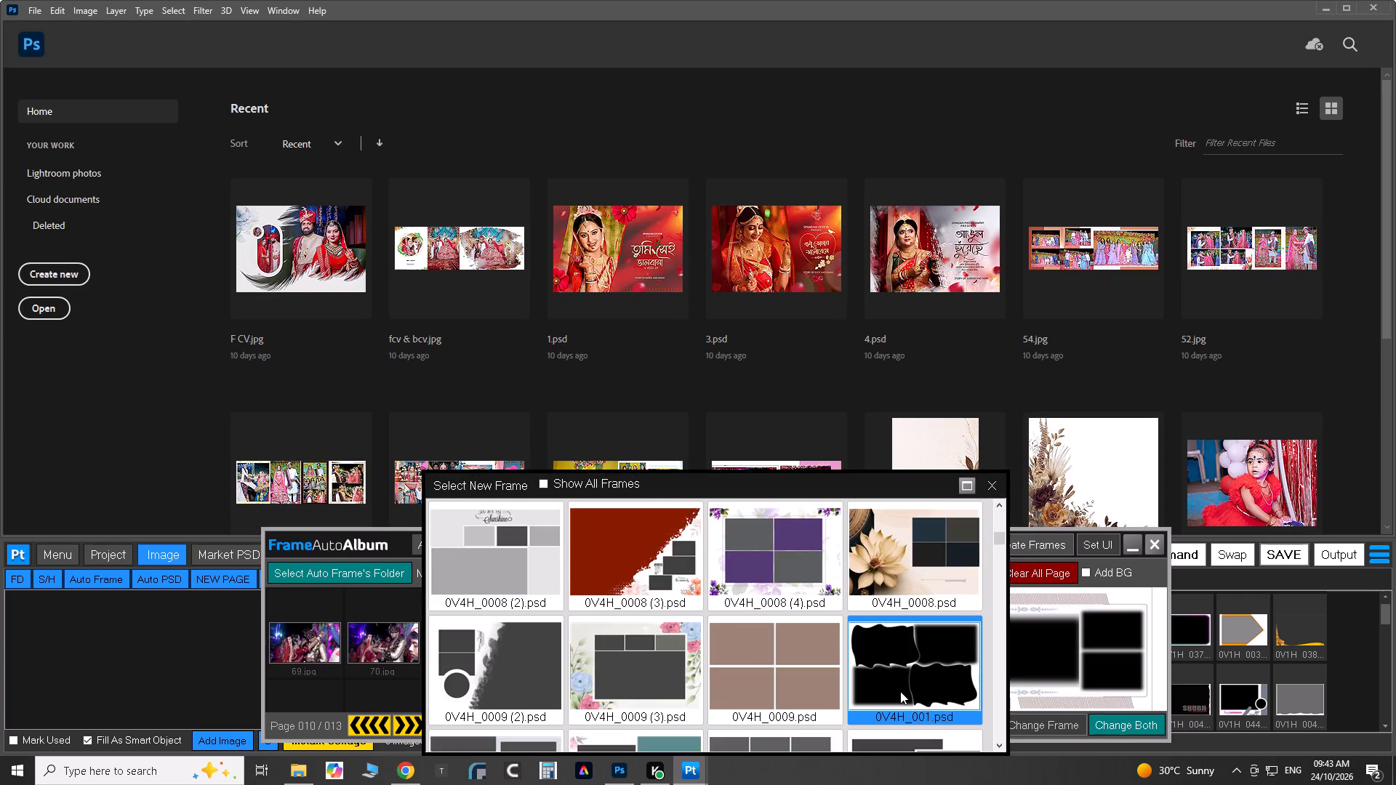
scroll(900, 691, down, 2)
scroll(900, 691, up, 1)
scroll(900, 691, down, 3)
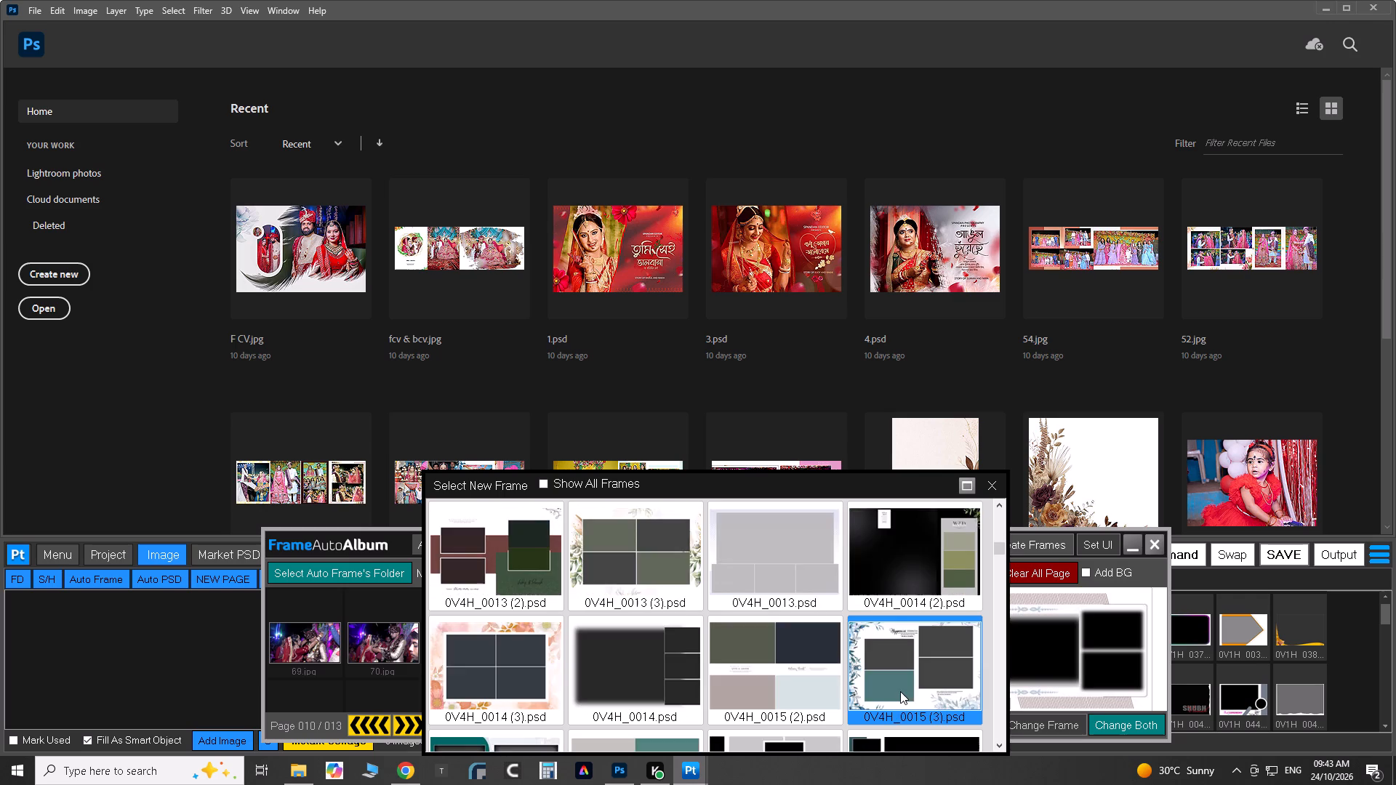
scroll(900, 691, down, 2)
scroll(900, 691, up, 1)
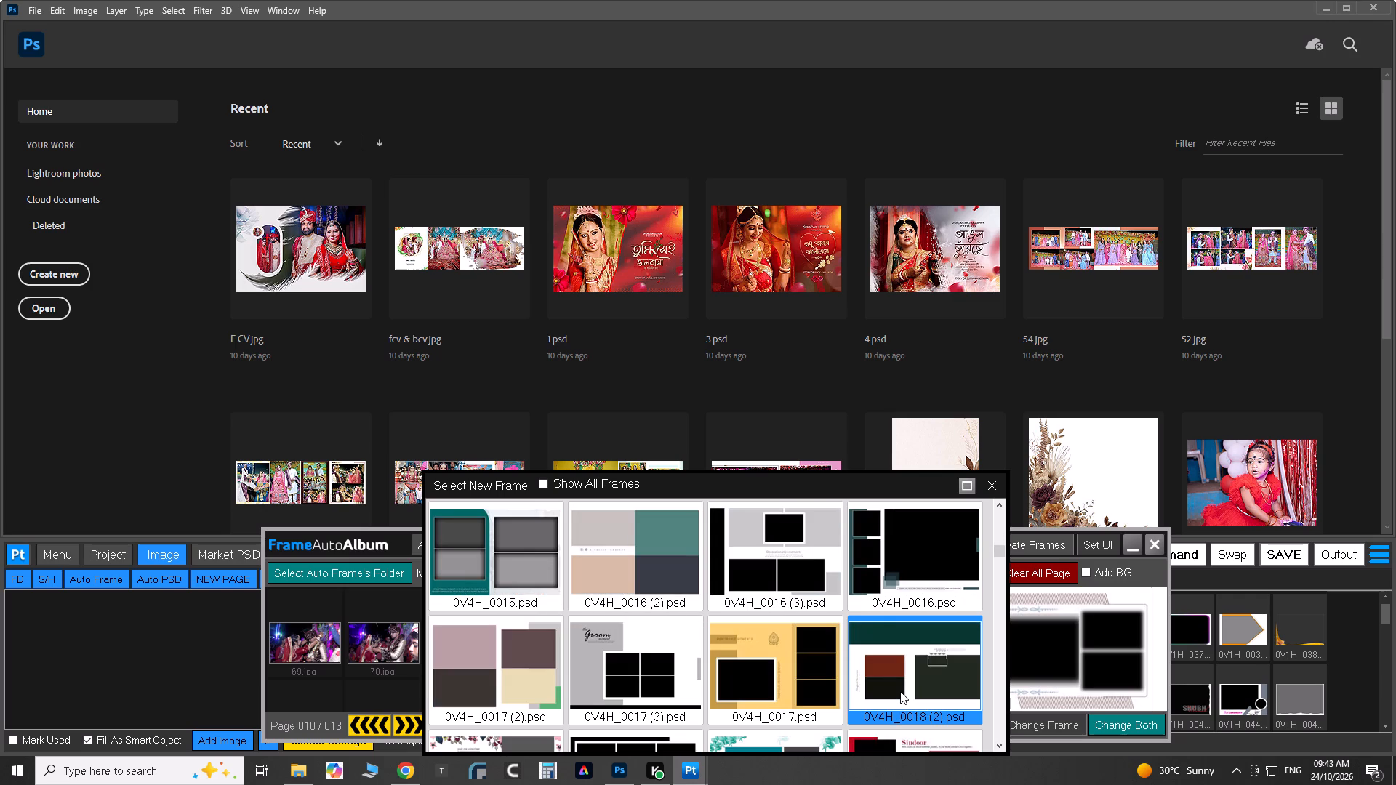
scroll(900, 691, down, 8)
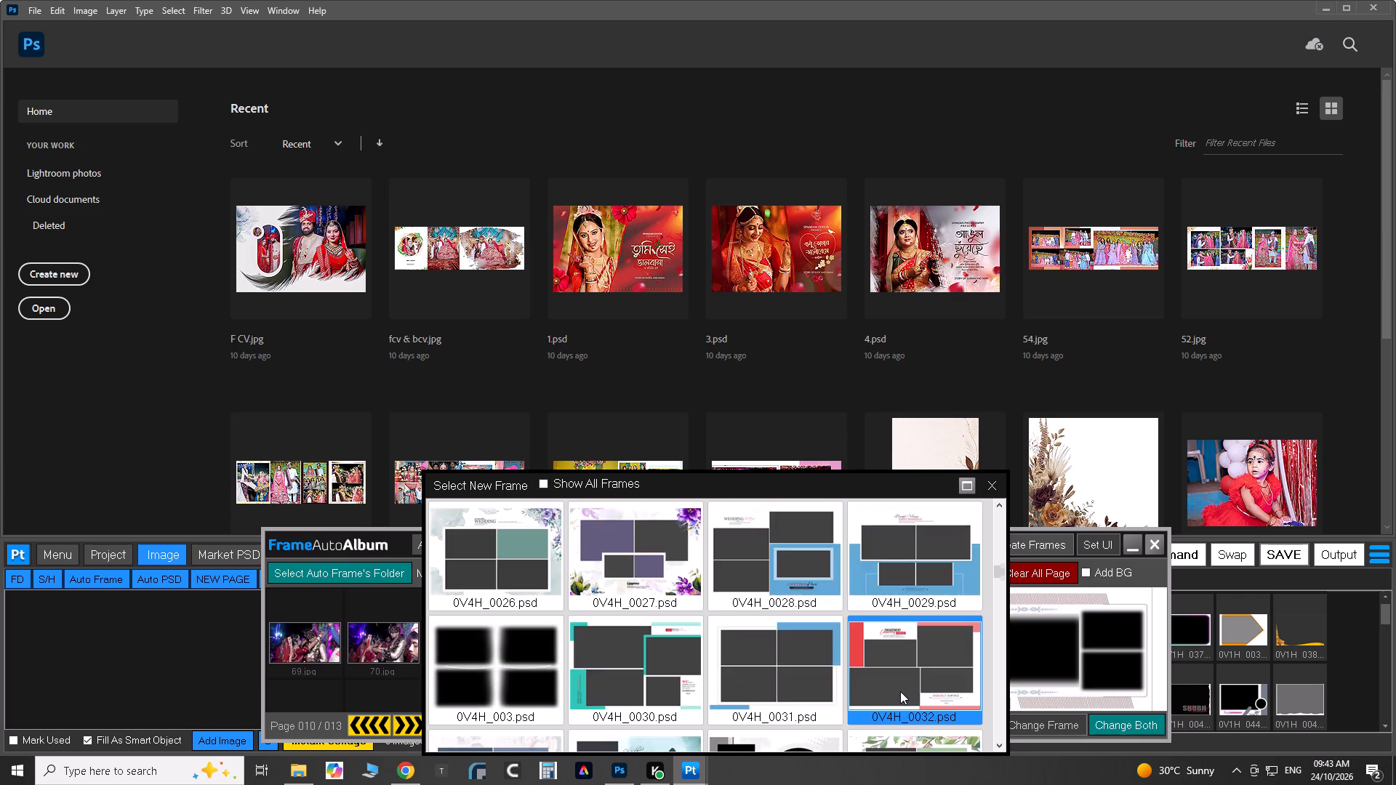
scroll(900, 691, down, 11)
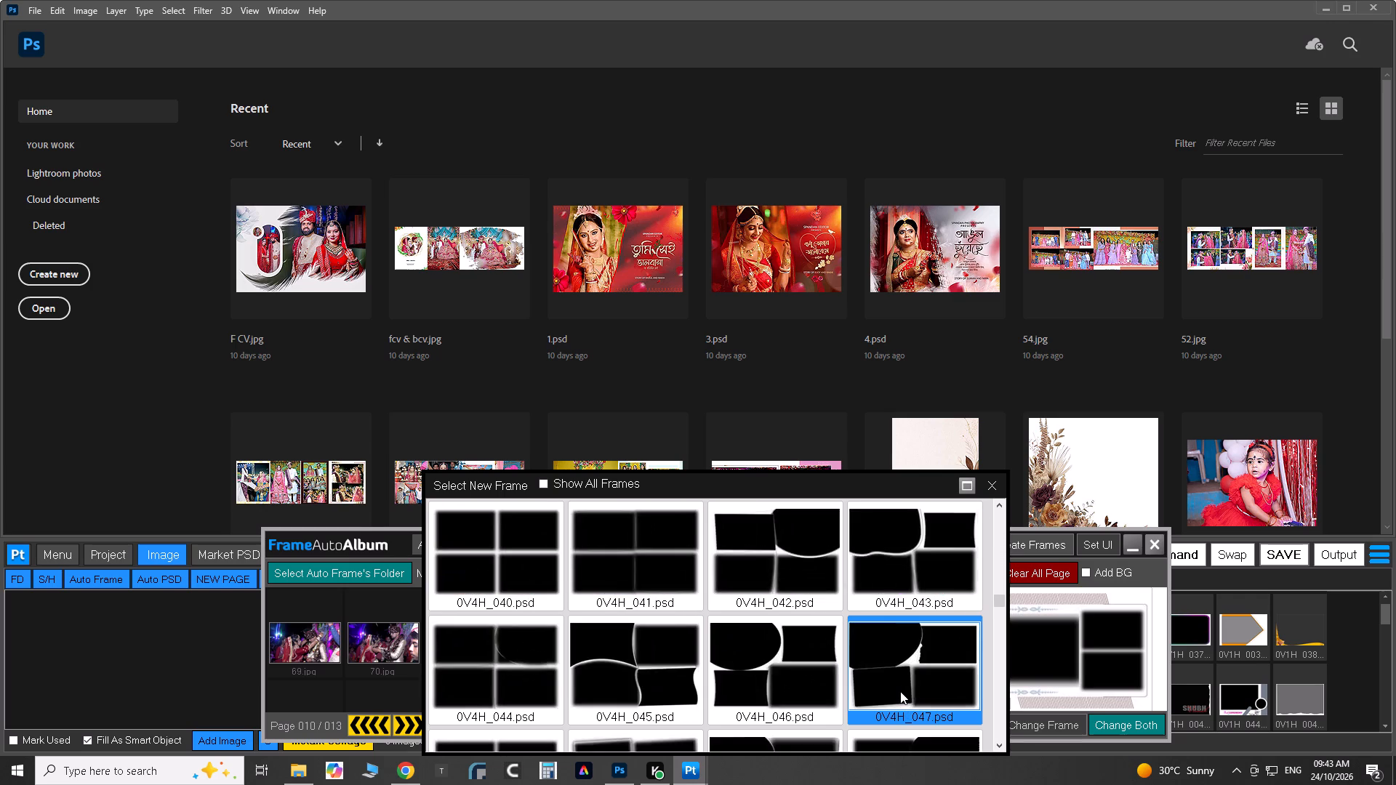
scroll(900, 691, down, 9)
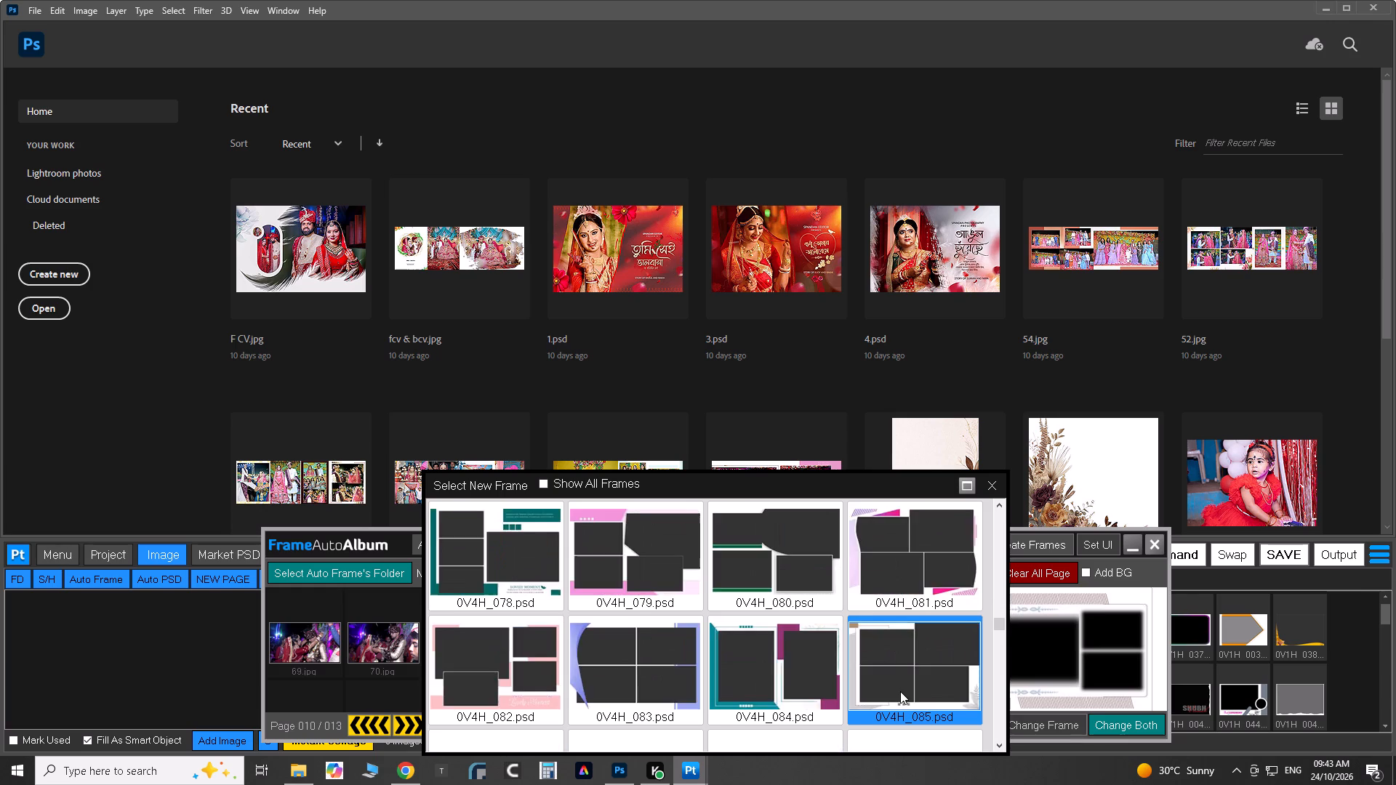
scroll(900, 691, down, 7)
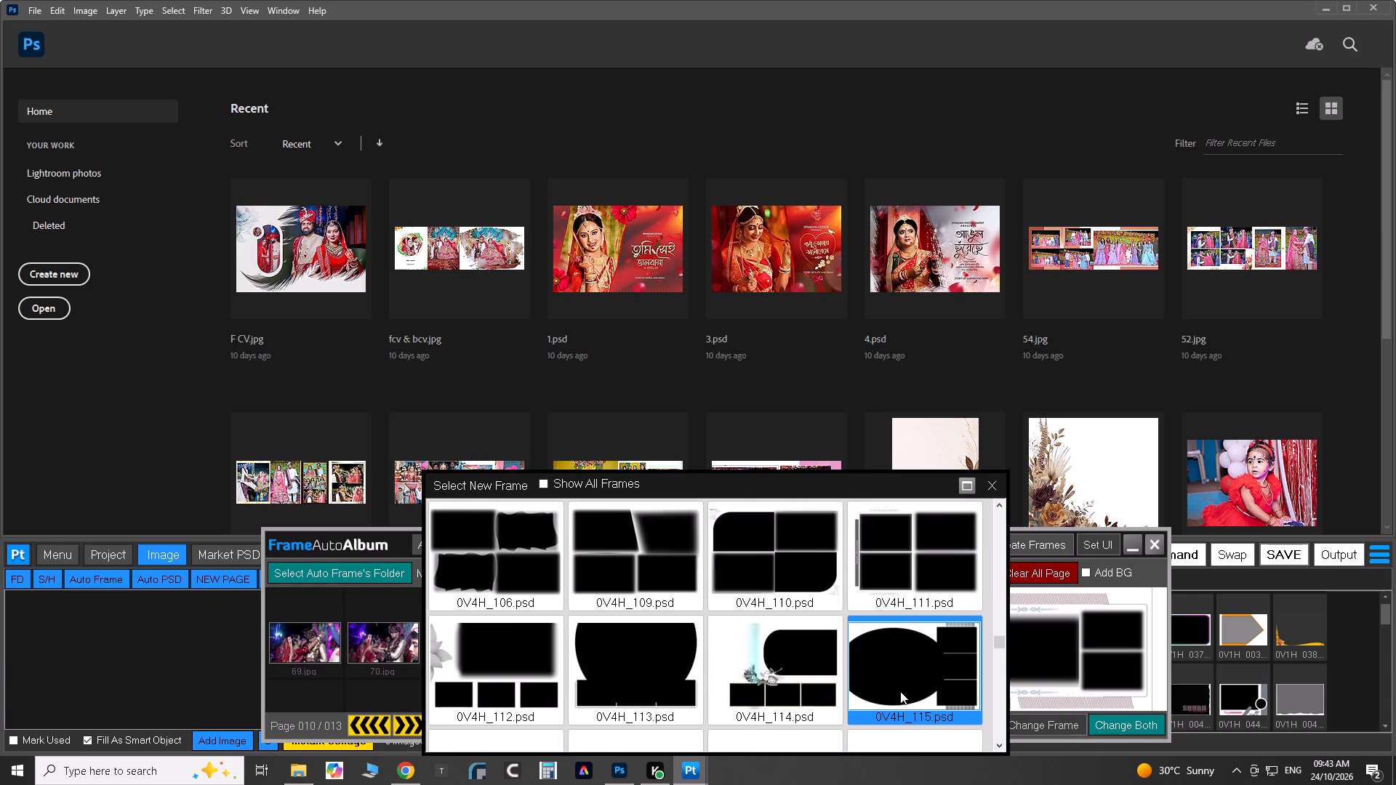
scroll(900, 691, down, 6)
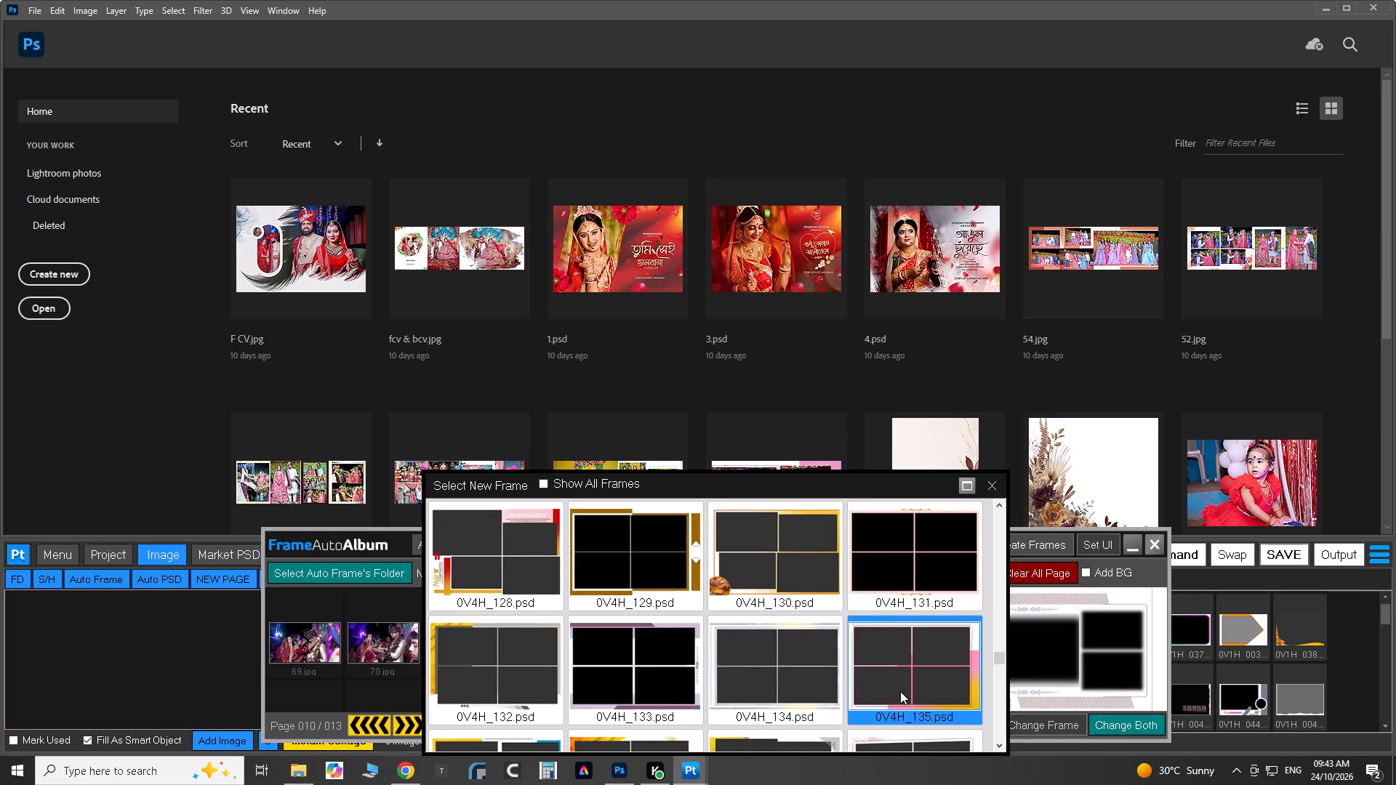
scroll(900, 691, down, 6)
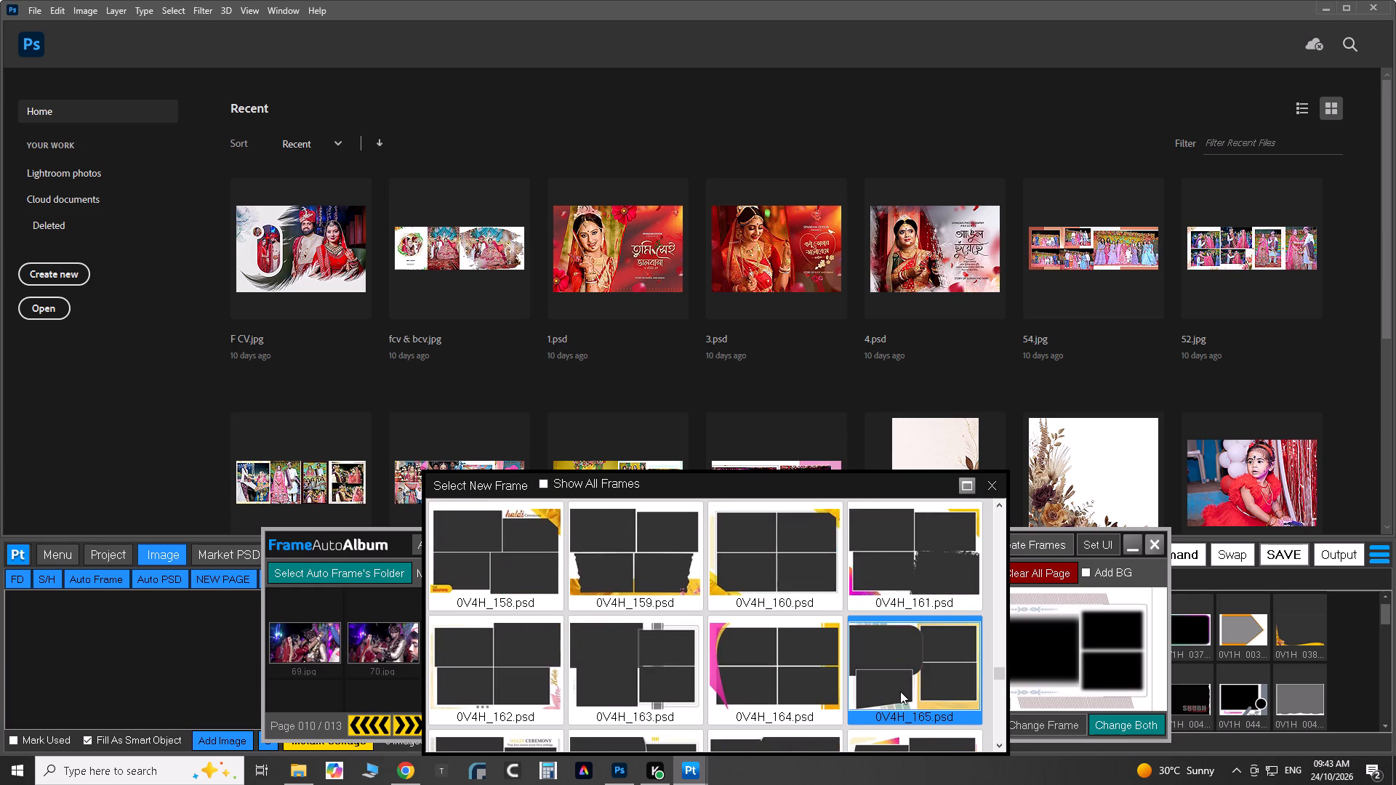
scroll(900, 691, down, 2)
scroll(900, 691, up, 1)
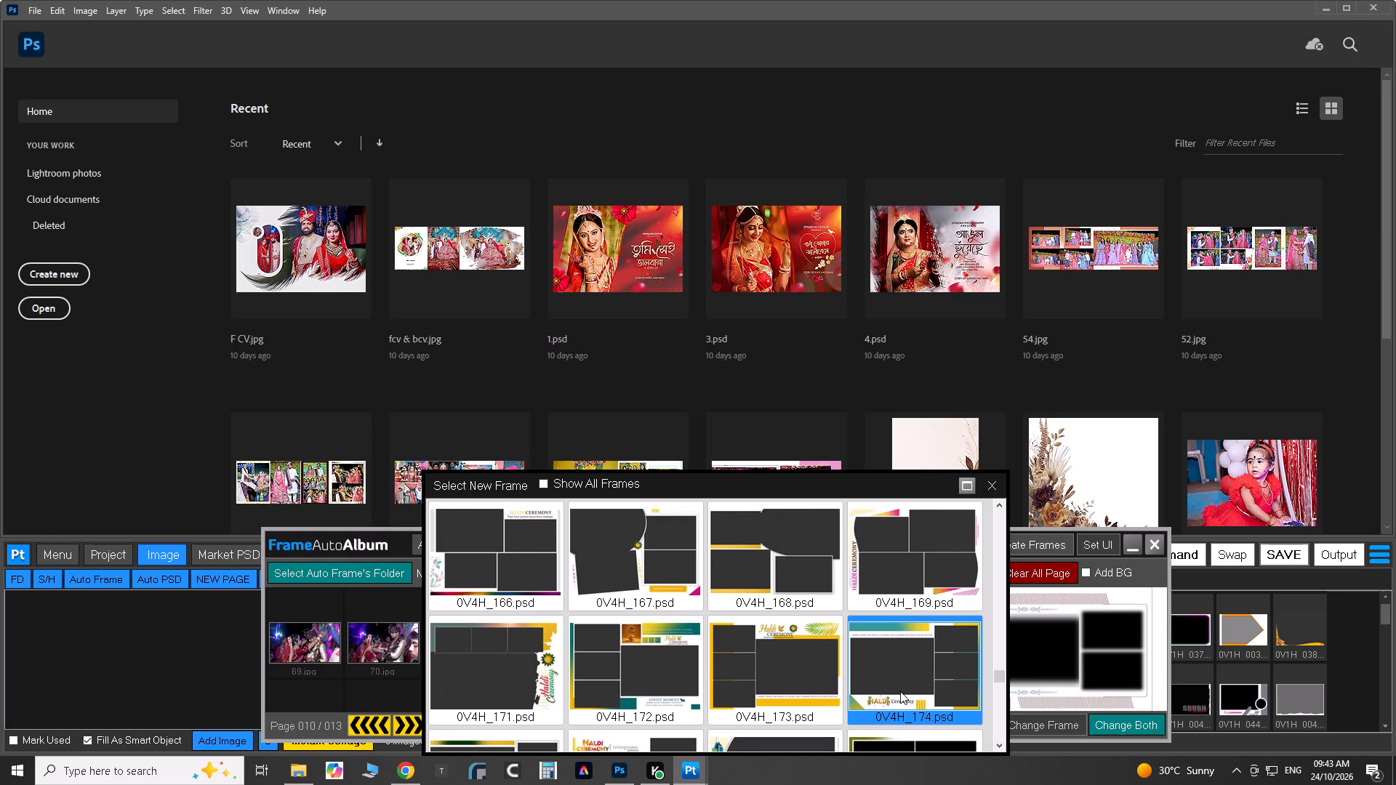
scroll(900, 691, down, 5)
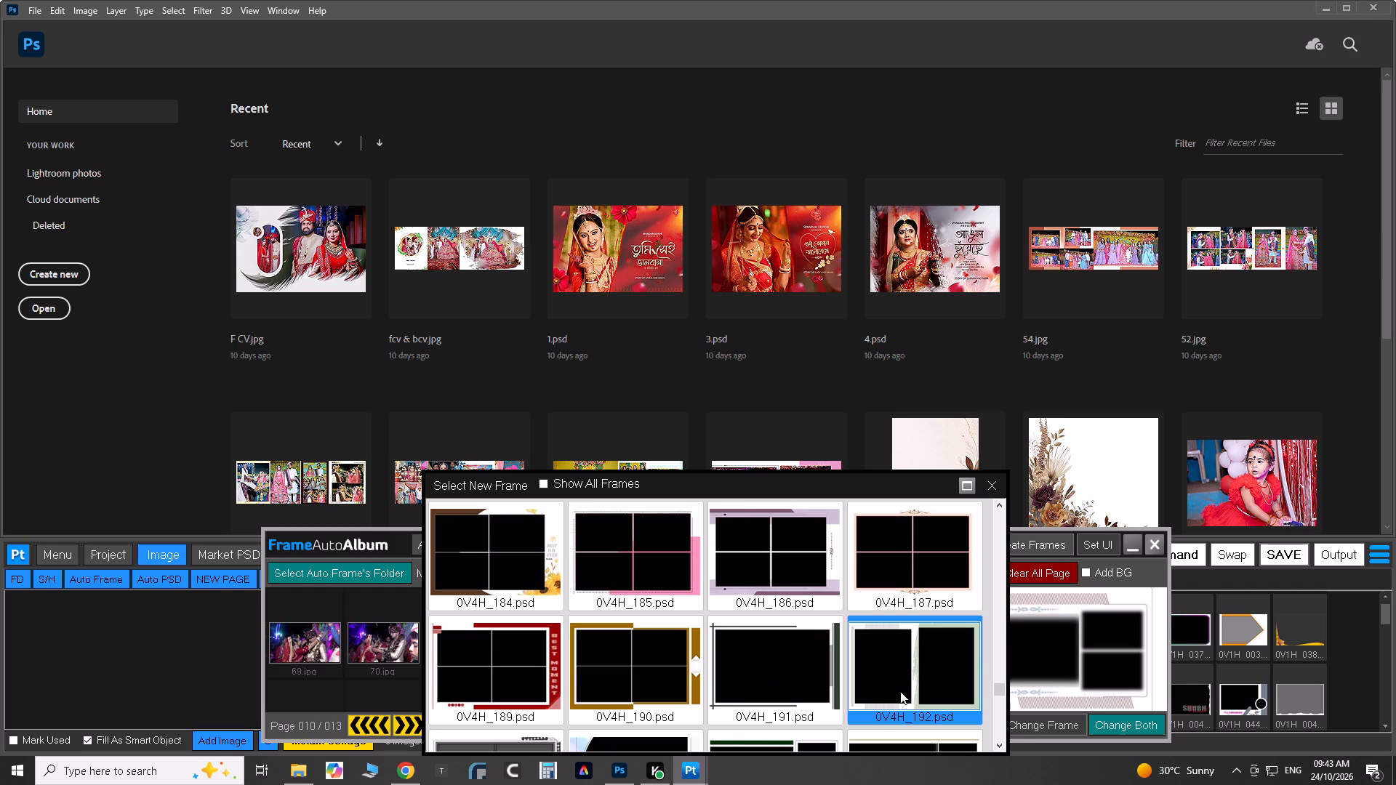
double_click(654, 667)
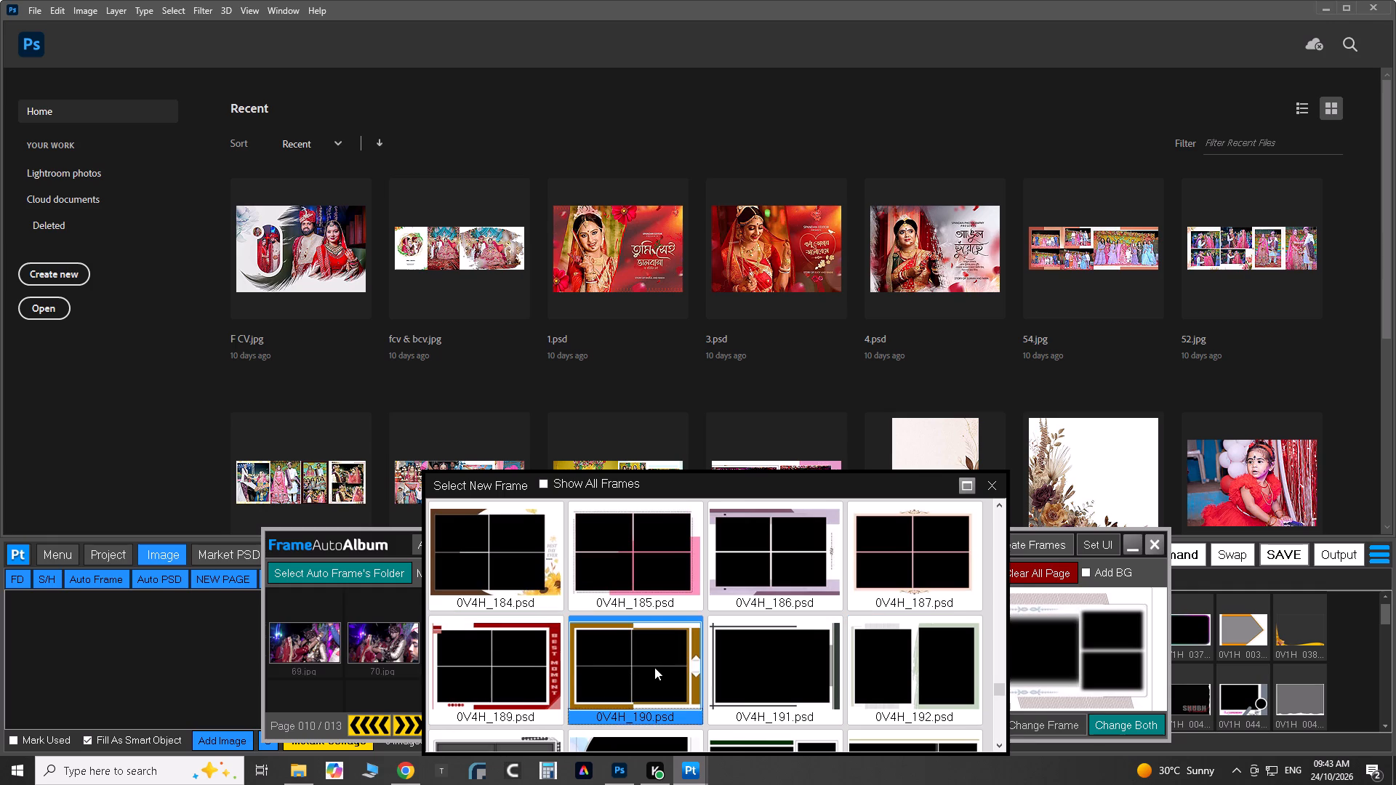
Change the frame of page 10's right-hand half to the three-photo design 0V3H_172.psd.
click(1022, 720)
scroll(683, 659, down, 5)
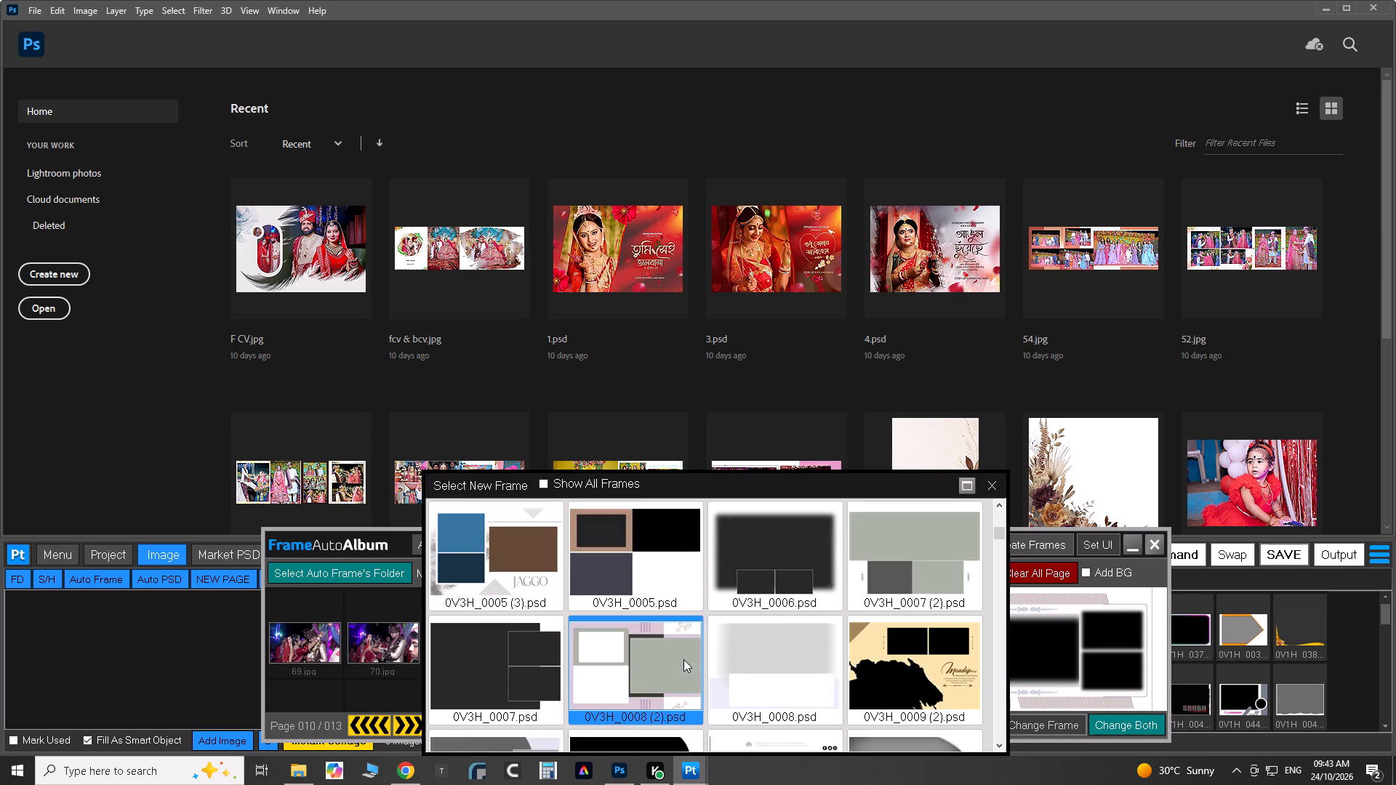
scroll(683, 659, down, 18)
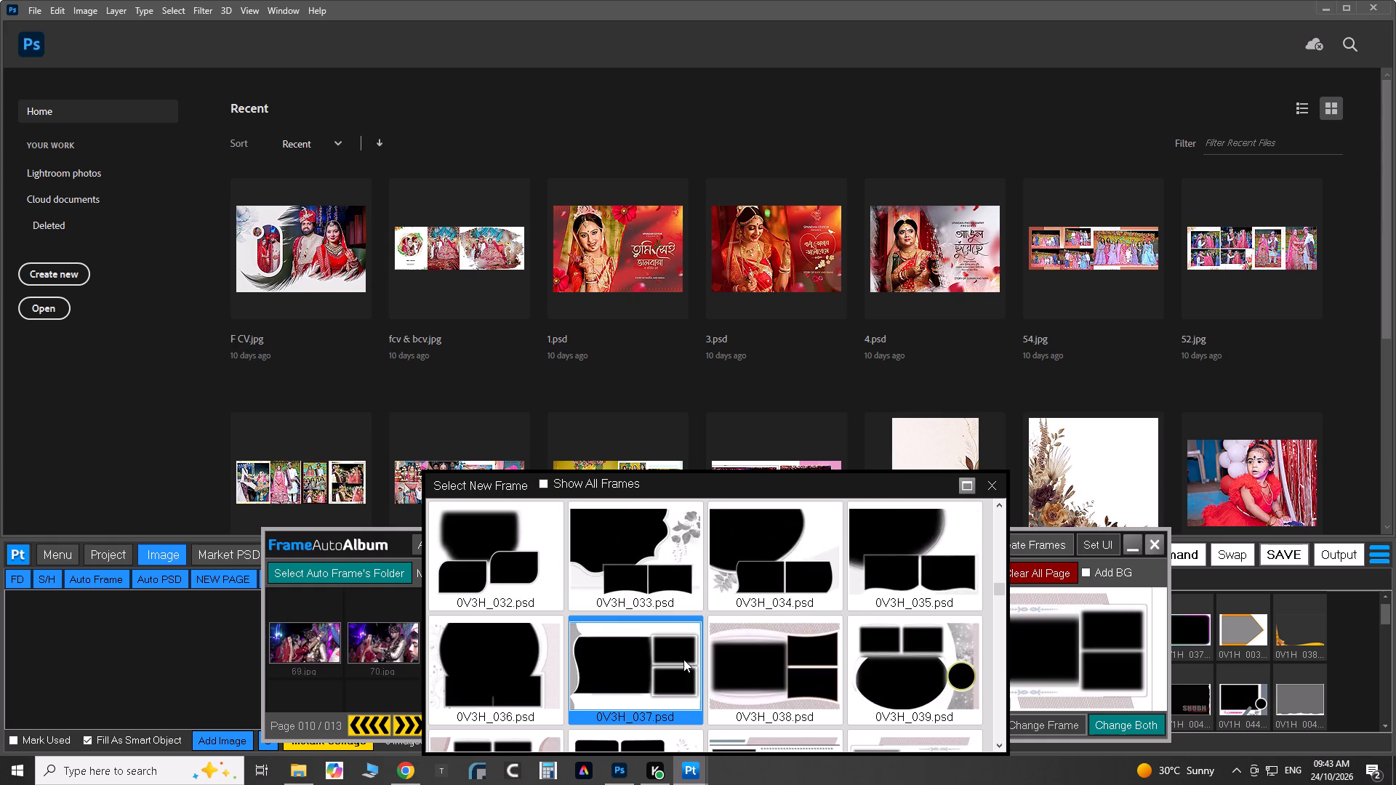
scroll(683, 659, down, 12)
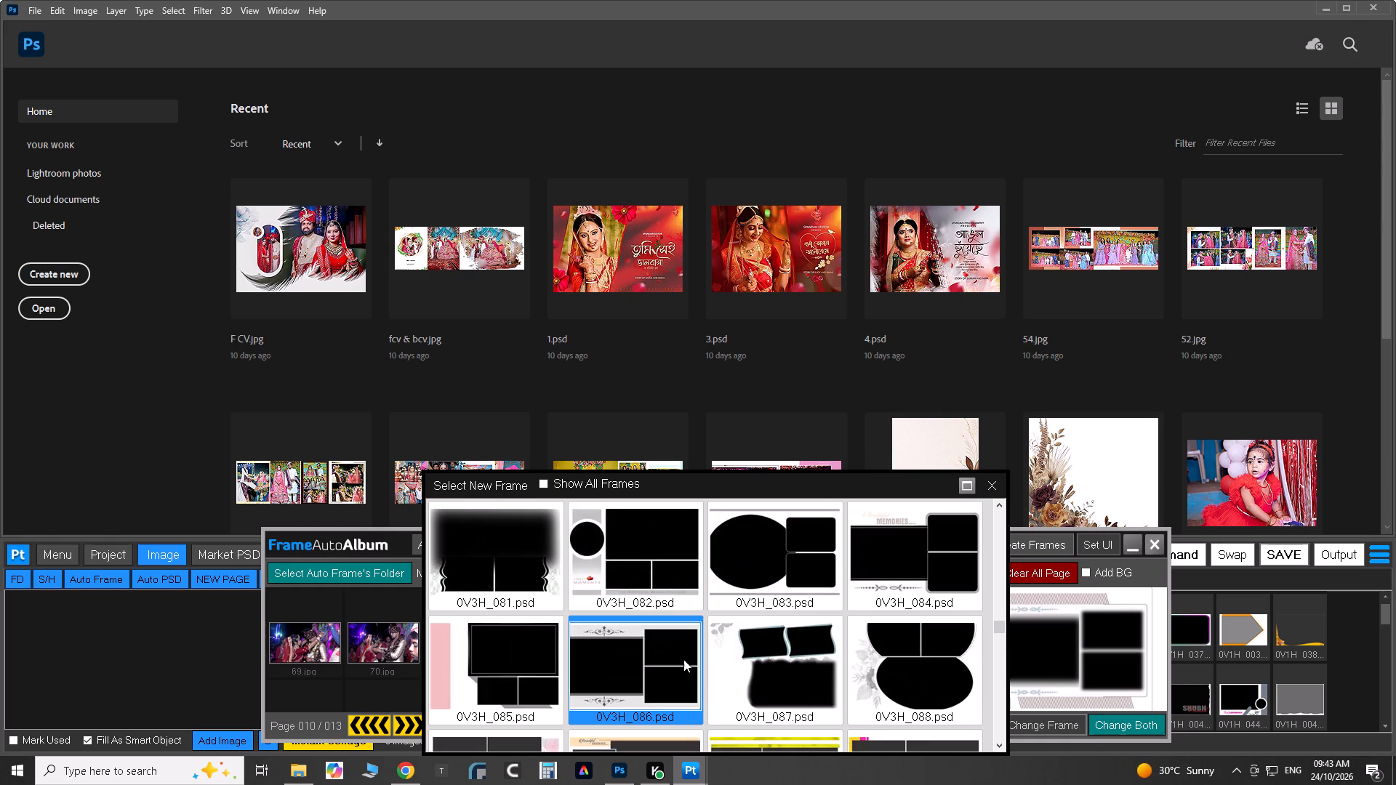
scroll(683, 659, down, 6)
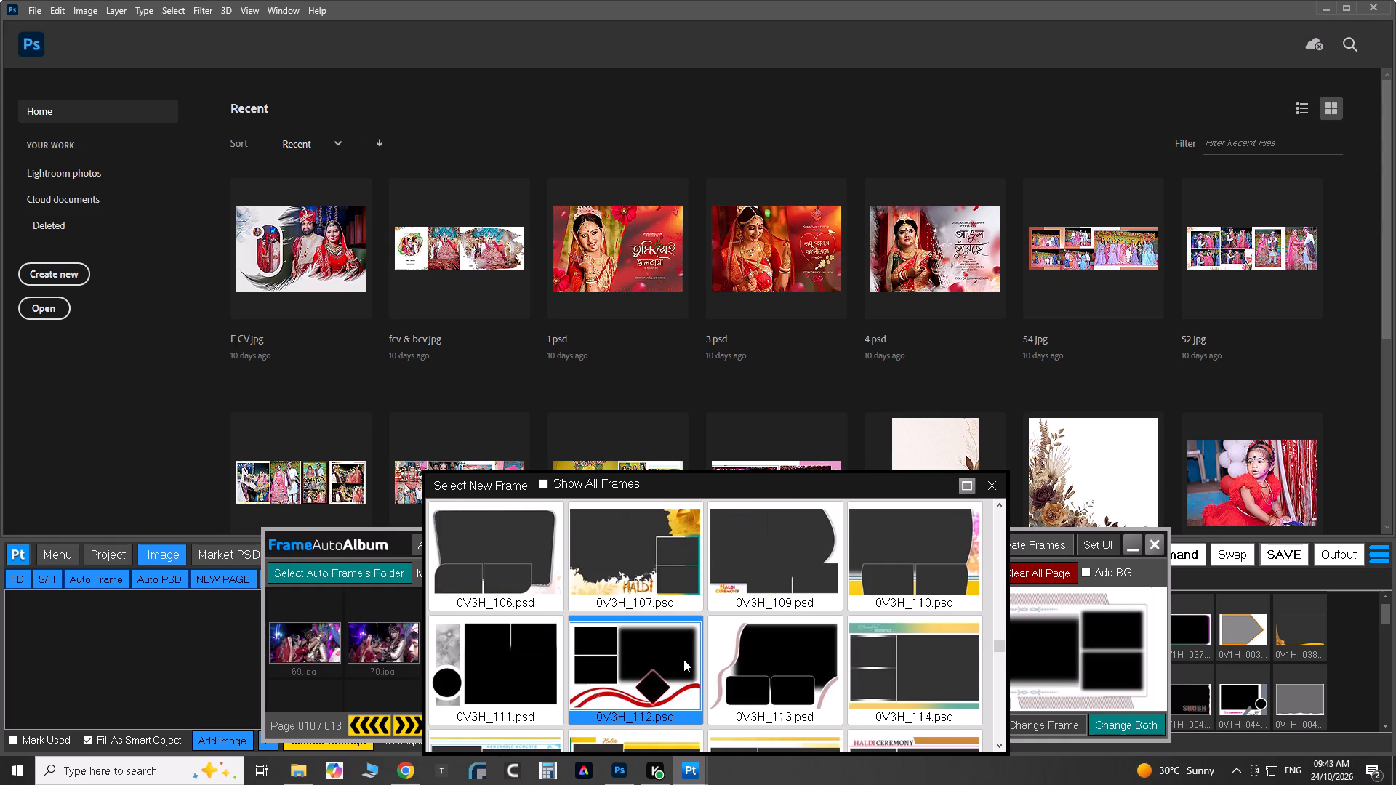
scroll(683, 659, down, 13)
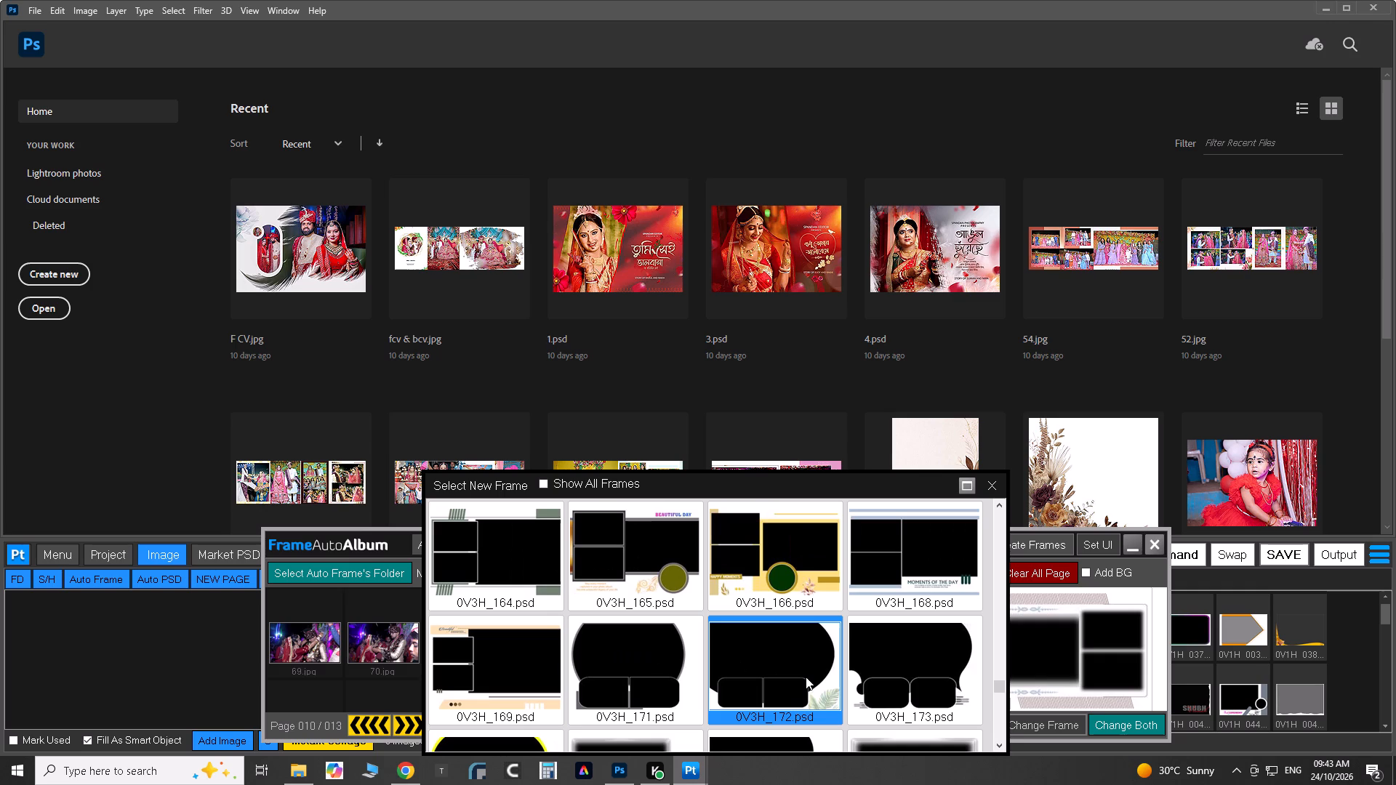
double_click(776, 655)
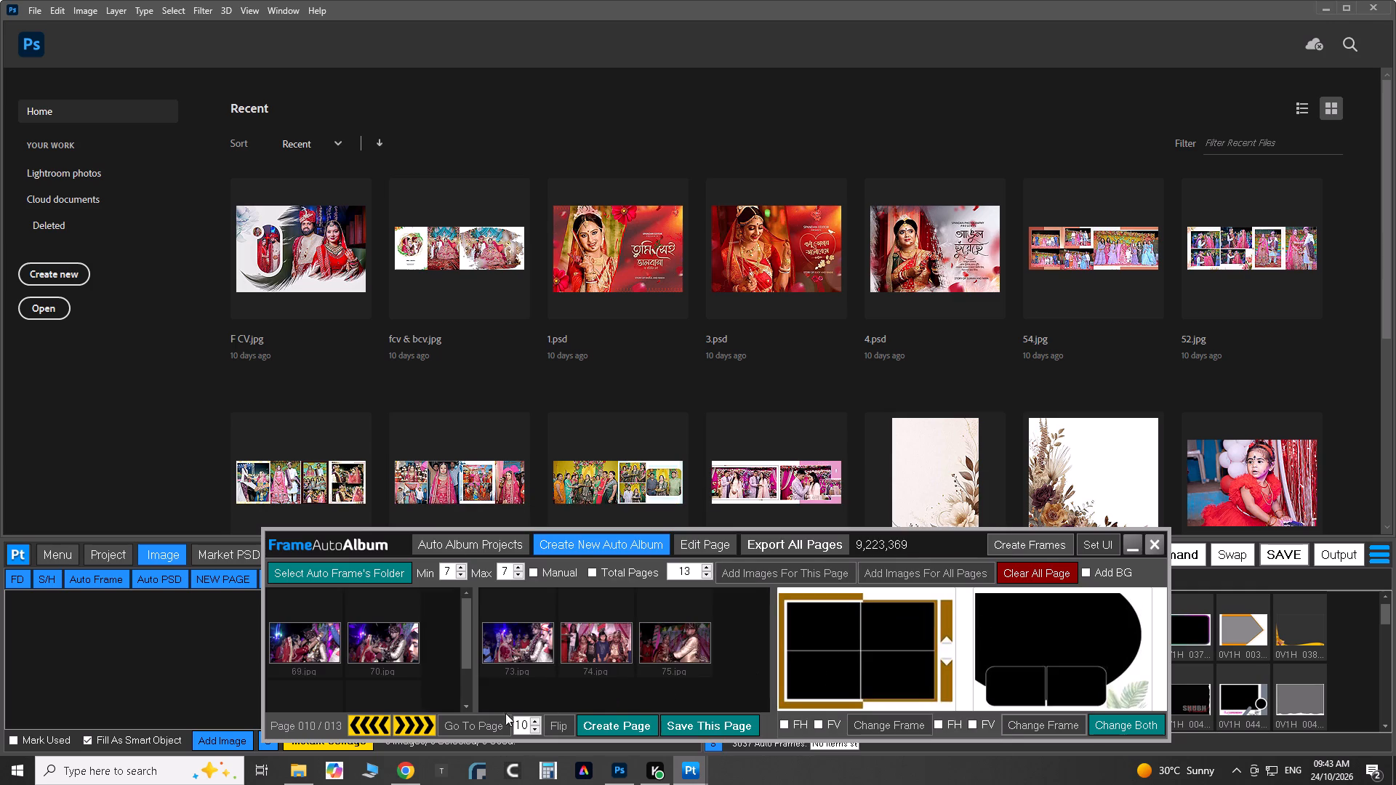
Create page 10 in Photoshop from the chosen frames.
click(616, 732)
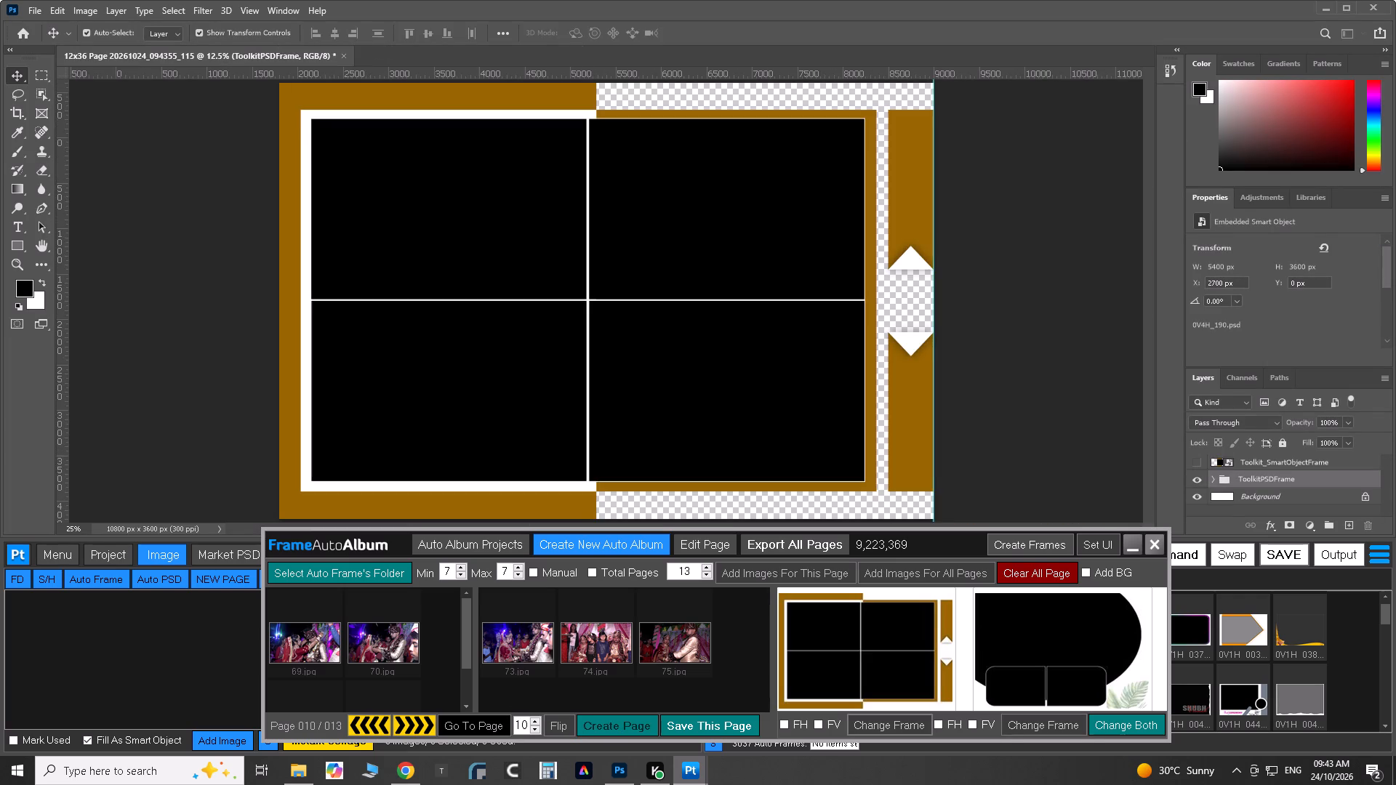
Switch to Chrome, search YouTube for "hanuman vansh song" and play the lyrical video Maine Tere Hi Bharose Hanuman.
click(413, 773)
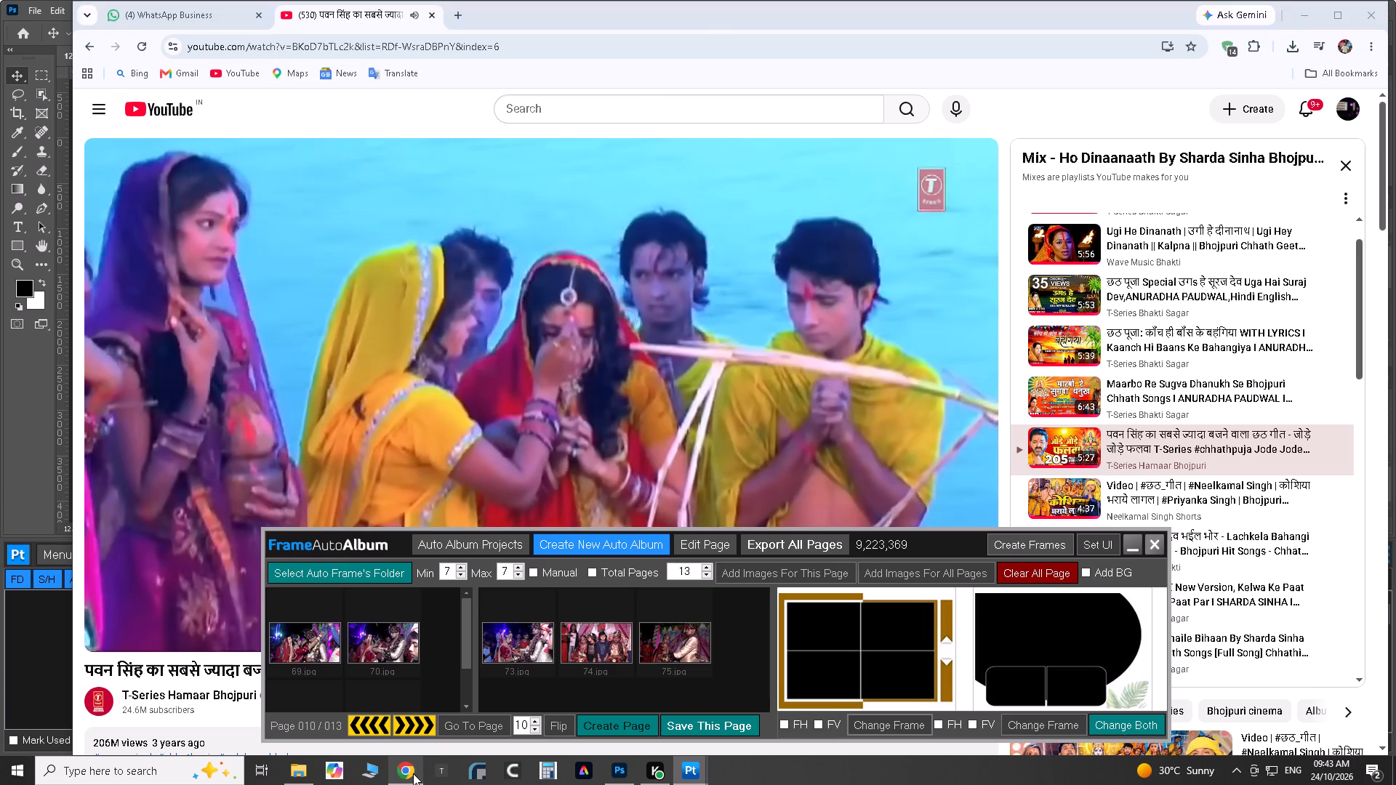
click(542, 118)
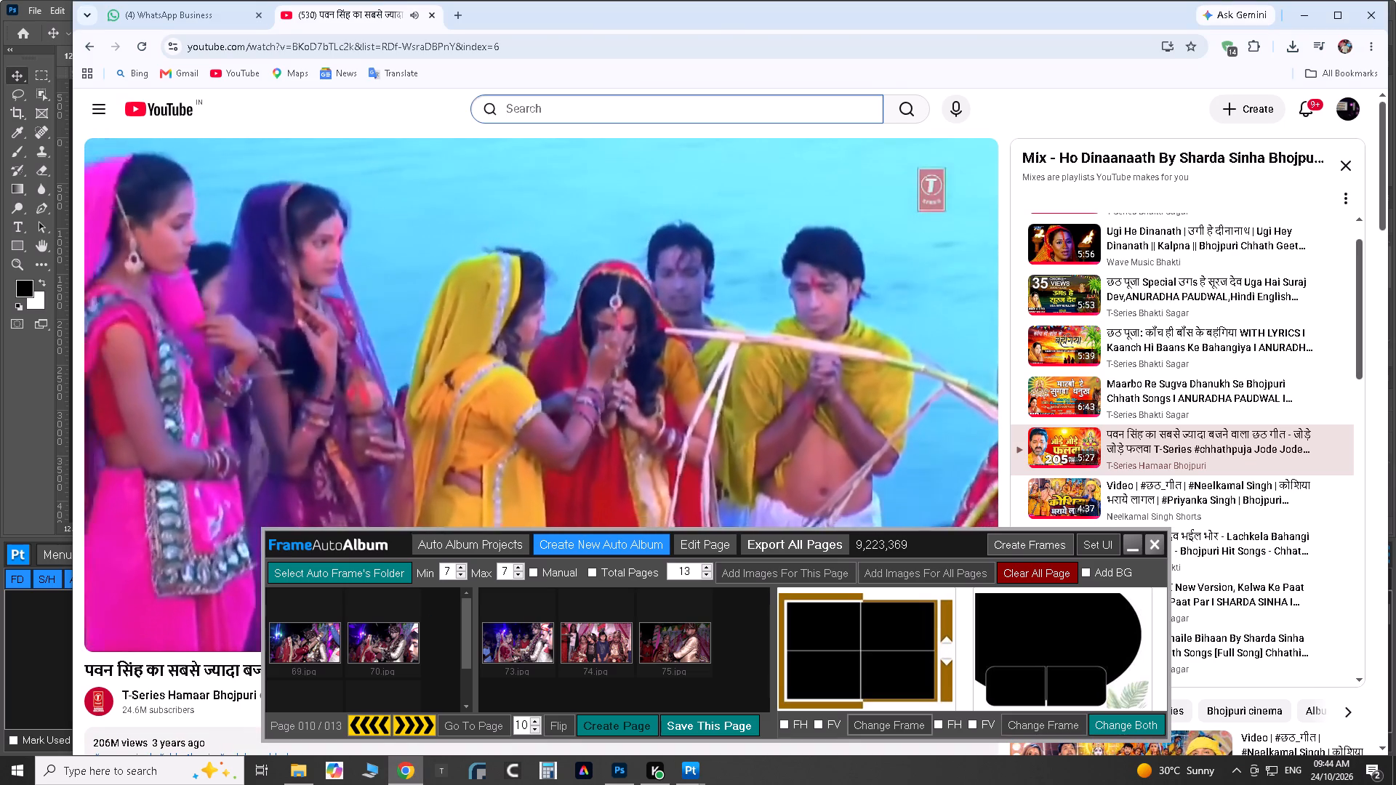
text(hanuman)
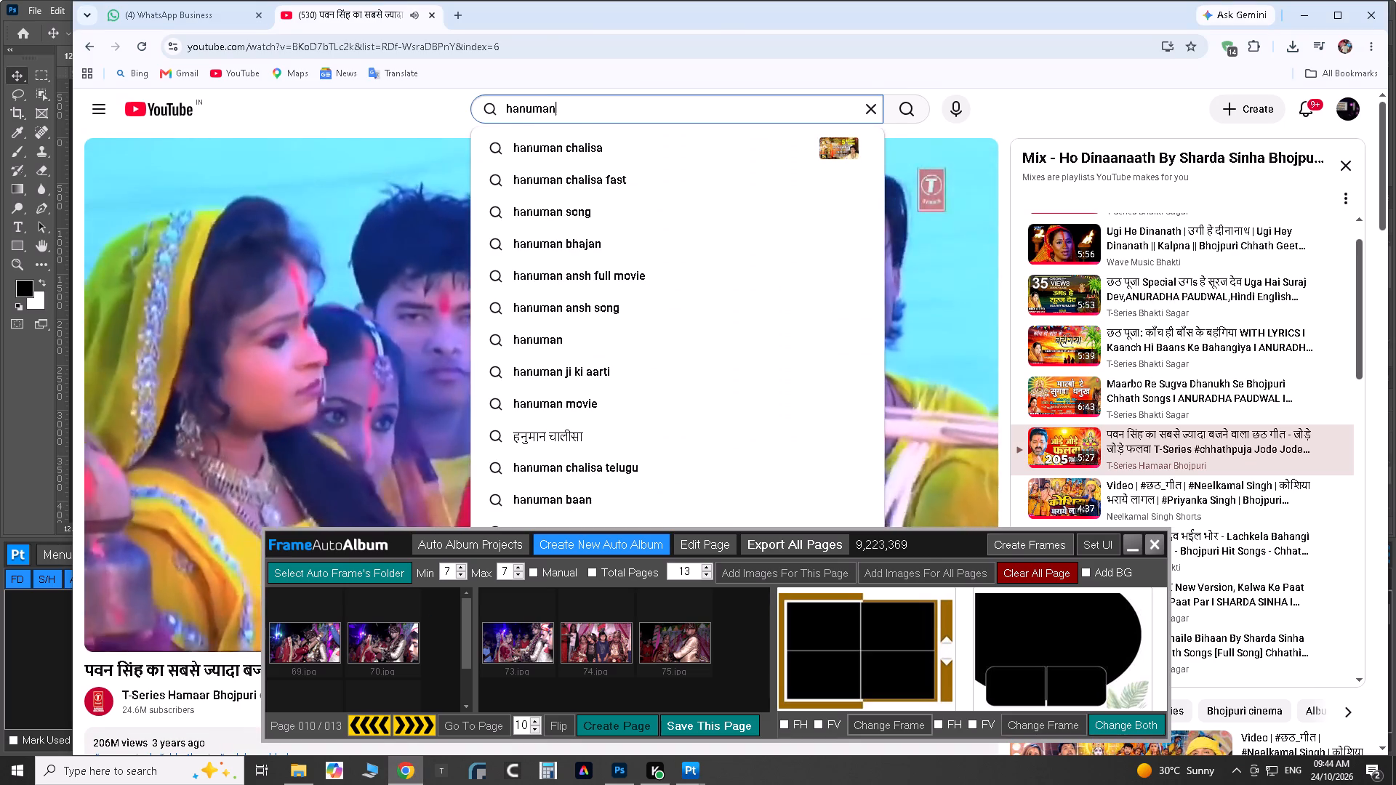
key(space)
key(v)
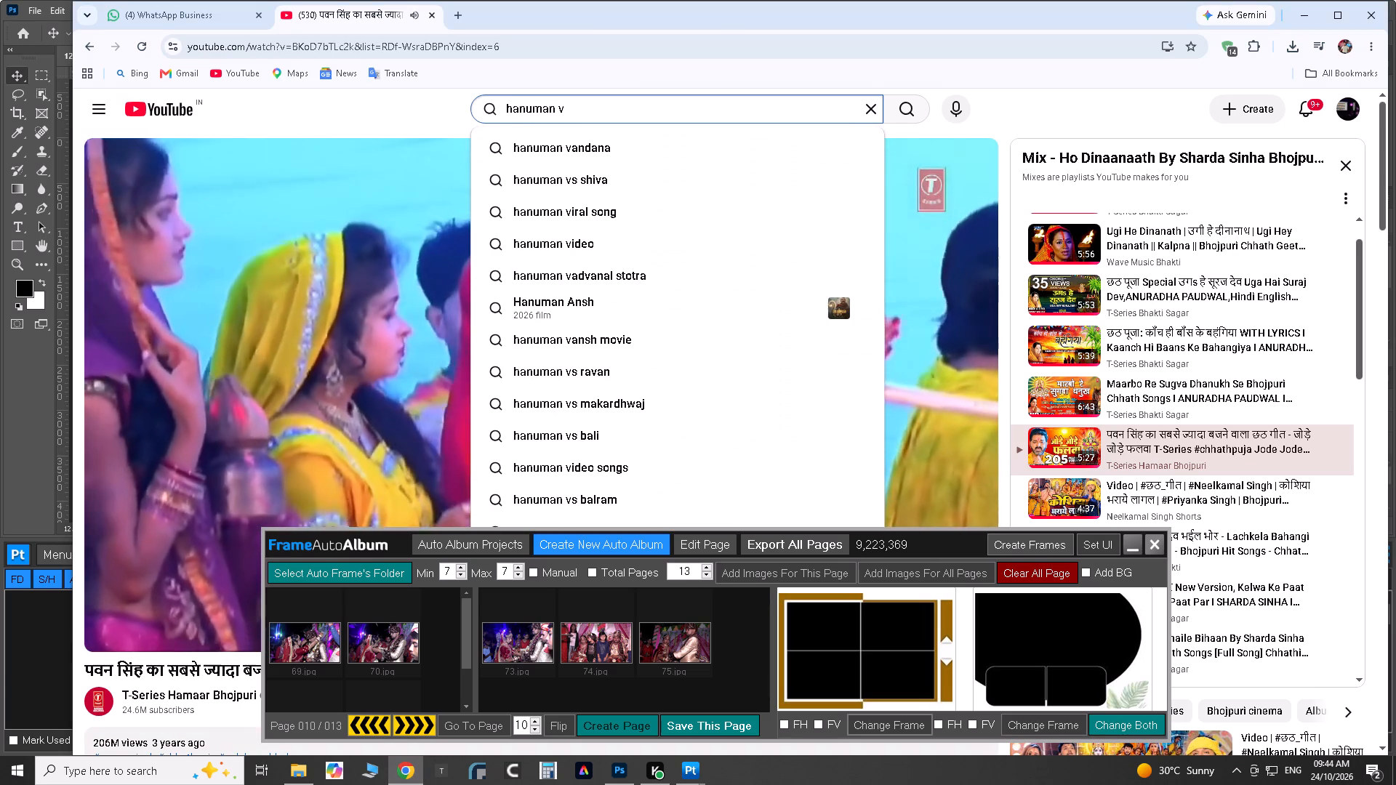
text(ansh)
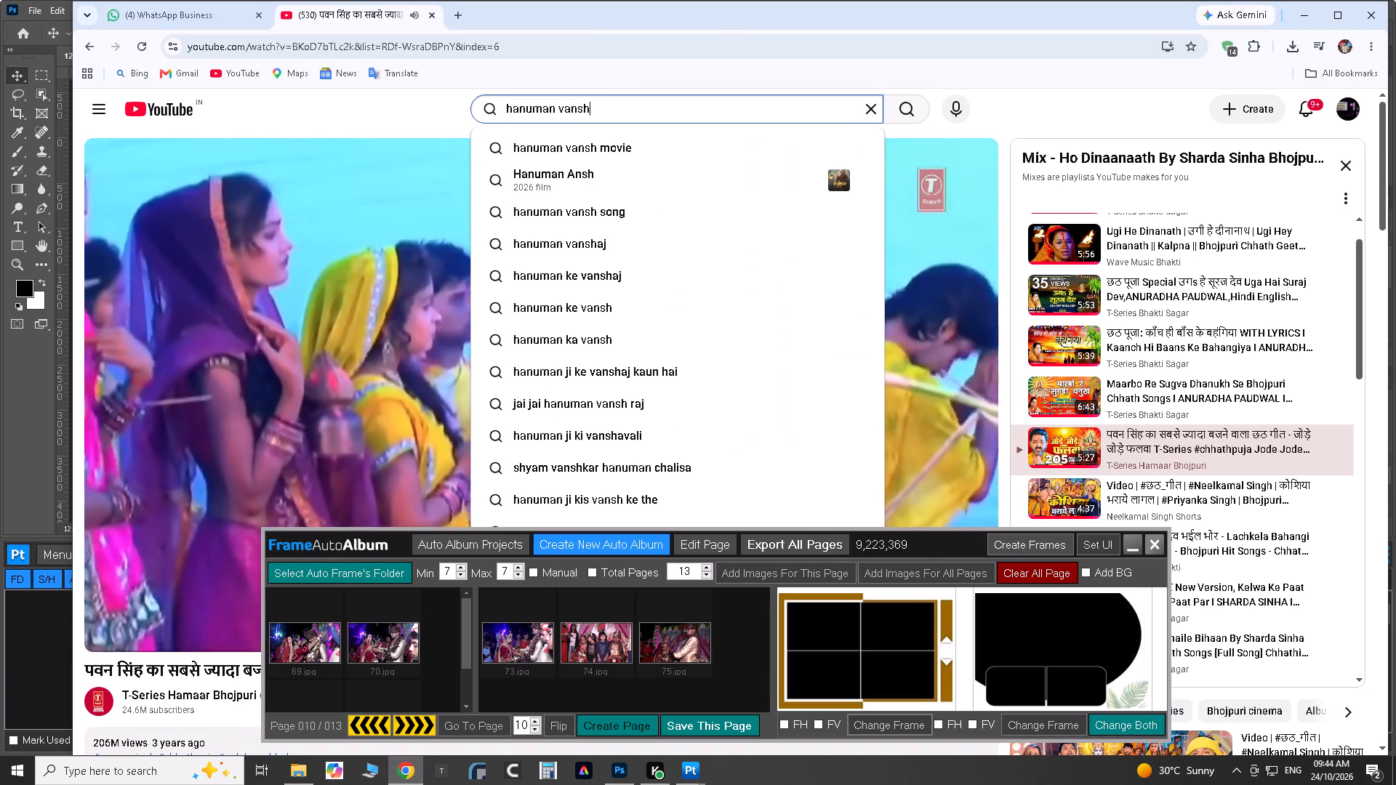
key(BackSpace)
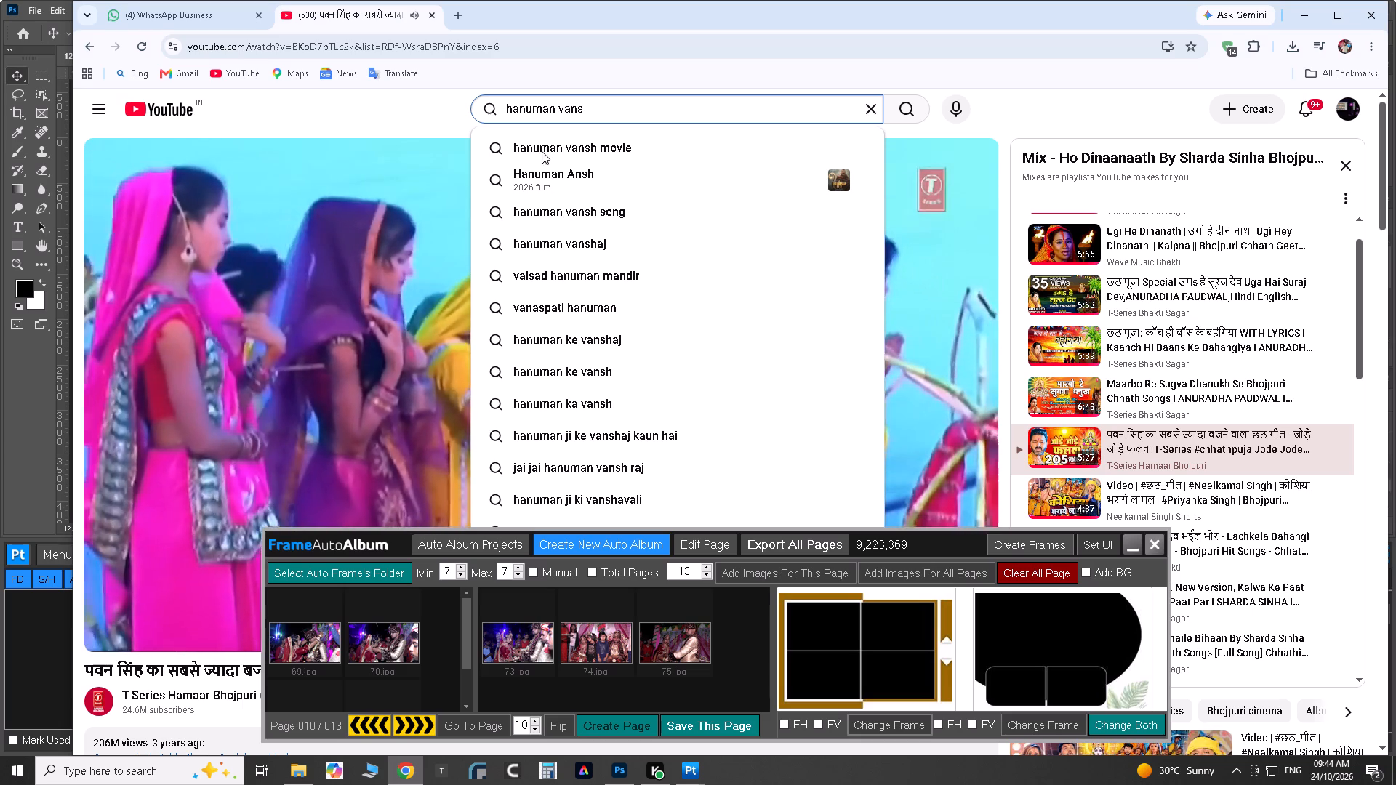
click(552, 216)
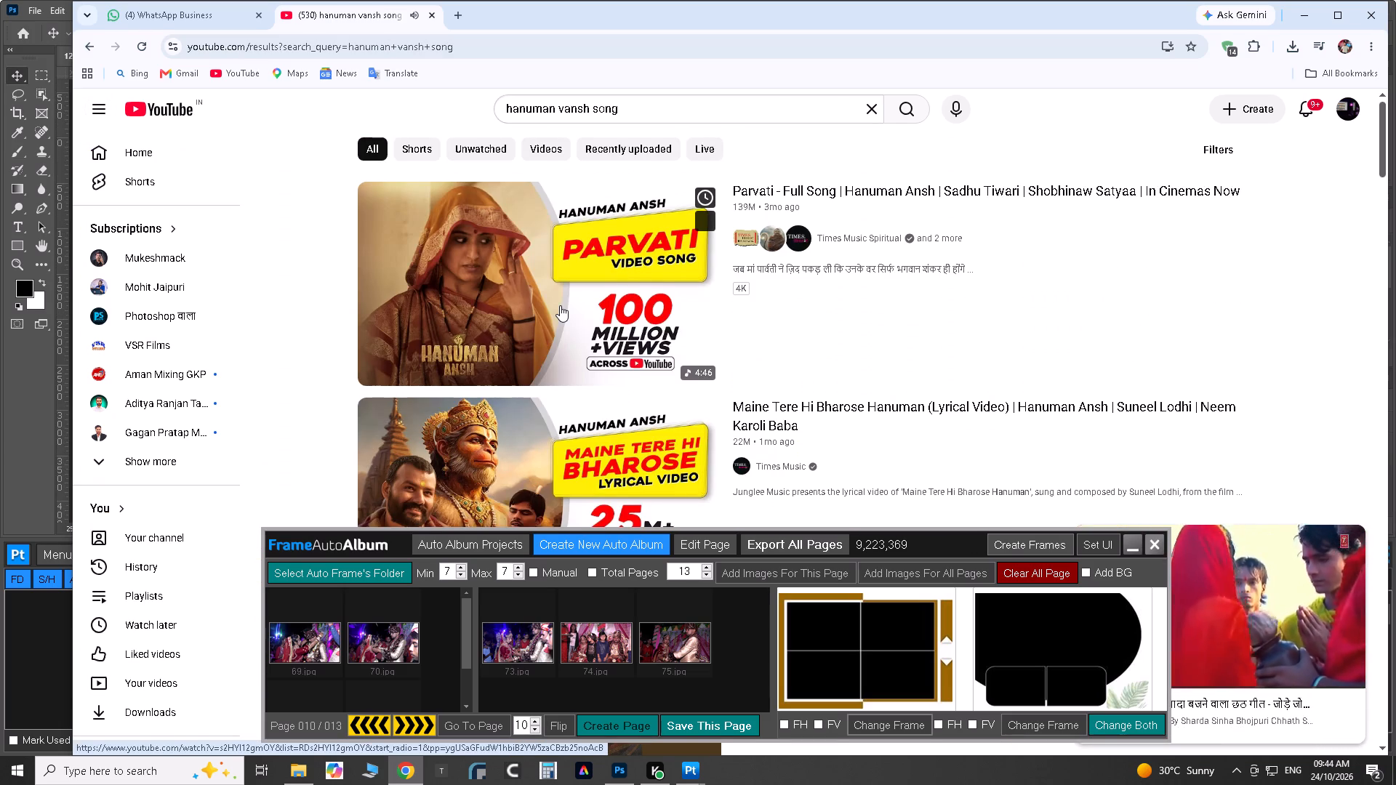
scroll(560, 305, down, 1)
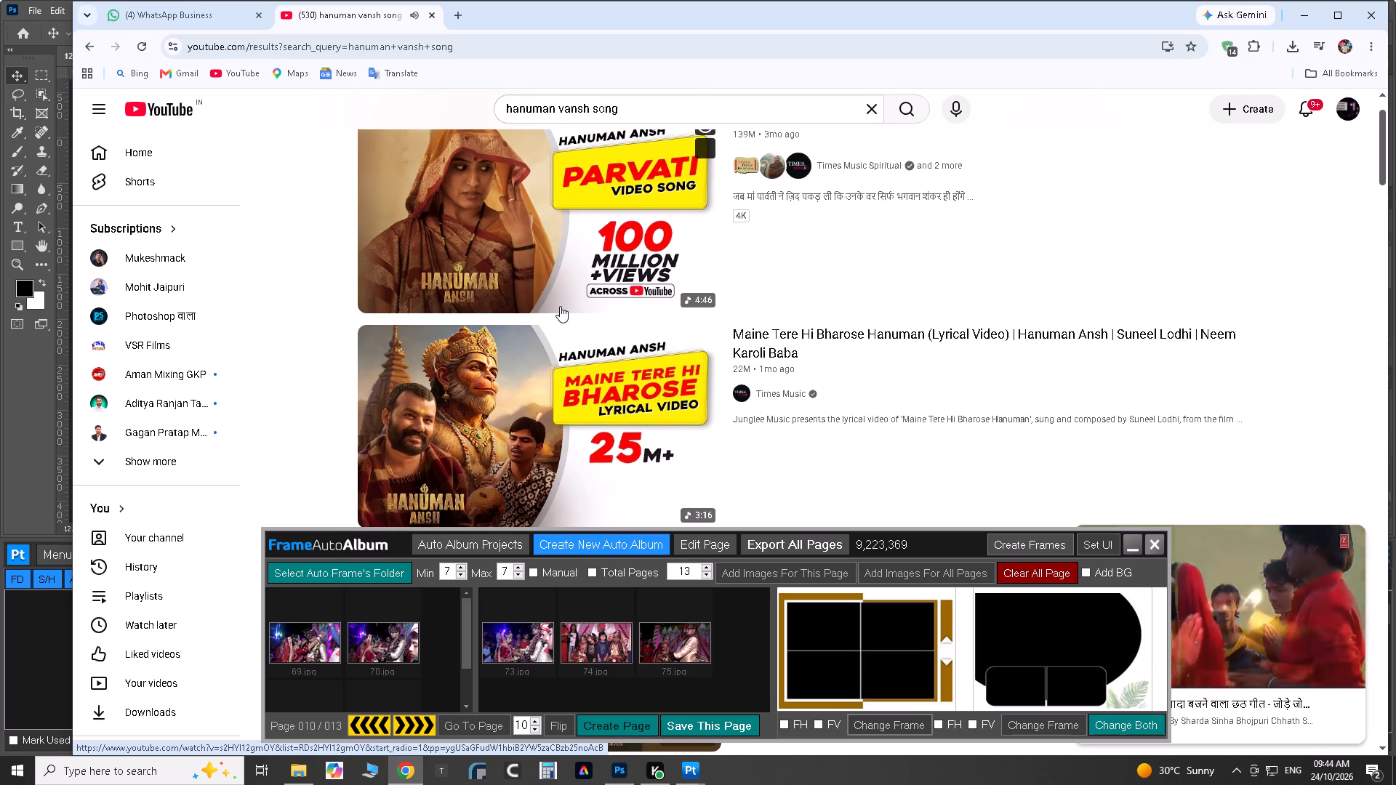
click(553, 375)
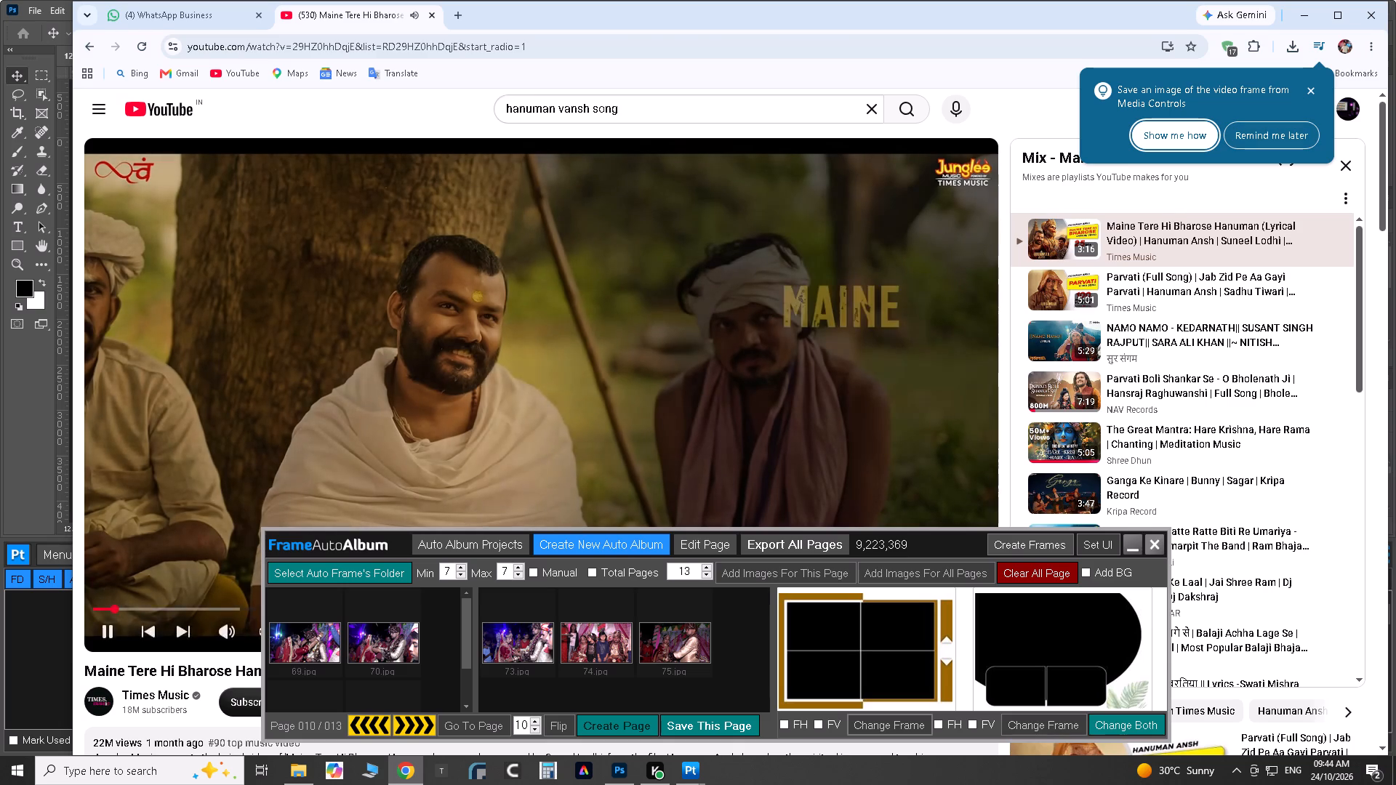
Switch back to Photoshop and reposition photo 73 inside page 10's large right-hand frame so the couple is well framed.
click(616, 776)
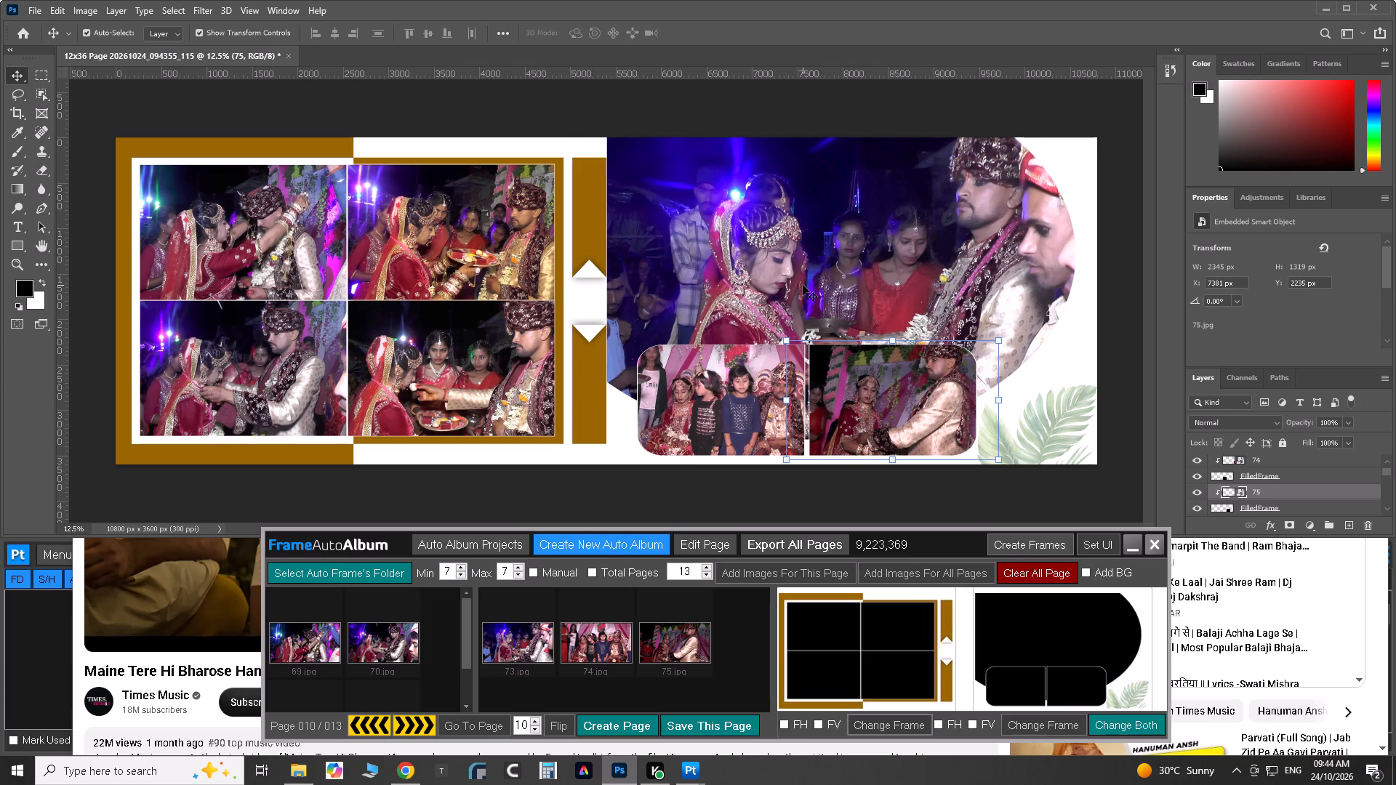
click(803, 285)
drag(806, 295, 787, 257)
drag(838, 252, 824, 257)
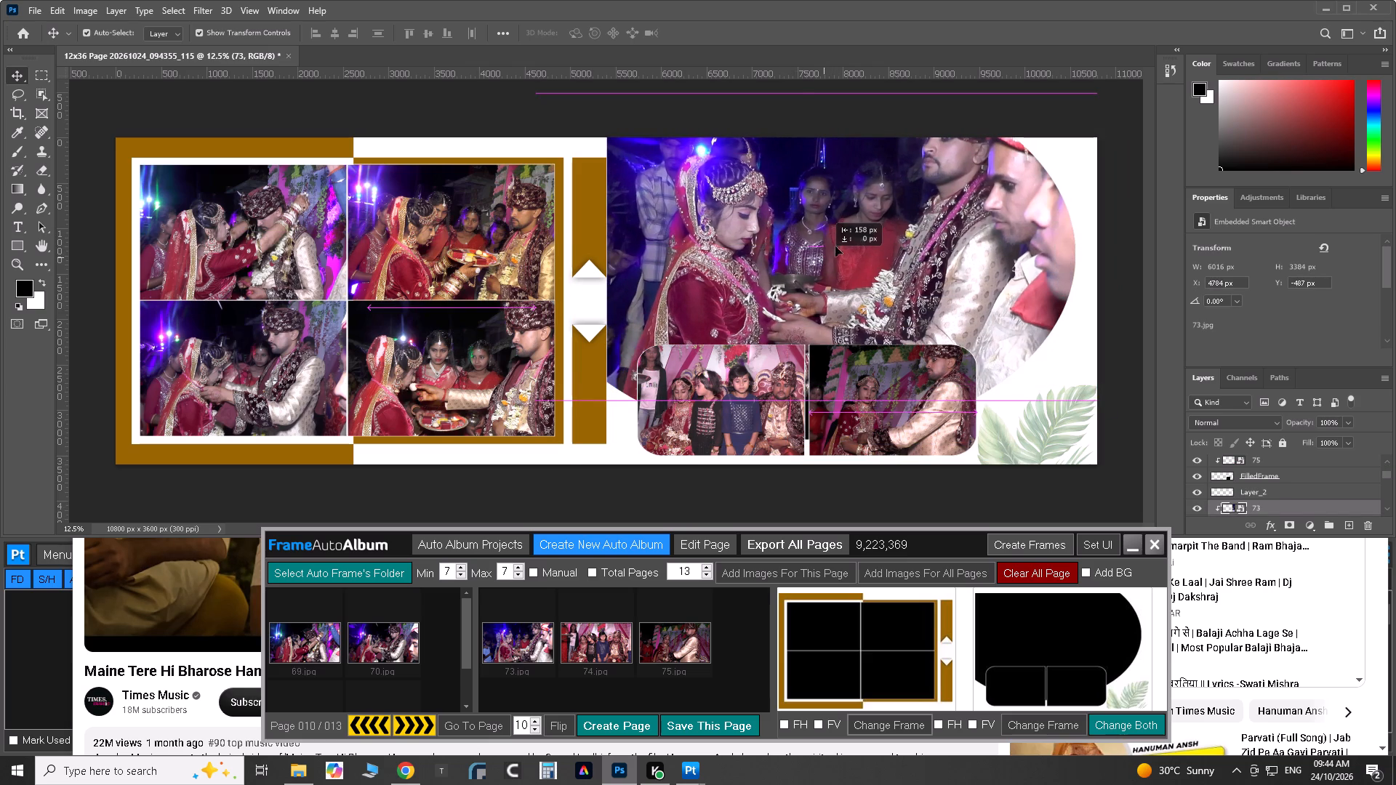
drag(849, 230, 849, 242)
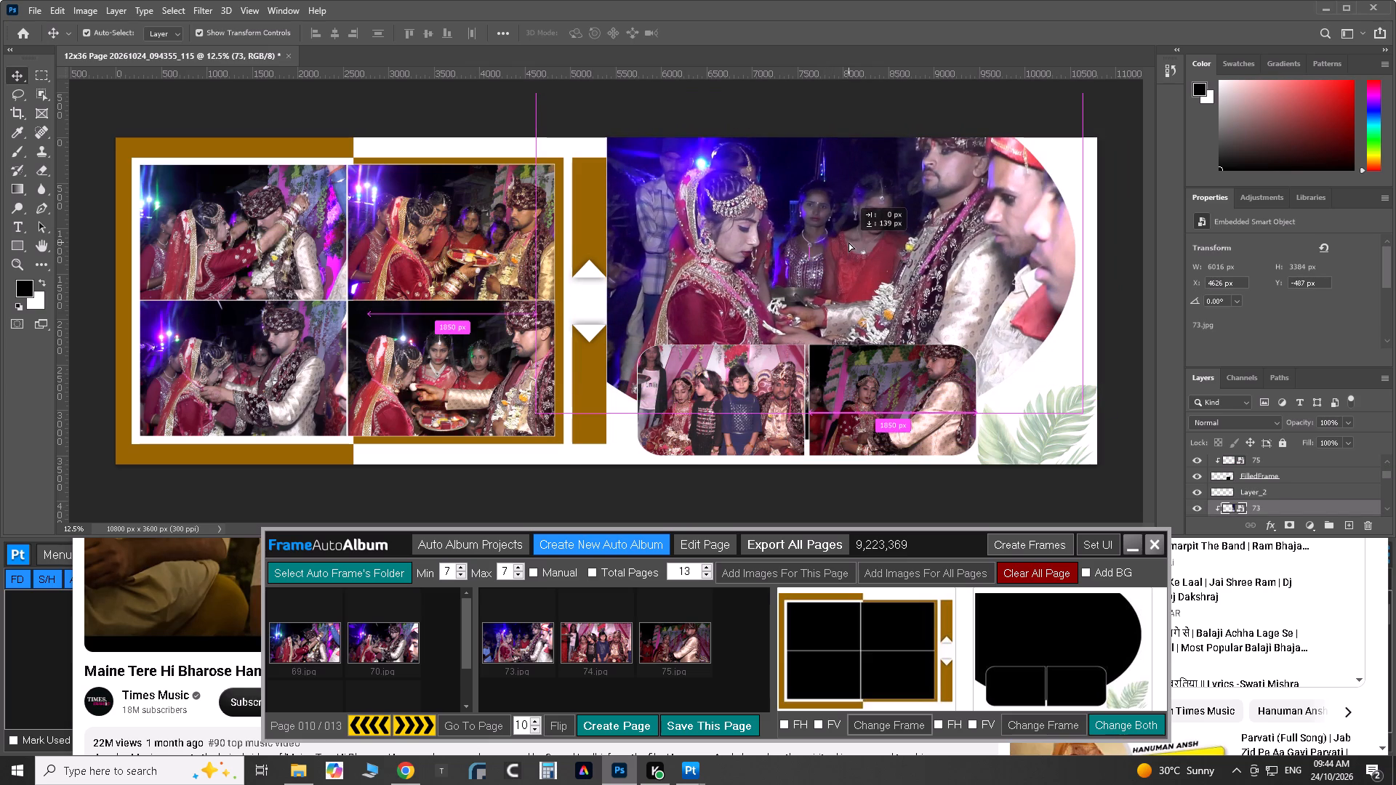
drag(849, 242, 846, 237)
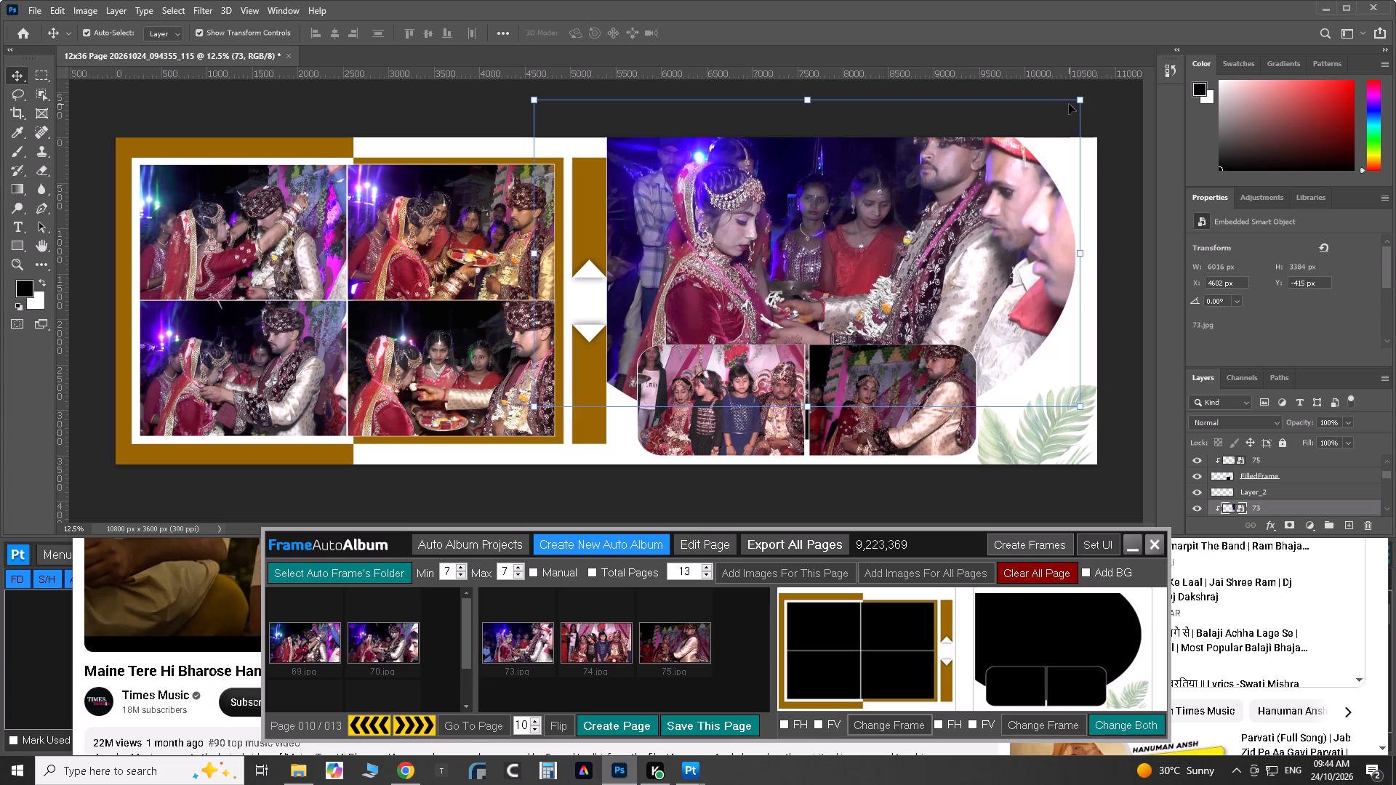
drag(901, 182, 900, 214)
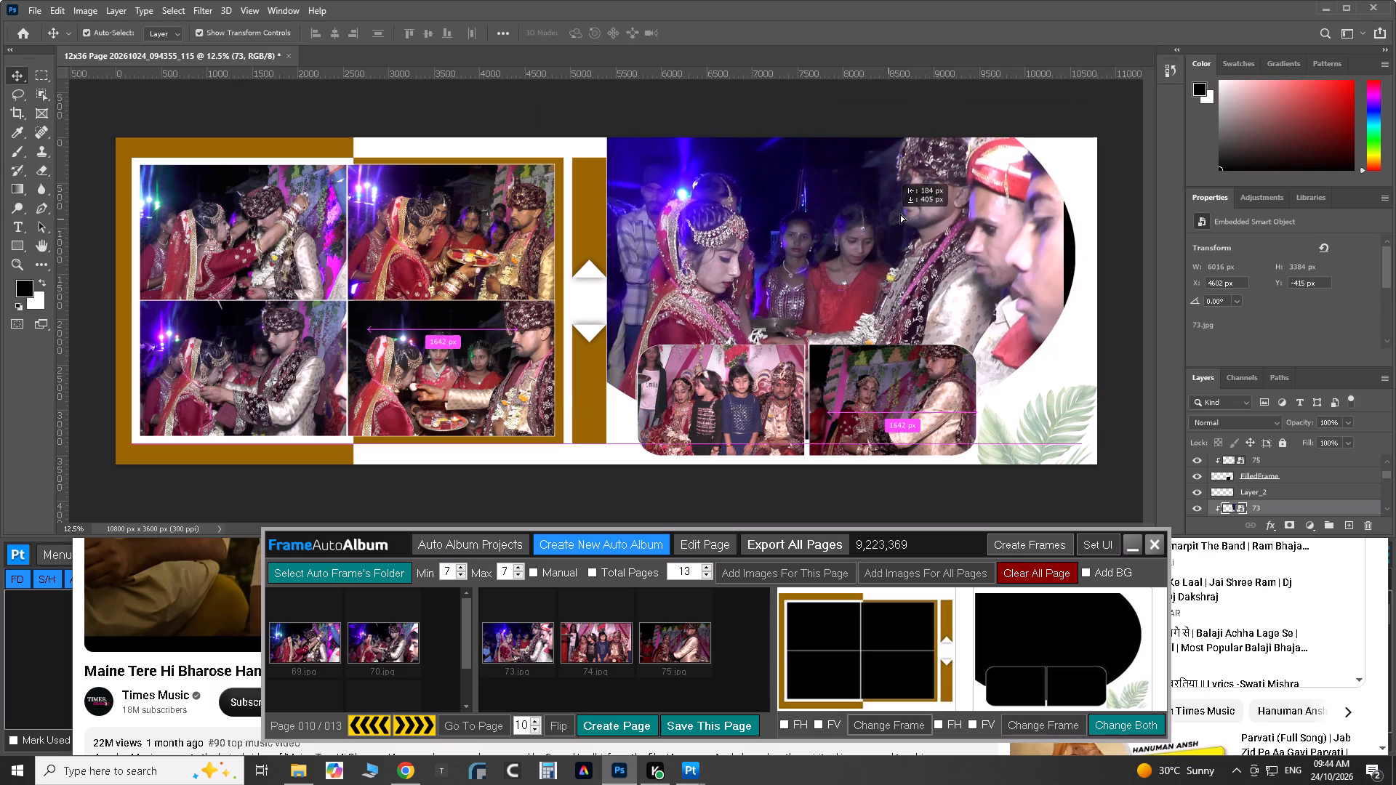
drag(900, 214, 917, 206)
drag(976, 191, 974, 182)
click(256, 102)
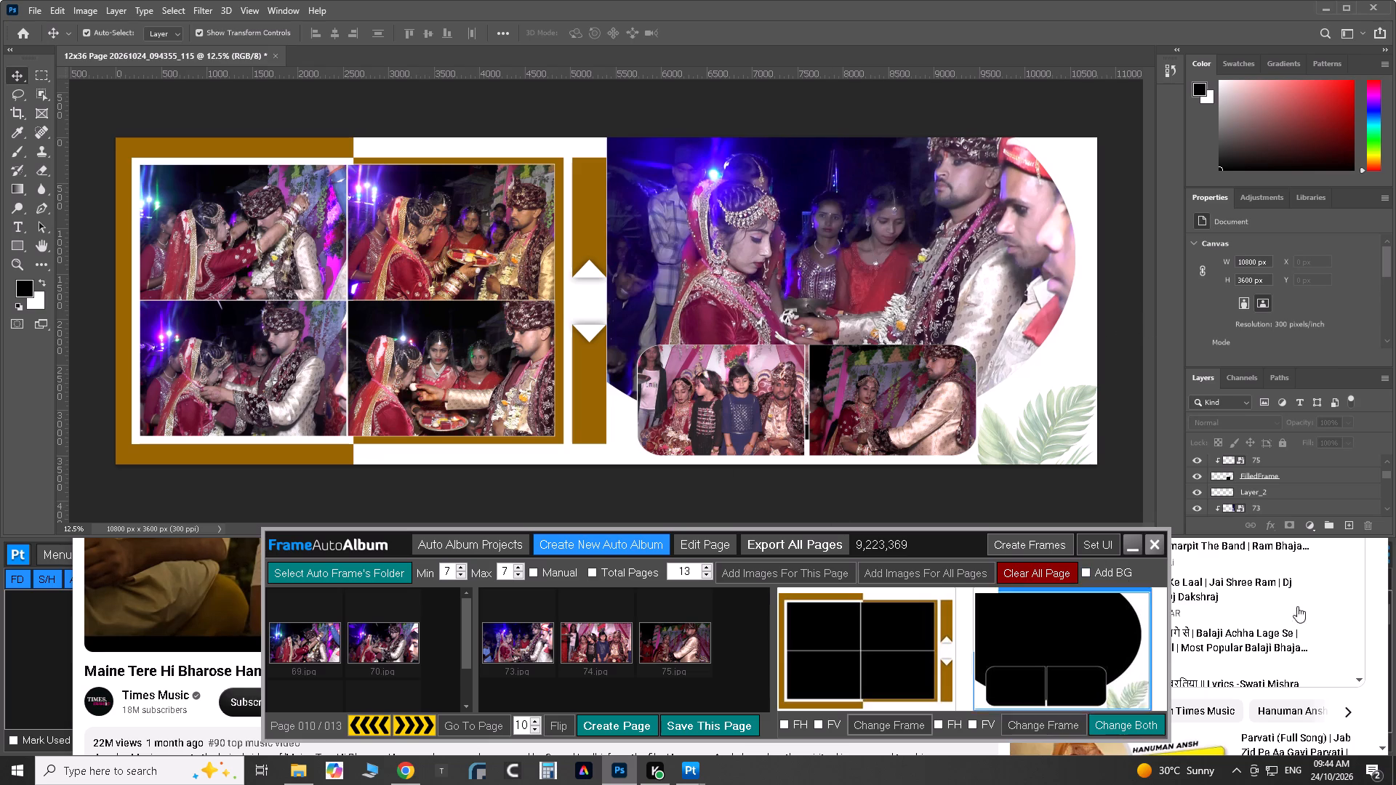
Bring up the rajashtan.ptp project window of PsToolkit and save page 10.
click(691, 776)
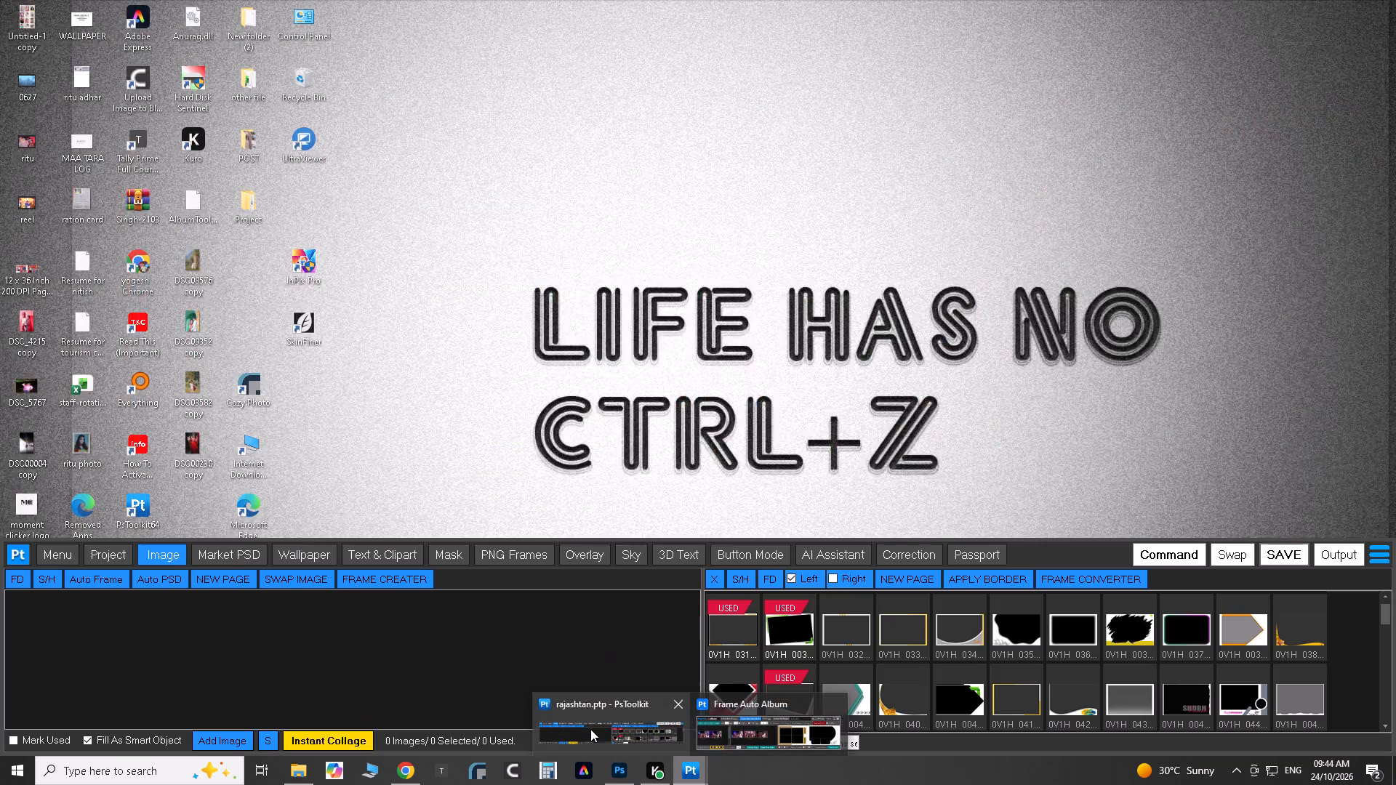
click(590, 729)
click(1288, 551)
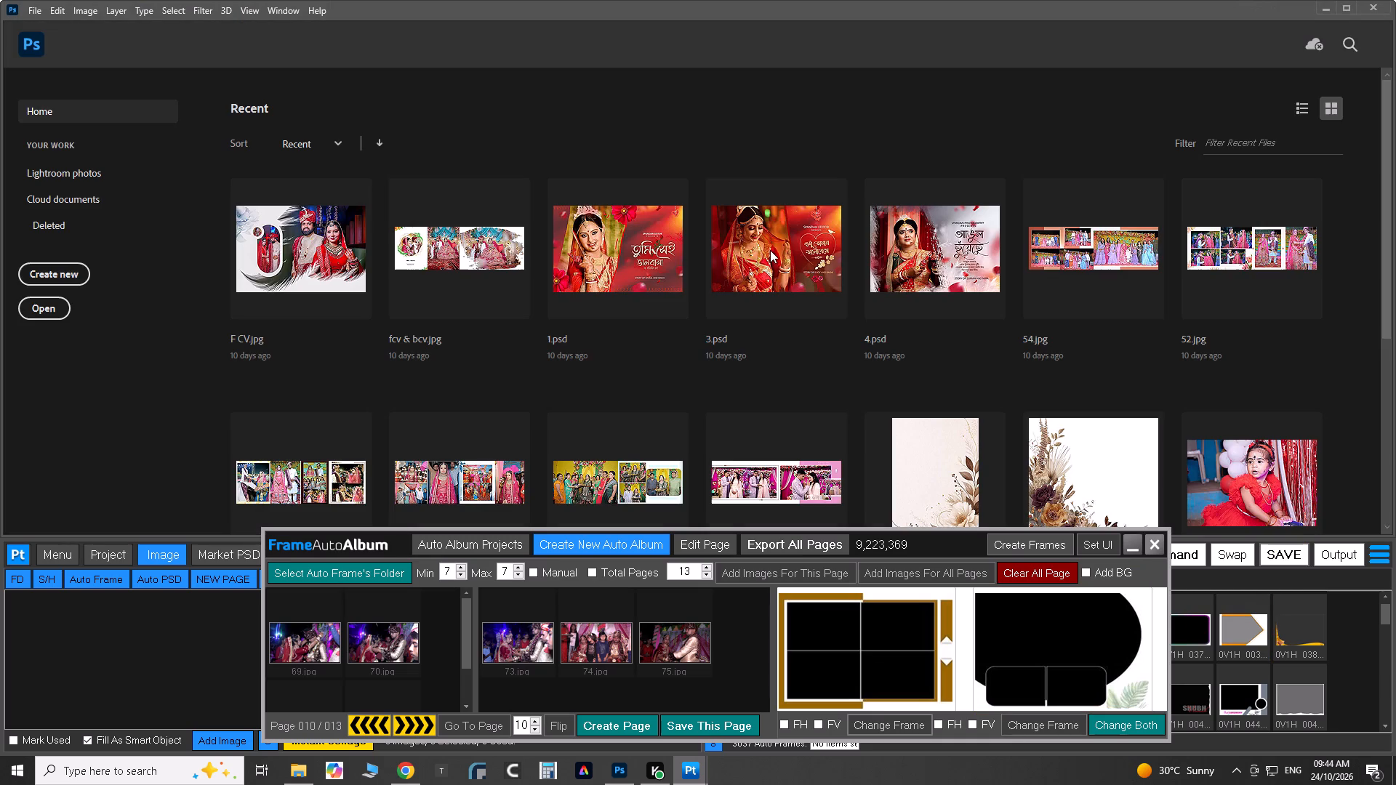
Go to page 11 and change the frame of its left-hand half to the four-photo design 0V4H_097.psd.
click(403, 727)
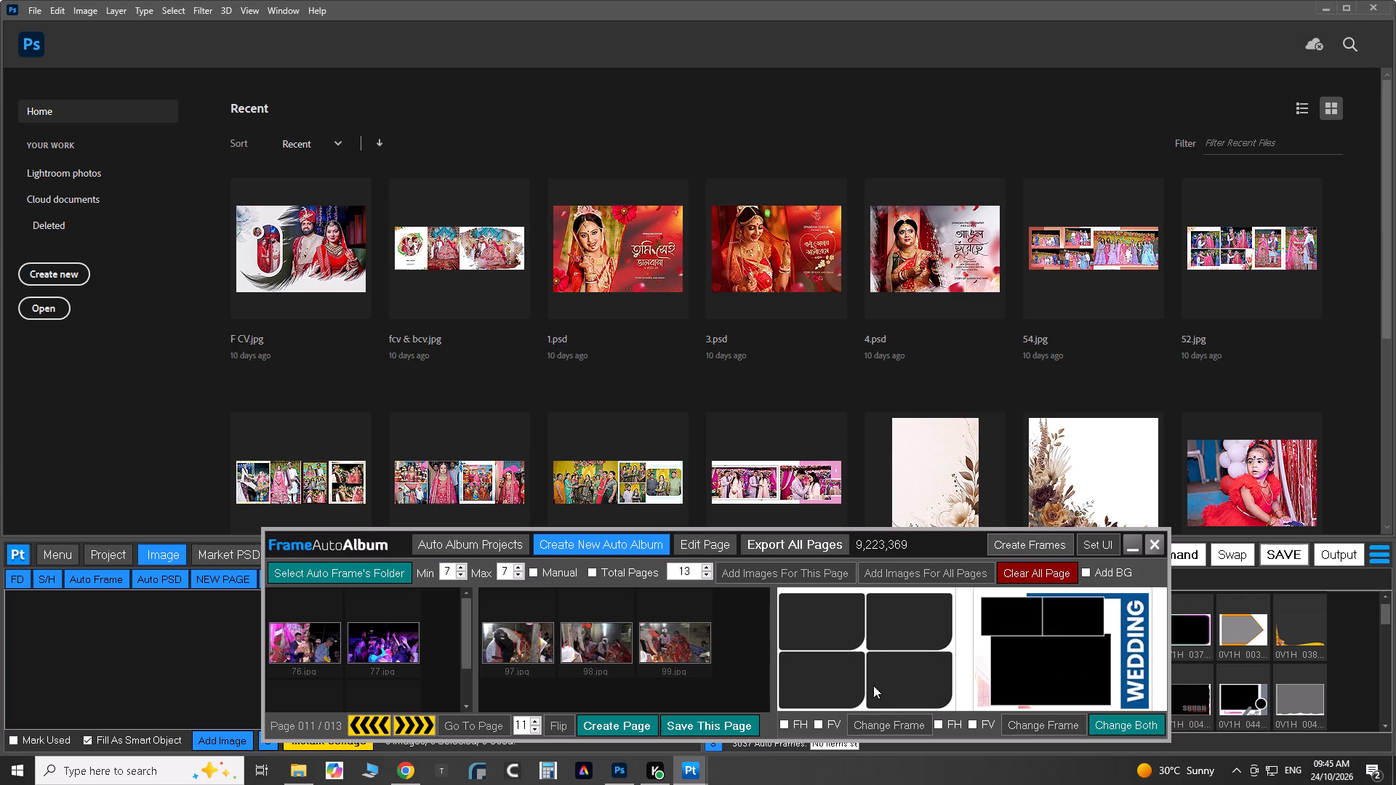
click(911, 724)
scroll(857, 652, down, 5)
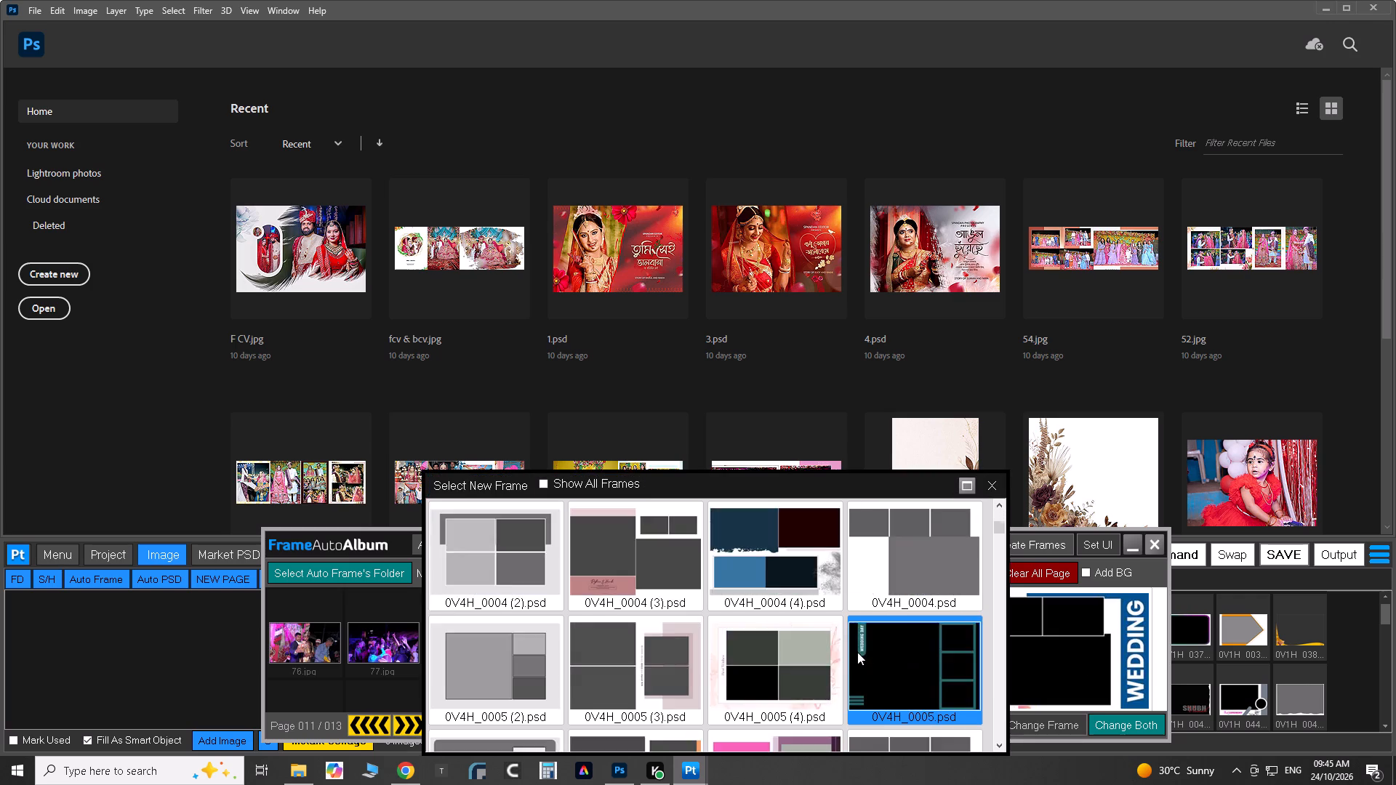
scroll(857, 652, down, 14)
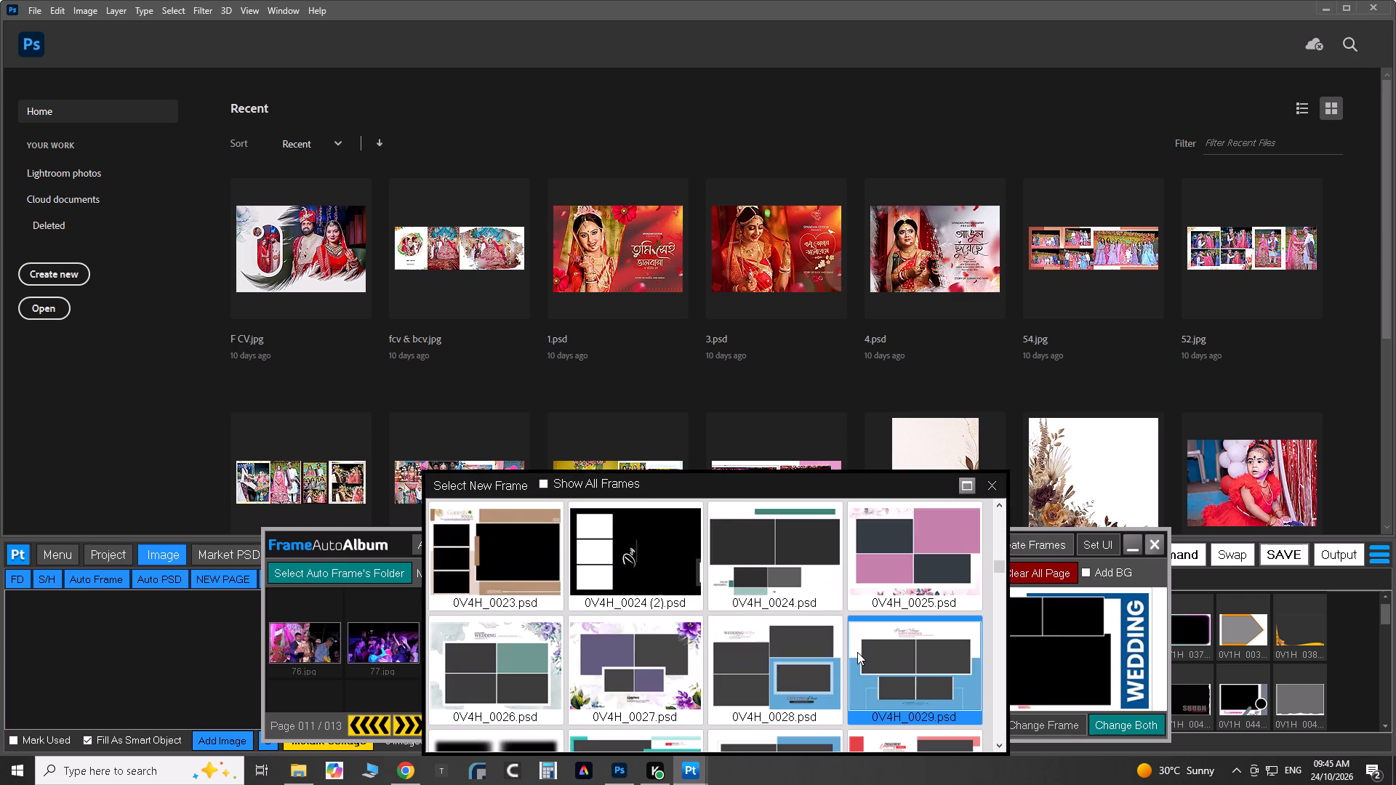
scroll(857, 652, down, 17)
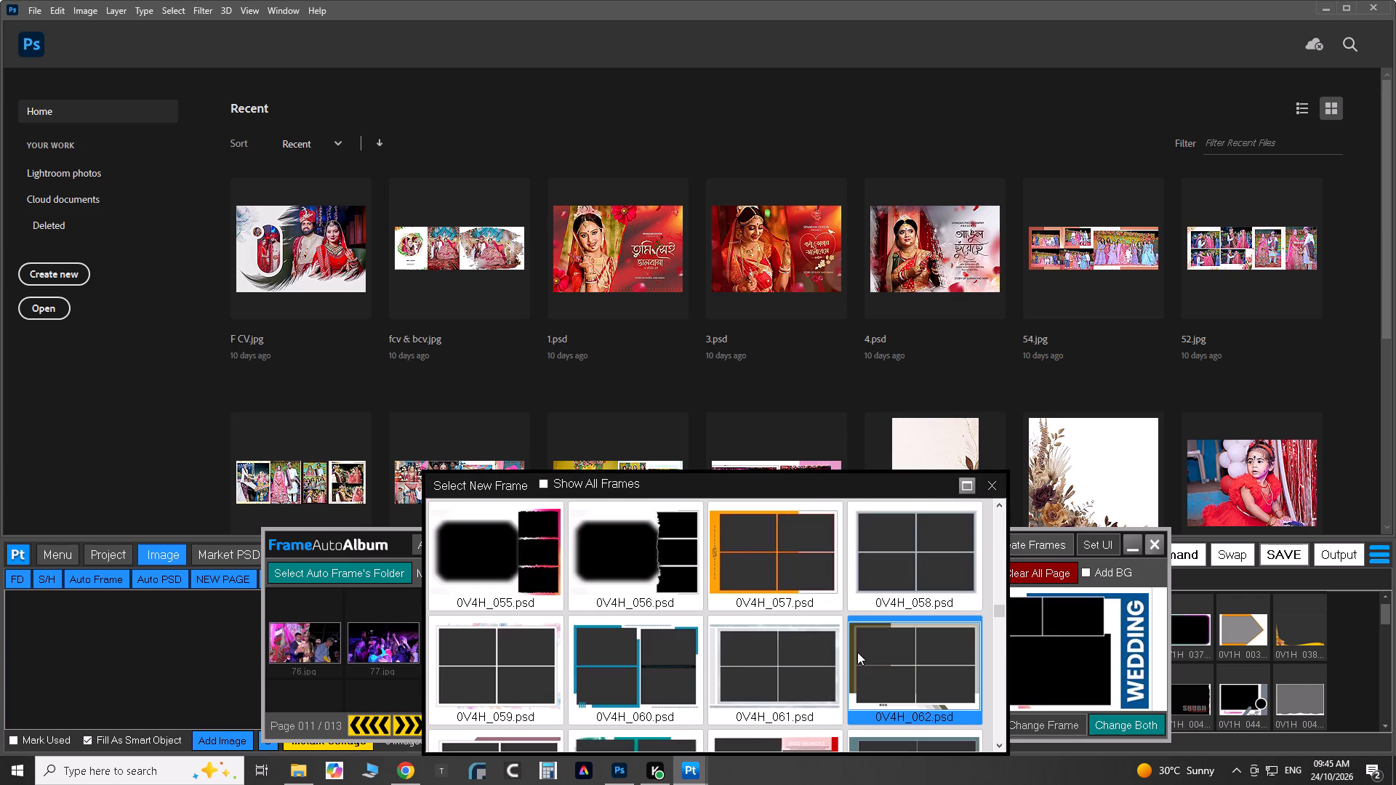
scroll(857, 652, down, 9)
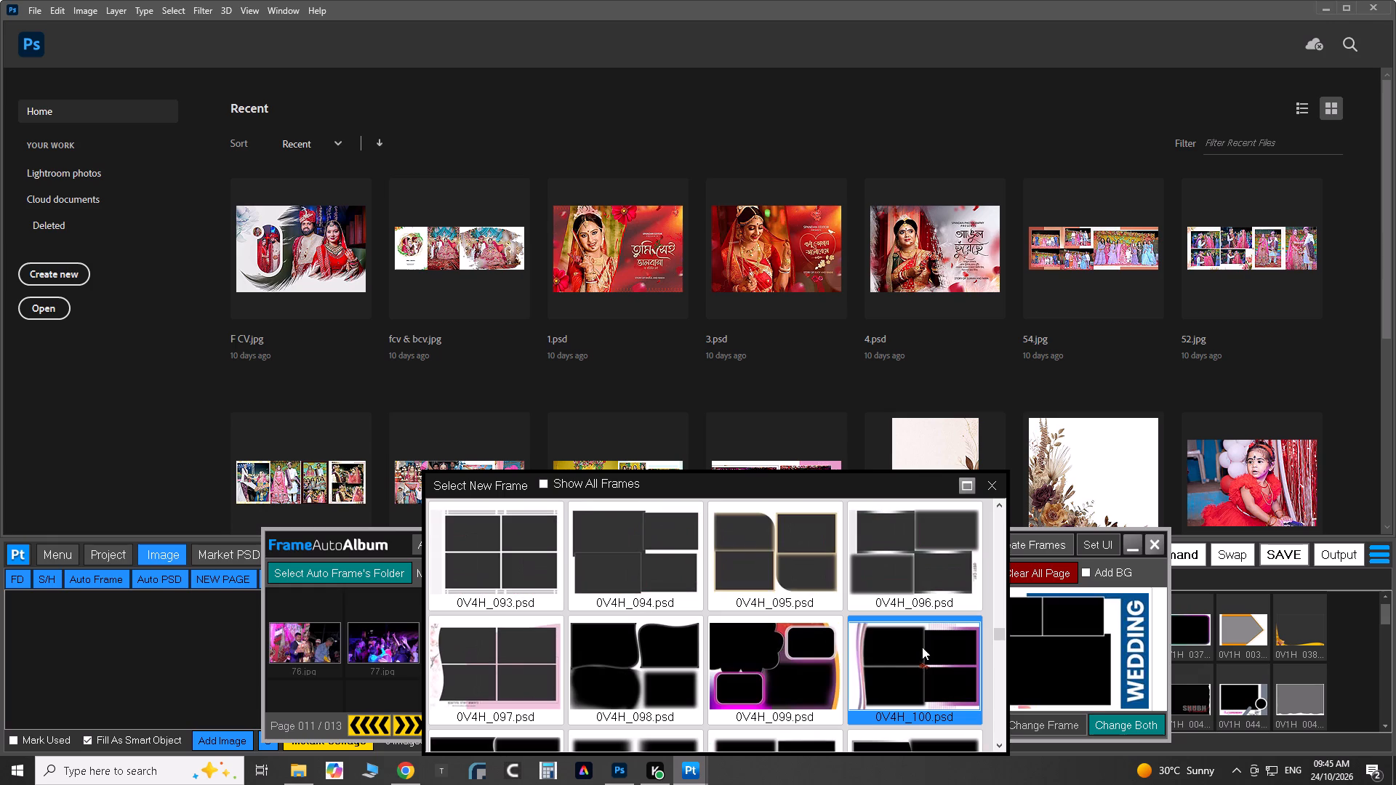
double_click(508, 651)
Change the frame of page 11's right-hand half to the three-photo design 0V3H_157.psd.
click(1064, 718)
scroll(827, 629, down, 20)
scroll(827, 629, down, 6)
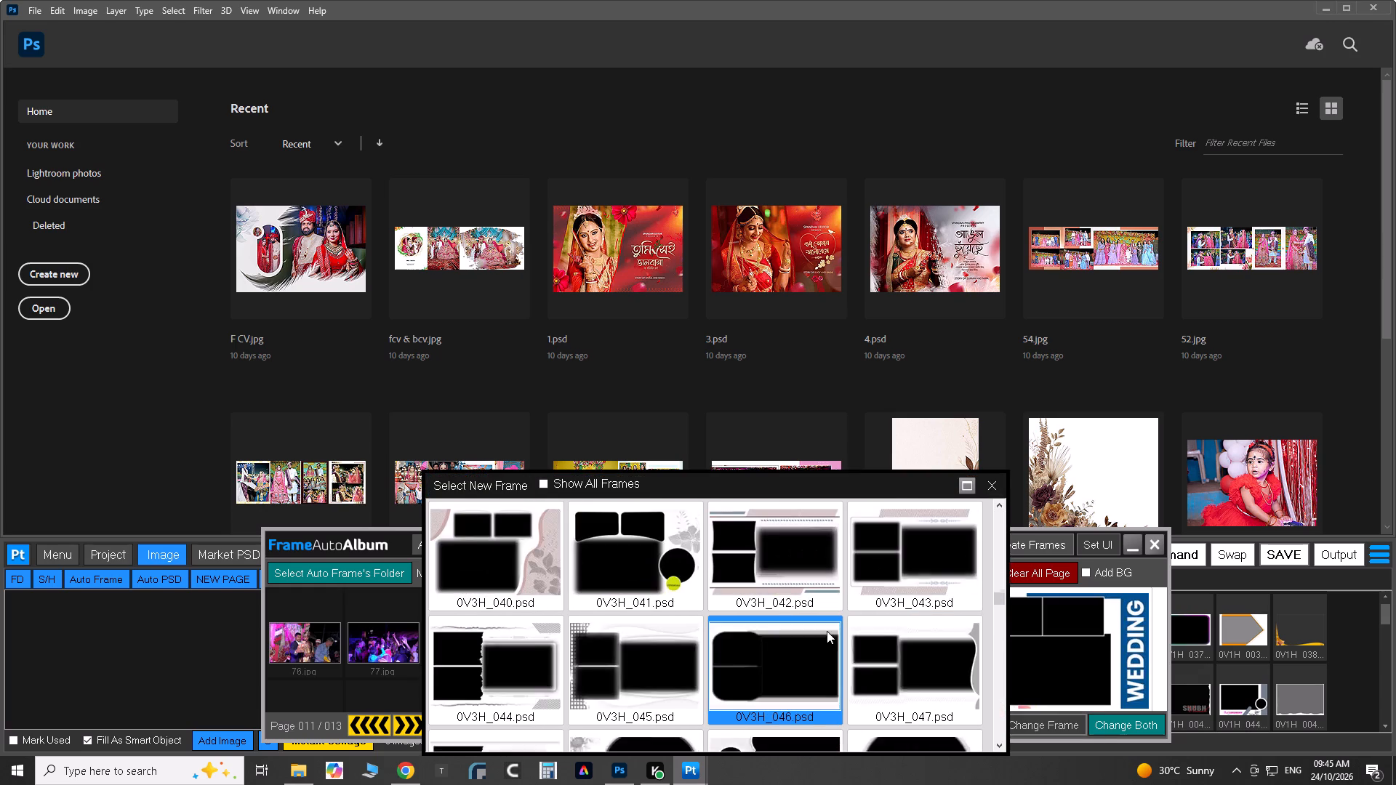
scroll(827, 631, down, 20)
scroll(827, 631, down, 2)
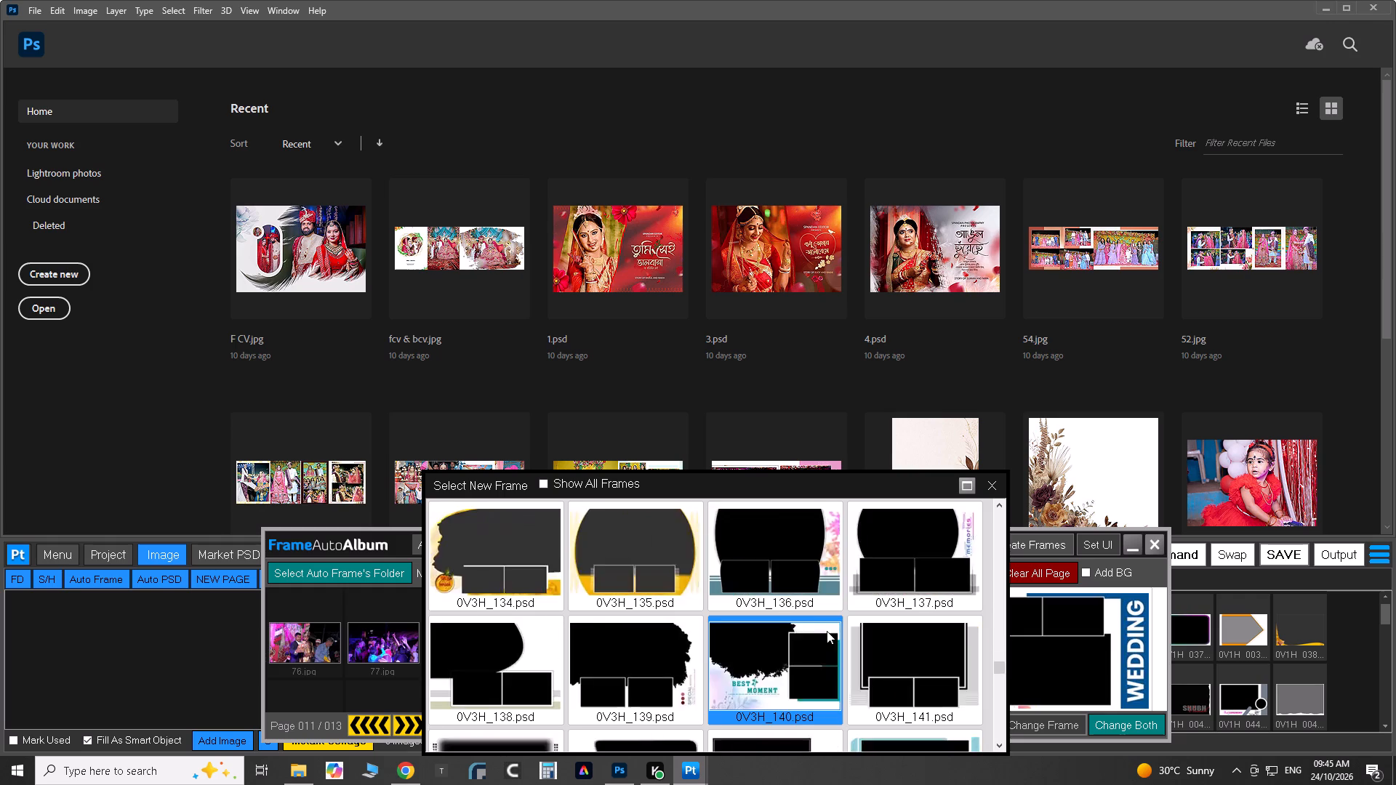
scroll(827, 631, down, 20)
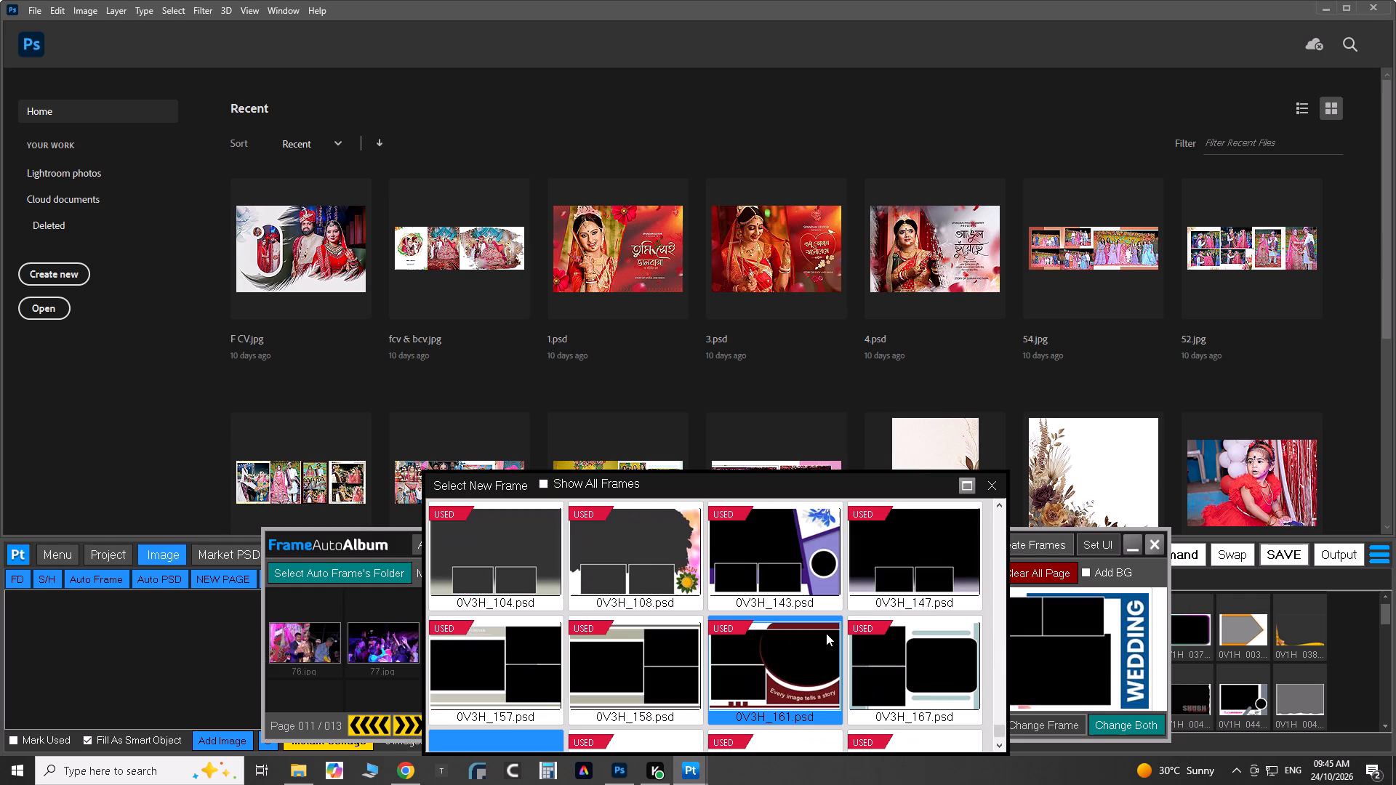
double_click(465, 657)
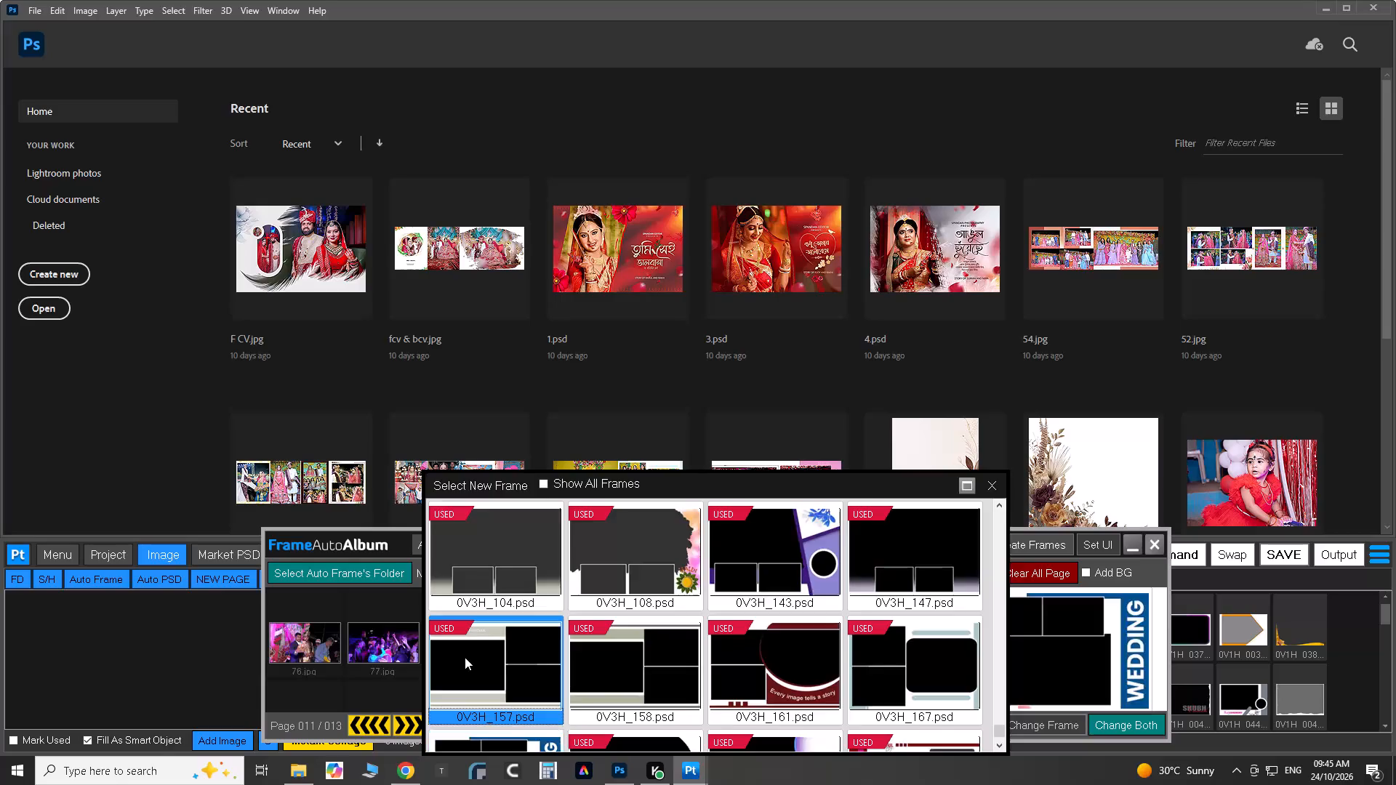
Create page 11 in Photoshop from the chosen frames.
click(607, 731)
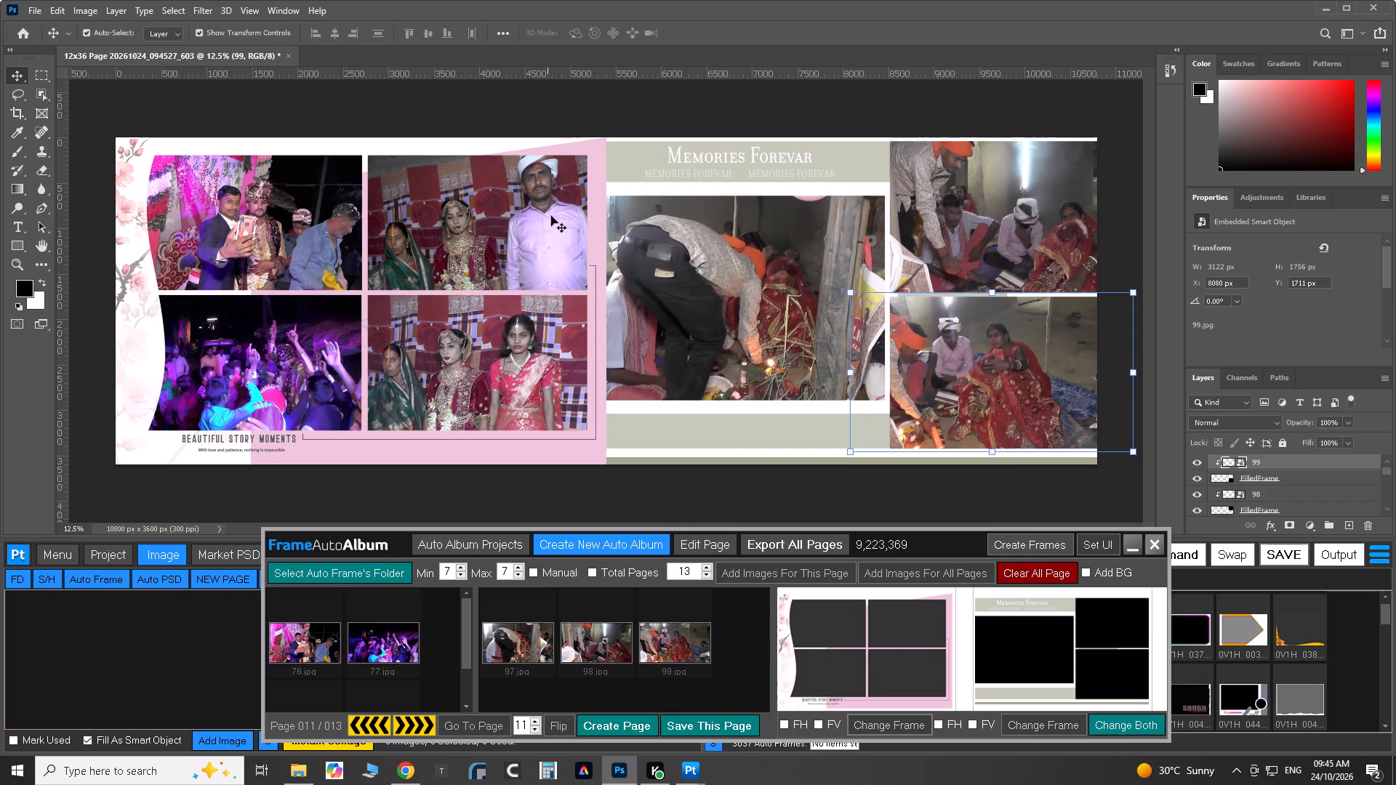
click(563, 115)
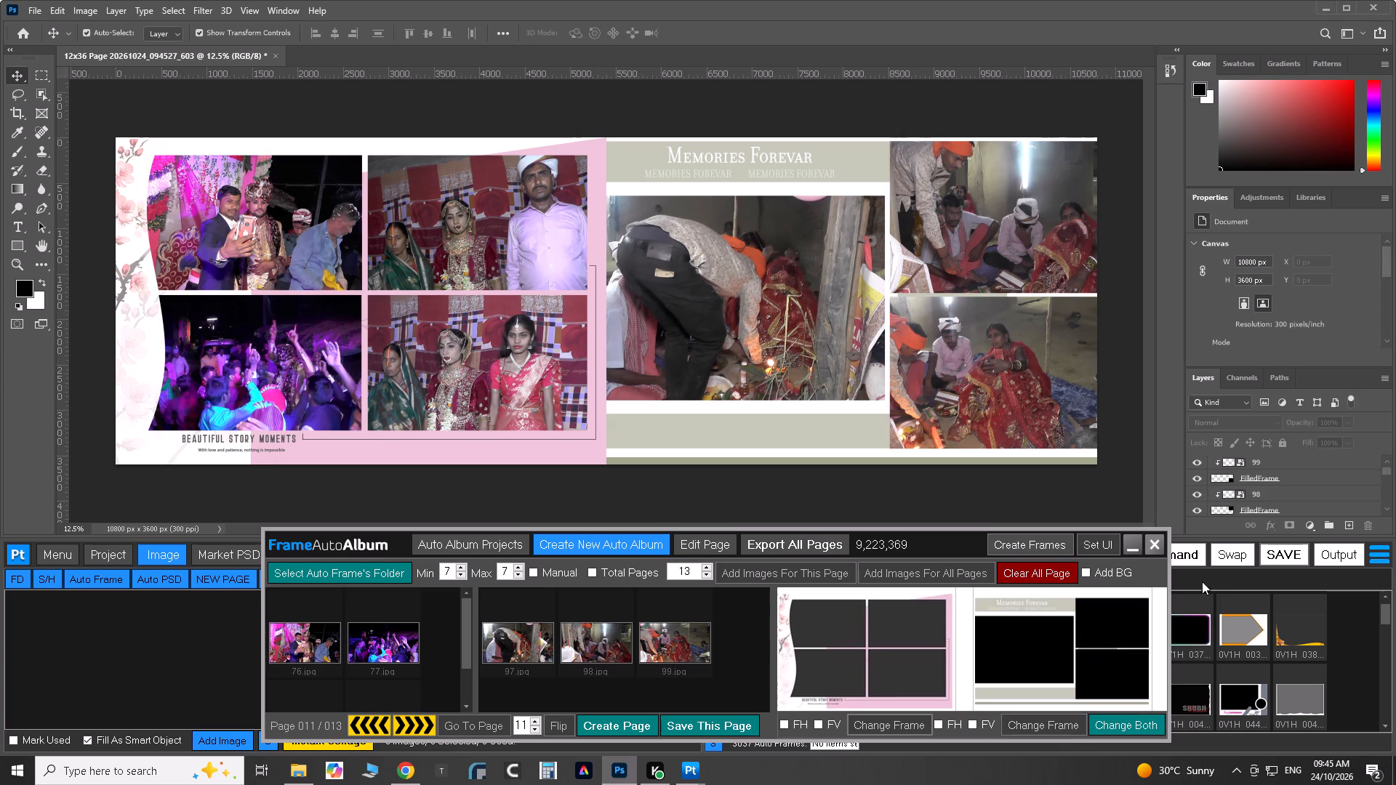
Save page 11 with PsToolkit.
click(1278, 560)
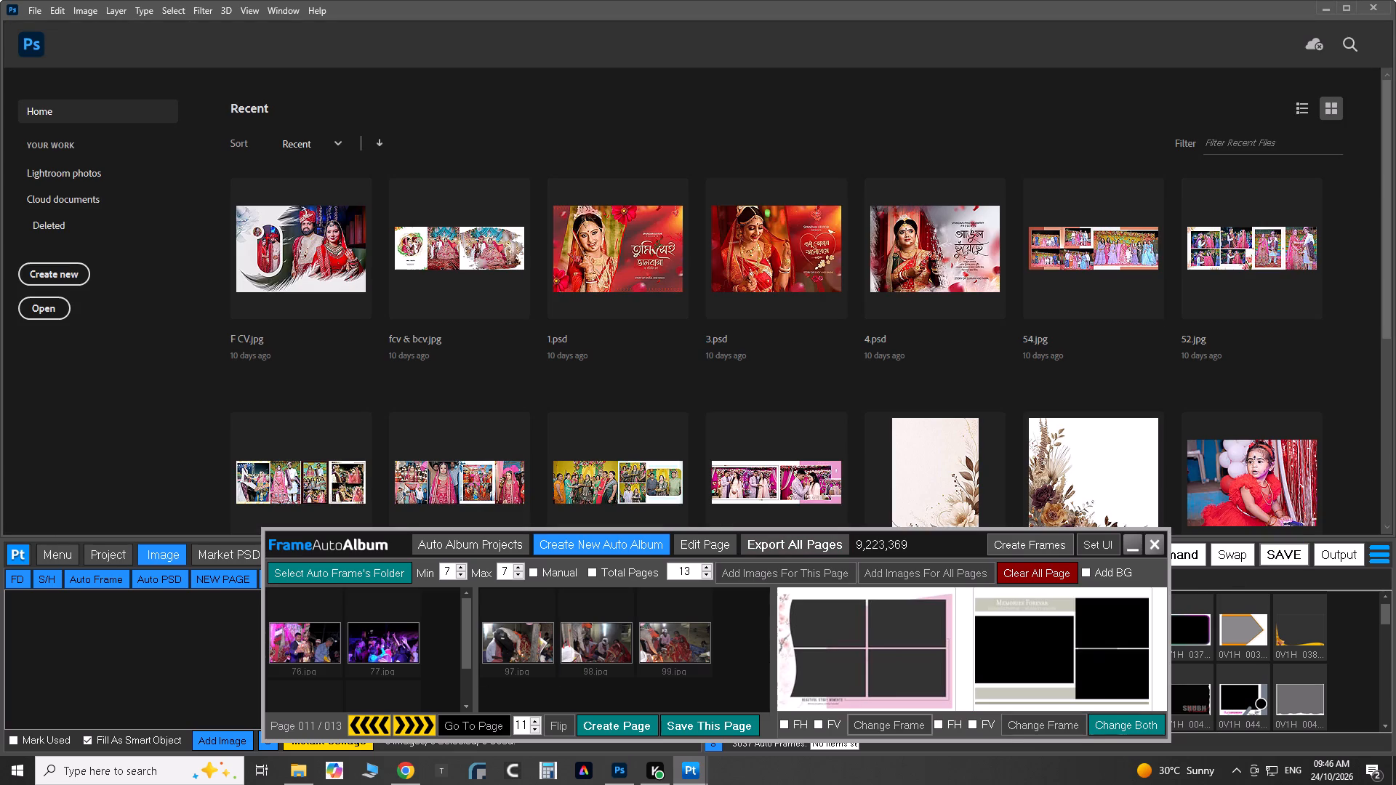
Go to page 12 and change the frame of its left-hand half to the four-photo design 0V4H_139.psd, keeping the right-hand frame.
click(422, 722)
click(881, 722)
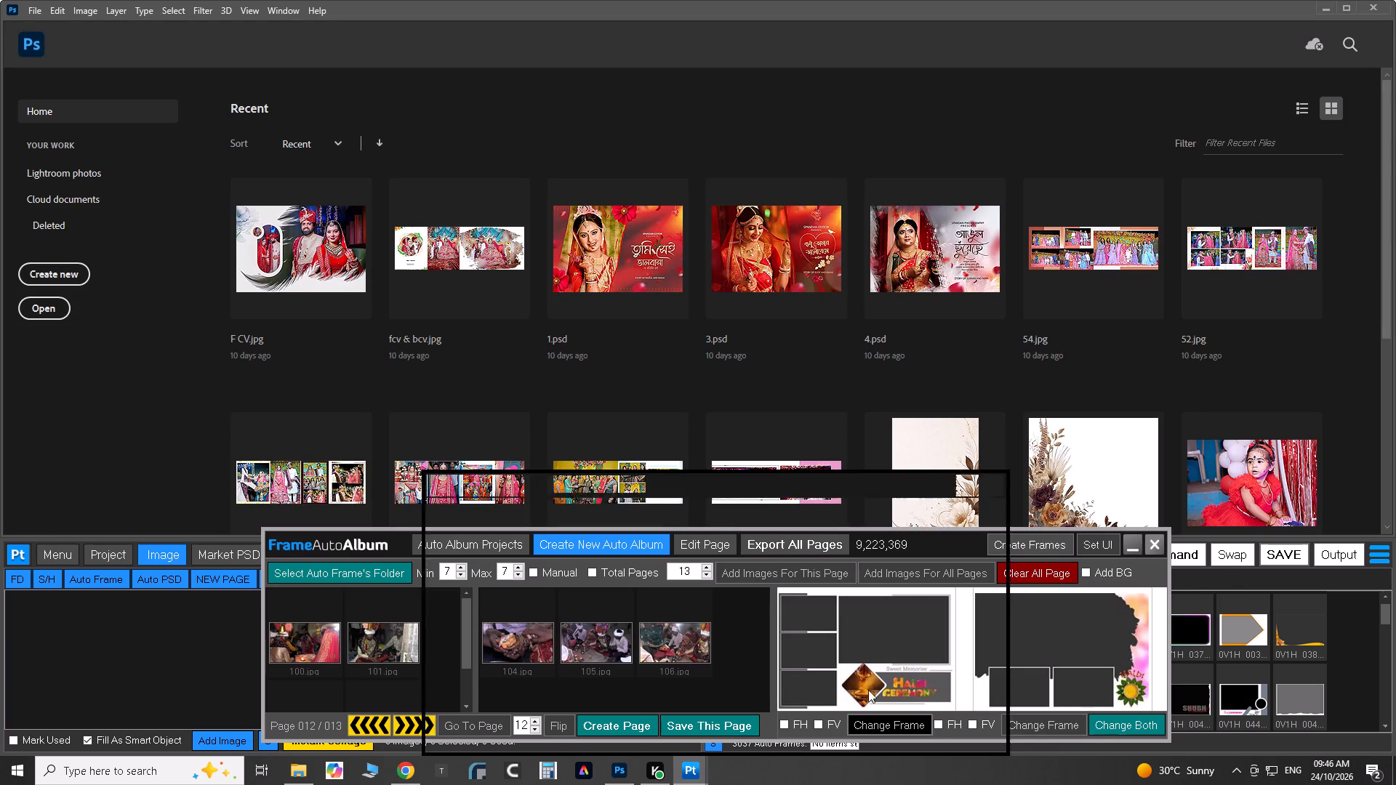
scroll(824, 653, down, 18)
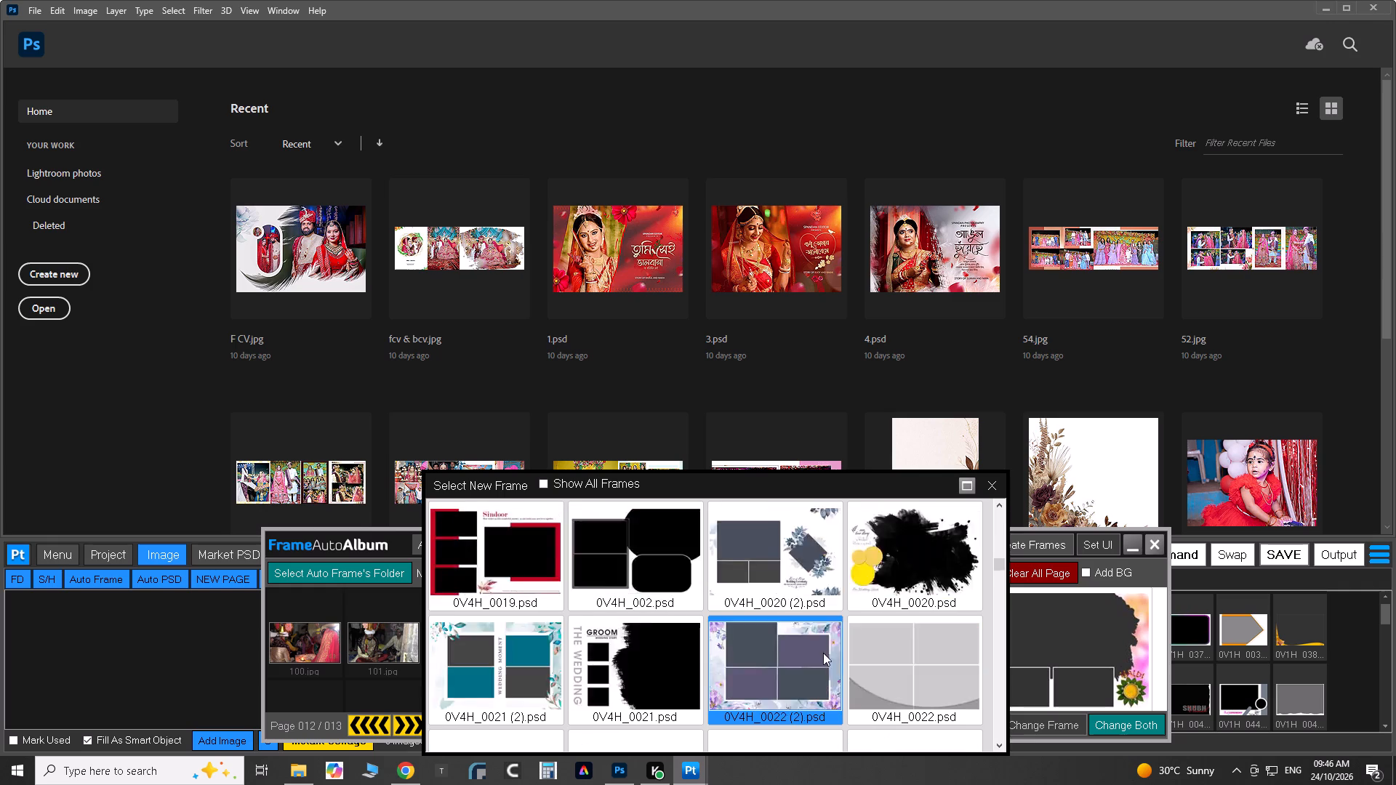
scroll(823, 653, down, 17)
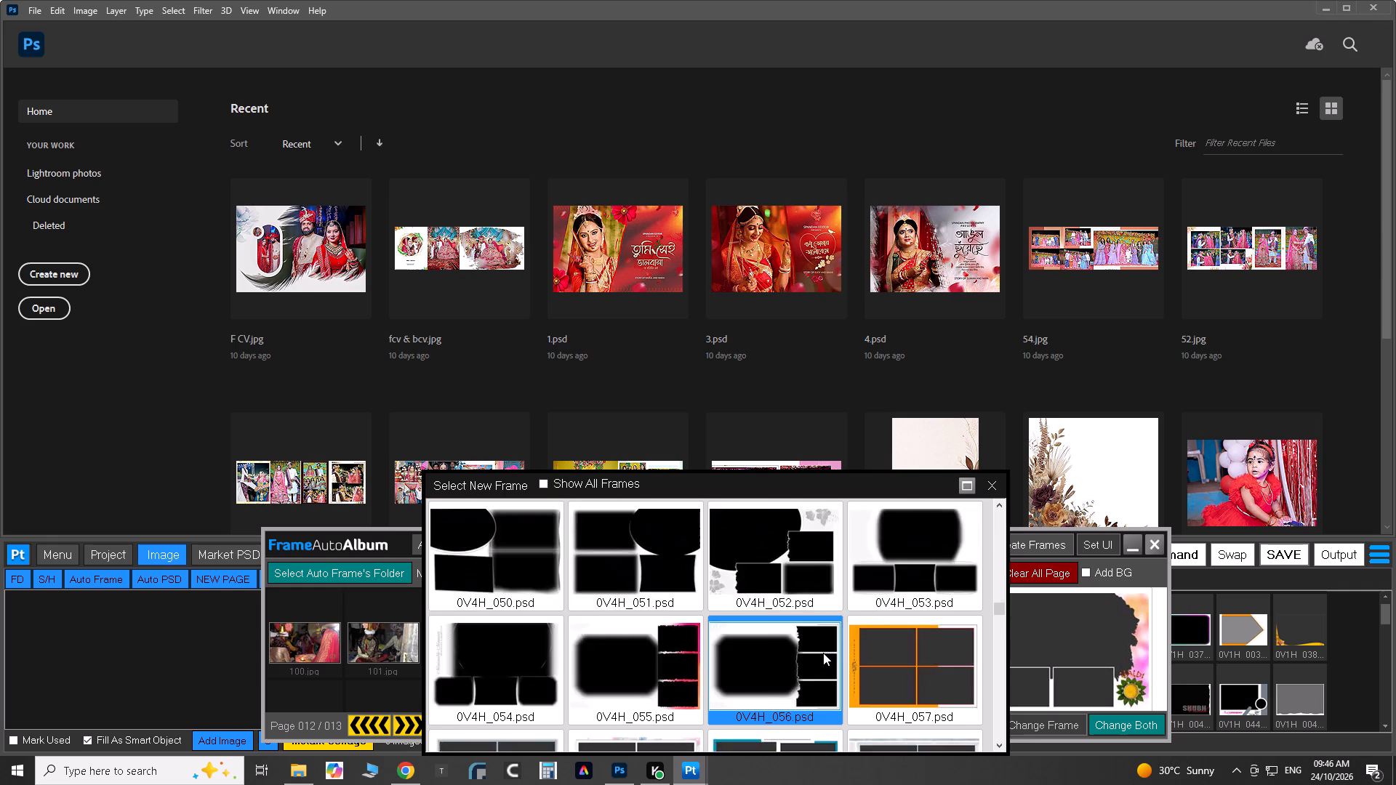
scroll(823, 653, down, 20)
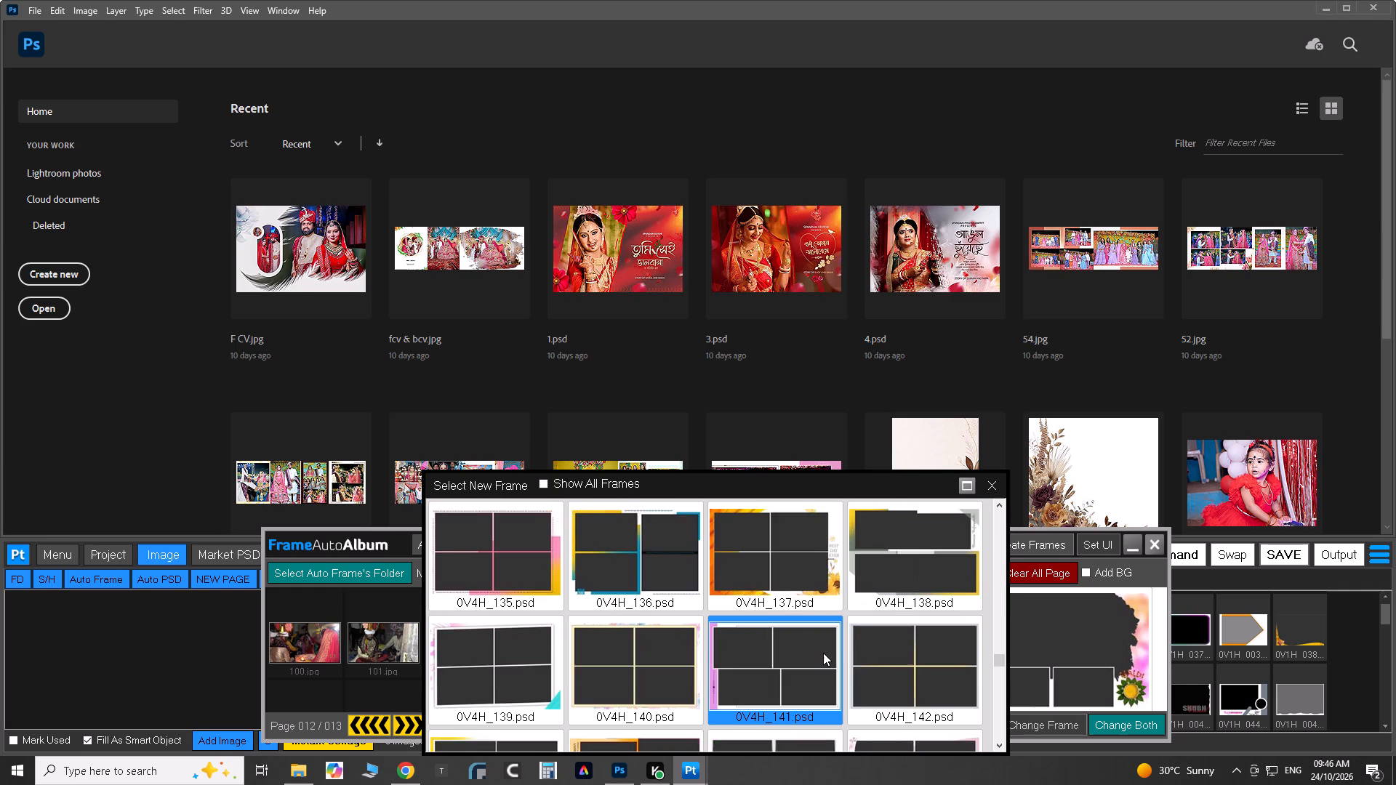
scroll(823, 653, down, 1)
scroll(823, 653, up, 1)
double_click(523, 670)
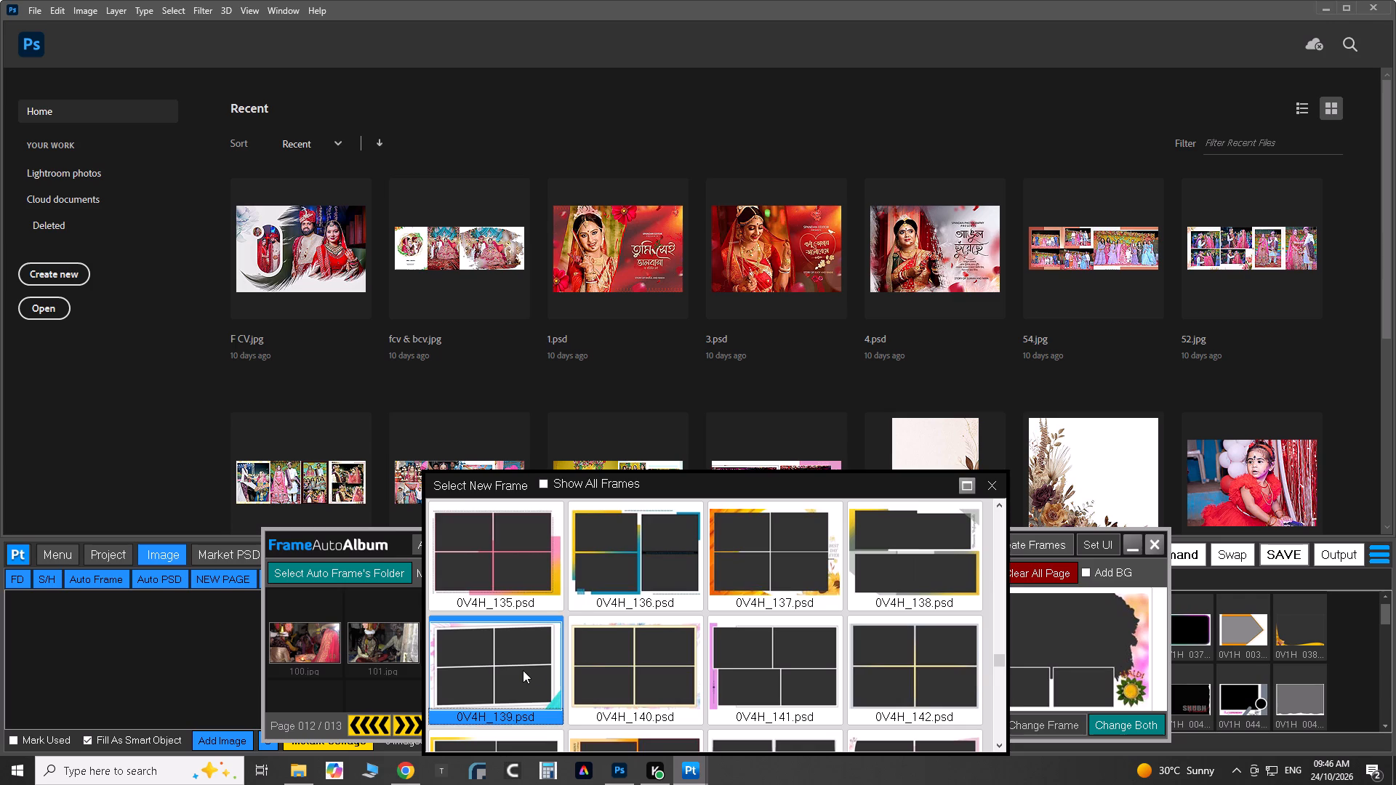
click(1022, 722)
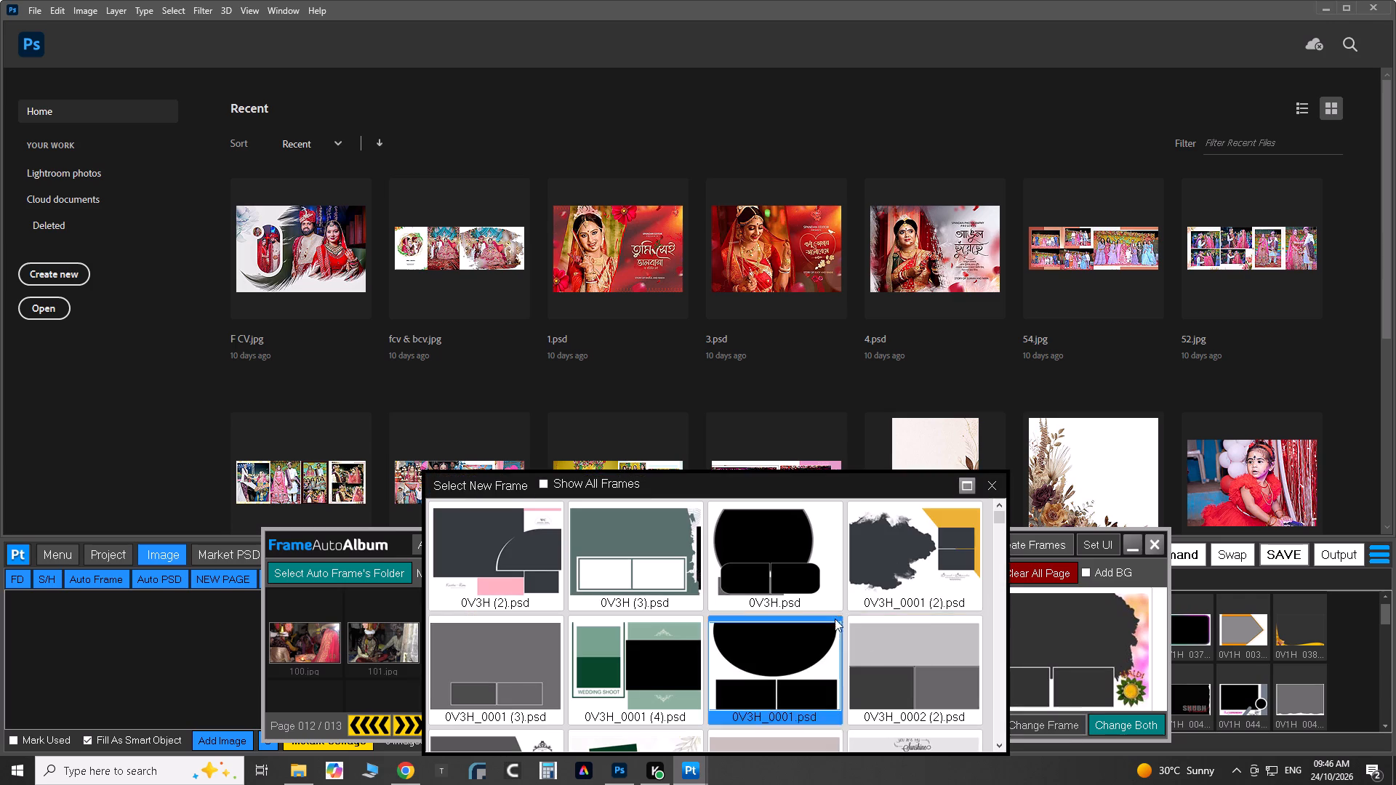
click(989, 484)
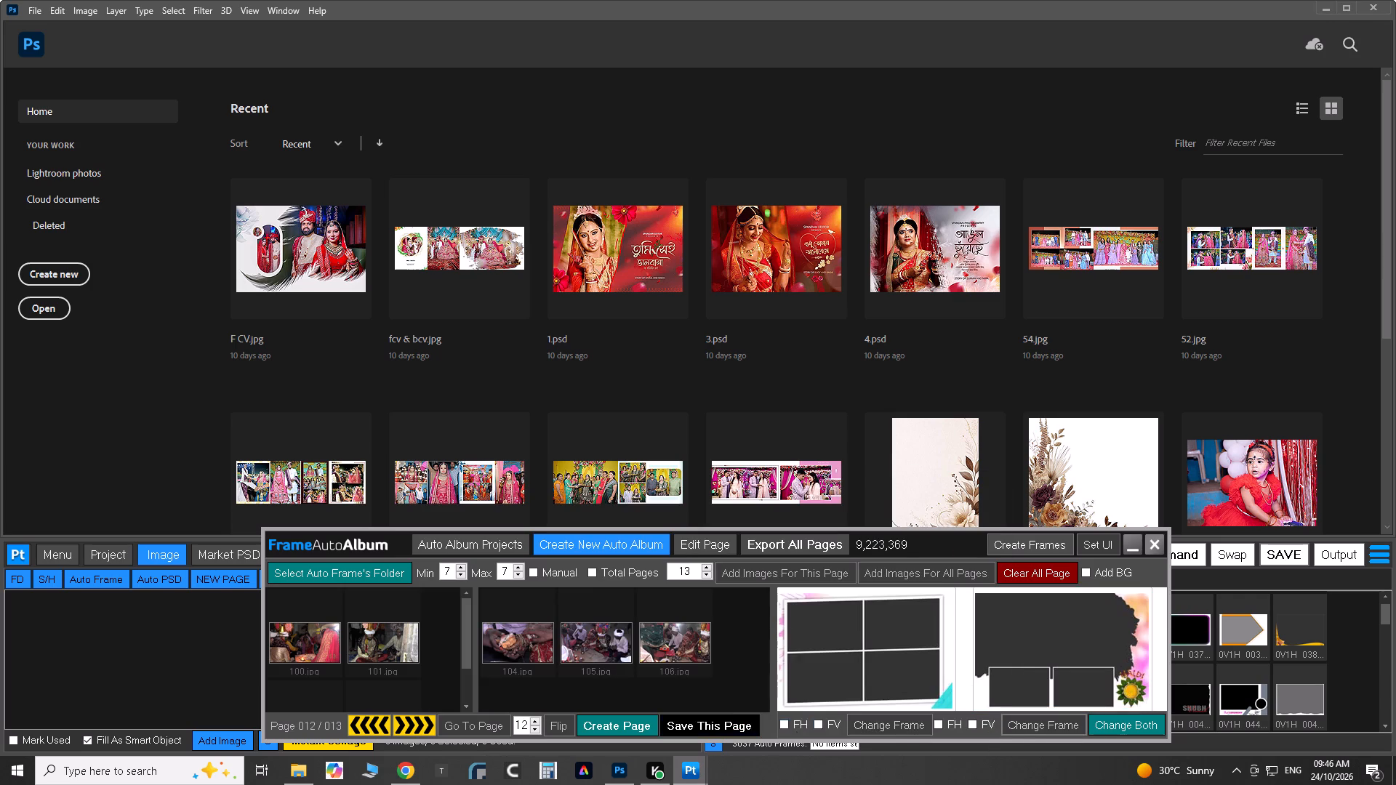
Create page 12 in Photoshop from the chosen frames.
click(634, 725)
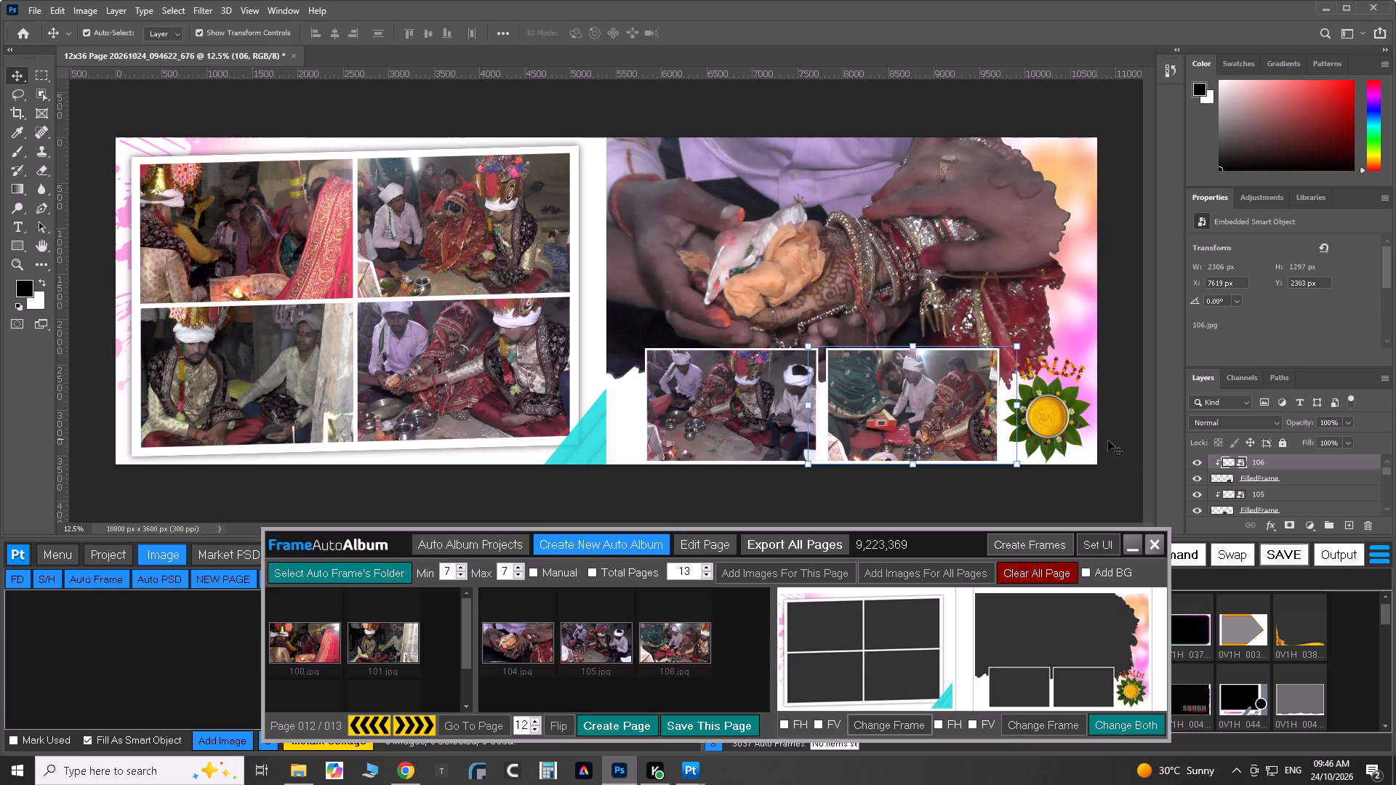
Delete the Haldi text and flower decoration, Layer_1, from the lower right corner of page 12.
click(1162, 401)
click(1072, 373)
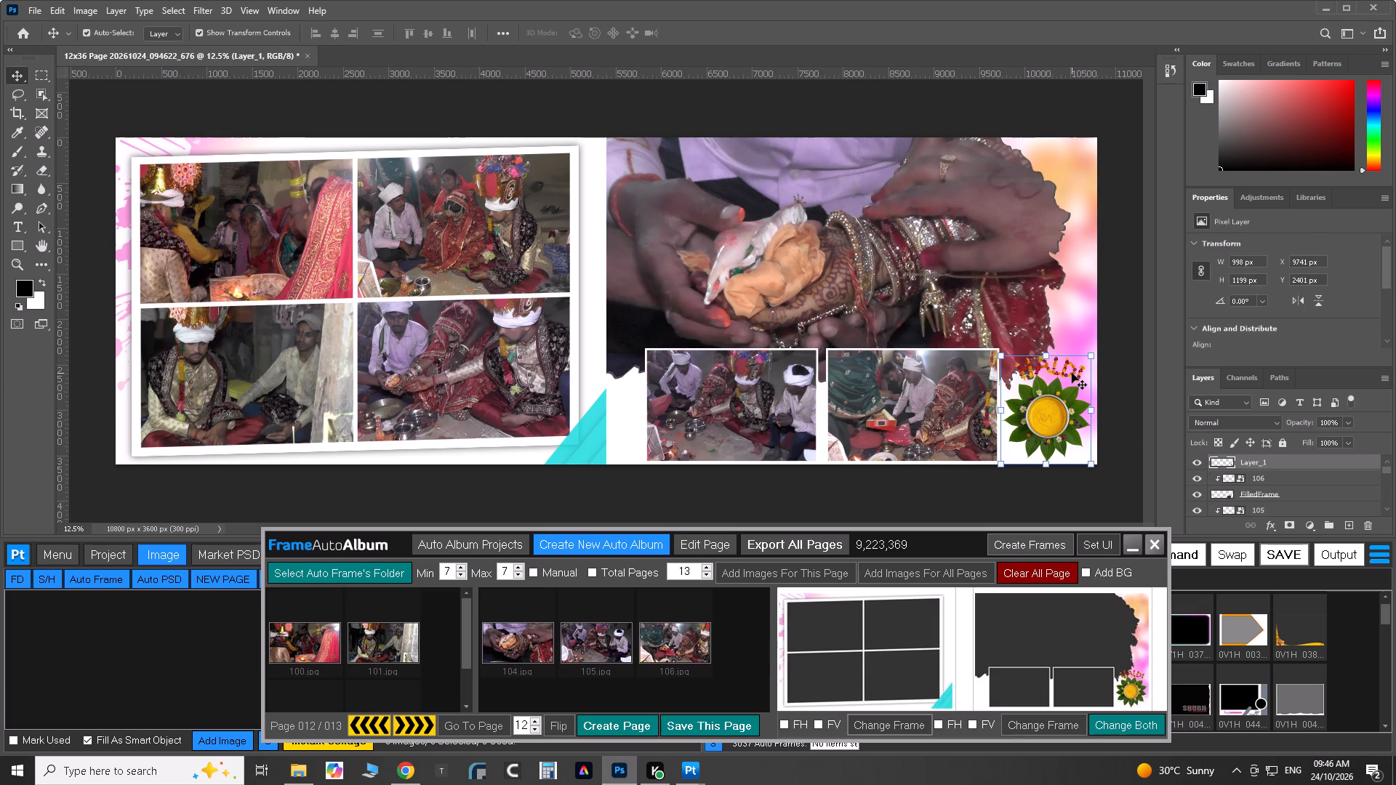
key(Delete)
click(1133, 409)
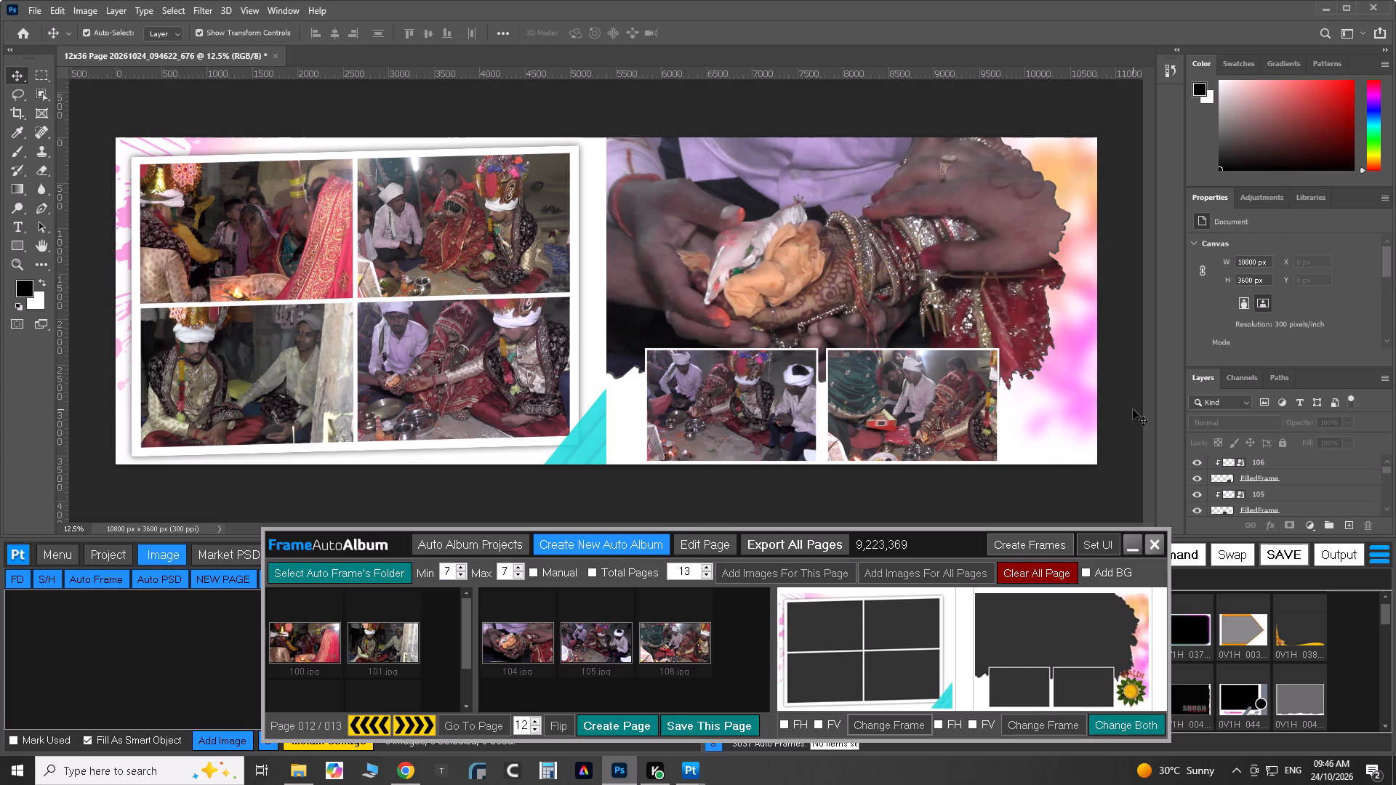
Save page 12 with PsToolkit.
click(1273, 557)
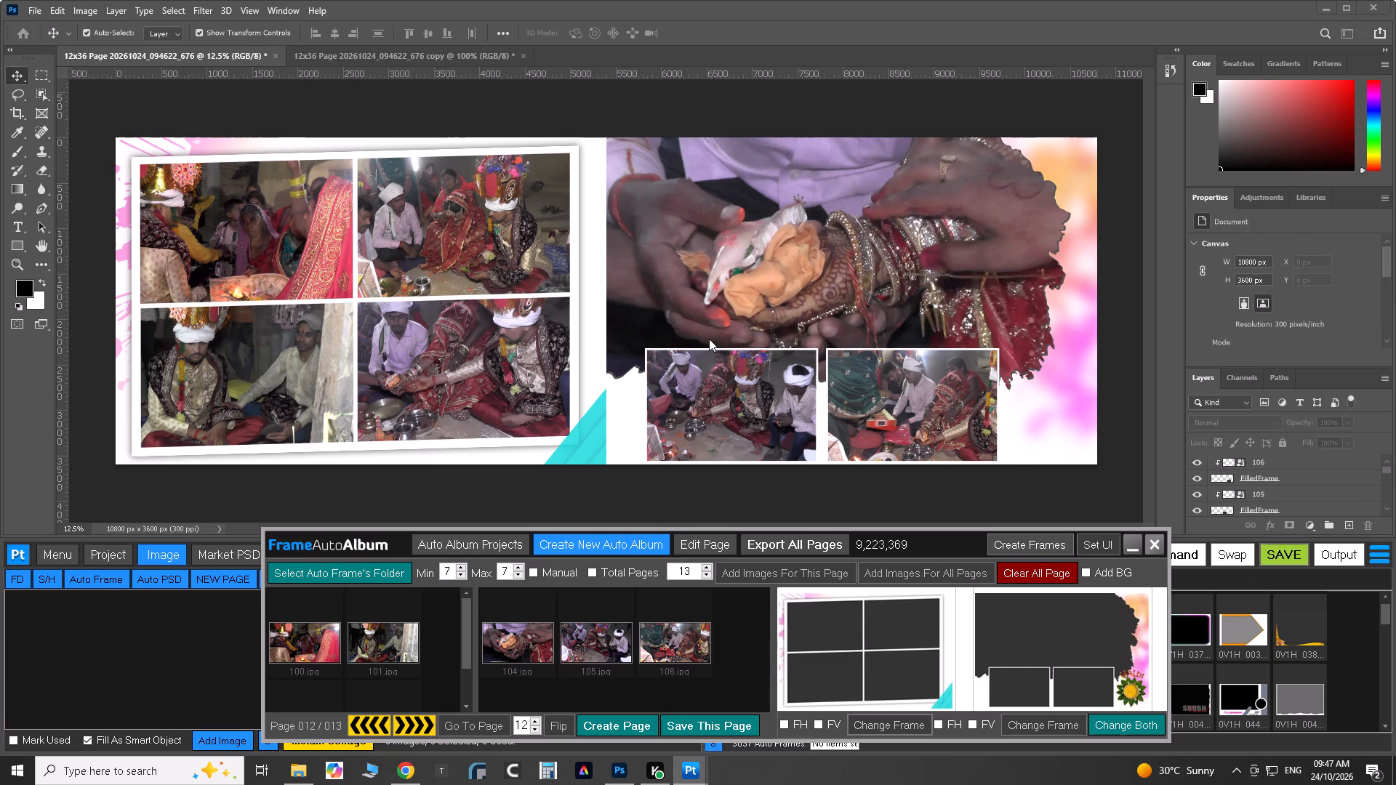
Go to page 13 and change the frame of its left-hand half to the four-photo design 0V4H_161.psd, keeping the right-hand frame.
click(409, 717)
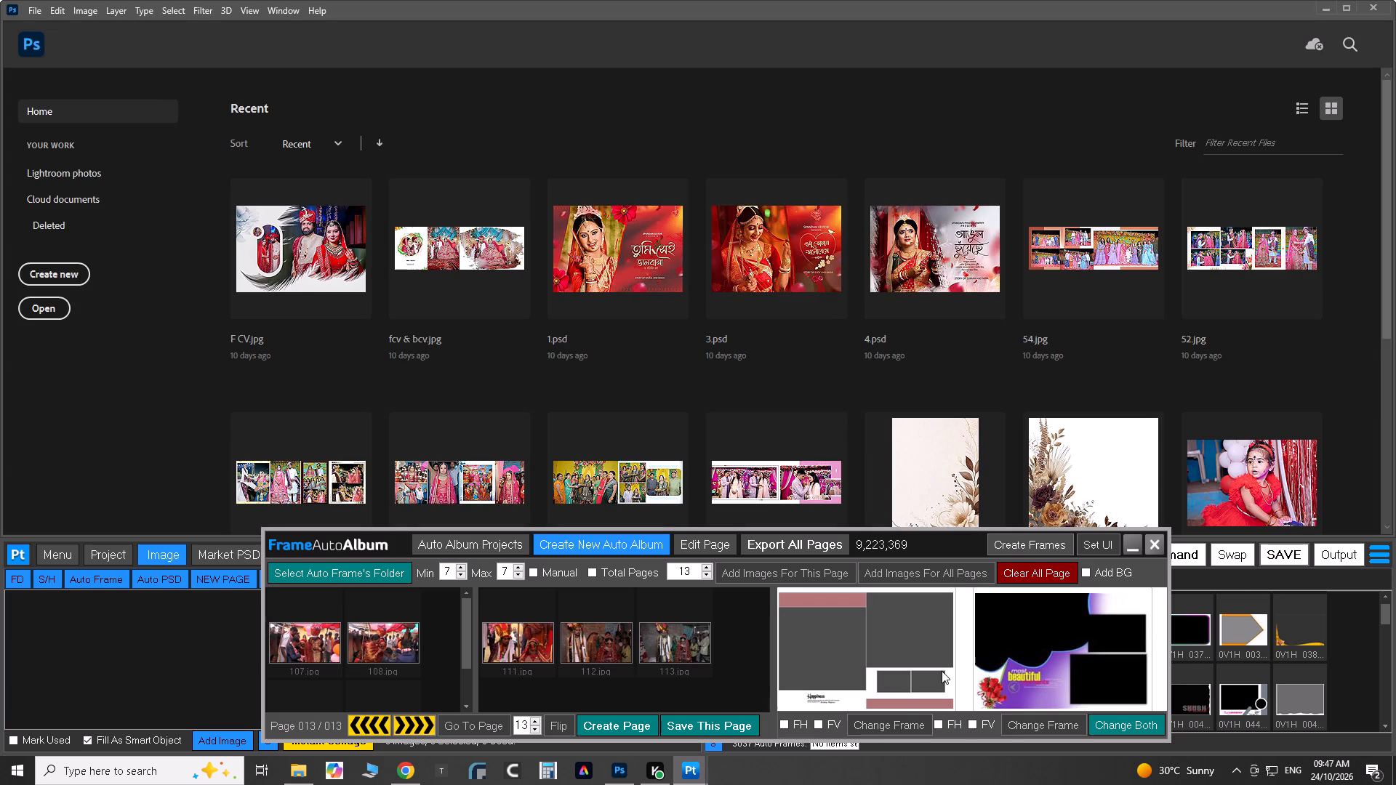
click(907, 717)
scroll(849, 656, down, 7)
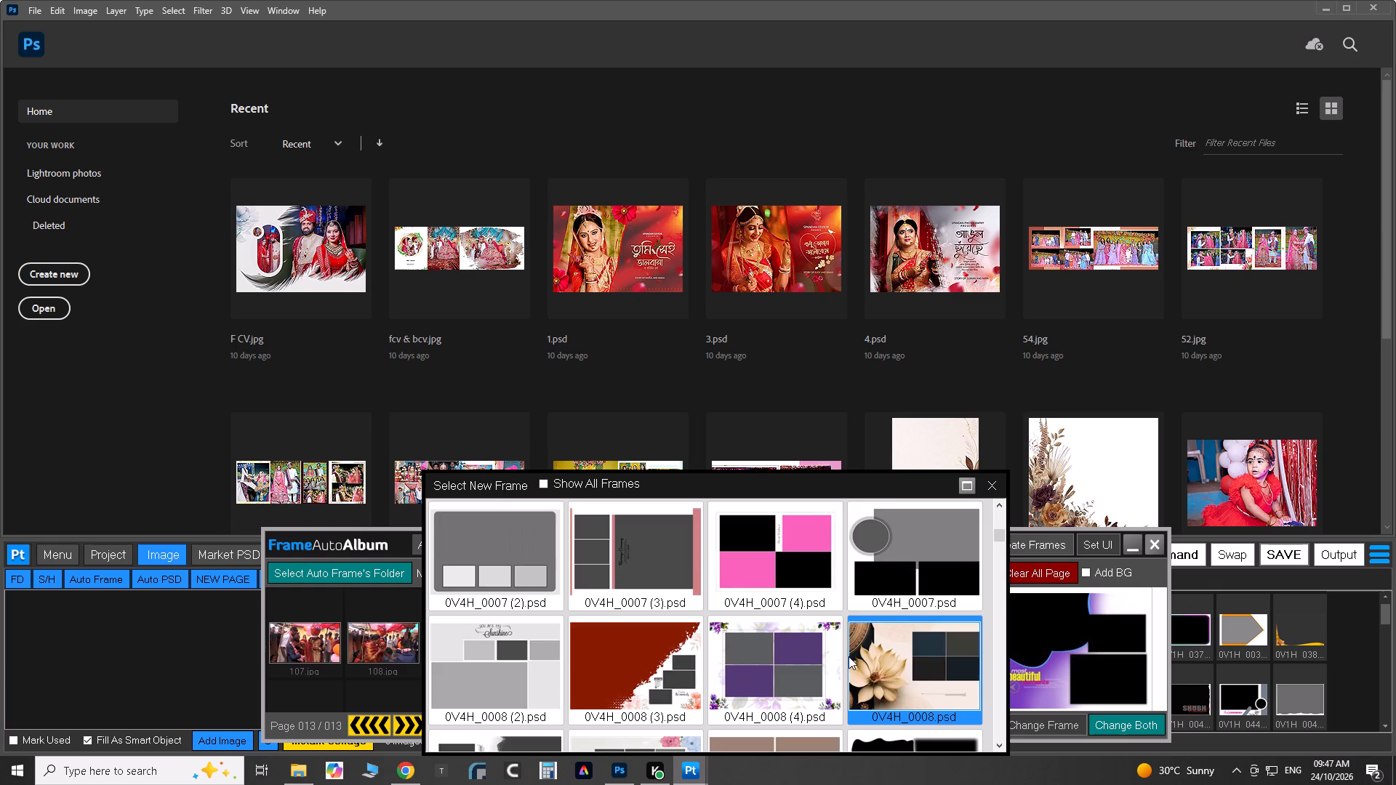
scroll(849, 656, down, 8)
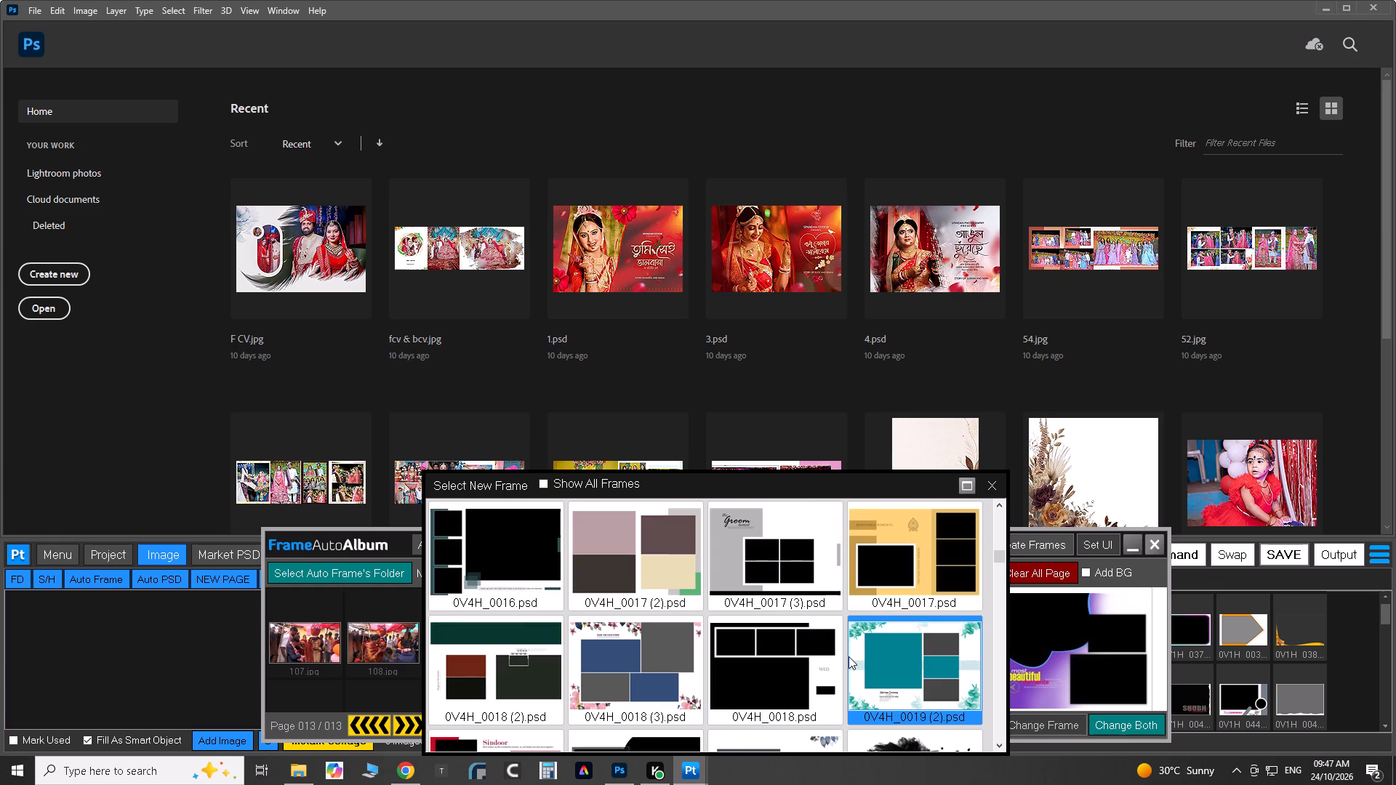
scroll(849, 656, down, 10)
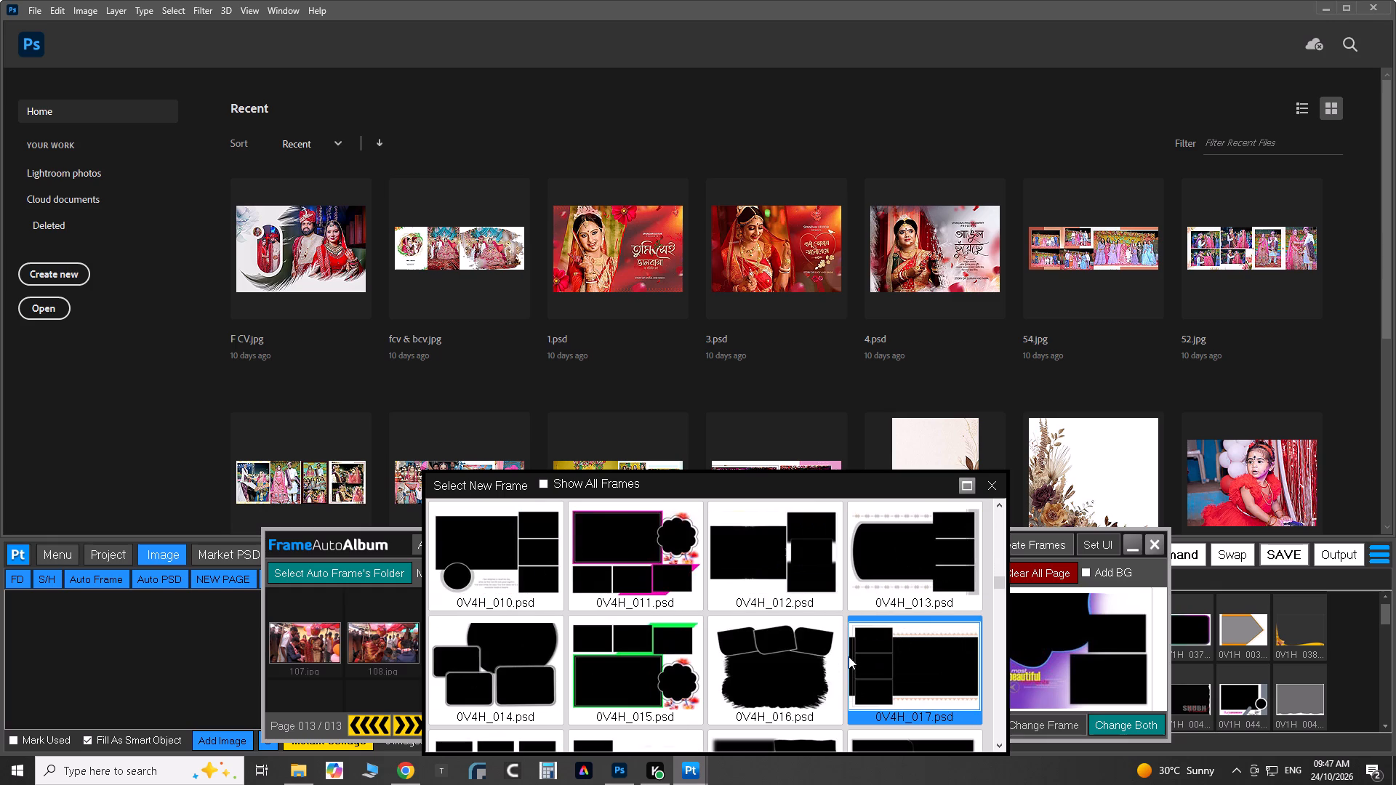
scroll(849, 656, down, 4)
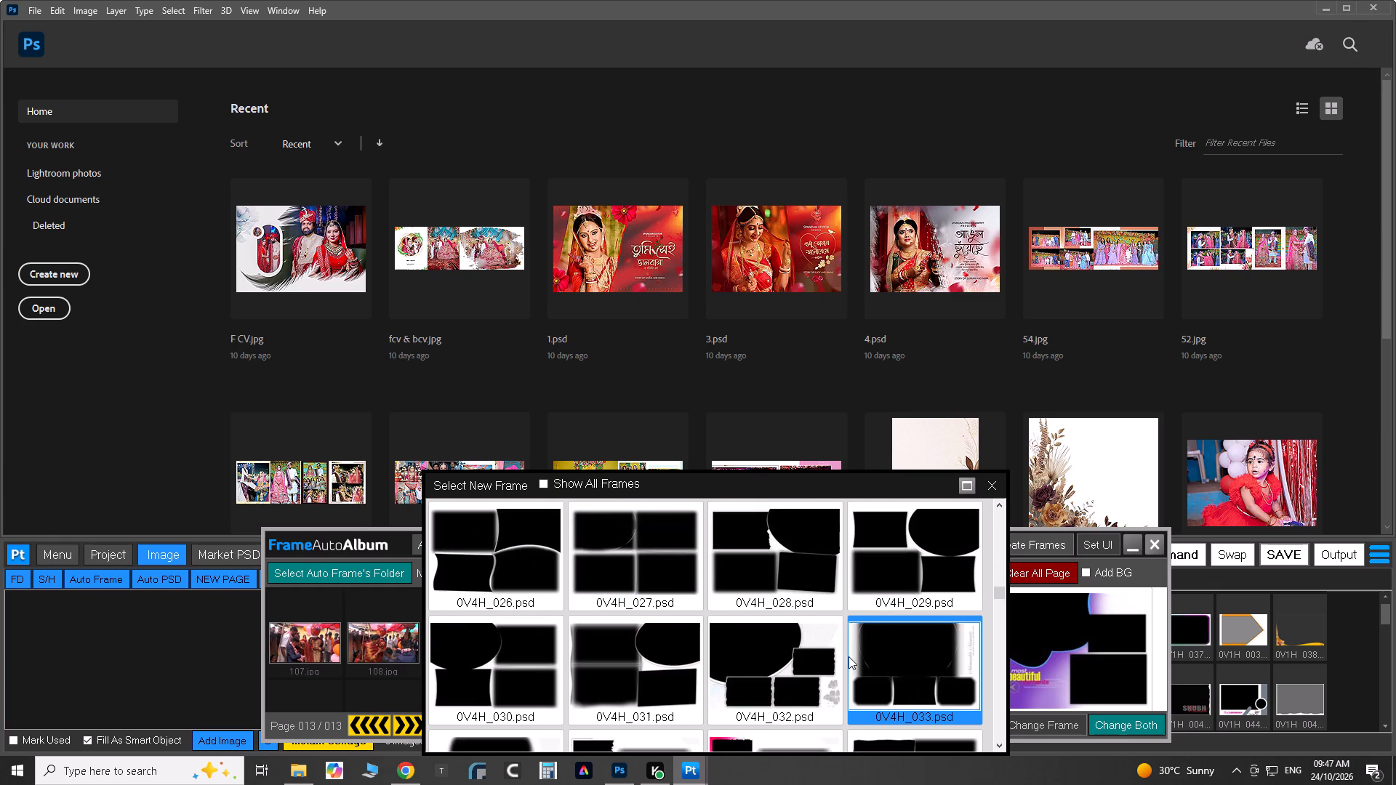
scroll(849, 656, down, 10)
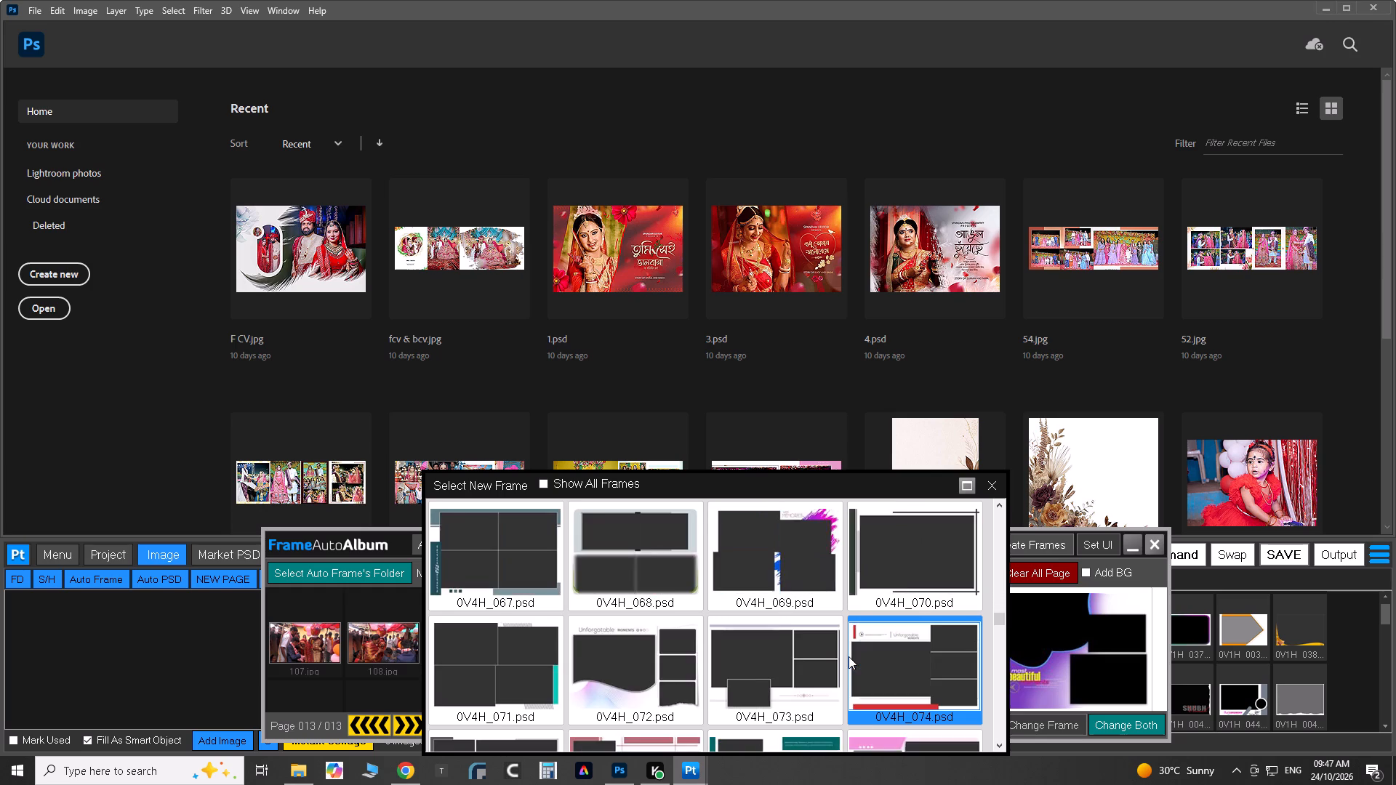
scroll(849, 656, down, 2)
scroll(849, 656, up, 1)
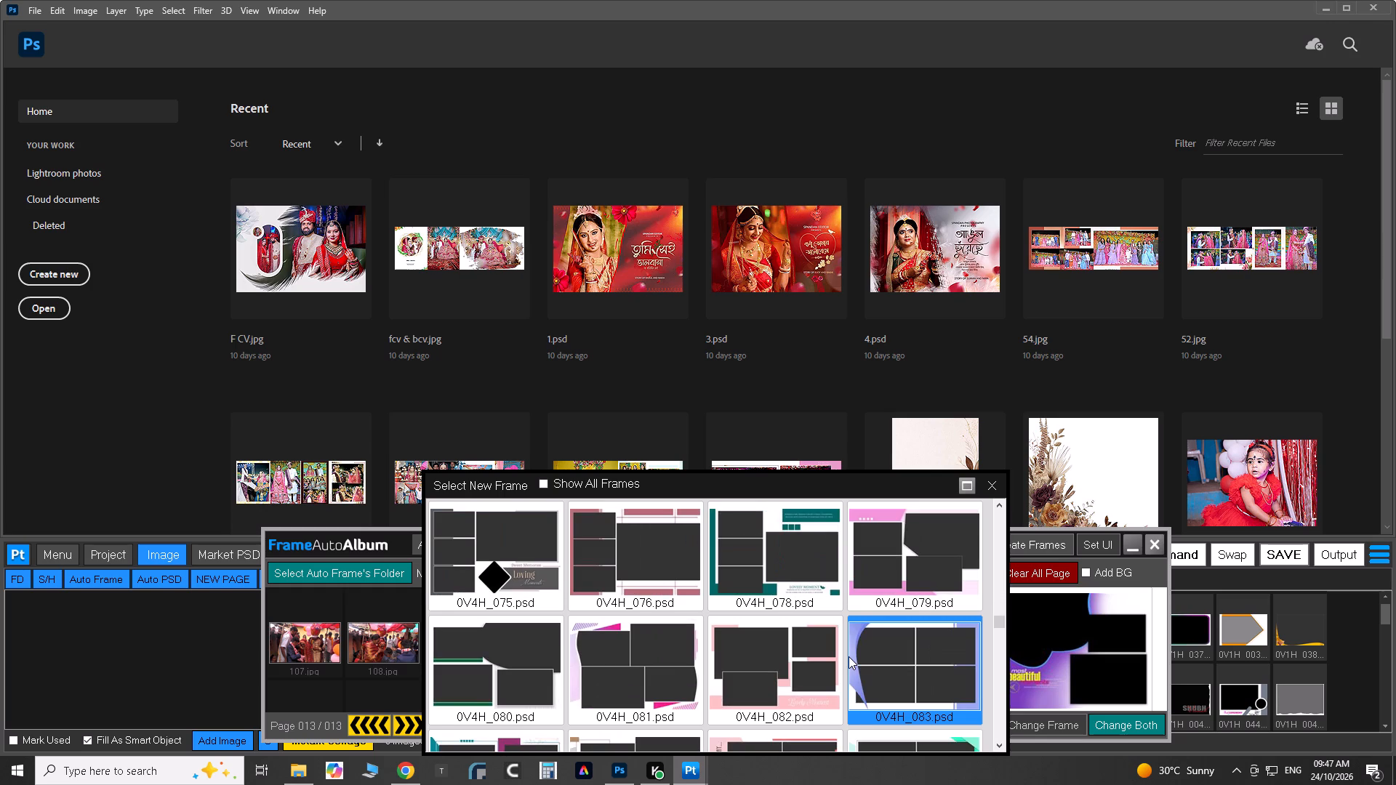
scroll(849, 656, down, 4)
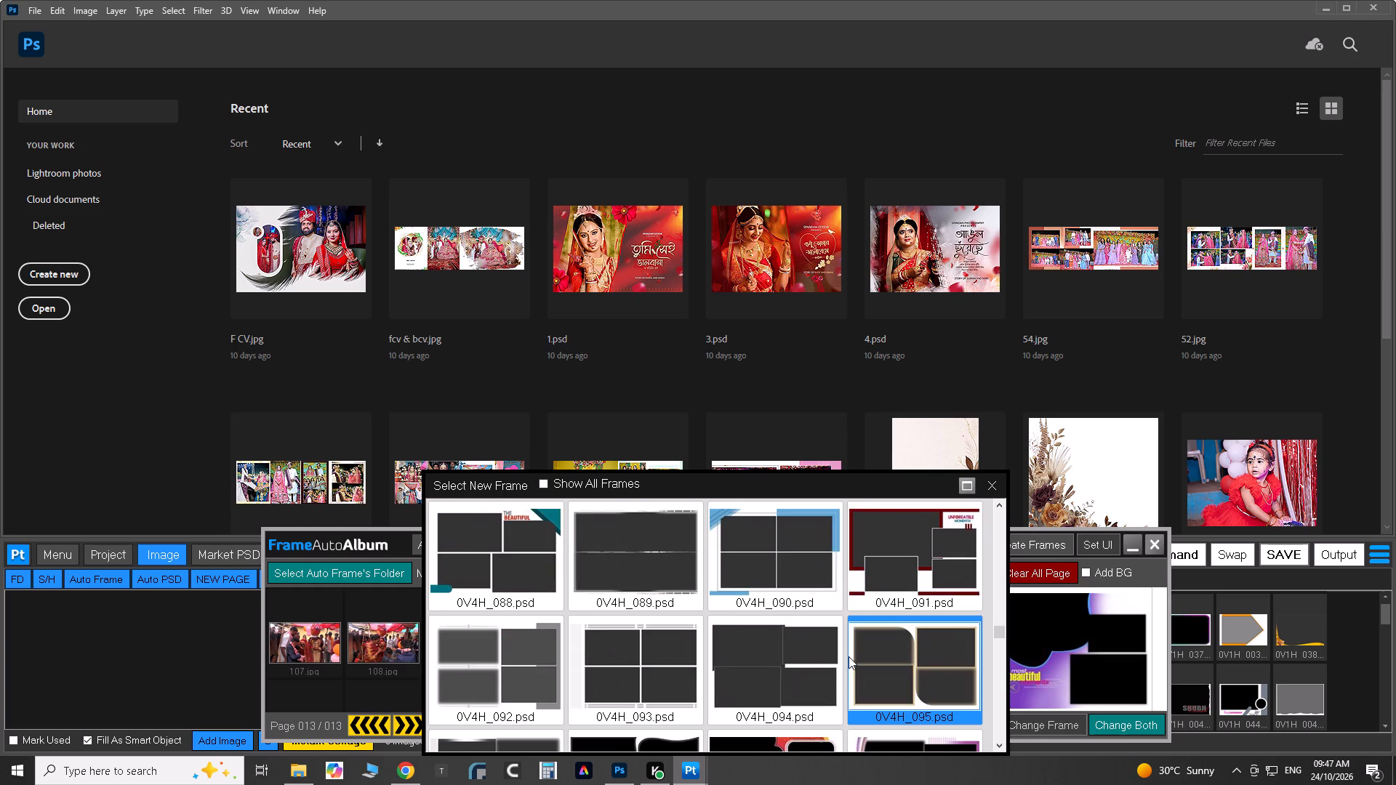
scroll(849, 656, down, 4)
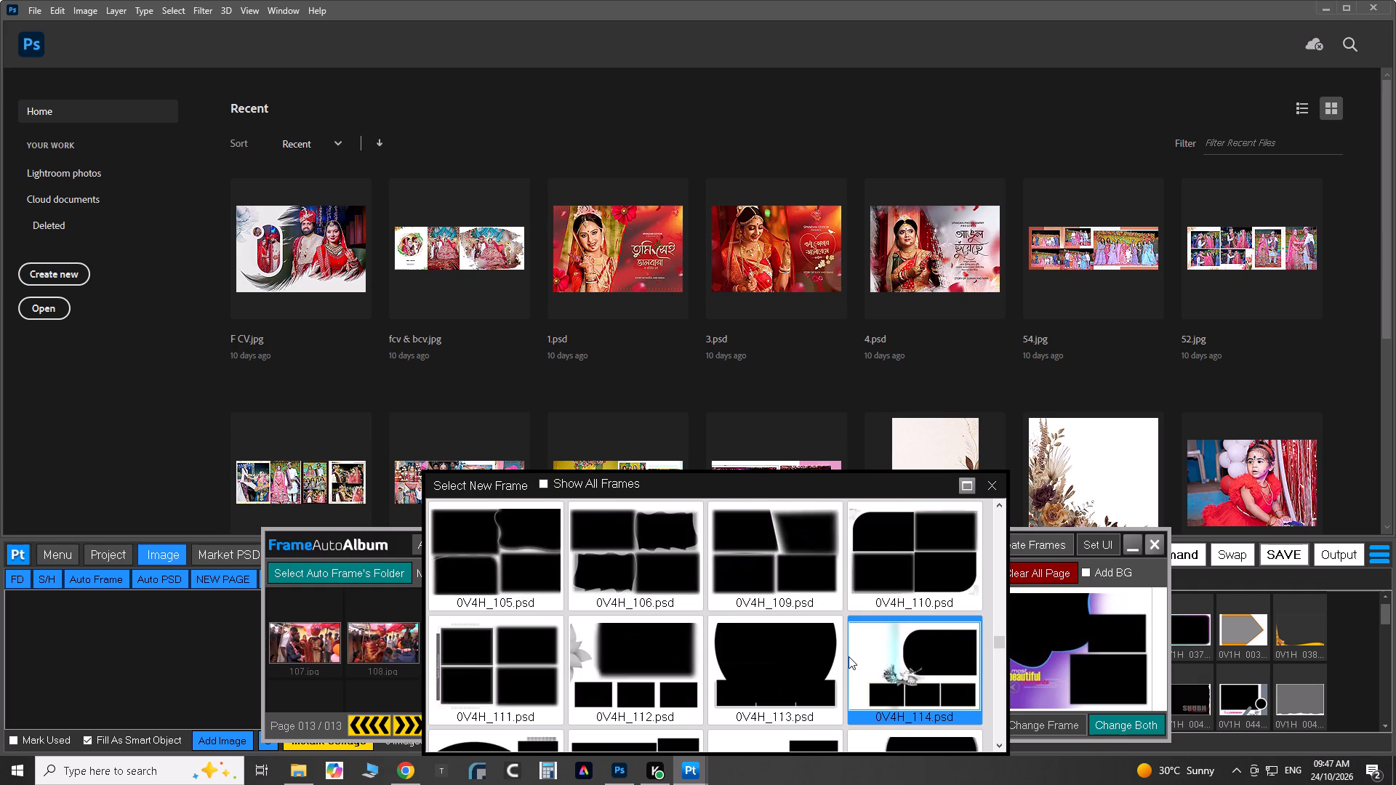
scroll(849, 656, down, 7)
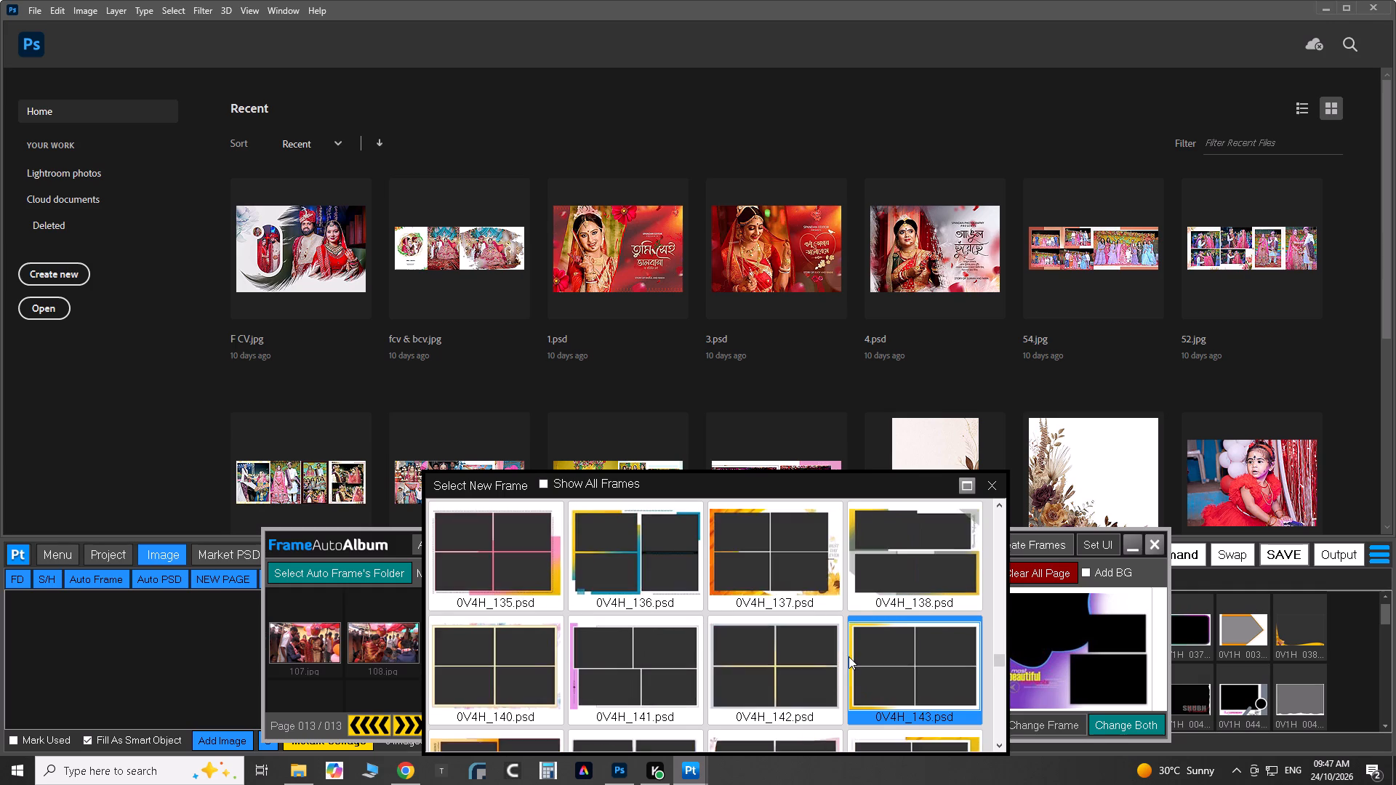
scroll(849, 656, down, 2)
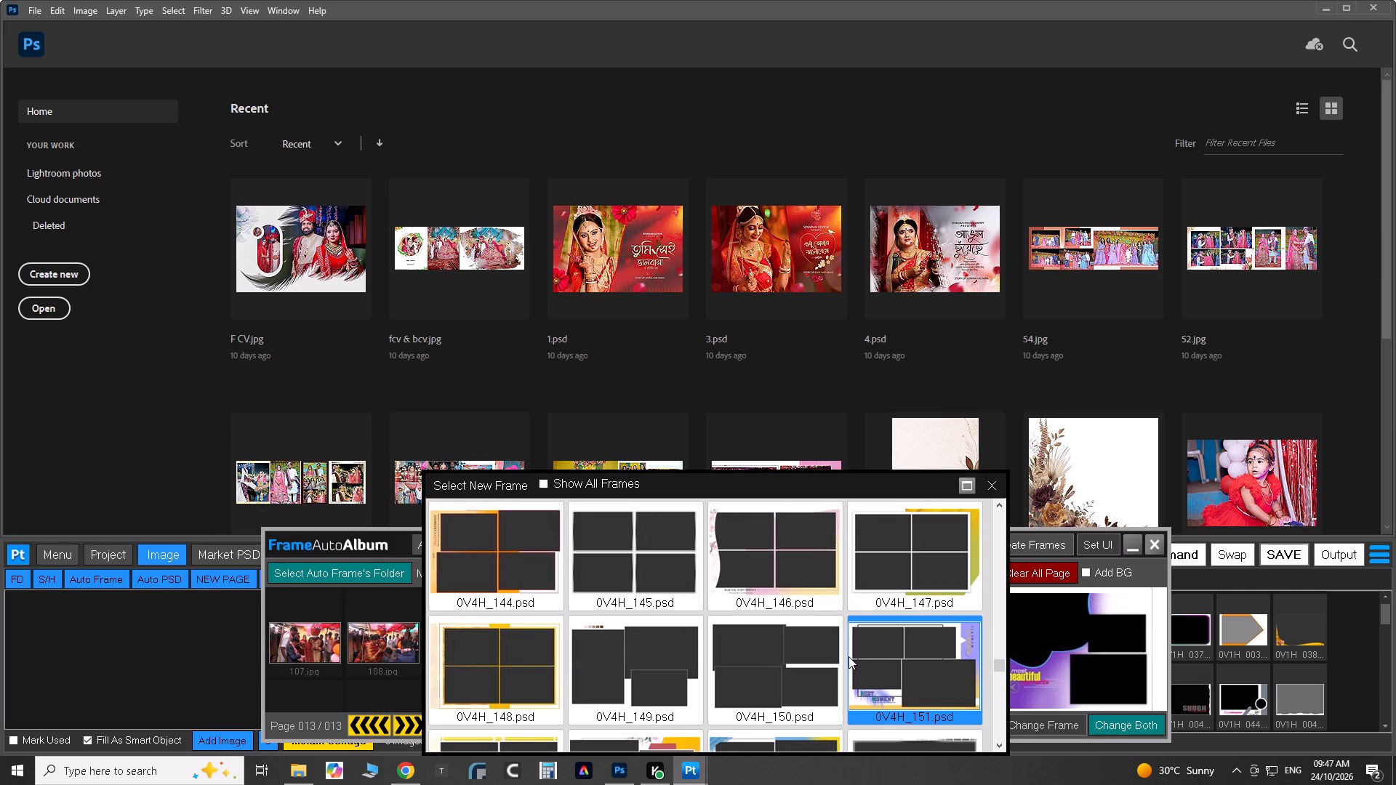
scroll(849, 656, down, 2)
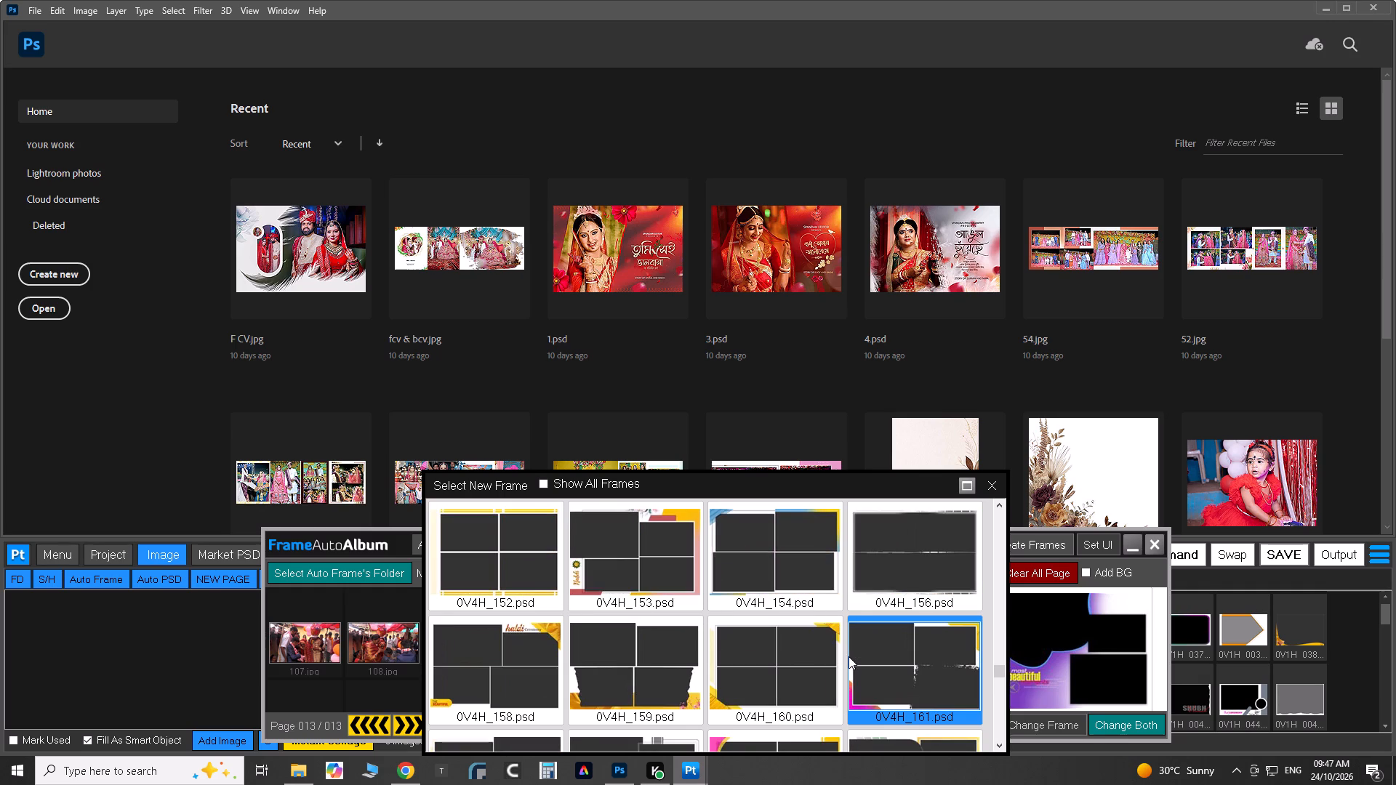
double_click(912, 675)
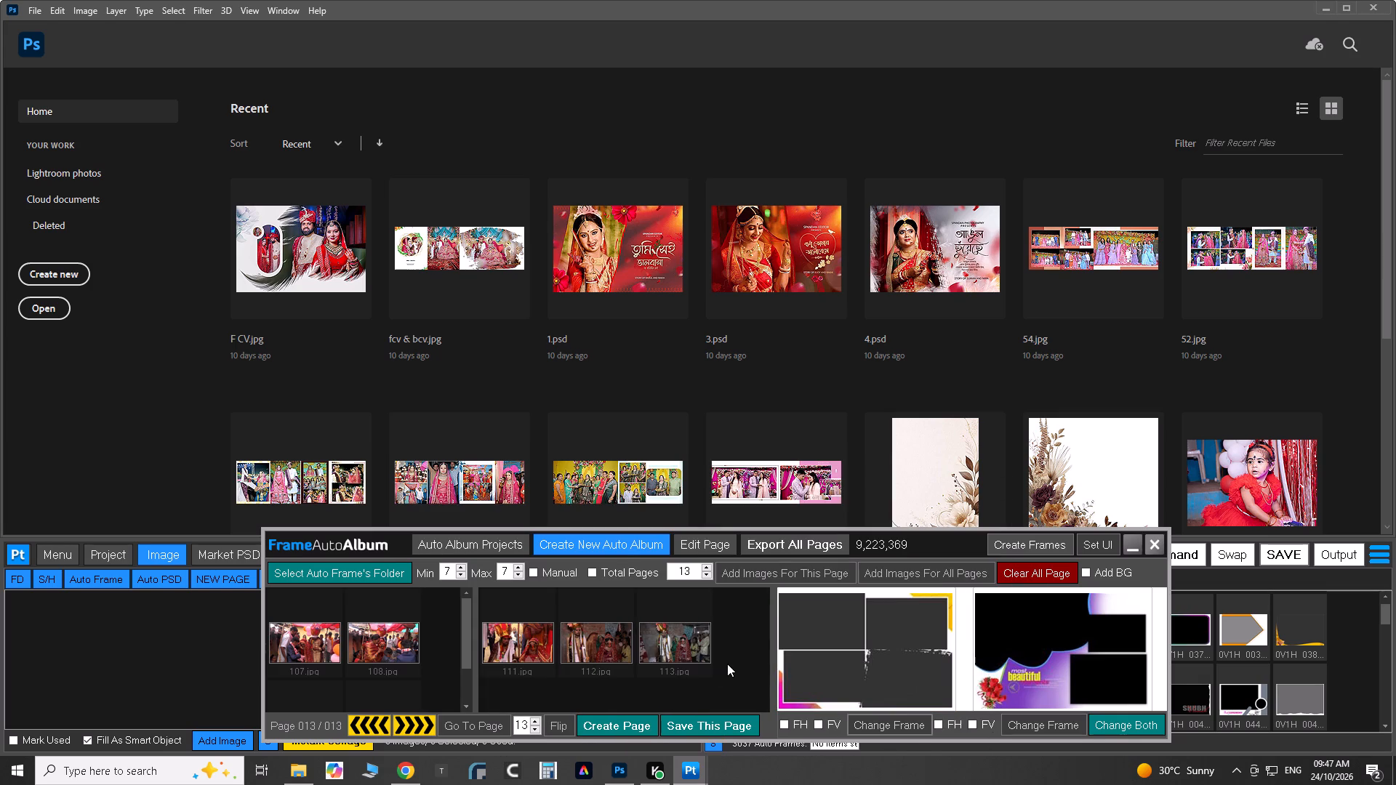
Create page 13 in Photoshop from the chosen frames.
click(617, 724)
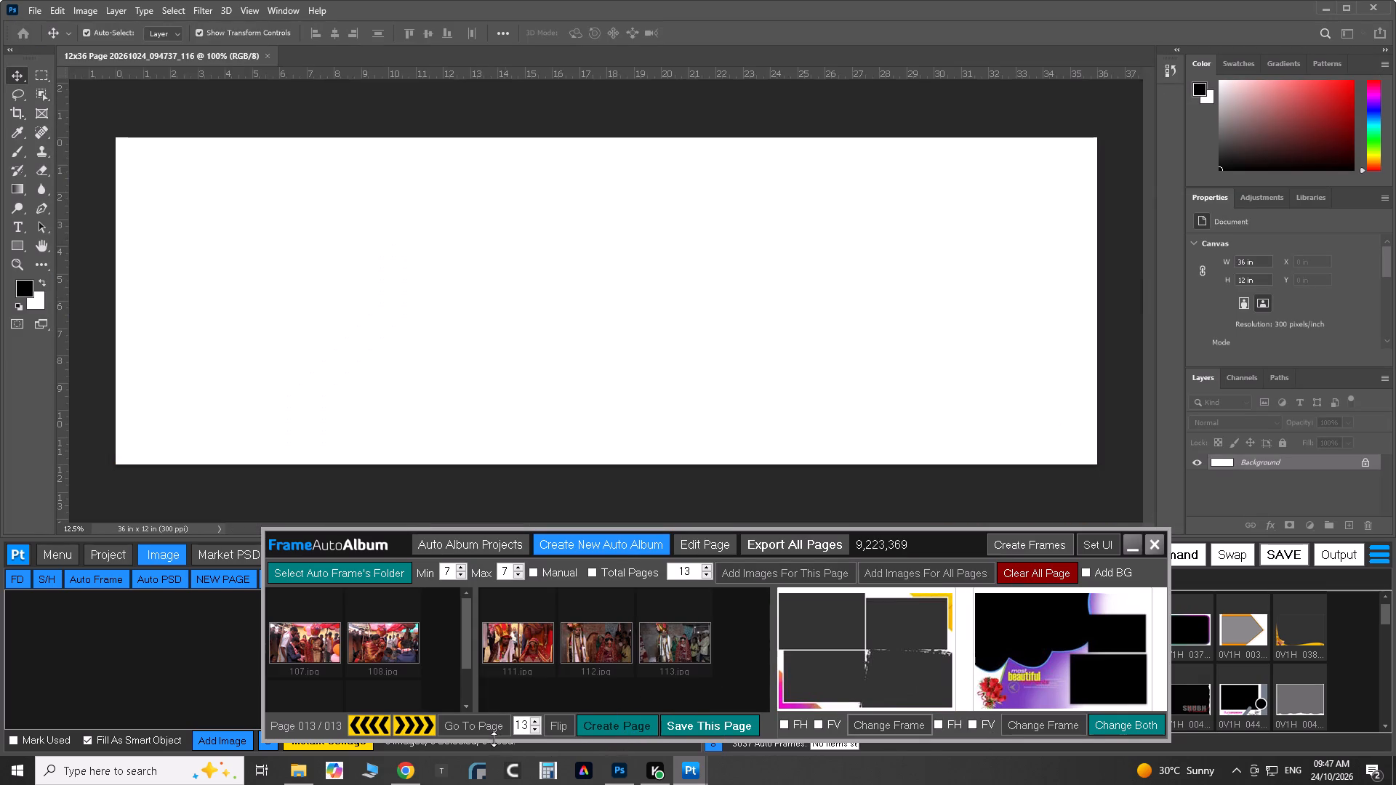